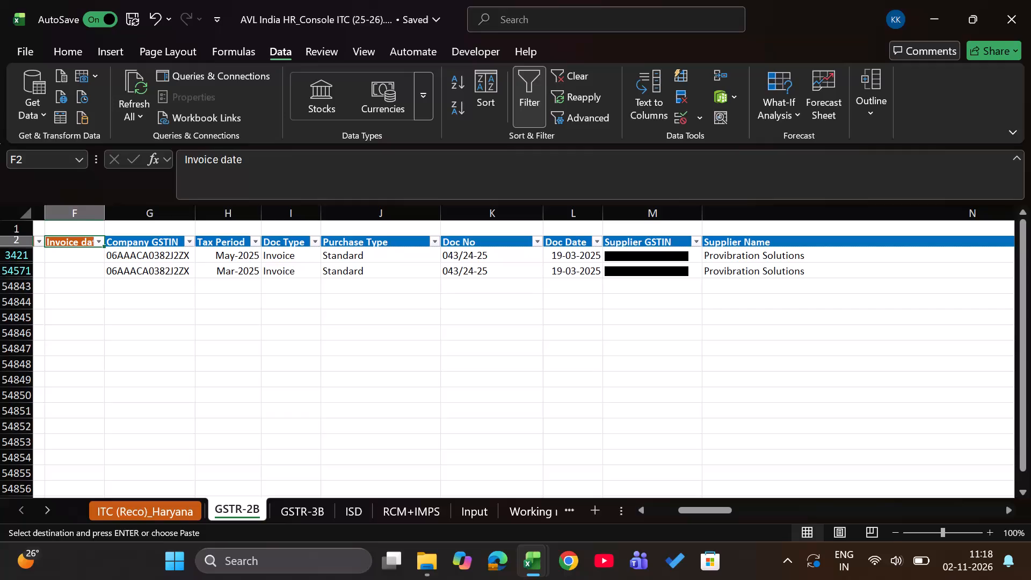
Examine the tax value and amendment columns of the two filtered 043/24-25 invoice rows in the GSTR-2B sheet.
key(Right)
key(Right)
key(Right)
key(Right)
key(Right)
key(Right)
key(Right)
key(Right)
key(Right)
key(Right)
key(Right)
key(Right)
key(Right)
key(Right)
key(Right)
key(Right)
key(Right)
key(Right)
key(Right)
key(Right)
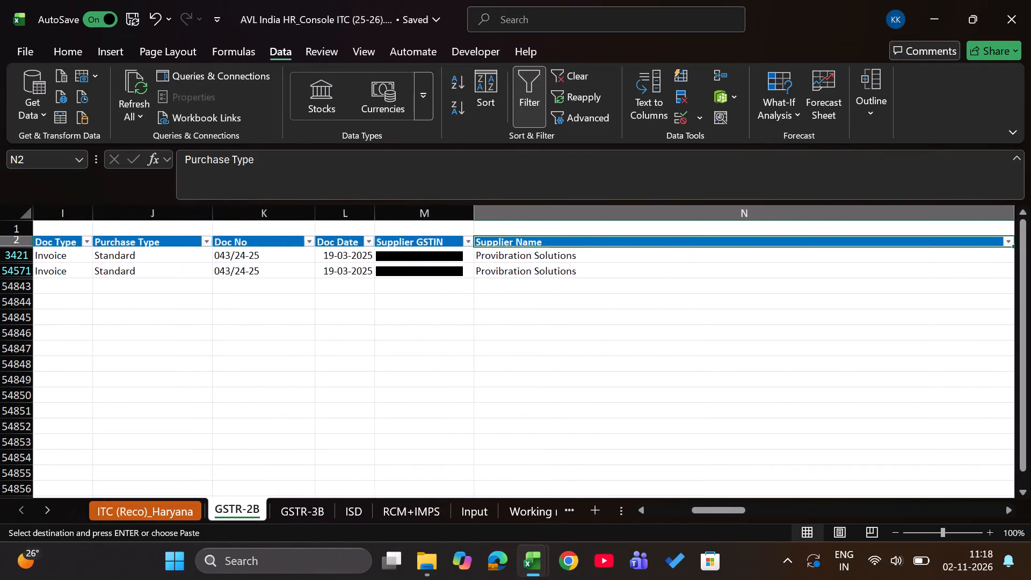
scroll(635, 279, left, 8)
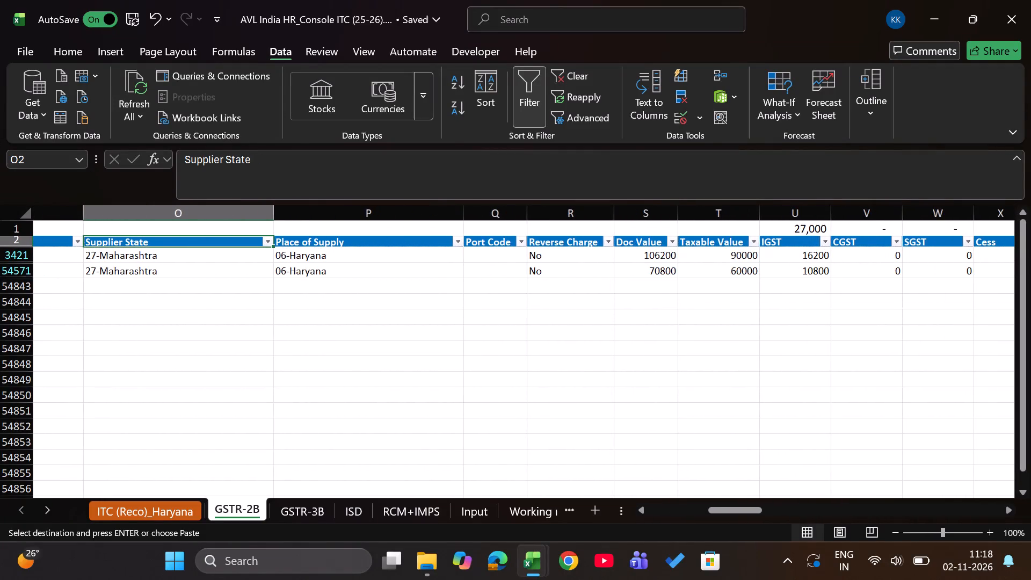
scroll(635, 279, left, 1)
scroll(635, 279, right, 7)
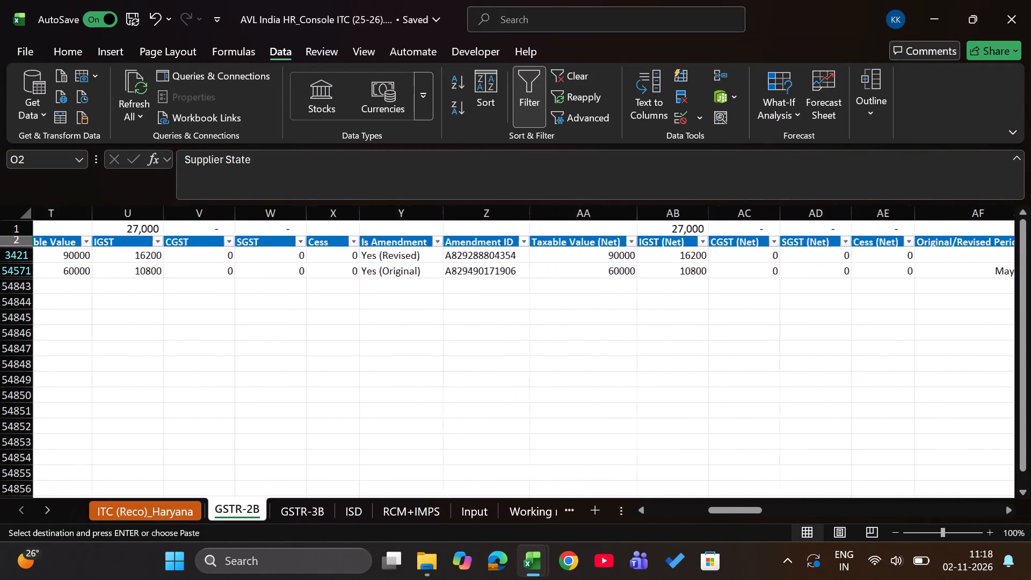
scroll(635, 279, right, 3)
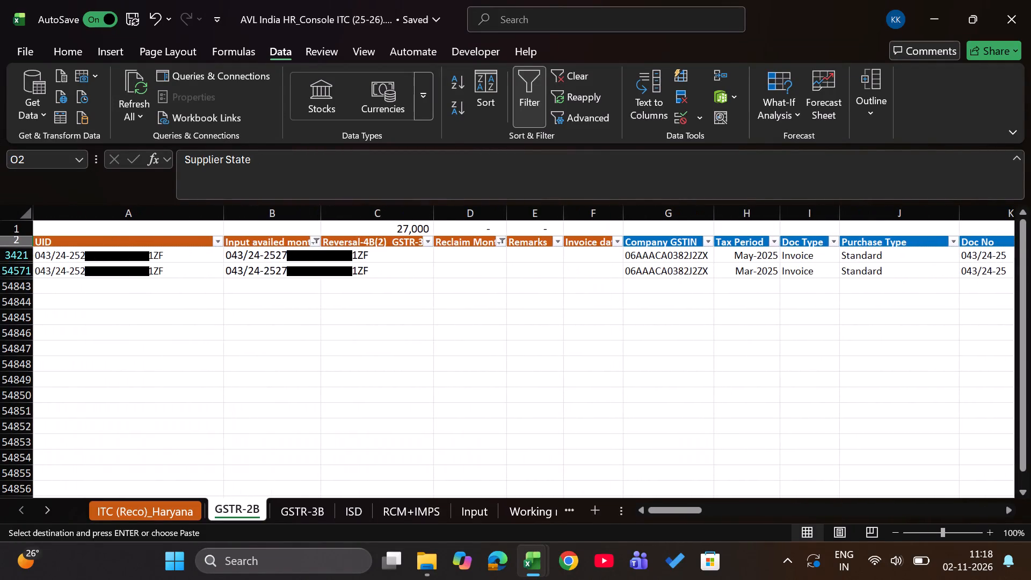
Switch to the AVLI HR 3b Jun-25 workbook and check the integrated tax of Provibration Solutions invoice 043/24-25.
key(alt+Tab)
key(alt+Tab)
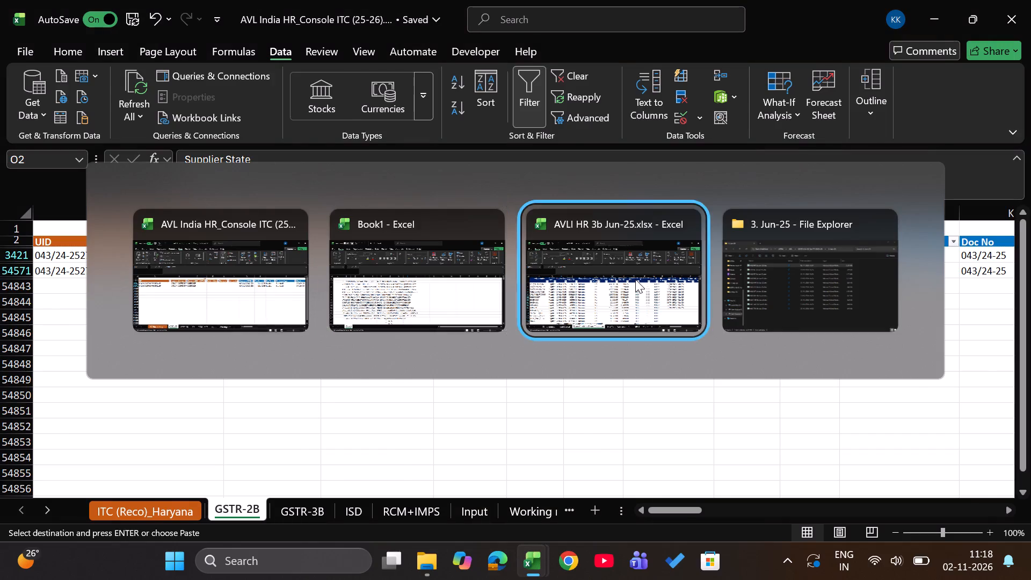
key(Left)
key(Left)
key(Right)
key(Right)
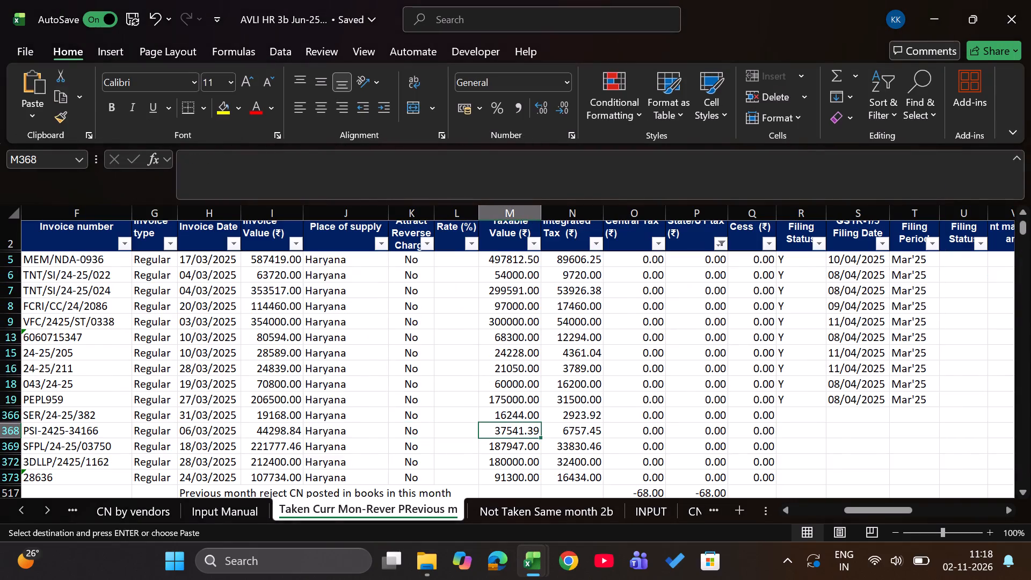
scroll(542, 352, right, 8)
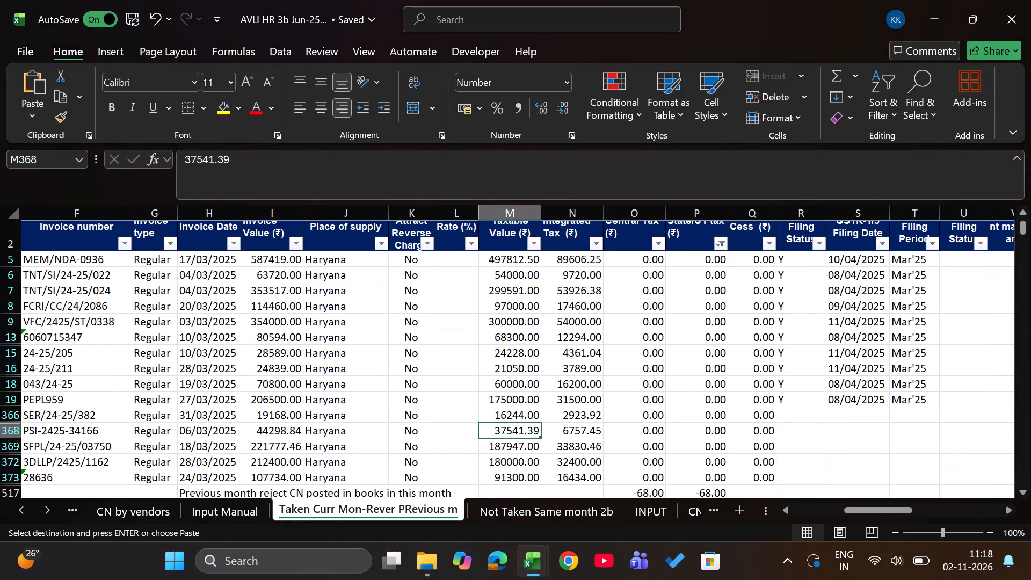
key(alt+Tab)
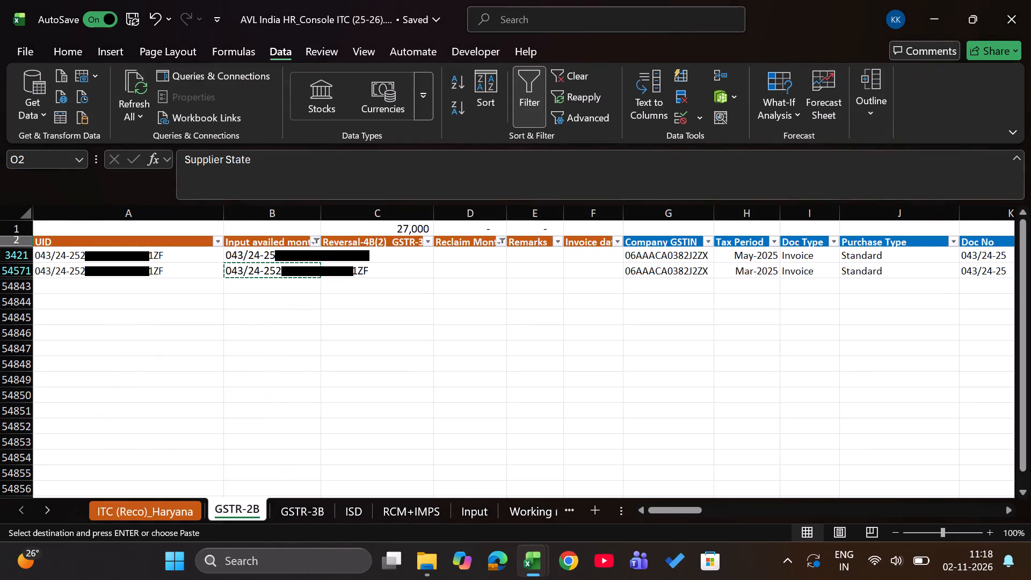
scroll(542, 352, left, 1)
key(alt+Tab)
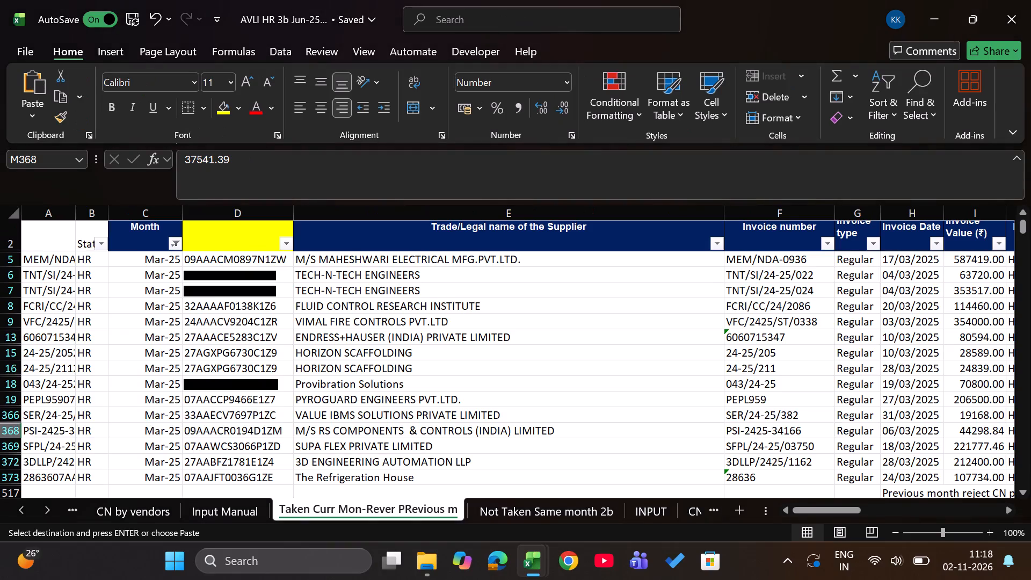
click(774, 372)
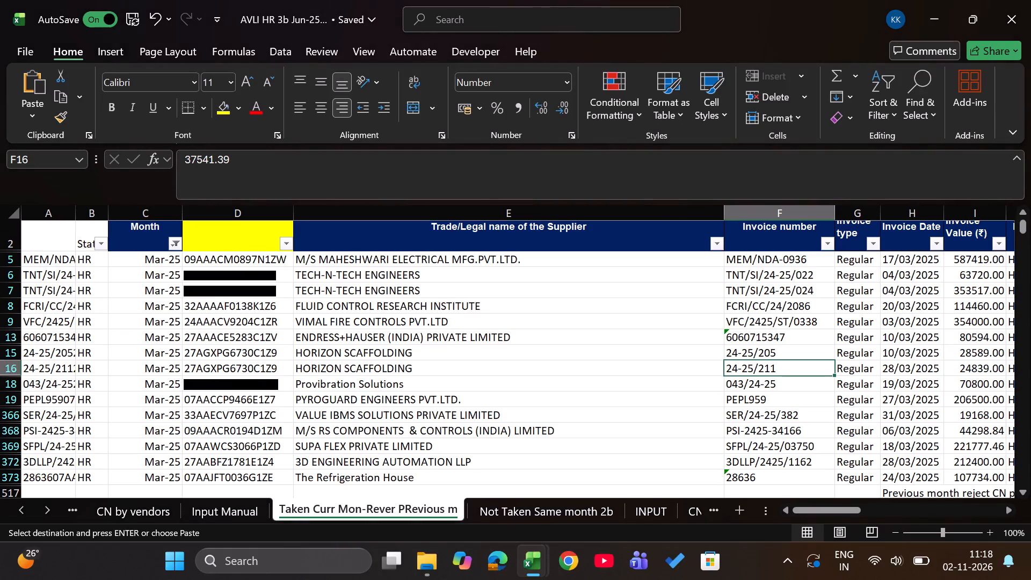
key(Down)
key(Left)
key(Left)
key(Right)
key(Right)
key(Right)
key(Right)
key(Right)
key(Right)
key(Right)
key(Right)
key(Right)
key(Right)
key(Right)
key(Right)
key(Right)
key(Right)
key(Right)
key(Right)
key(Right)
key(Right)
key(Right)
key(Right)
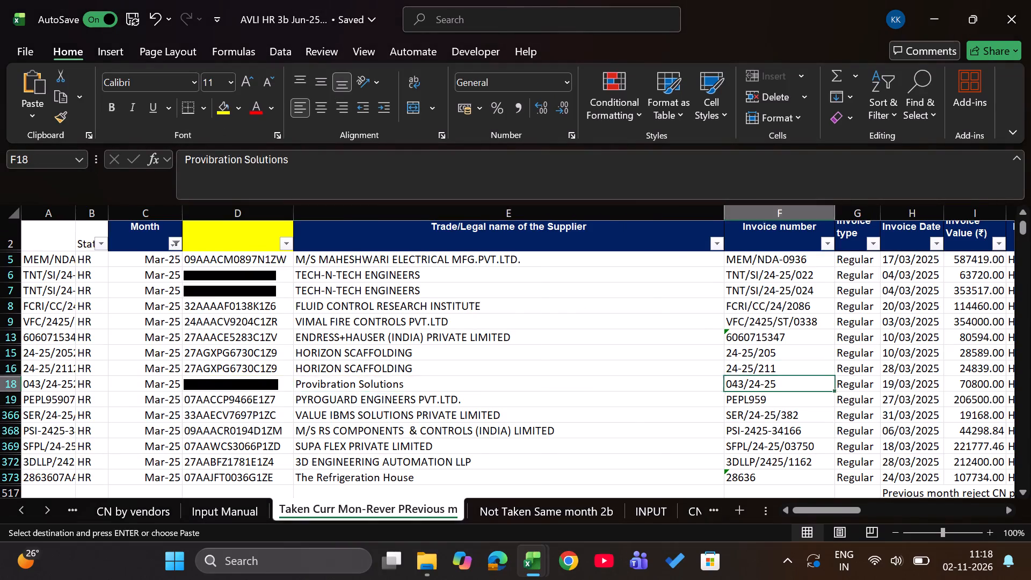
key(Left)
key(Left)
key(Left)
key(Left)
key(Left)
key(Left)
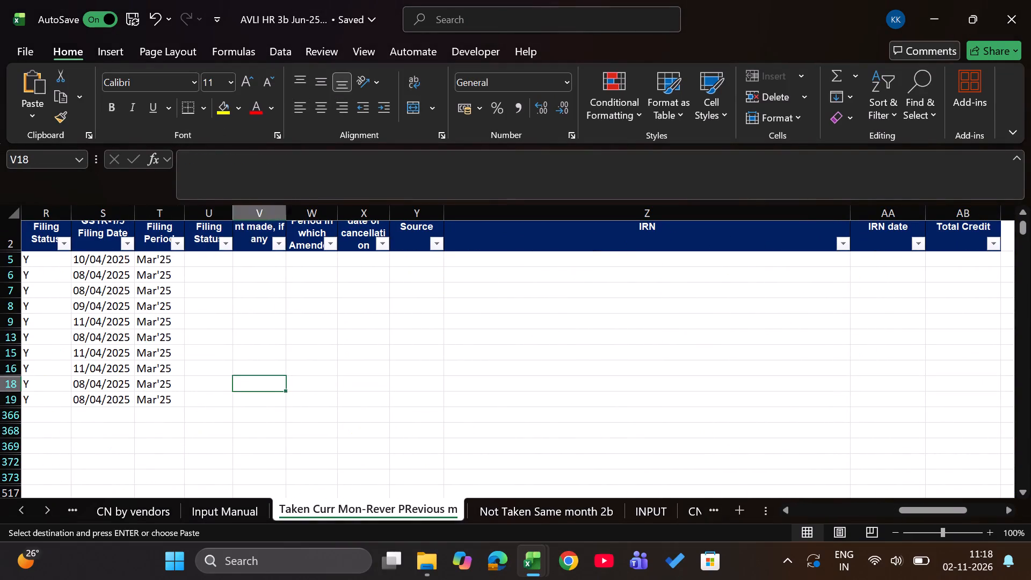
key(Left)
key(Left)
key(Left)
key(Left)
key(Left)
key(Left)
key(Left)
key(Left)
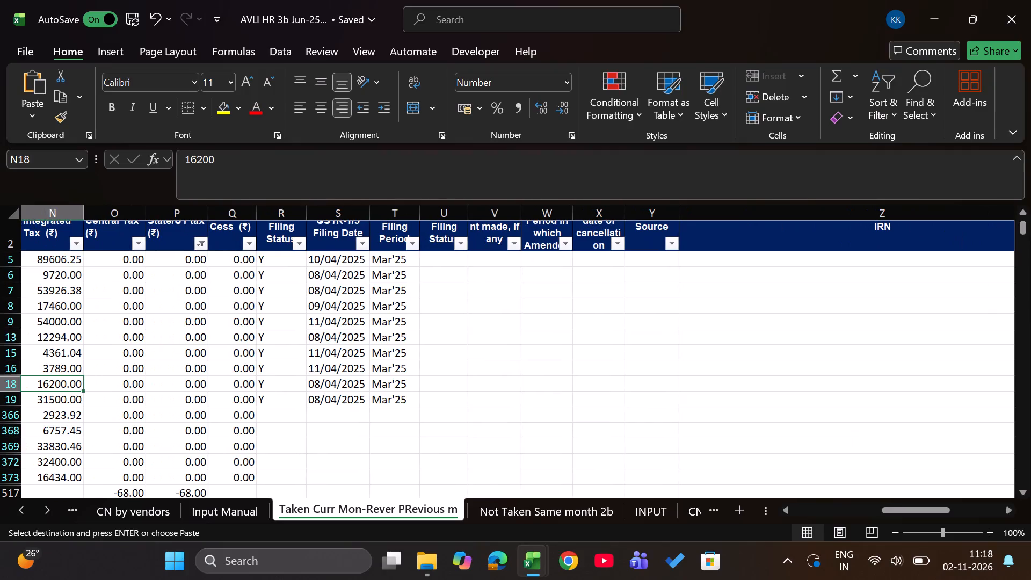
Return to the AVL India HR_Console ITC workbook and compare the IGST amounts of the two Provibration Solutions rows.
key(alt+Tab)
key(Right)
key(Right)
key(Right)
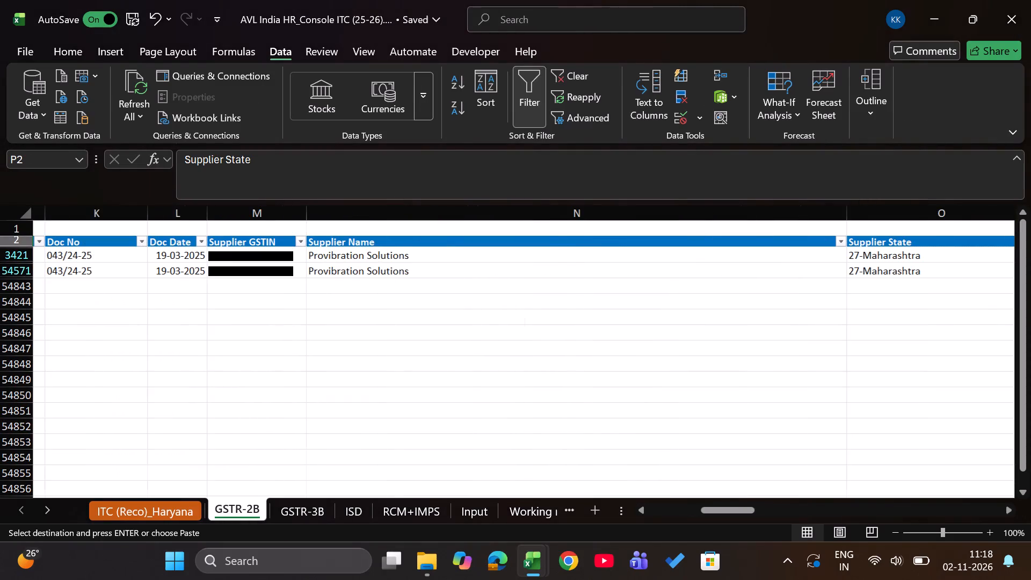
scroll(774, 372, right, 7)
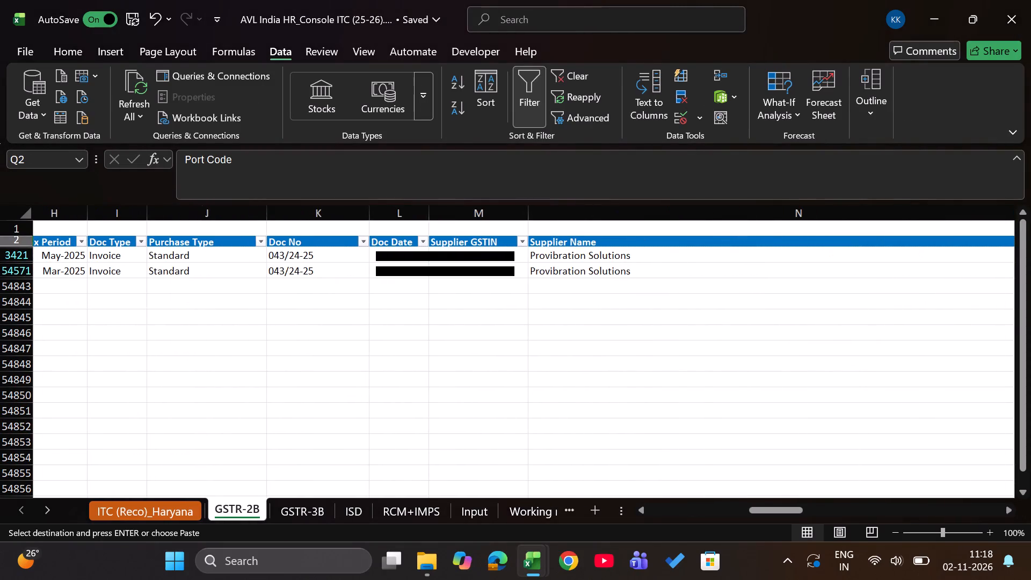
scroll(774, 372, right, 1)
scroll(774, 372, left, 4)
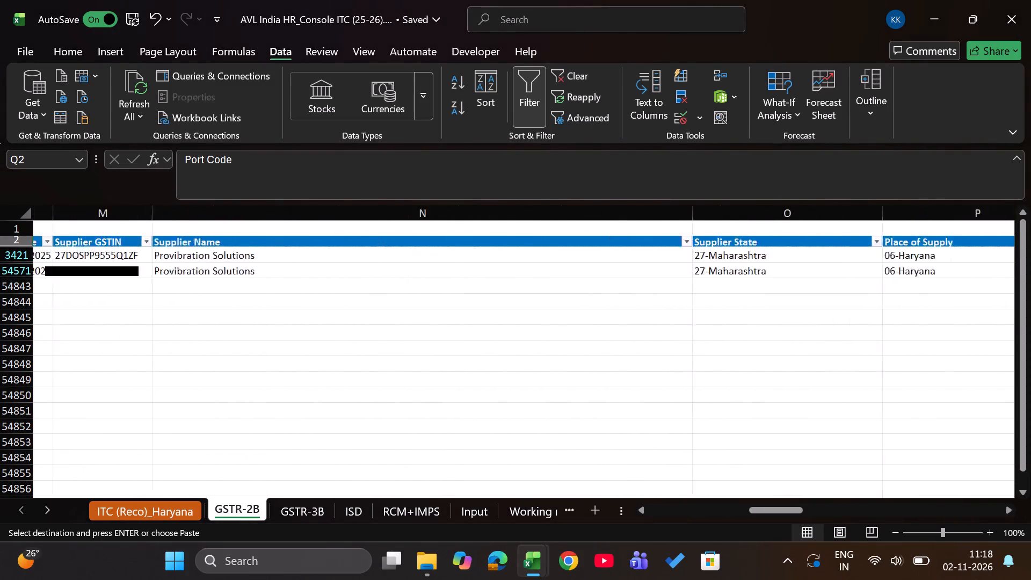
scroll(774, 372, left, 3)
Enter Jun-25 as the Reclaim Month for the May-2025 row of invoice 043/24-25.
click(650, 243)
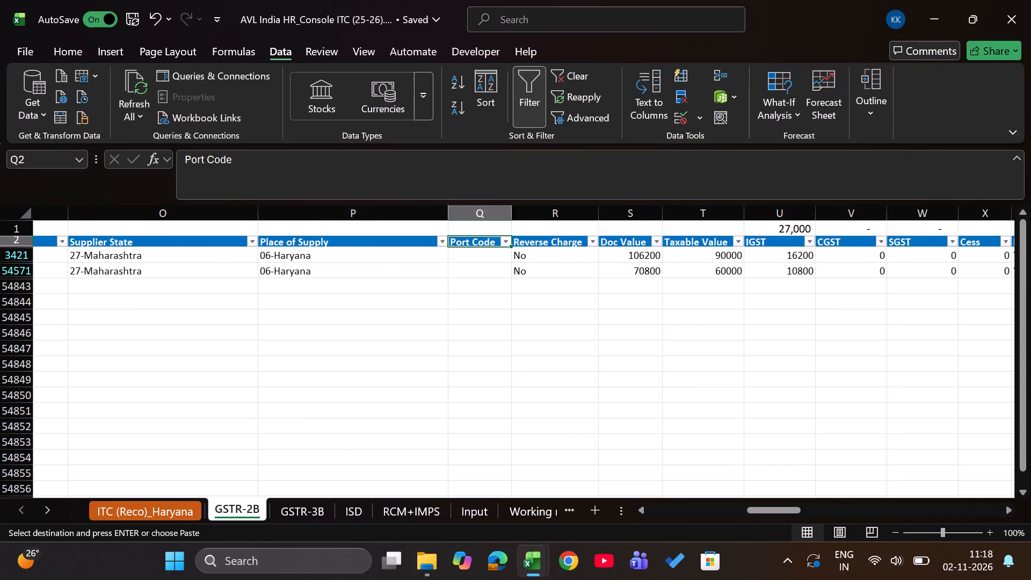
key(ctrl+Left)
key(ctrl+Left)
key(ctrl+Left)
key(Down)
key(Right)
key(Right)
key(Right)
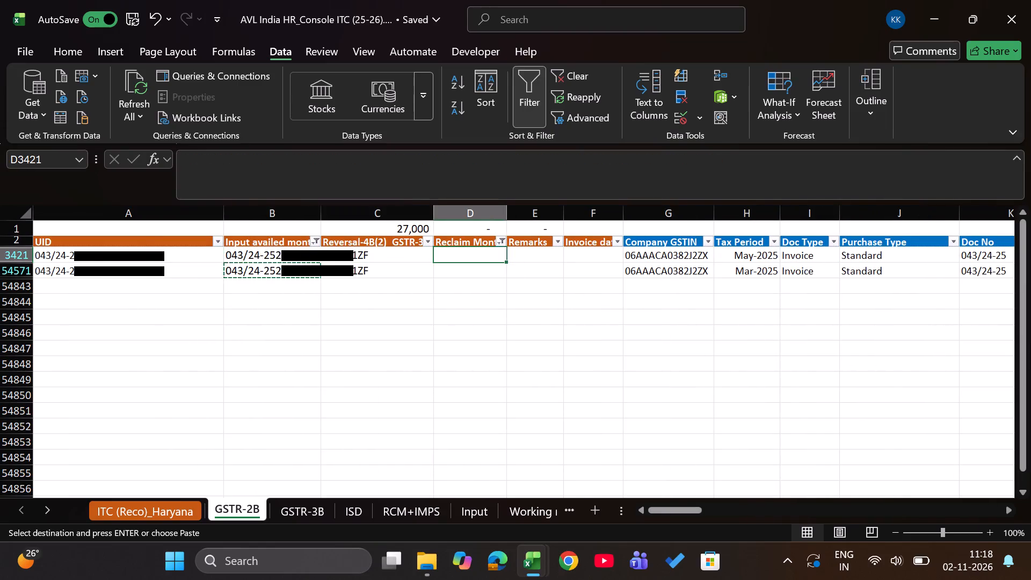
text(JUN25)
key(Return)
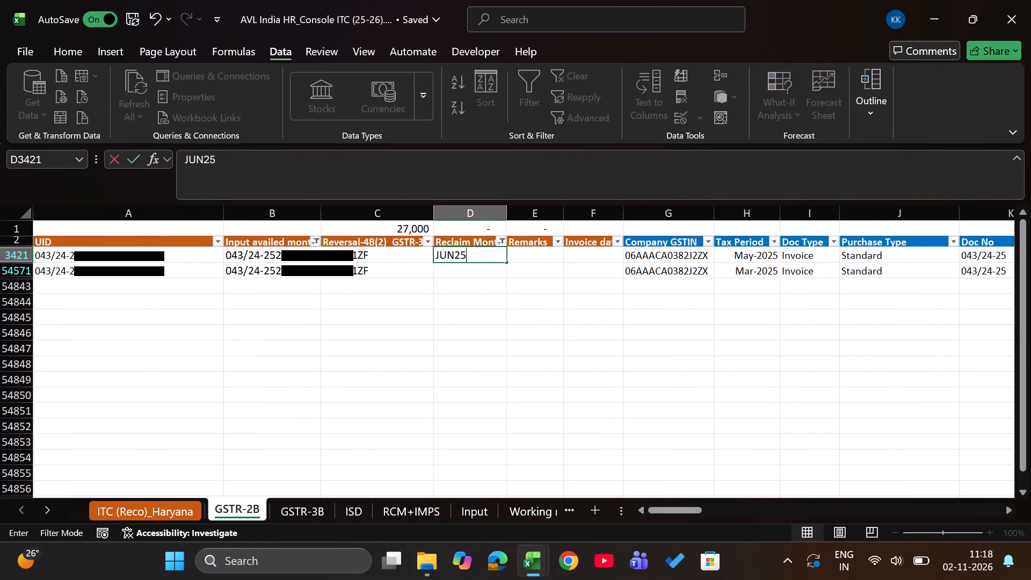
Clear all filters on the GSTR-2B sheet.
key(Up)
key(Right)
key(Up)
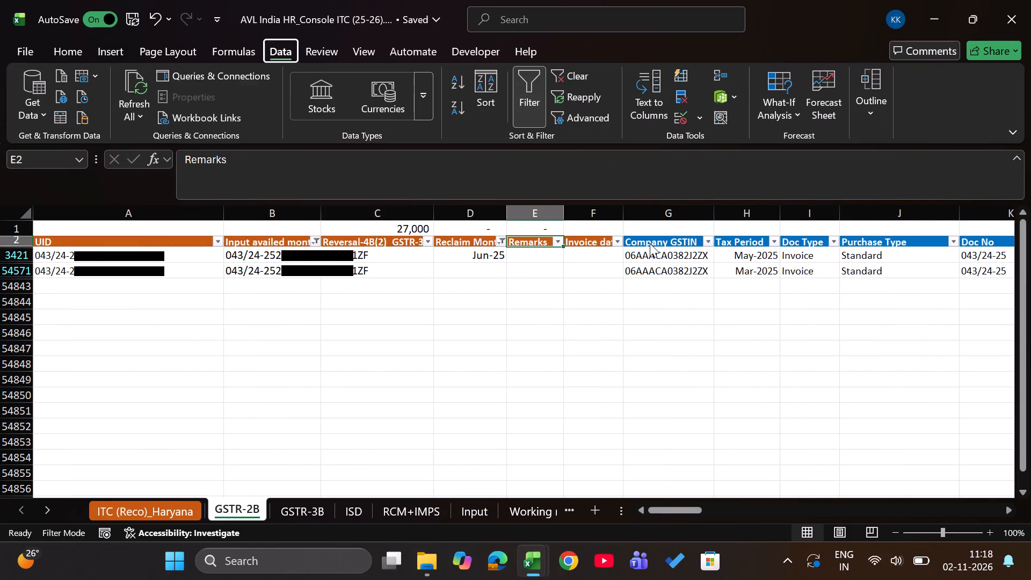
text(AC)
Filter the Input availed month column to exclude the #N/A entries.
key(Left)
key(Left)
key(Left)
key(Left)
key(Left)
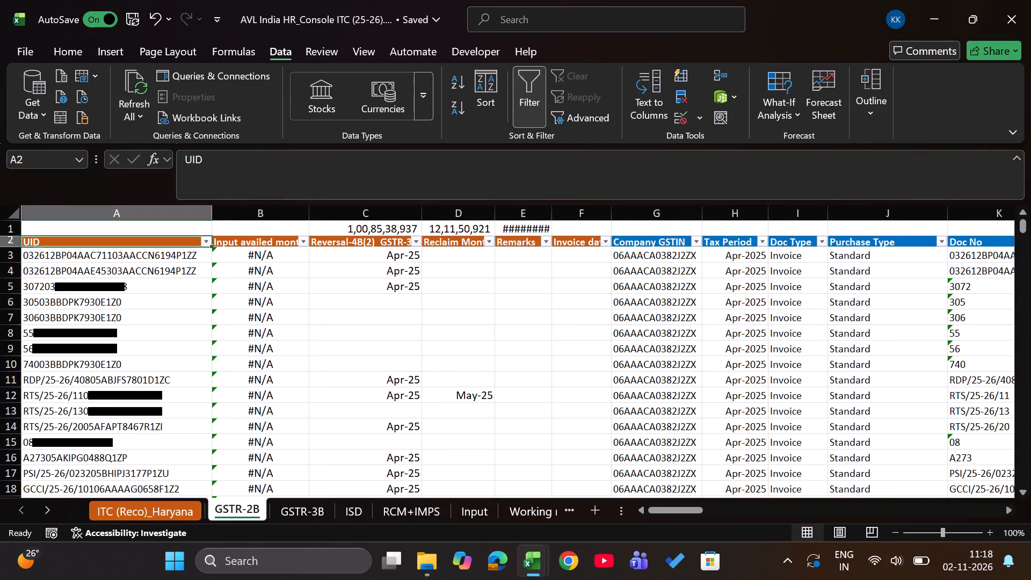
key(Right)
key(Down)
key(ctrl+z)
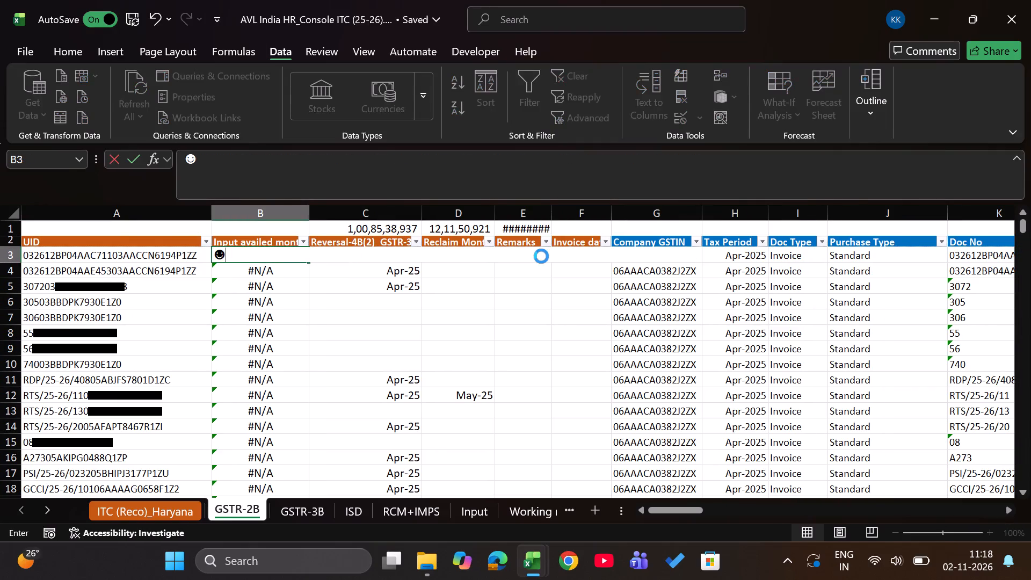
key(Return)
key(Up)
key(Up)
key(alt+Down)
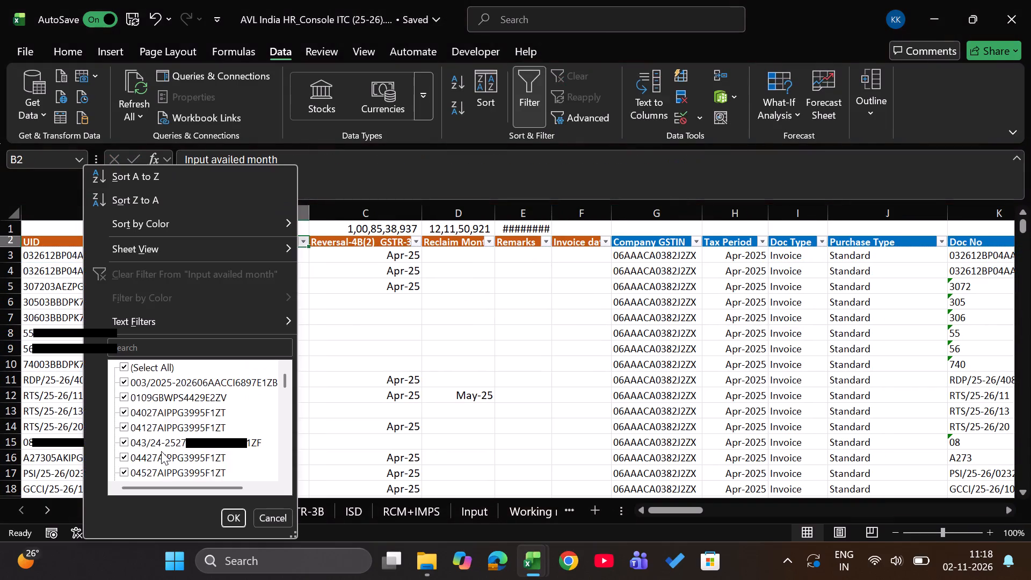
scroll(161, 451, down, 15)
click(150, 469)
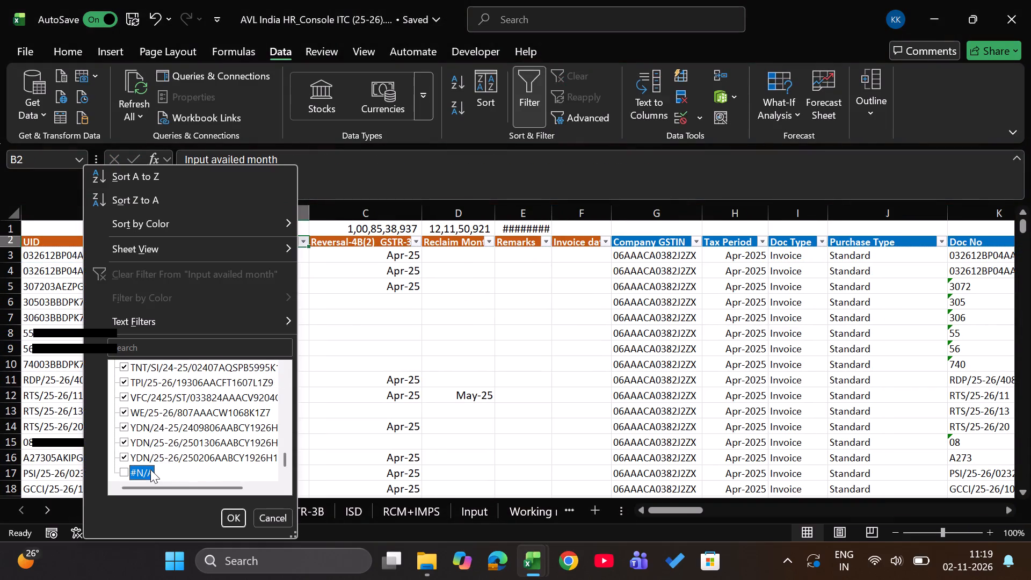
key(Return)
Review the Reclaim Month column of the filtered GSTR-2B rows for the dates already entered.
key(Right)
key(Right)
key(Right)
key(Right)
key(Right)
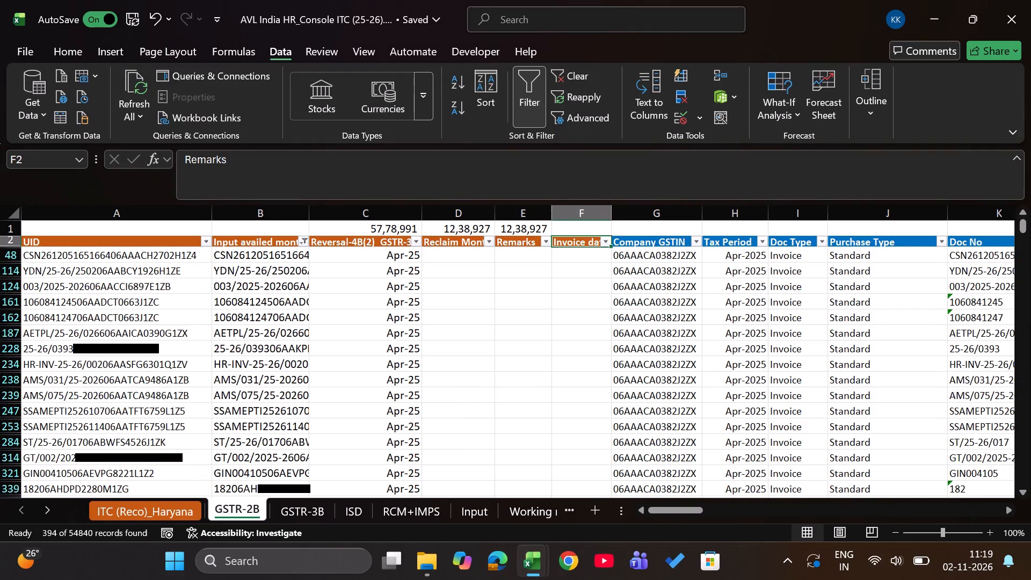
key(Left)
key(Left)
key(Left)
key(alt+Down)
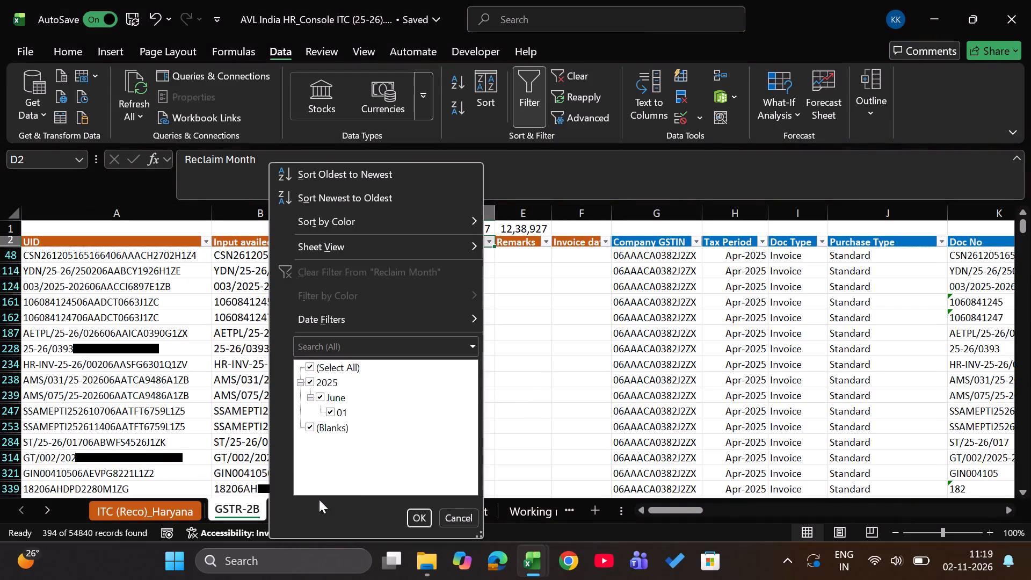
click(499, 417)
key(ctrl+Down)
key(Down)
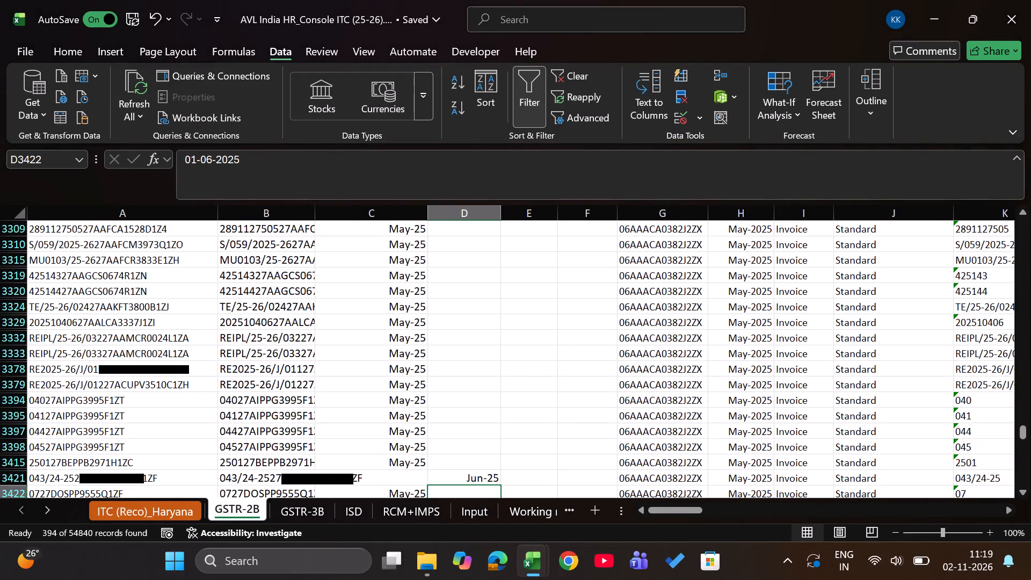
key(Up)
key(Right)
key(Right)
key(Right)
key(Left)
key(Left)
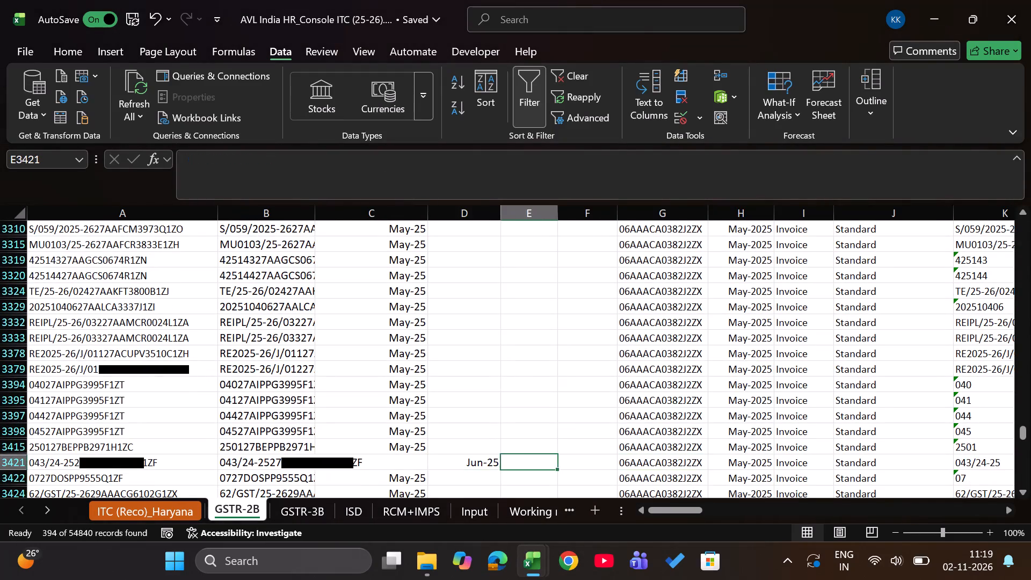
key(Down)
key(Left)
key(ctrl+Down)
key(Right)
key(Right)
key(Right)
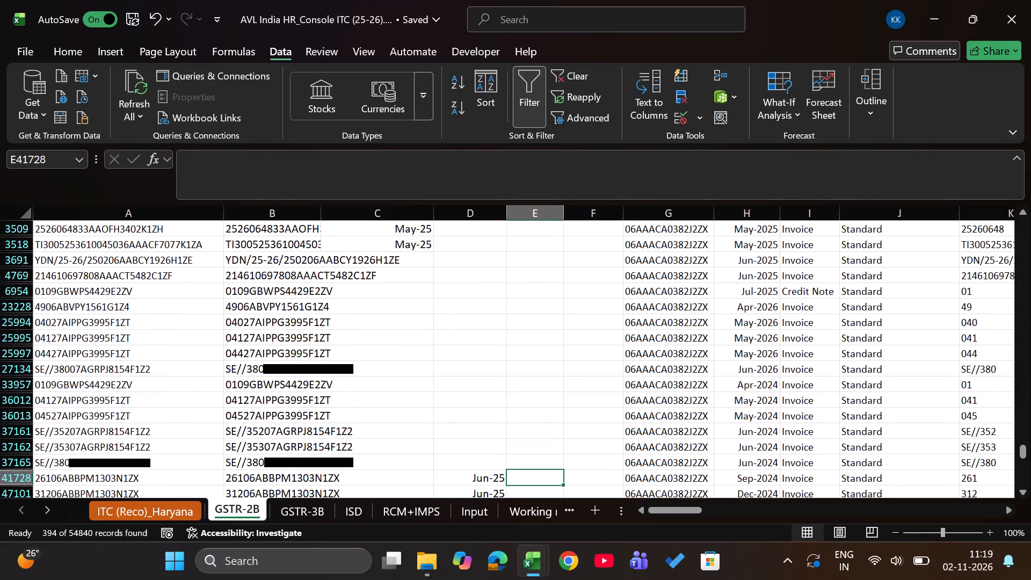
key(Left)
key(Left)
key(Up)
key(Right)
key(Right)
key(Right)
key(ctrl+Up)
In the Jun-25 3B workbook, reset the State/UT tax column filter to include all values.
key(alt+Tab)
key(Left)
key(Left)
key(Up)
key(Up)
key(Up)
key(Up)
key(Up)
key(Up)
key(Up)
key(Up)
key(Up)
key(Right)
key(Right)
key(Right)
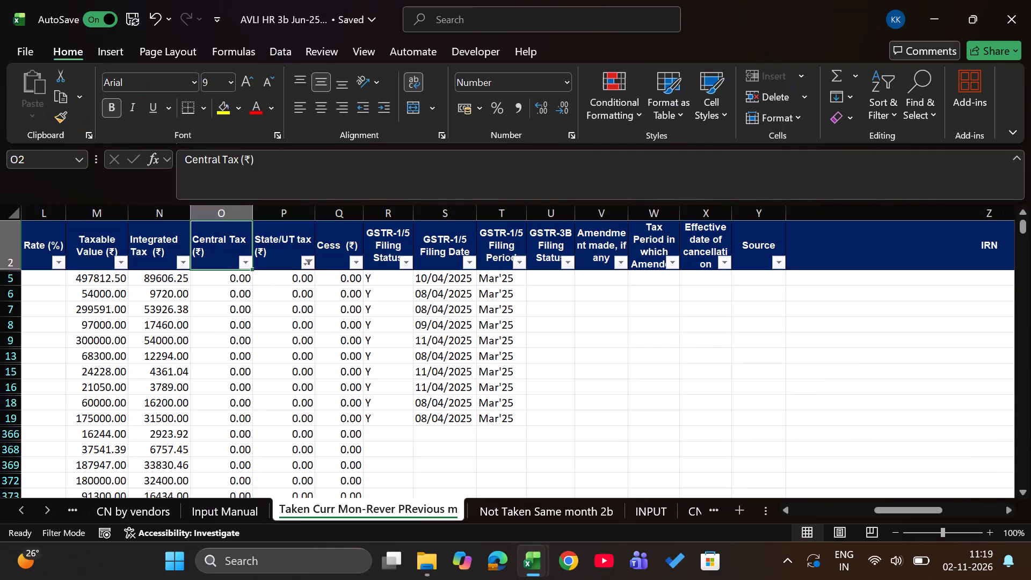
key(Right)
key(alt+Down)
key(alt+Down)
key(alt+Down)
key(alt+Down)
key(alt+Down)
key(alt+Down)
key(alt+Down)
key(alt+Down)
key(alt+Down)
key(alt+Down)
key(space)
key(Return)
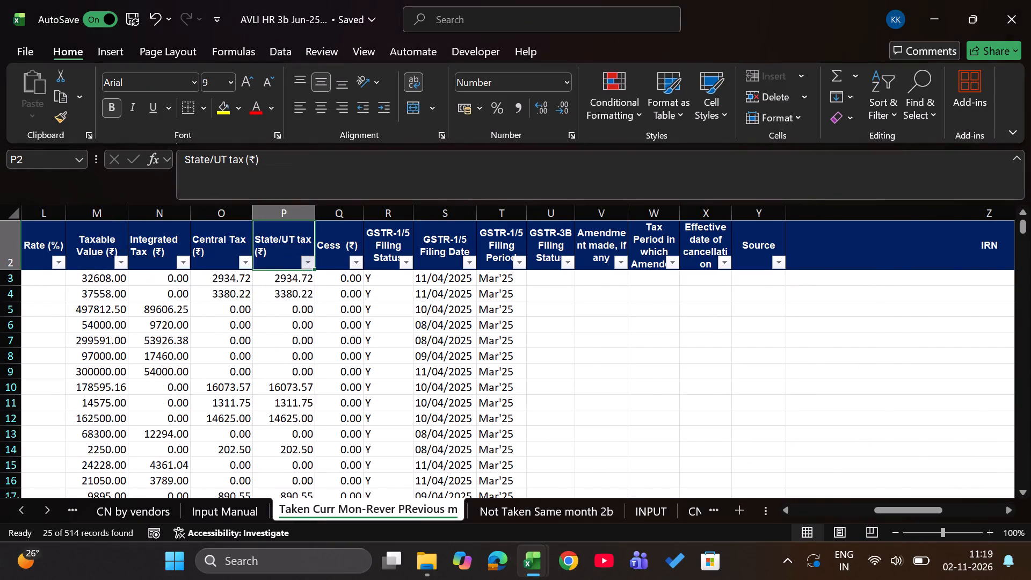
Change the Month column filter on the 3B sheet to show only Apr-25 invoices.
key(ctrl+Left)
key(Left)
key(Left)
key(Left)
key(Left)
key(Right)
key(Right)
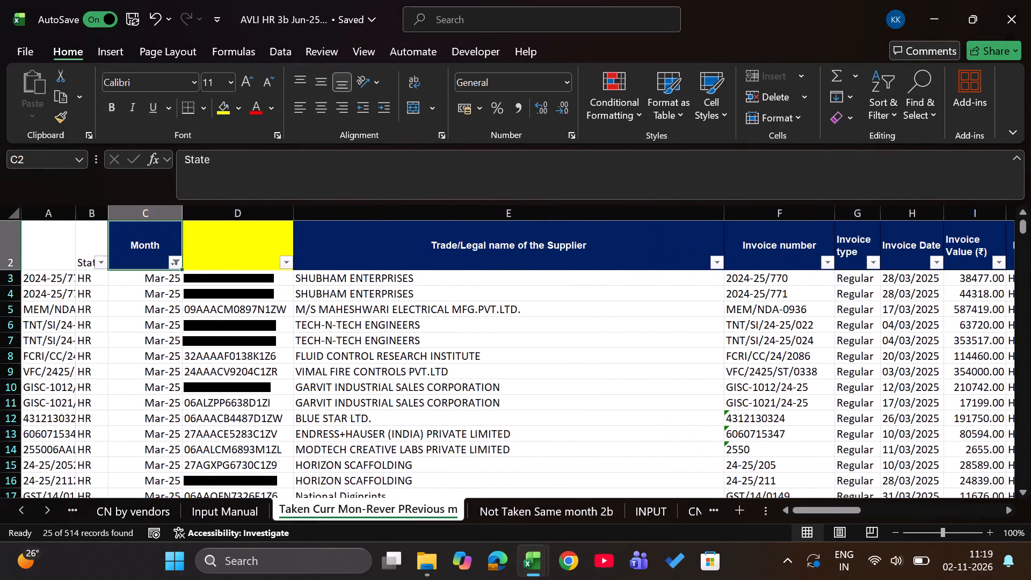
key(Down)
key(ctrl+z)
key(Up)
key(Return)
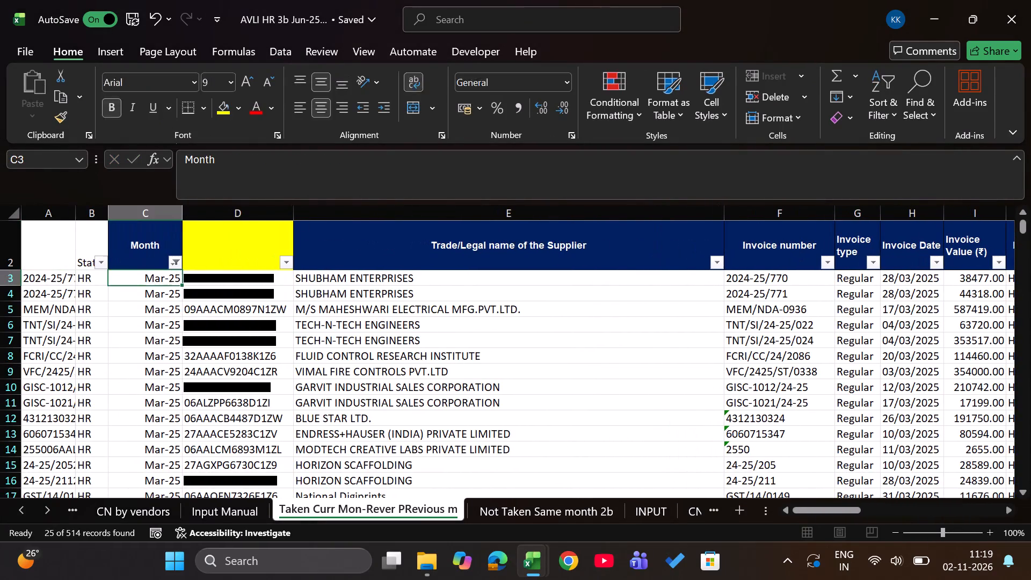
key(Up)
key(alt+Down)
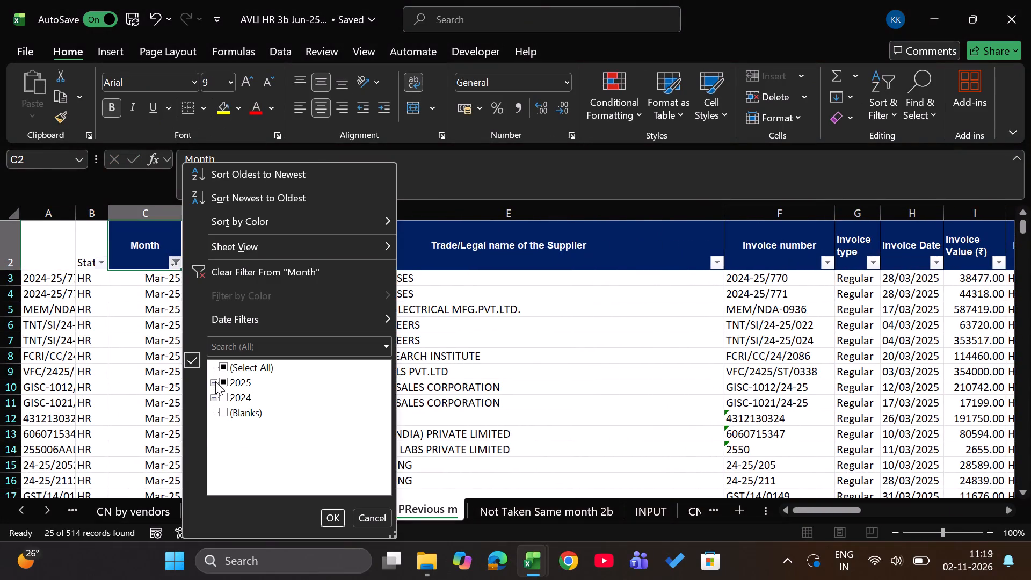
click(215, 381)
key(Down)
key(Down)
key(Down)
key(Down)
key(space)
key(Down)
key(space)
key(Return)
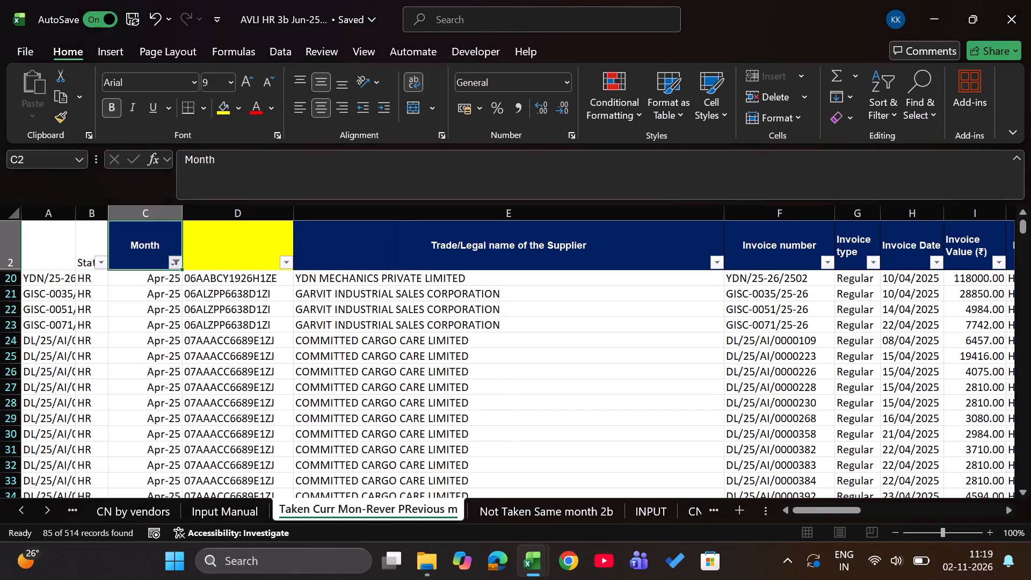
In the Console ITC workbook, filter the GSTR-2B sheet's Tax Period column to April 2025 only.
key(alt+Tab)
key(alt+Down)
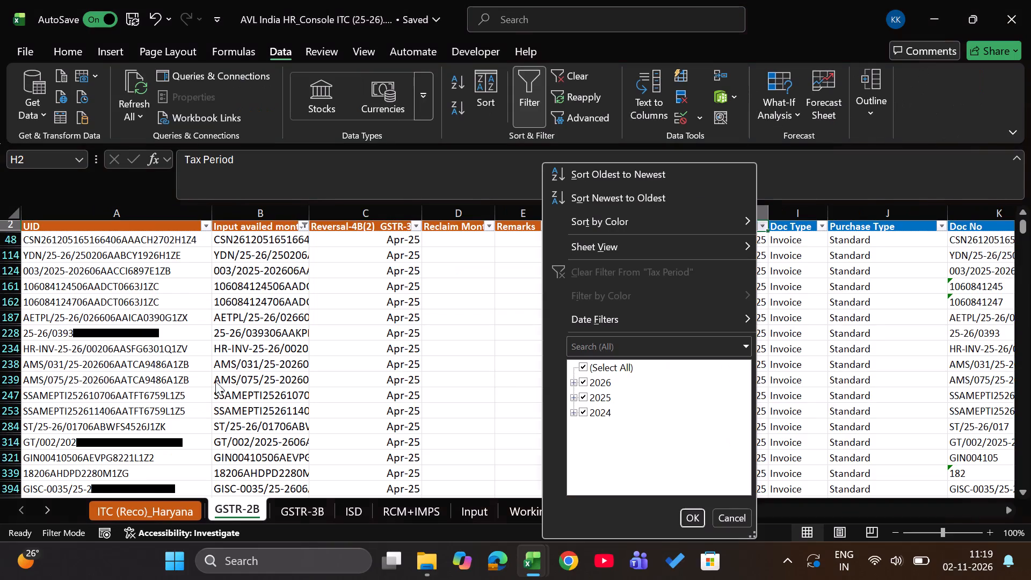
click(580, 364)
key(Down)
key(Down)
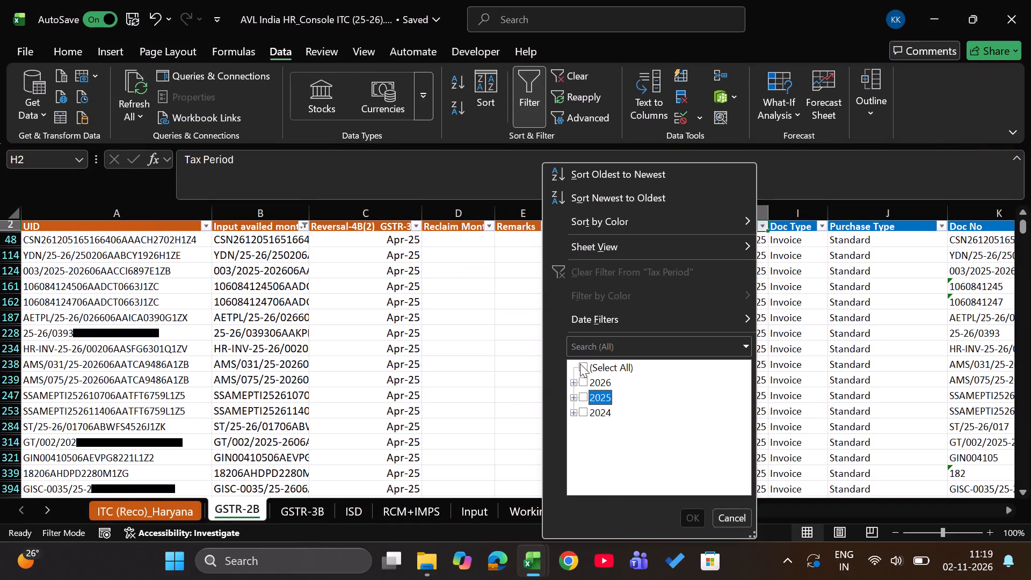
key(Right)
key(Down)
key(Down)
key(Down)
key(Down)
key(space)
key(Return)
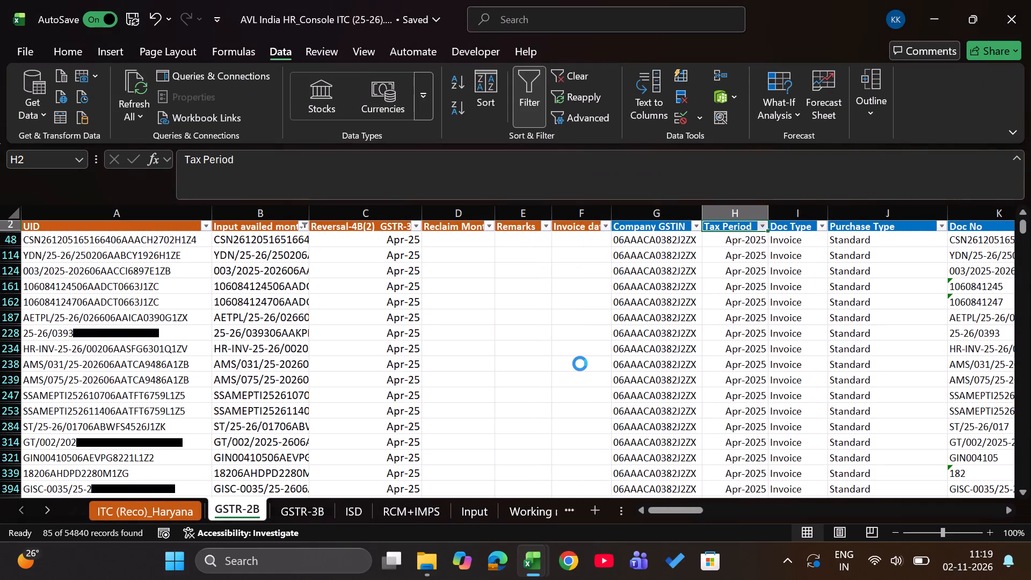
Compare the April IGST, CGST and SGST totals in row 1 of the GSTR-2B and 3B sheets.
key(Up)
key(Up)
key(Left)
key(Left)
key(Left)
key(Left)
key(Left)
key(alt+Tab)
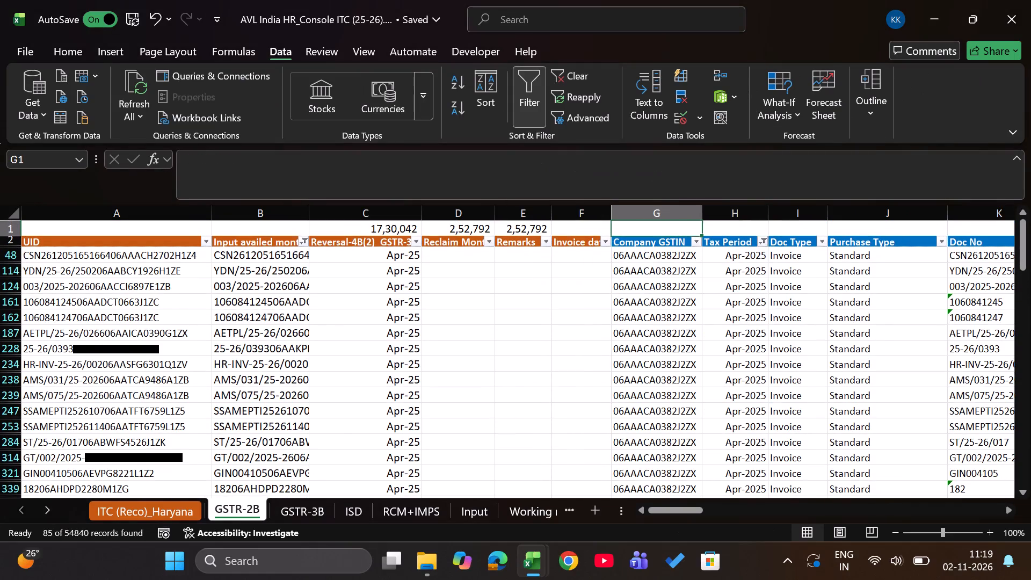
key(Up)
key(alt+Tab)
key(Right)
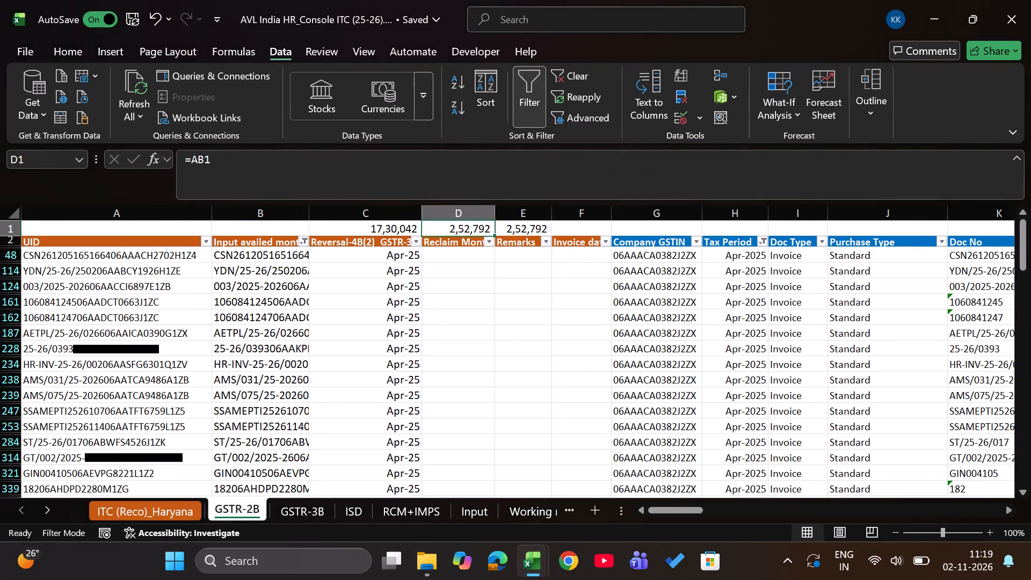
key(alt+Tab)
key(Return)
key(alt+Tab)
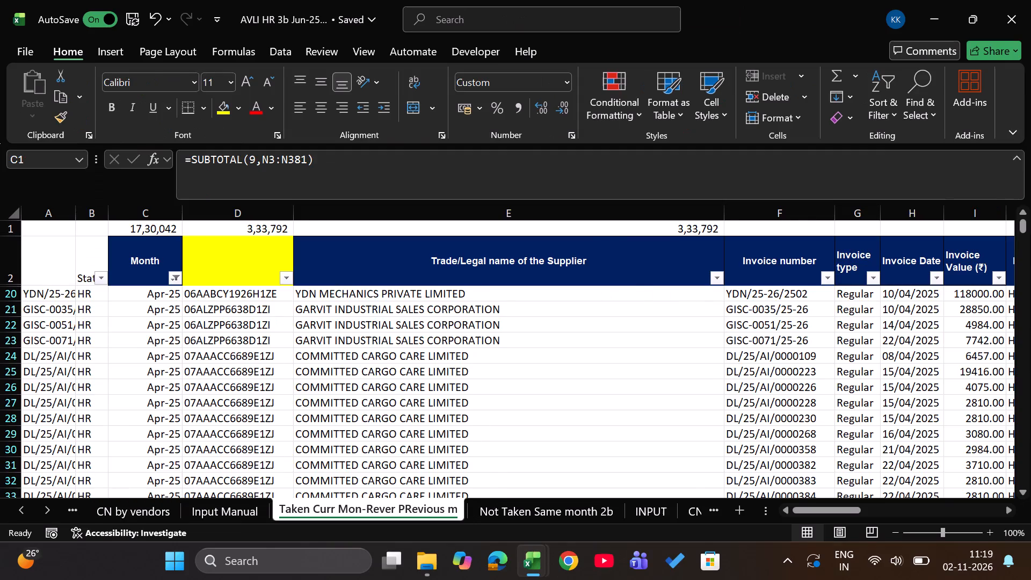
Filter the IGST column of the GSTR-2B sheet to exclude 0 values.
key(Down)
key(Left)
key(Right)
key(Right)
key(Right)
key(Right)
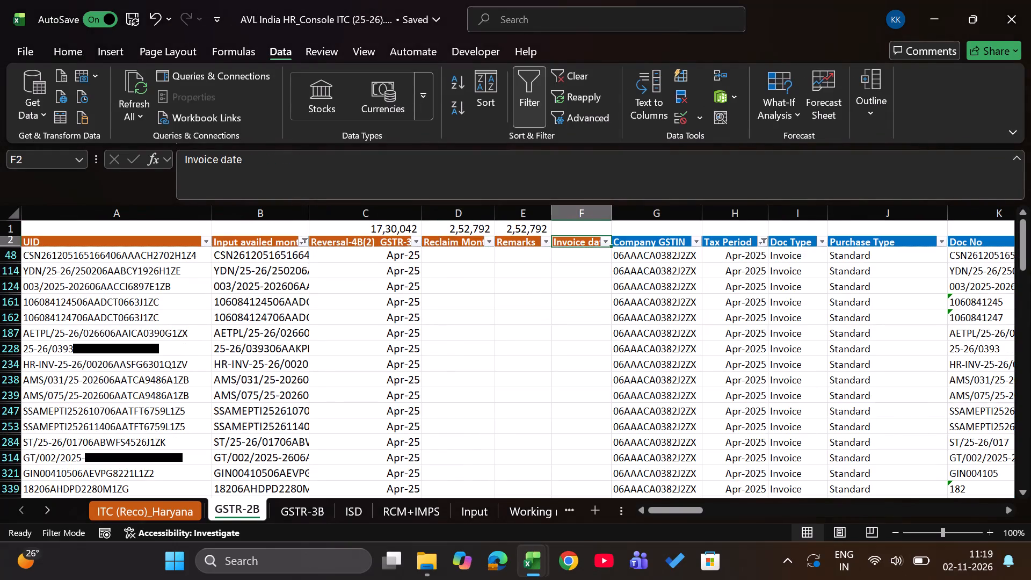
key(Right)
key(Right)
key(Right)
key(Right)
key(Right)
key(Right)
key(Right)
key(Right)
key(Right)
key(Right)
key(Right)
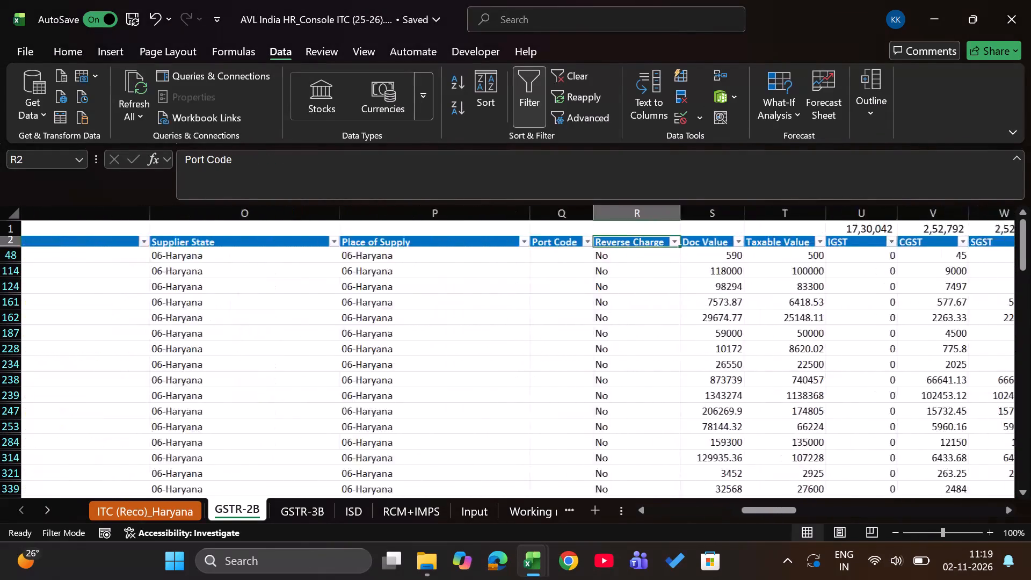
key(Right)
key(Right)
key(Right)
key(Right)
key(Left)
key(alt+Down)
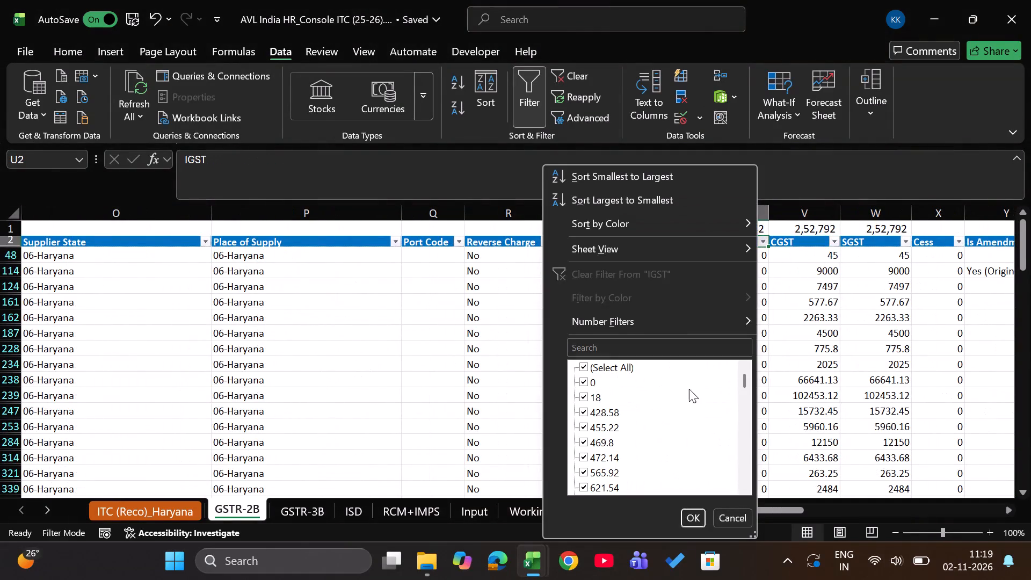
click(595, 380)
key(Return)
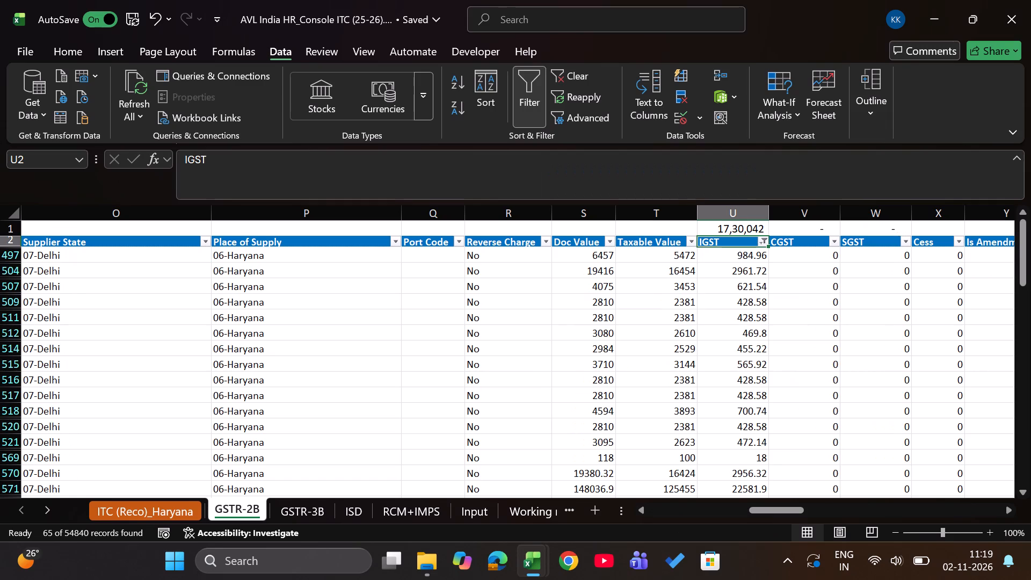
In the 3B workbook, filter the Integrated Tax column to exclude 0.00 values.
key(alt+Tab)
key(Right)
key(Right)
key(Right)
key(Down)
key(Right)
key(Right)
key(Right)
key(Right)
key(Right)
key(Right)
key(Right)
key(Right)
key(Right)
key(Right)
key(Right)
key(Right)
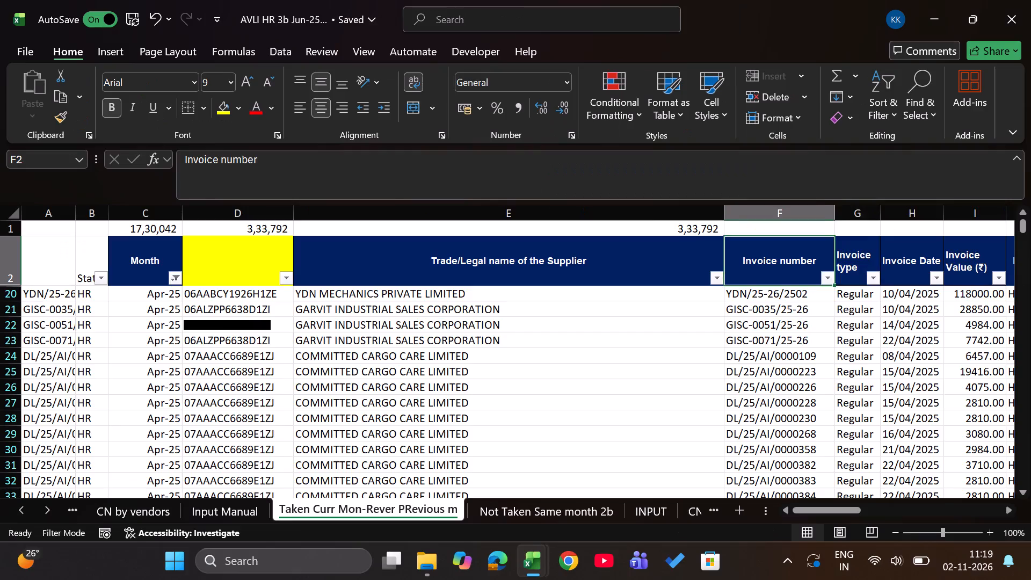
key(Right)
key(Left)
key(Left)
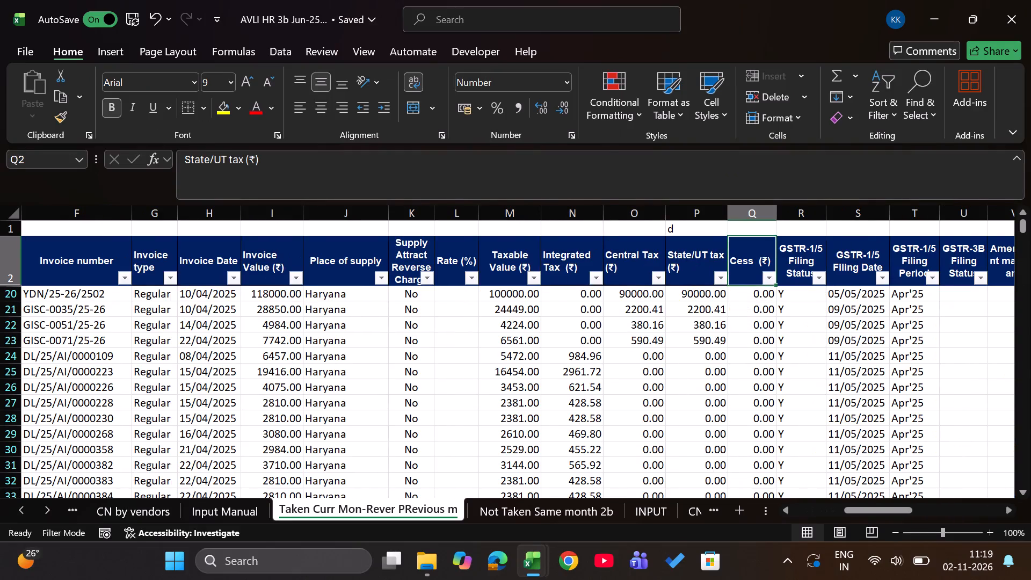
key(Left)
key(alt+Down)
click(418, 386)
key(Return)
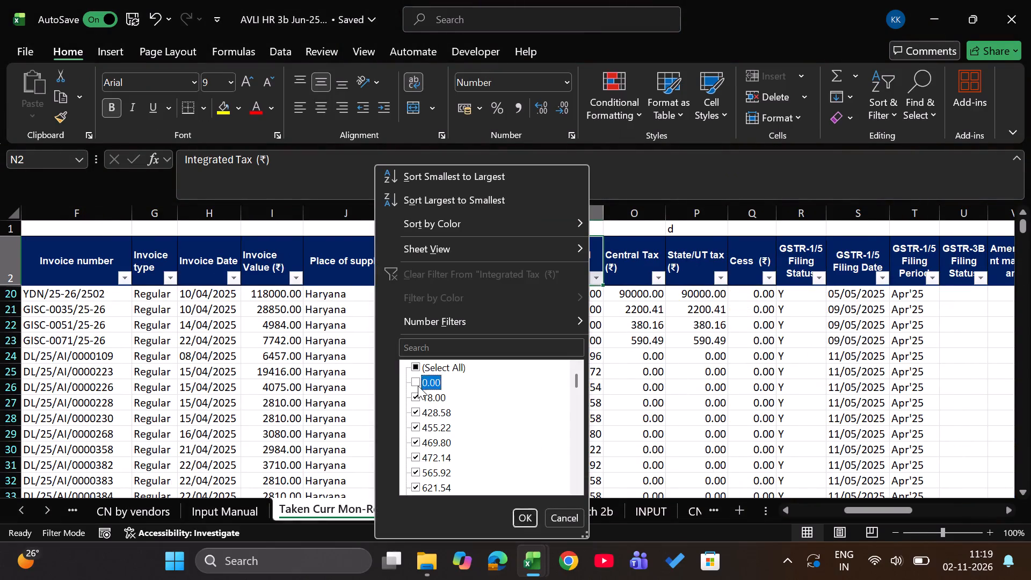
Compare the row 1 tax totals of the IGST-only April invoices between the 3B and GSTR-2B sheets.
key(Left)
key(Left)
key(Up)
key(ctrl+Left)
key(Left)
key(Left)
key(Left)
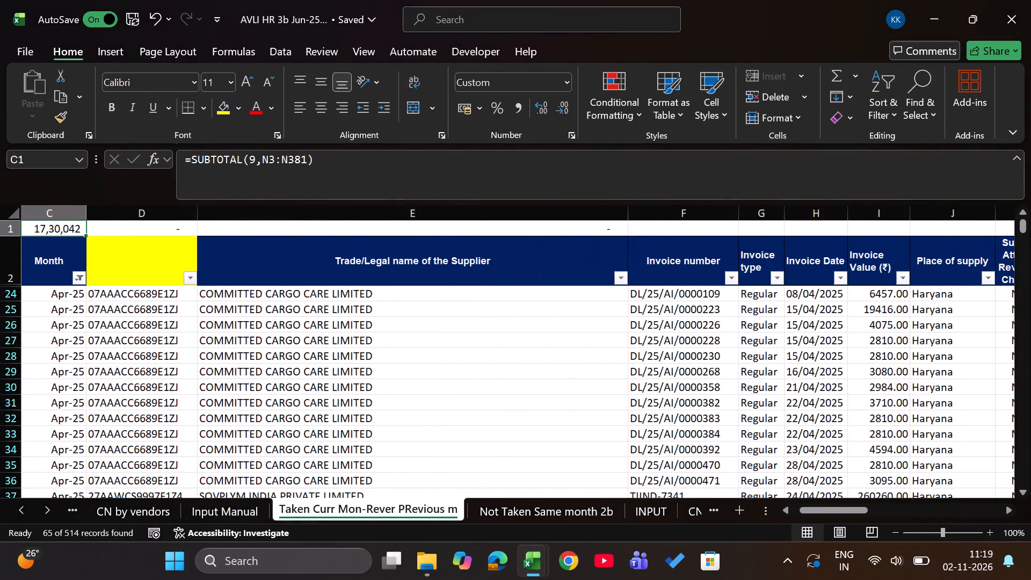
key(Right)
key(alt+Tab)
key(Down)
key(Left)
key(Left)
key(Up)
key(ctrl+Left)
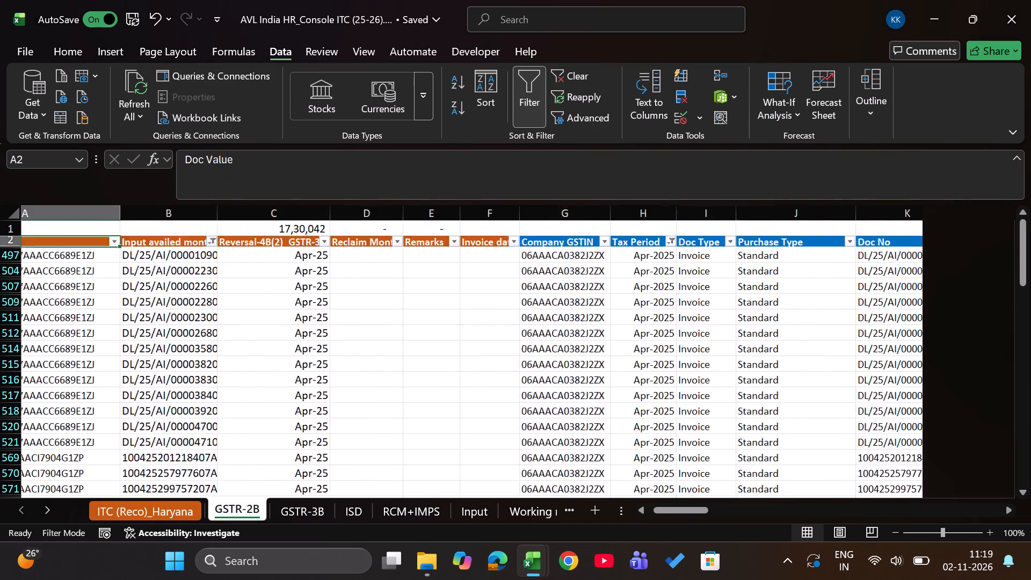
Enter Jun-25 as the Reclaim Month for the first filtered April row, invoice DL/25/AI/0000109.
key(Down)
key(Right)
key(Right)
key(Right)
key(Left)
key(Up)
key(alt+Down)
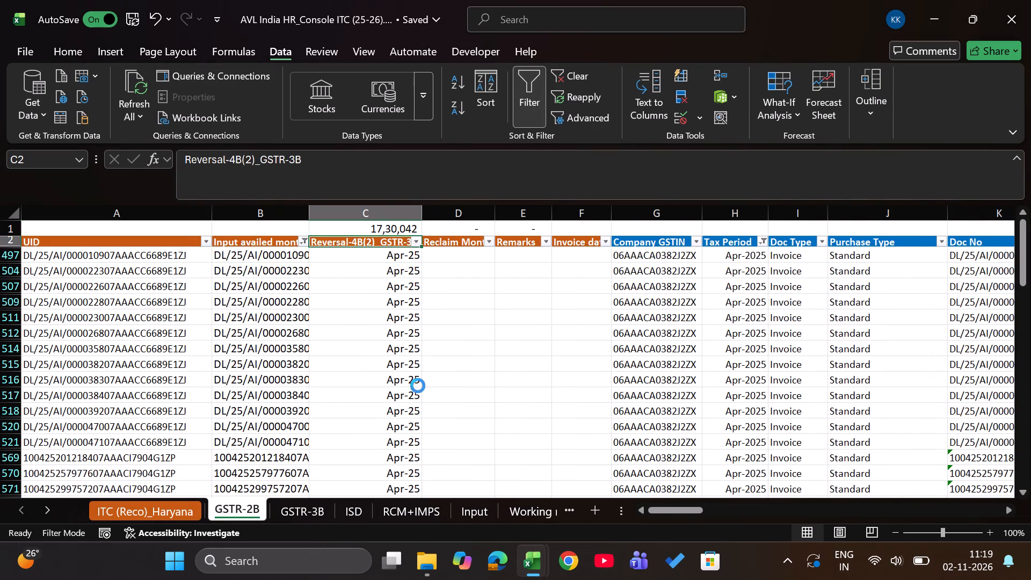
click(599, 393)
key(Right)
key(Down)
text(JU)
text(N25)
key(Return)
Fill Jun-25 down the Reclaim Month column for only the visible April IGST rows, through row 1673.
key(Left)
key(ctrl+Down)
key(Right)
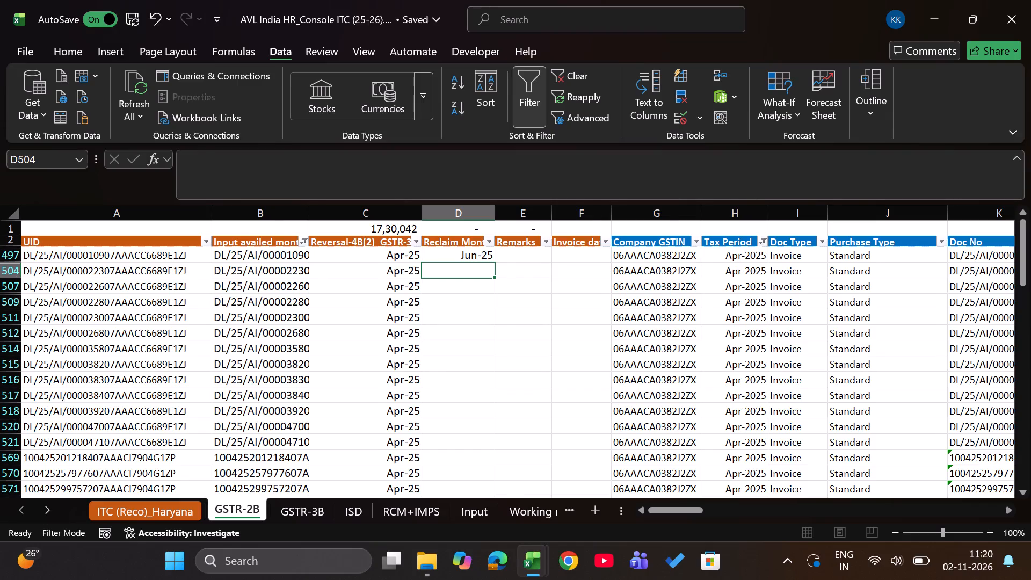
key(Right)
key(Left)
key(ctrl+shift+Up)
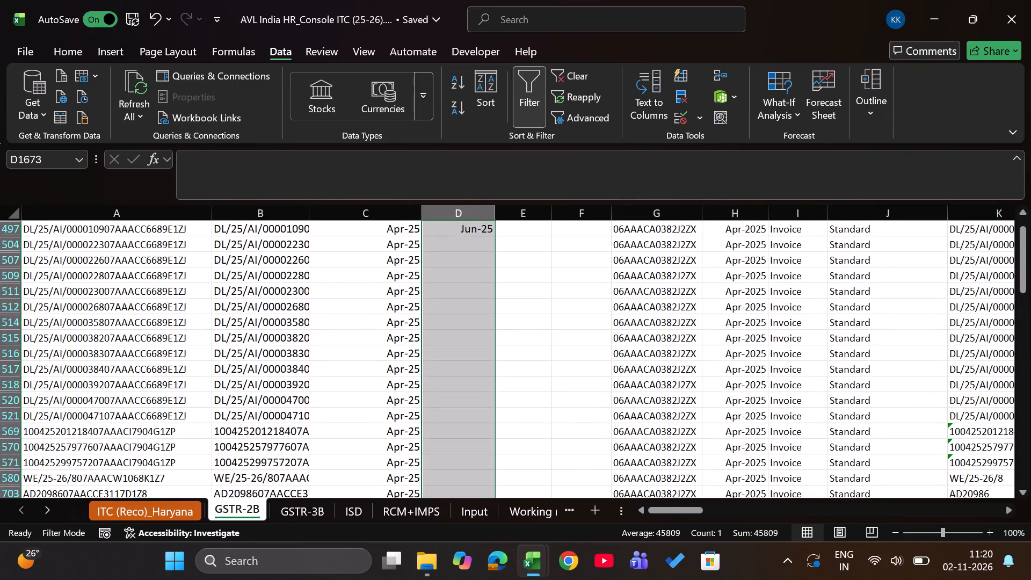
key(alt+semicolon)
key(ctrl+d)
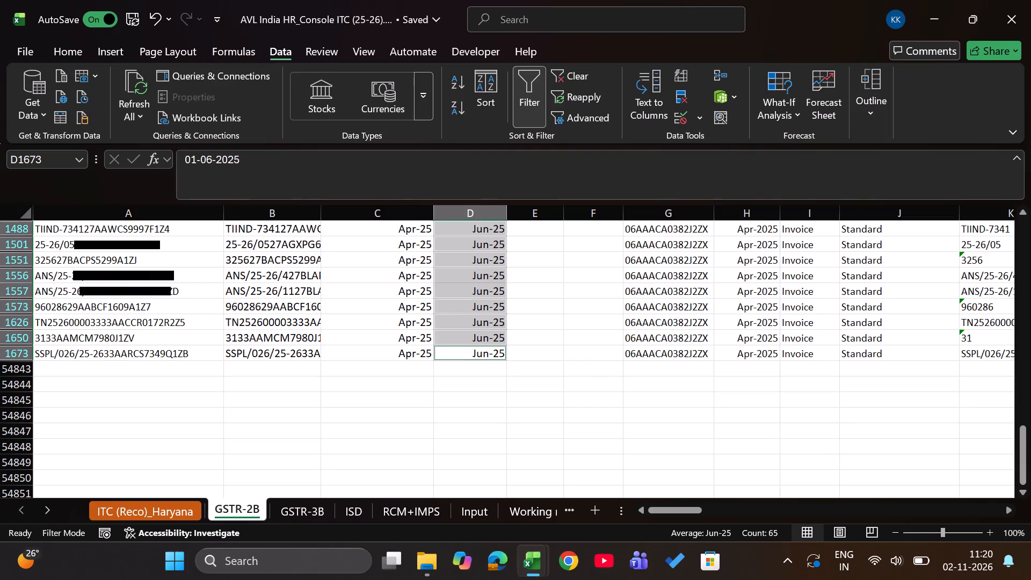
Clear the filter on the IGST column of the GSTR-2B sheet to include all April rows in the tax totals.
key(Up)
key(ctrl+Up)
key(Up)
key(Right)
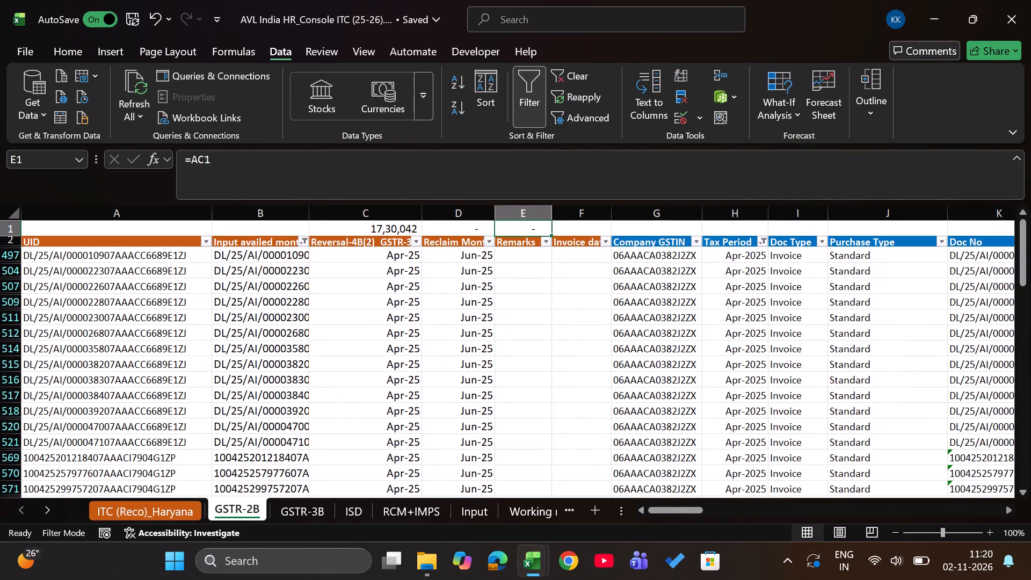
key(Right)
key(Down)
key(Right)
key(Right)
key(Right)
key(Right)
key(Right)
key(Right)
key(Right)
key(Right)
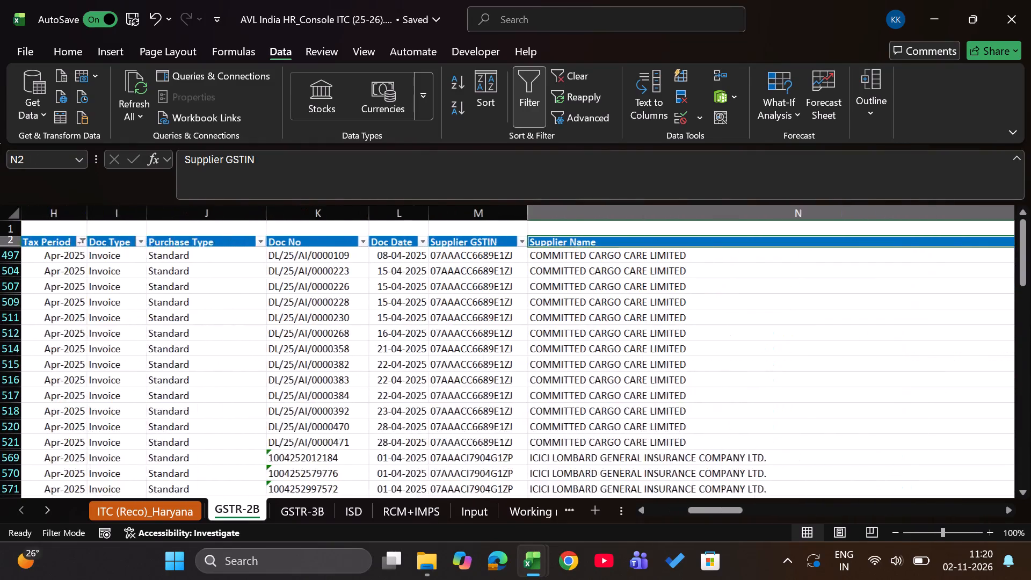
key(Right)
key(Right)
key(Right)
key(Right)
key(Right)
key(Right)
key(Right)
key(alt+Down)
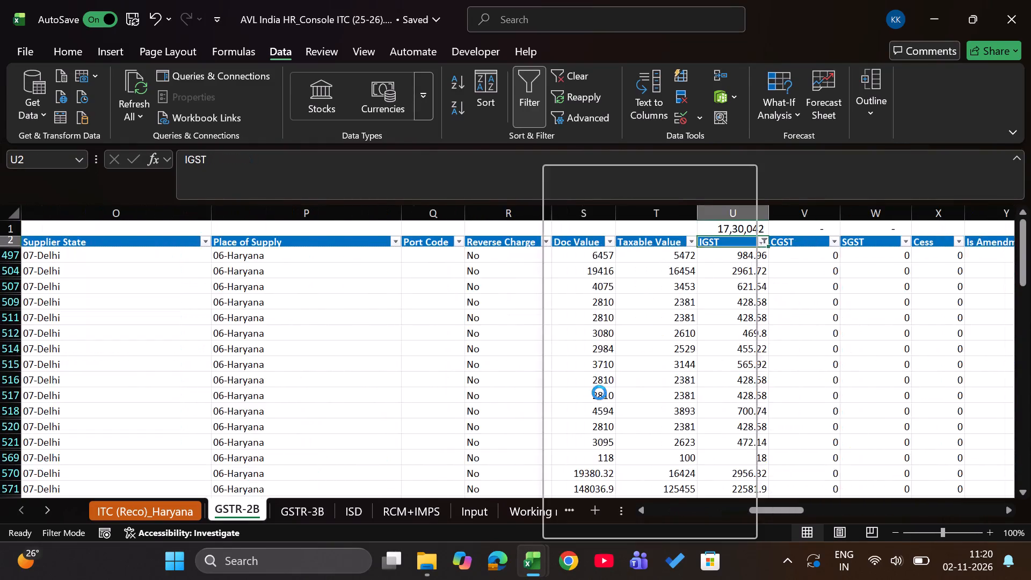
click(616, 365)
key(Return)
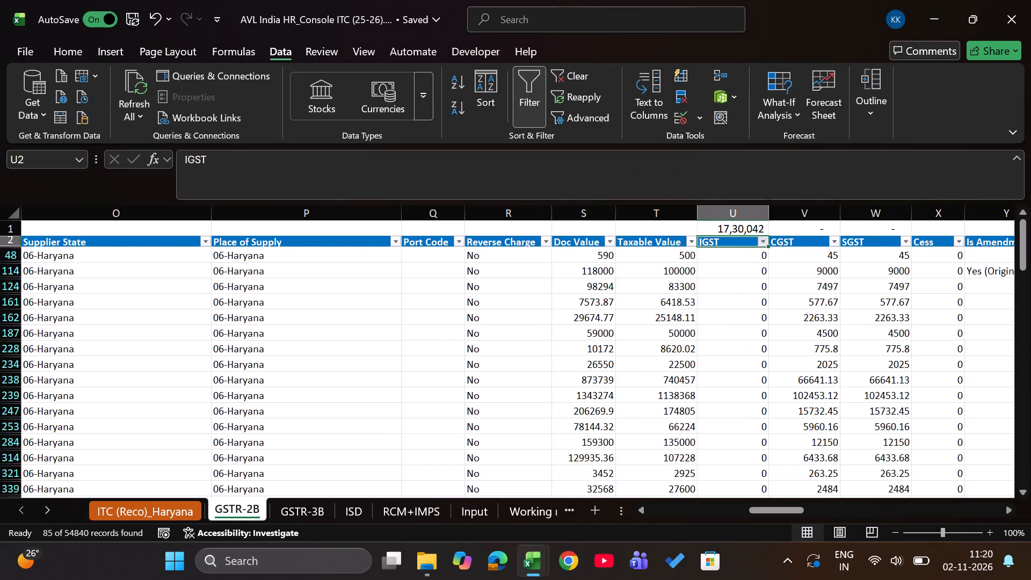
key(ctrl+Left)
key(Right)
key(Right)
key(Right)
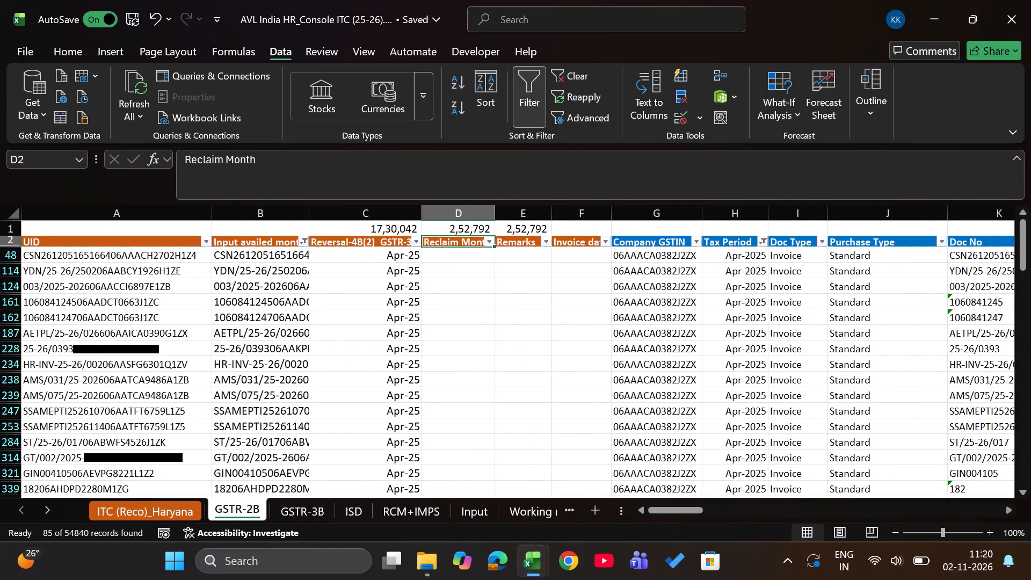
In the 3B workbook, filter the Integrated Tax column to show only the 0.00 values.
key(alt+Tab)
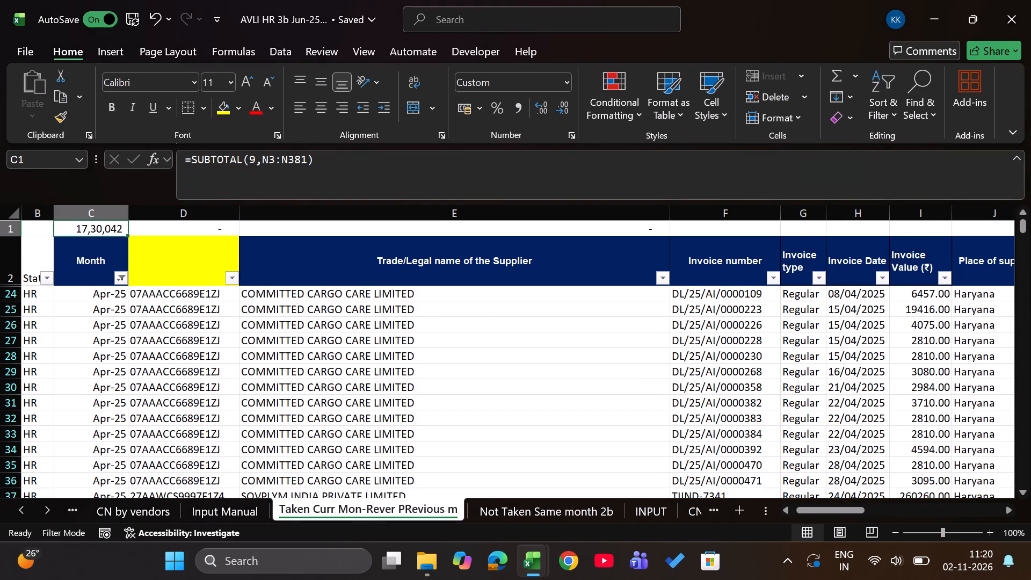
key(Down)
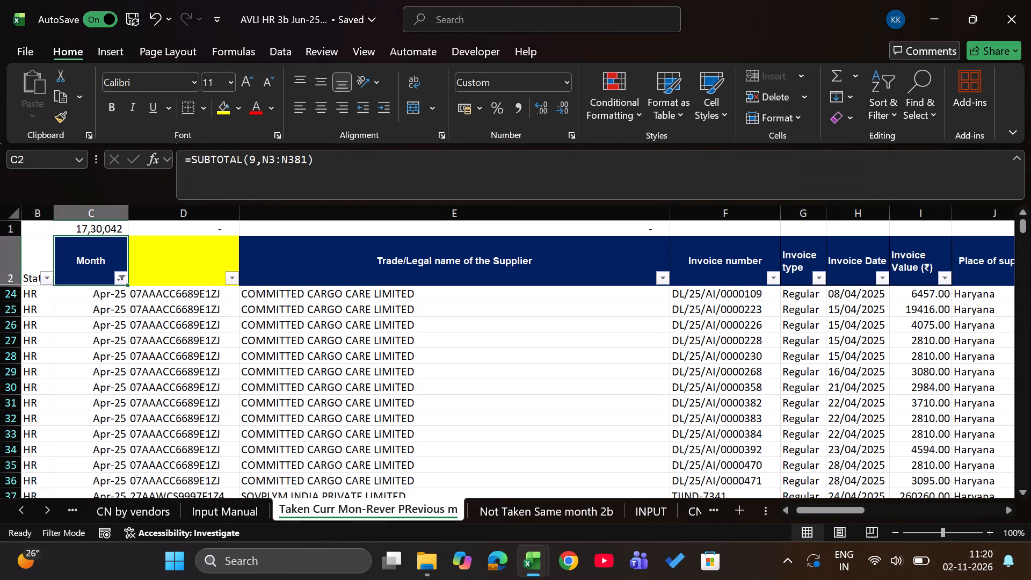
key(Right)
key(Right)
key(Left)
key(Left)
key(Right)
key(Right)
key(Right)
key(Right)
key(Right)
key(Right)
key(Right)
key(Right)
key(Right)
key(Right)
key(Right)
key(Right)
key(Right)
key(Right)
key(Right)
key(Right)
key(Right)
key(Right)
key(Right)
key(Right)
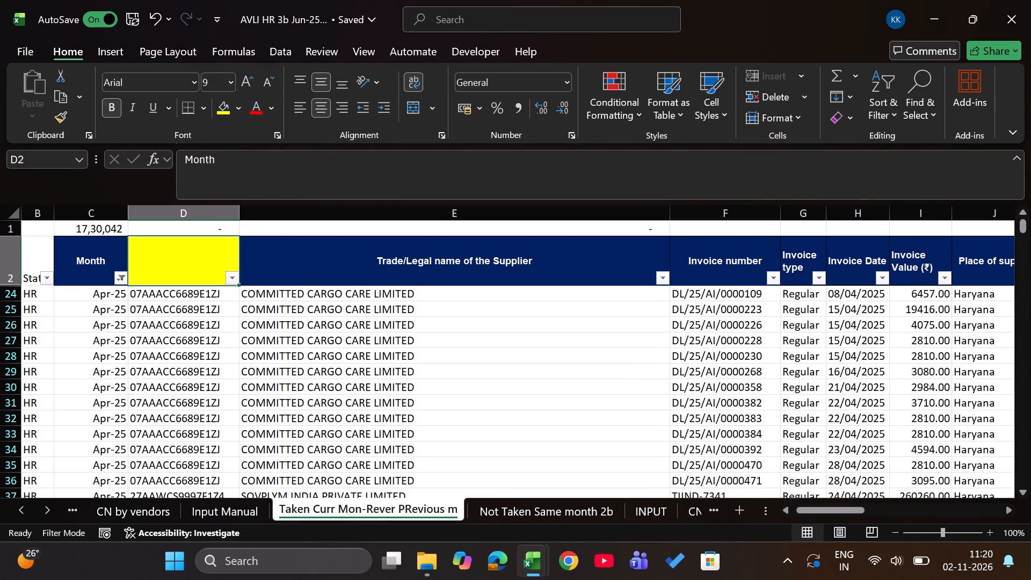
key(Left)
key(Left)
key(Left)
key(Left)
key(Left)
key(Left)
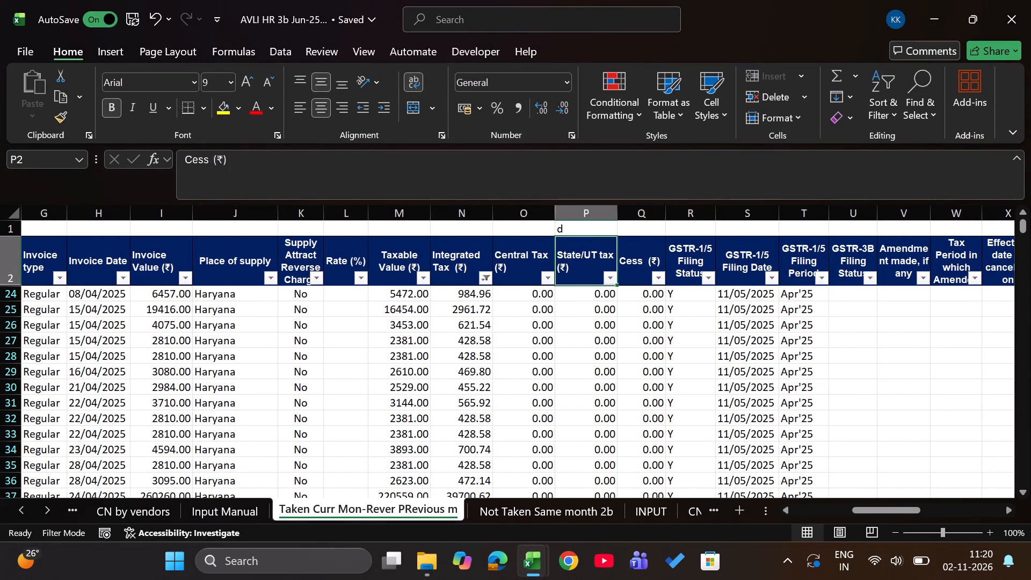
key(Left)
key(Left)
key(alt+Down)
key(alt+Down)
key(alt+Down)
key(alt+Down)
key(alt+Down)
key(alt+Down)
key(alt+Down)
key(alt+Down)
key(alt+Down)
key(Down)
key(space)
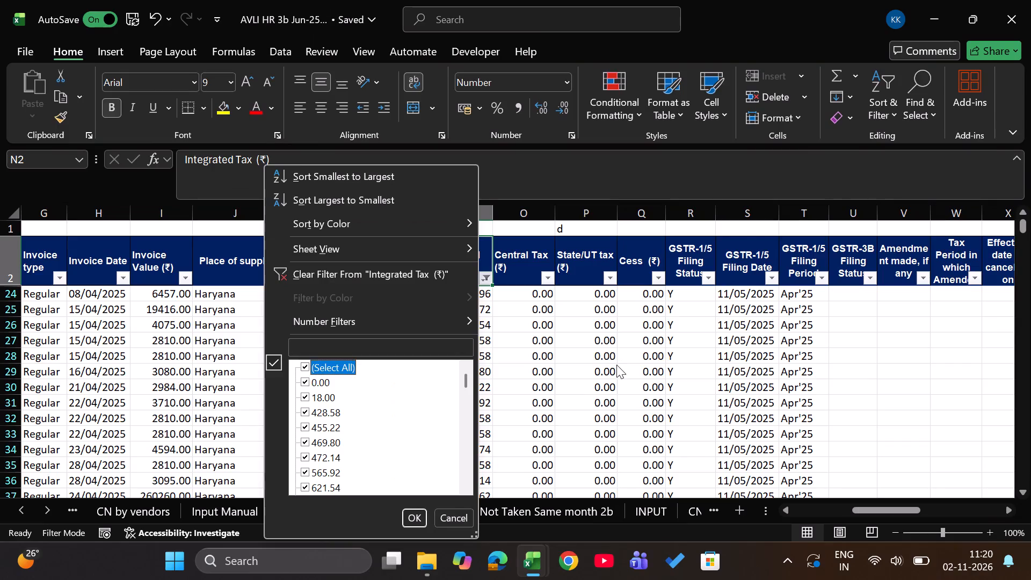
key(space)
key(Down)
key(space)
key(Return)
Compare the row 1 central and state tax totals of the April invoices between the 3B and GSTR-2B sheets.
key(Up)
key(Up)
key(ctrl+Left)
key(Left)
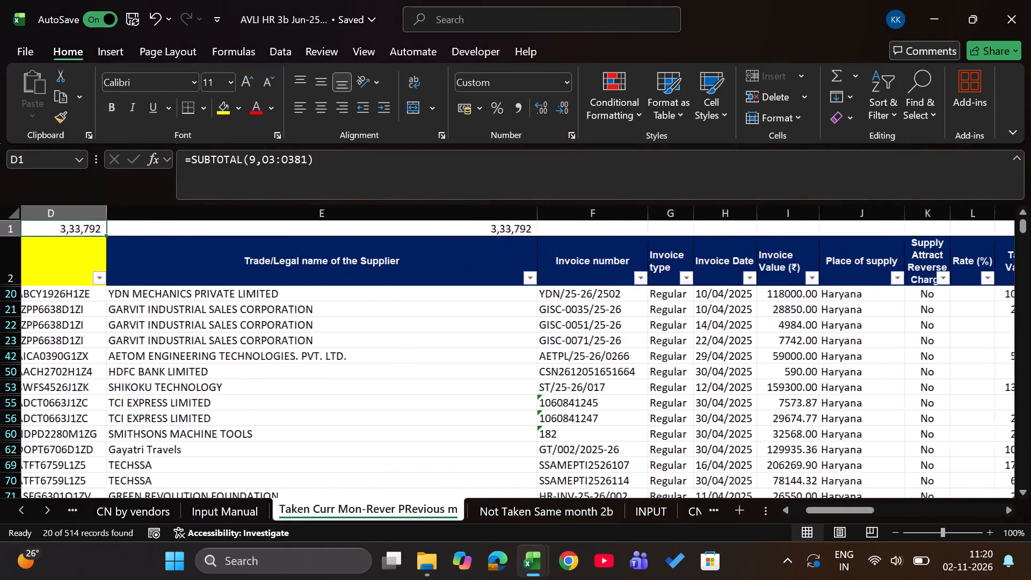
key(Left)
key(Right)
key(Right)
key(Right)
key(Left)
key(Left)
key(alt+Tab)
Filter the Reclaim Month column of the GSTR-2B sheet to show only blank entries.
key(Down)
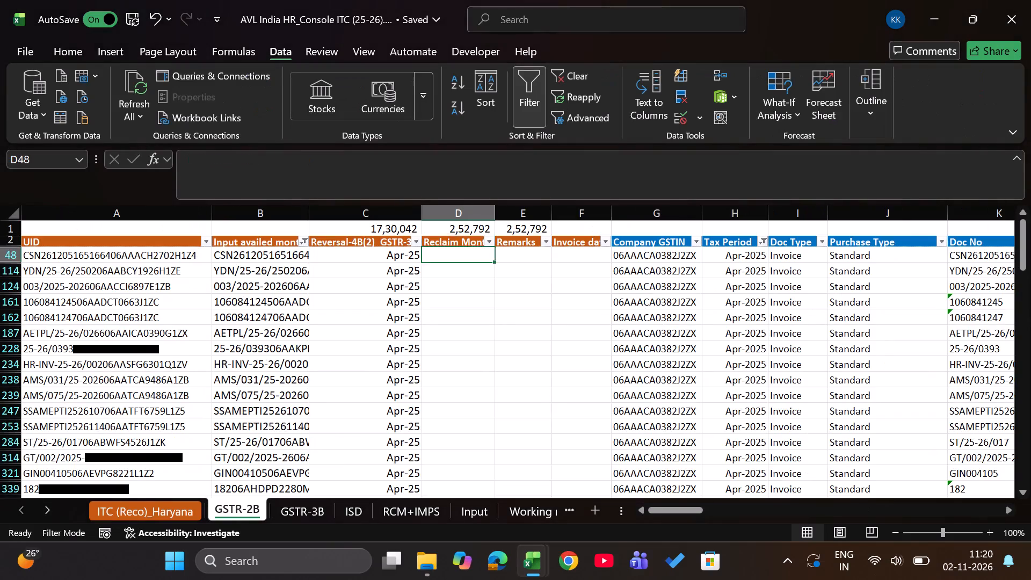
key(Up)
key(Right)
key(Left)
key(alt+Down)
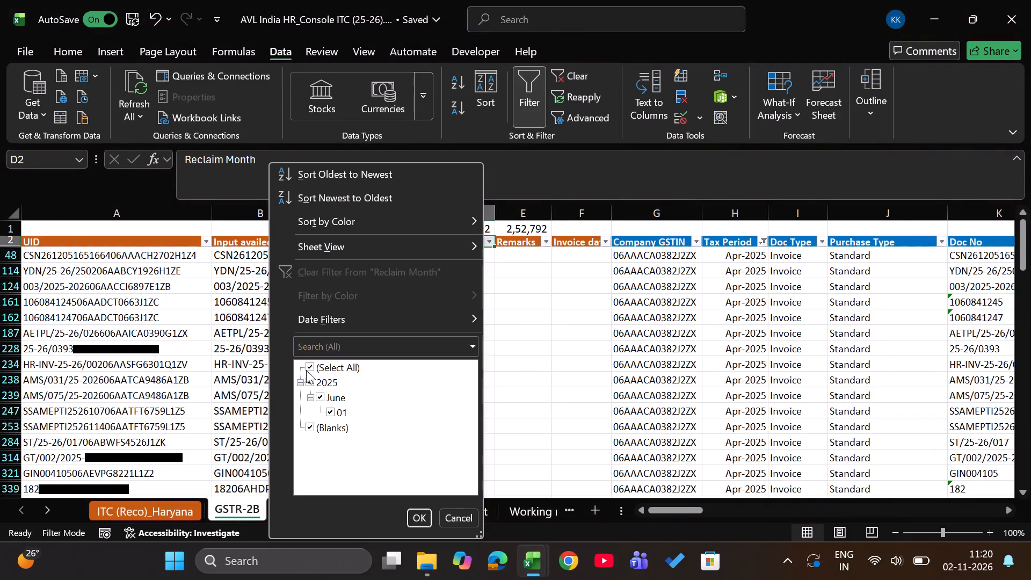
click(320, 387)
key(Return)
key(Down)
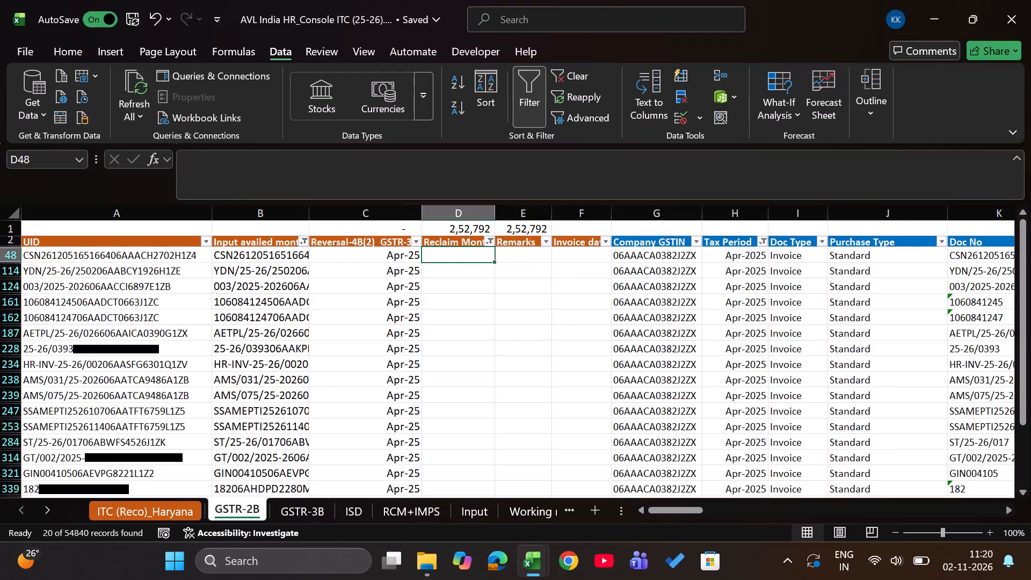
Copy the UIDs of the filtered GSTR-2B rows, from row 48 down, into column F of Book1 starting at F2.
key(alt+Tab)
key(alt+Tab)
key(Left)
key(Left)
key(alt+Tab)
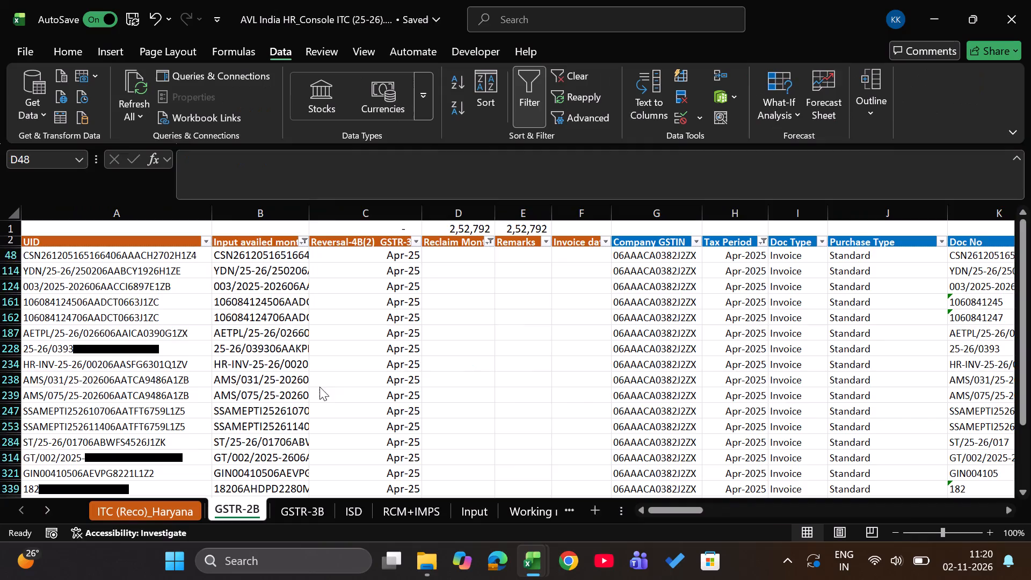
key(Up)
key(Left)
key(Left)
key(Left)
key(Left)
key(Down)
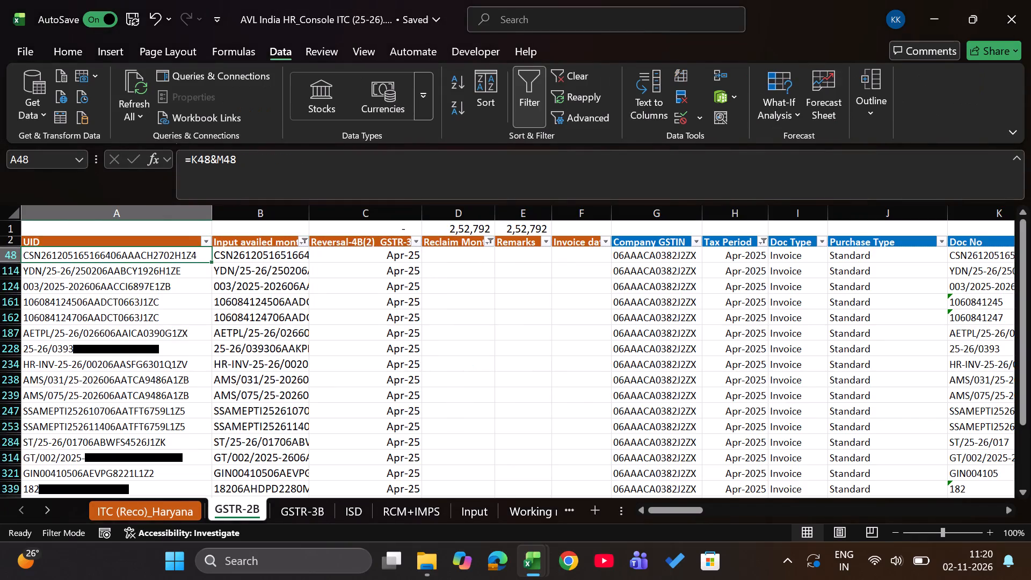
key(ctrl+shift+Down)
key(ctrl+c)
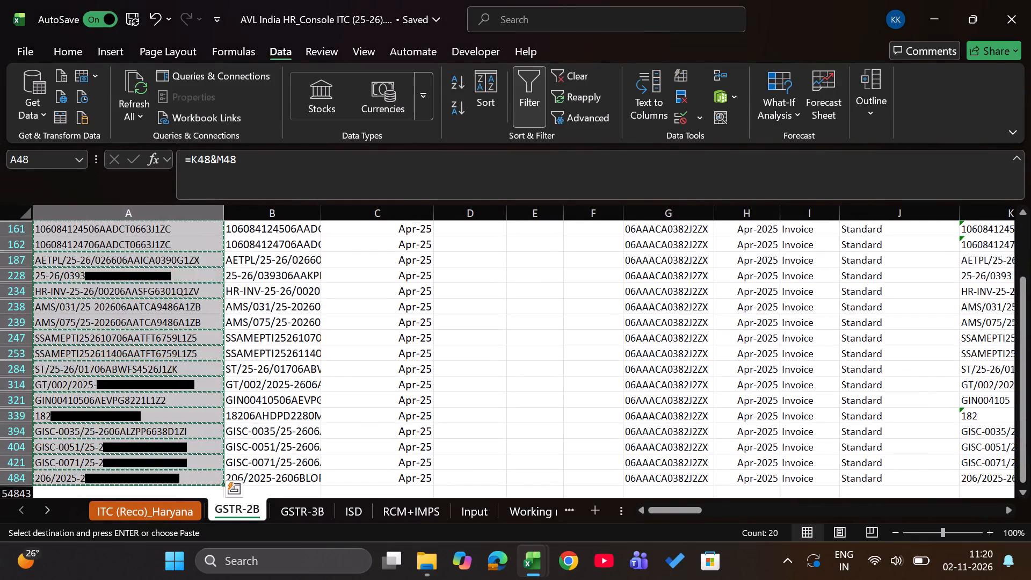
key(alt+Tab)
key(Right)
key(Right)
key(Right)
key(Right)
key(ctrl+Up)
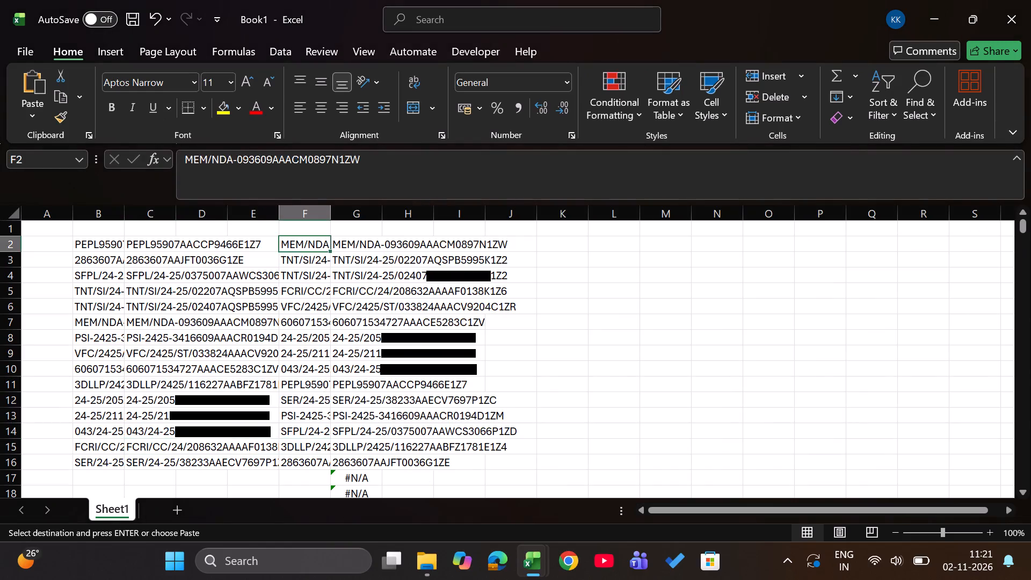
key(Down)
key(Up)
key(Return)
key(Down)
key(Right)
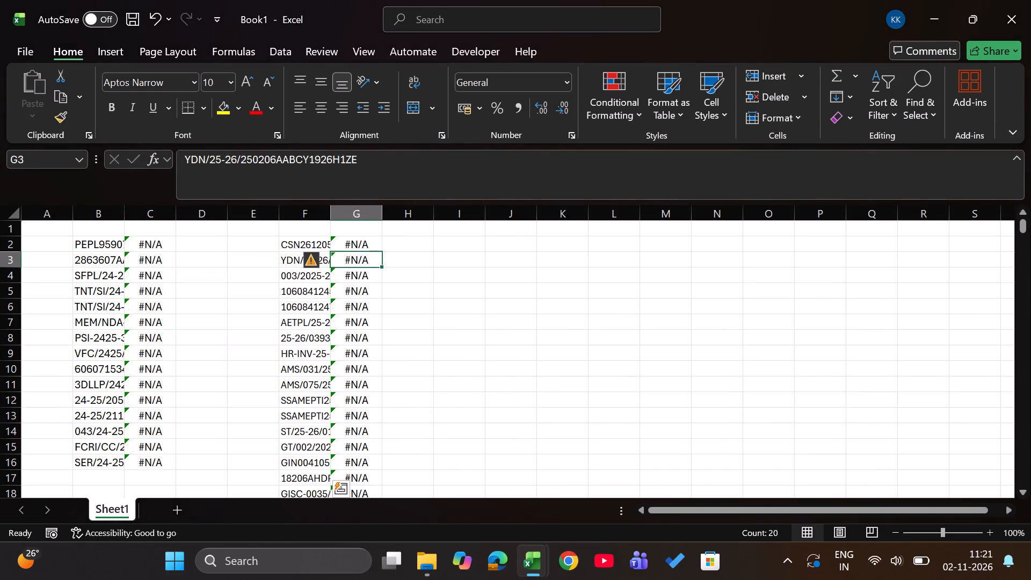
Copy the UIDs of the filtered 3B rows, from A20 down, into column B of Book1 starting at B2.
key(Left)
key(Left)
key(Left)
key(Left)
key(Up)
key(Left)
key(alt+Tab)
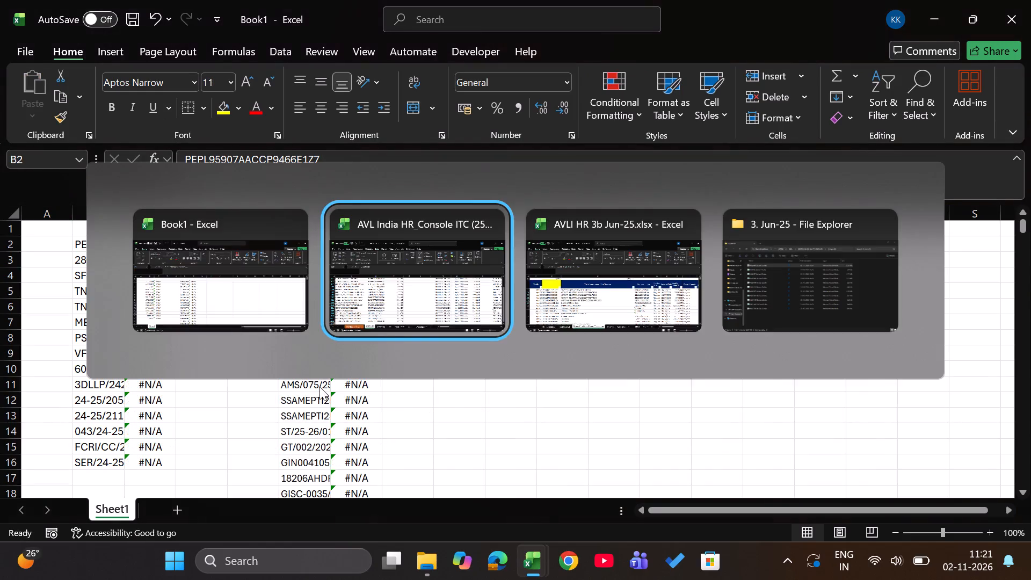
key(alt+Tab)
key(Left)
key(Left)
key(Down)
key(Down)
key(Left)
key(Left)
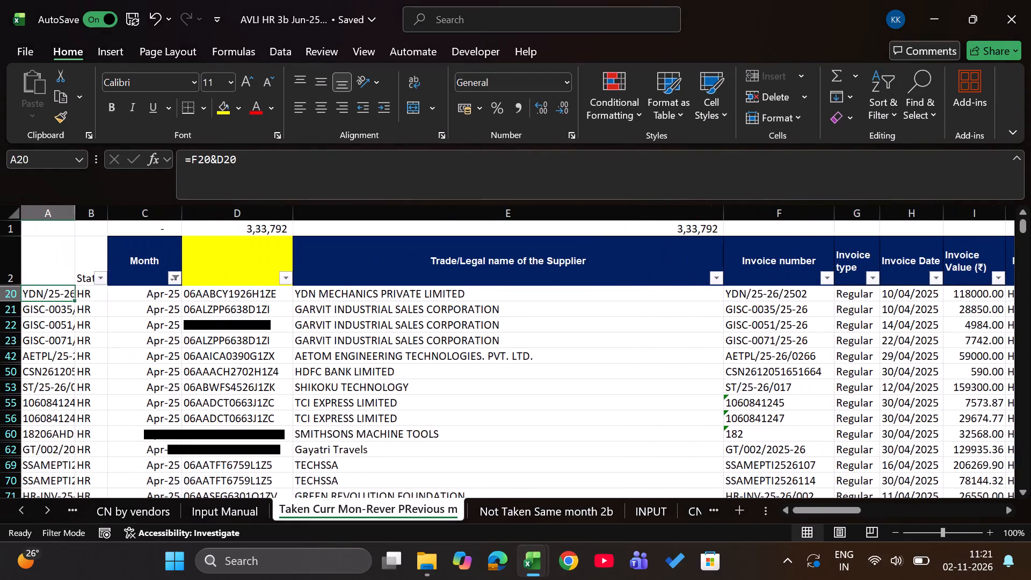
key(ctrl+shift+Down)
key(ctrl+c)
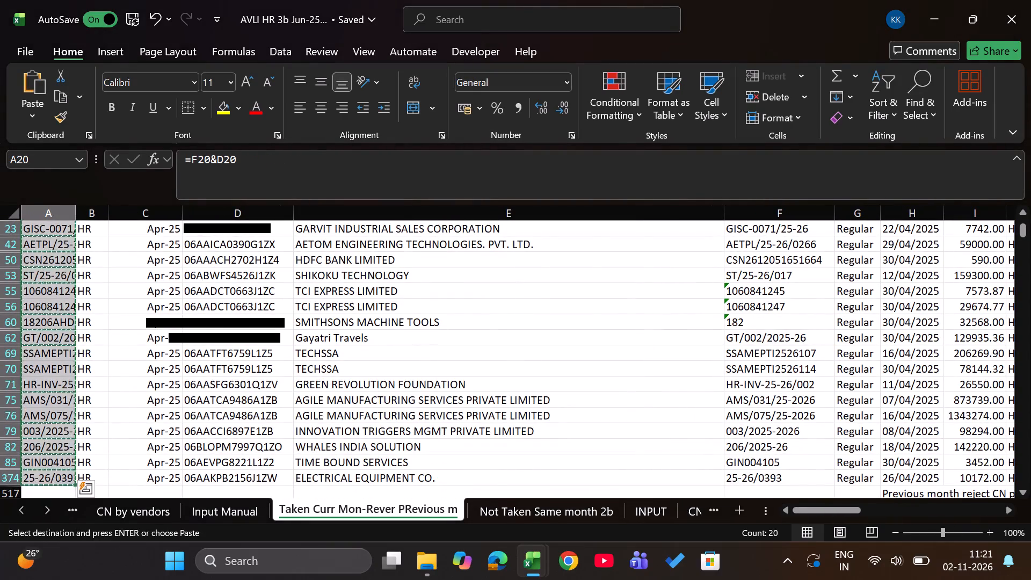
key(alt+Tab)
key(Return)
key(Right)
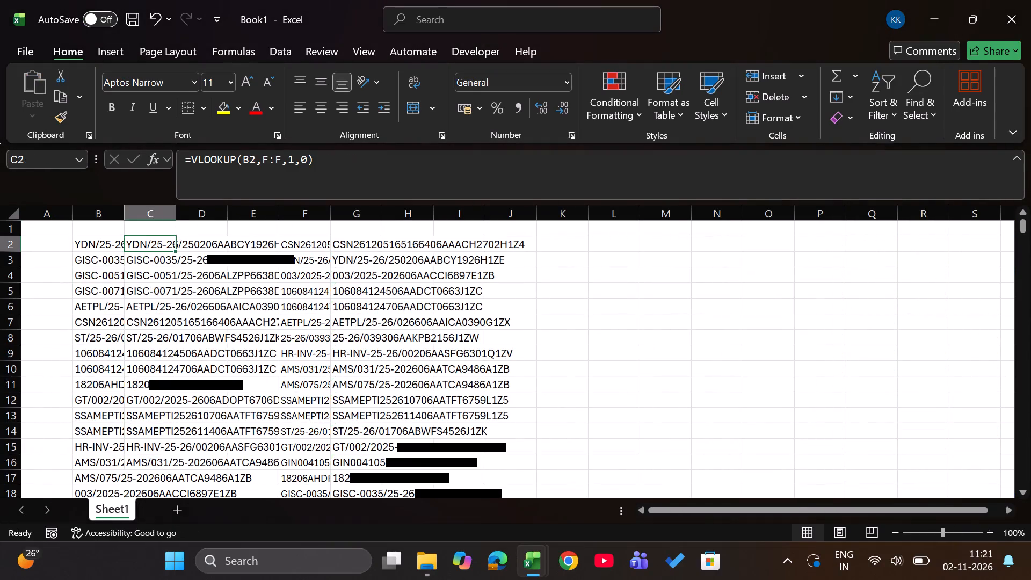
Fill the column C VLOOKUP formula in Book1 down to row 21, covering all the pasted 3B UIDs.
key(Left)
key(ctrl+Down)
key(Right)
key(ctrl+shift+Up)
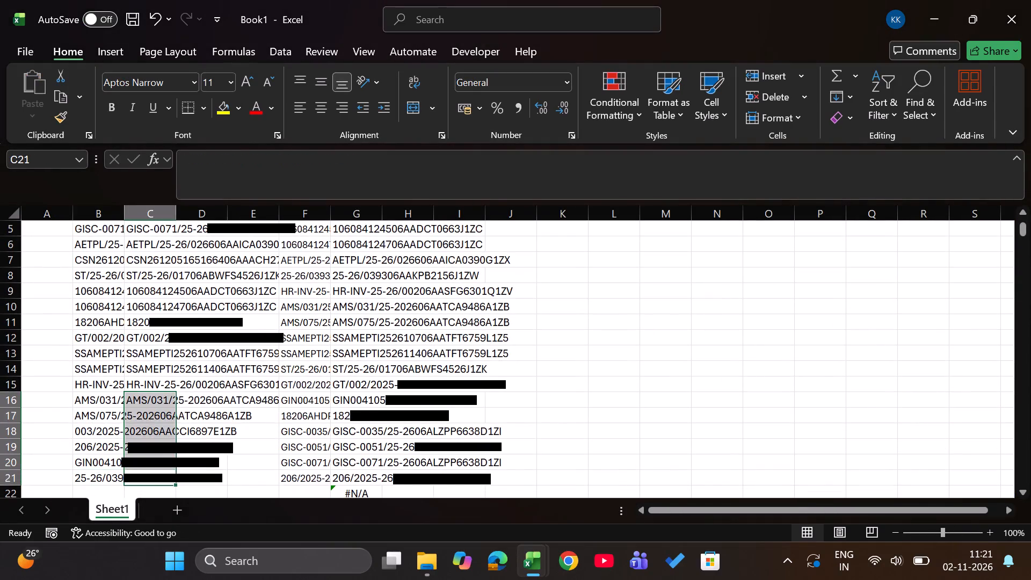
key(ctrl+d)
key(Right)
key(Right)
key(Right)
key(Right)
Compare the tax amounts of the filtered April invoices in the 3B workbook with the matching rows of the GSTR-2B sheet.
key(alt+Tab)
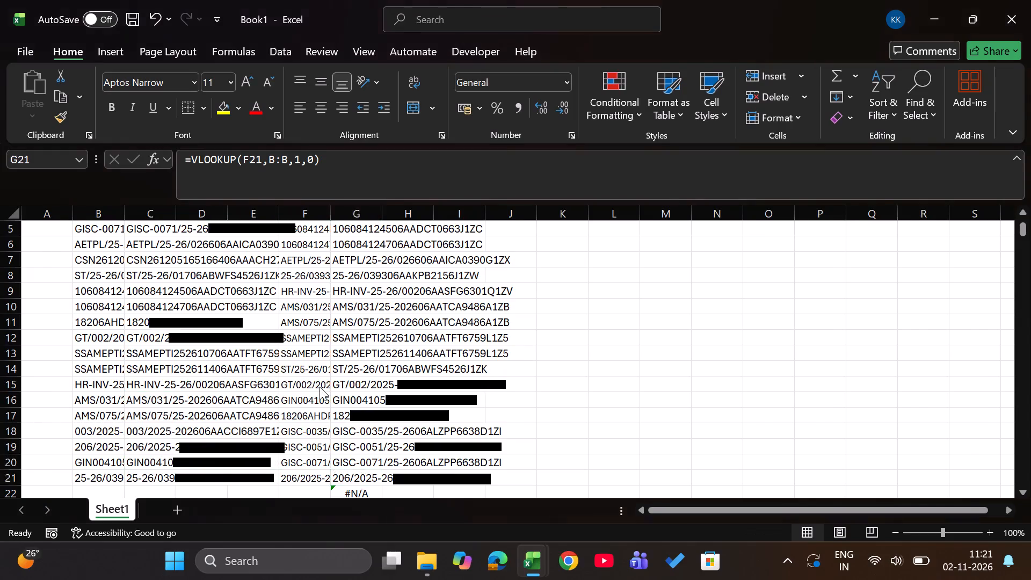
key(Right)
key(Right)
key(Right)
key(Right)
key(Right)
key(Right)
scroll(439, 421, right, 1)
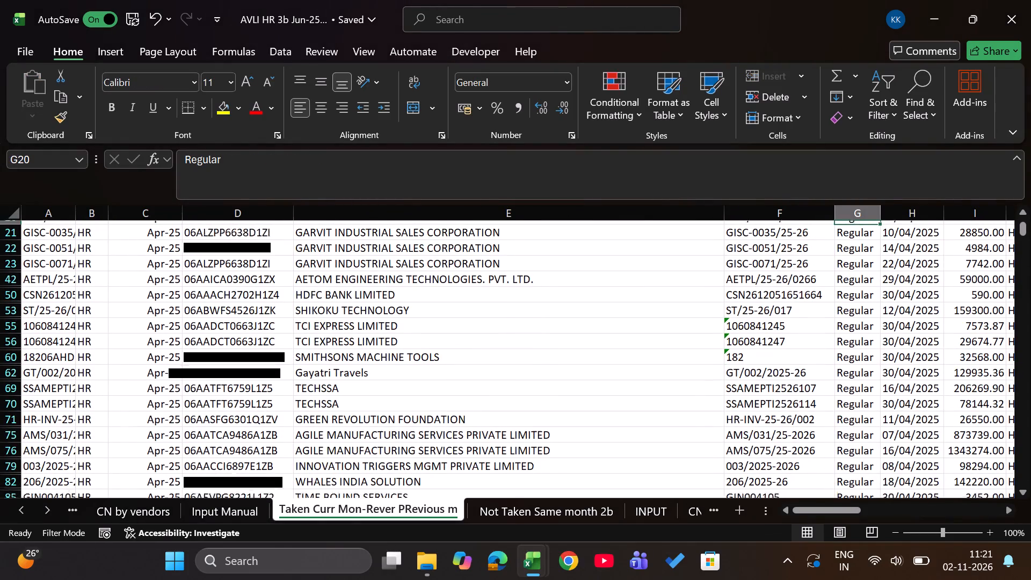
scroll(439, 421, right, 1)
scroll(439, 421, left, 6)
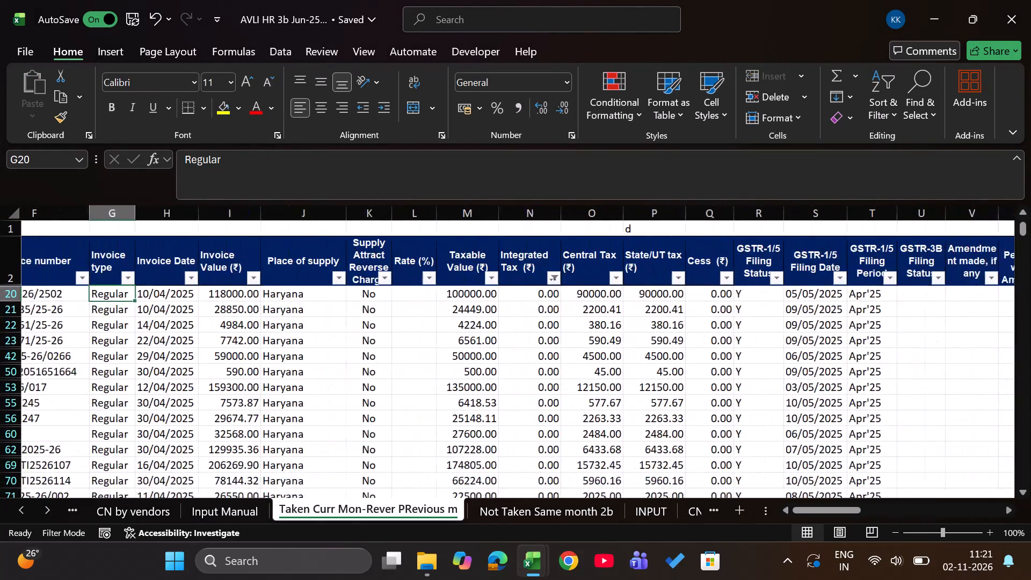
scroll(439, 421, right, 1)
scroll(439, 421, down, 1)
key(alt+Tab)
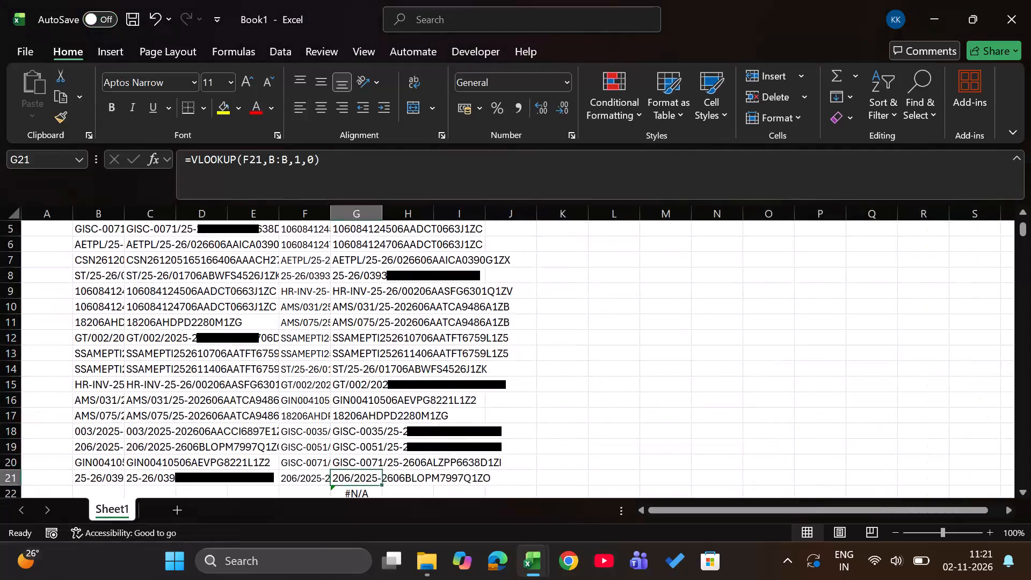
scroll(439, 421, up, 1)
key(alt+Tab)
key(alt+Tab)
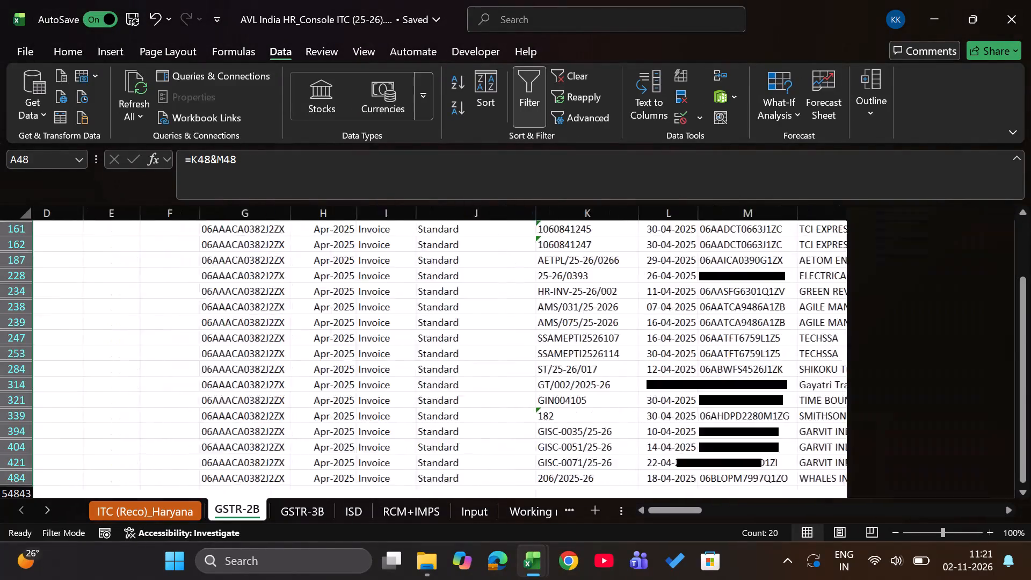
scroll(439, 421, up, 1)
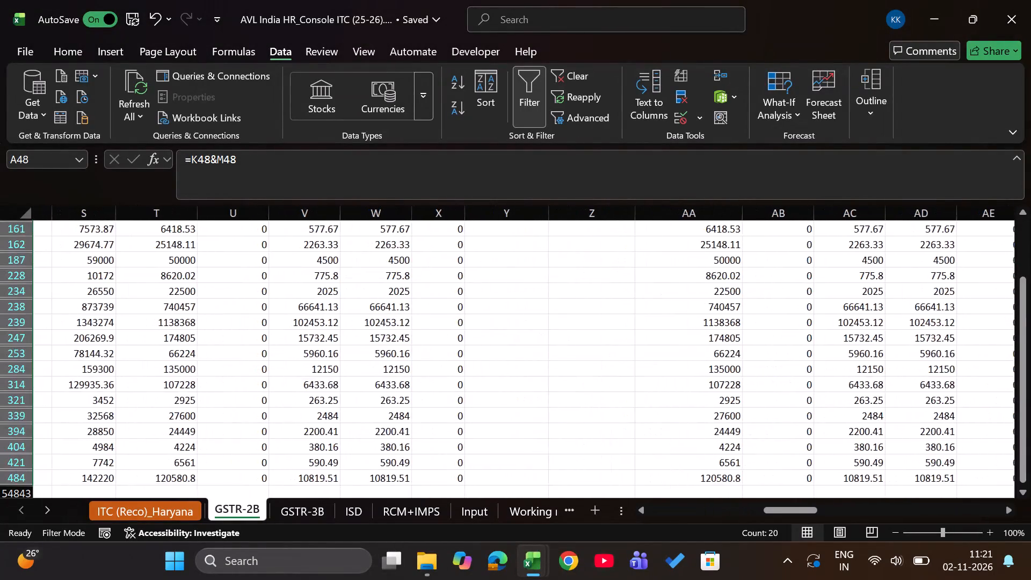
scroll(439, 421, up, 1)
Exclude document YDN/25-26/2502 from the filtered GSTR-2B rows using the Doc No column filter.
click(895, 267)
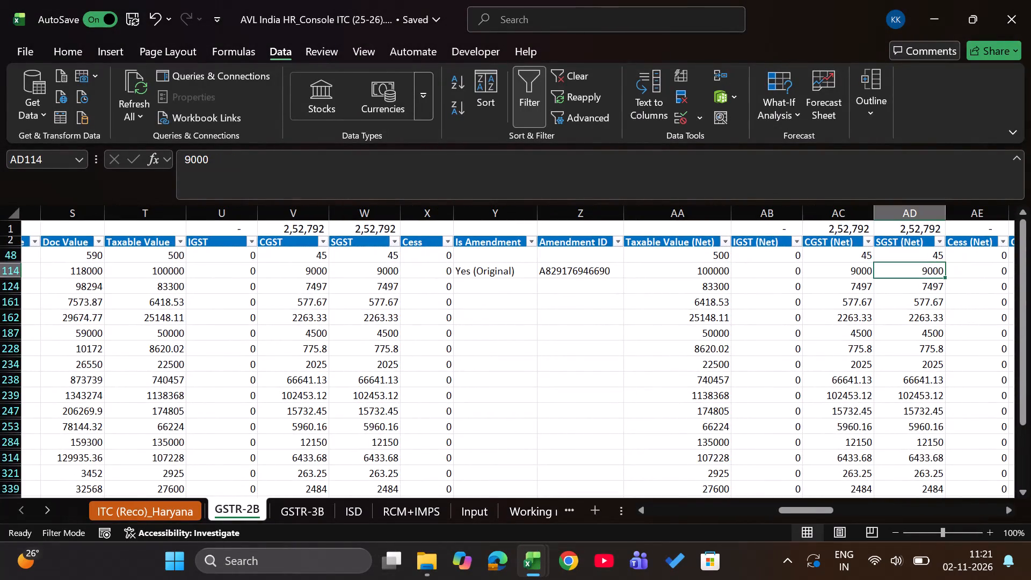
key(Left)
key(Left)
key(Left)
key(Left)
key(Left)
key(Left)
key(Left)
key(Left)
key(ctrl+Left)
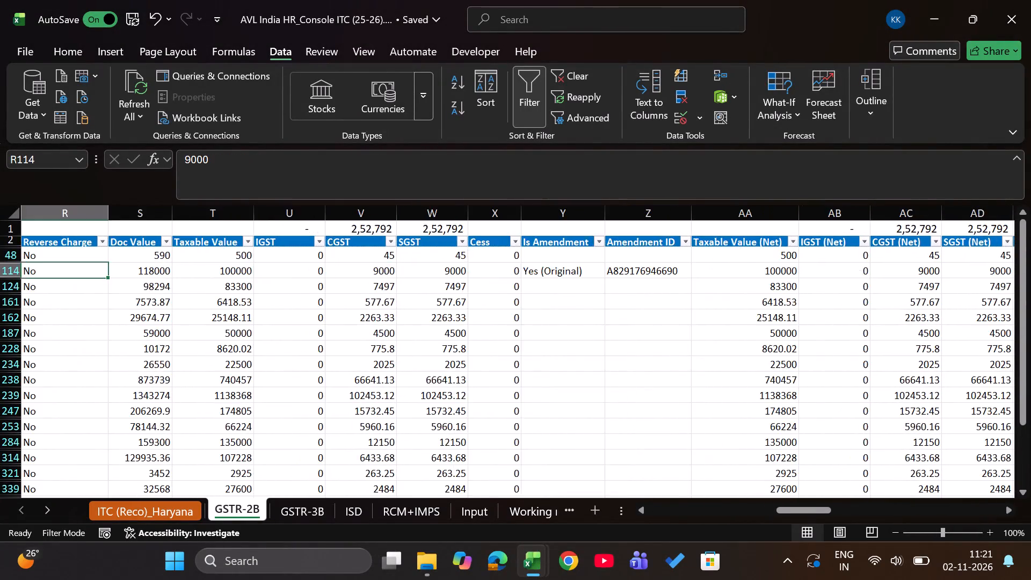
key(Left)
key(Left)
key(Left)
key(Left)
key(Left)
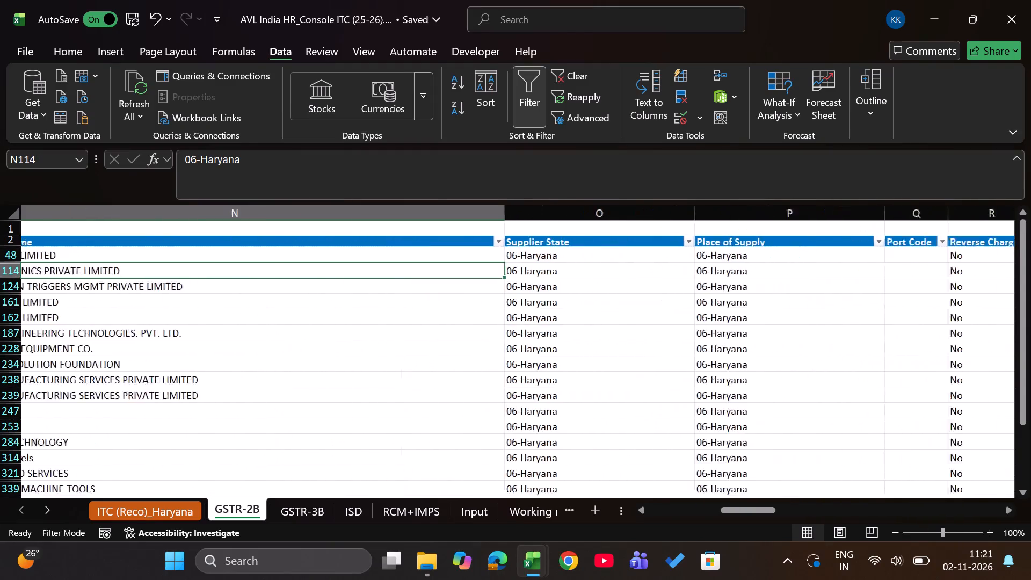
key(Left)
key(Right)
key(Left)
key(Left)
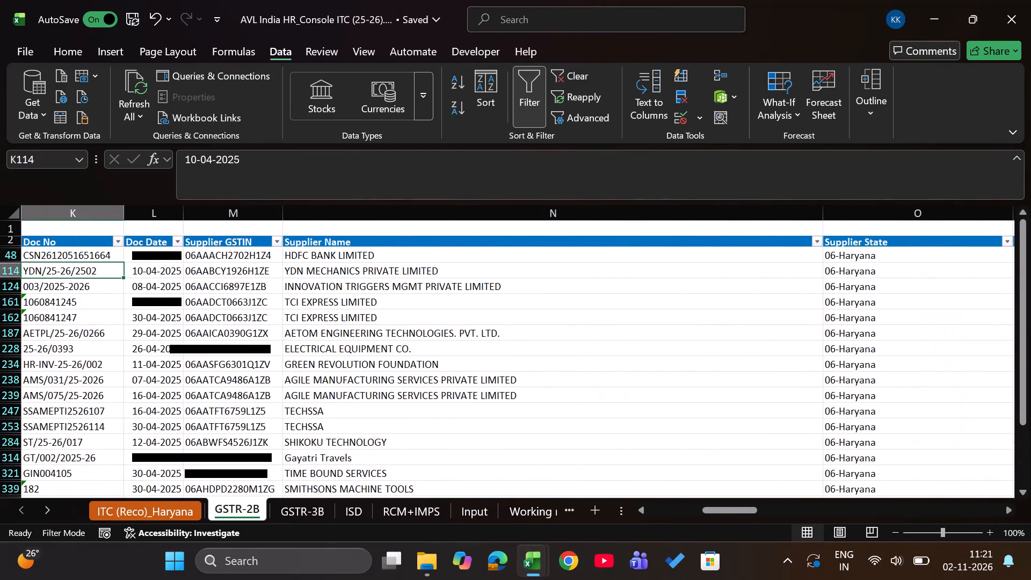
key(ctrl+c)
key(Up)
key(Up)
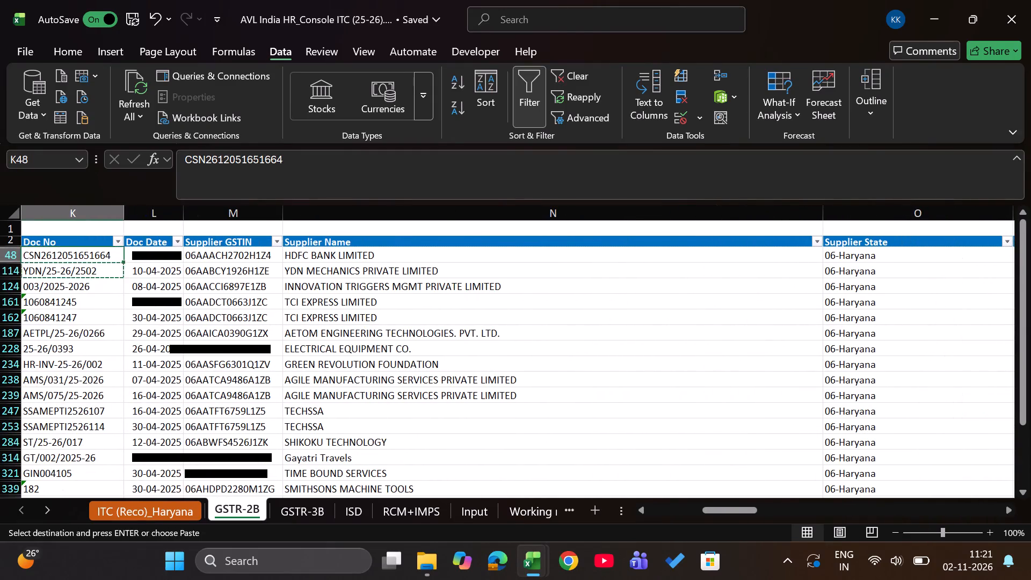
key(alt+Down)
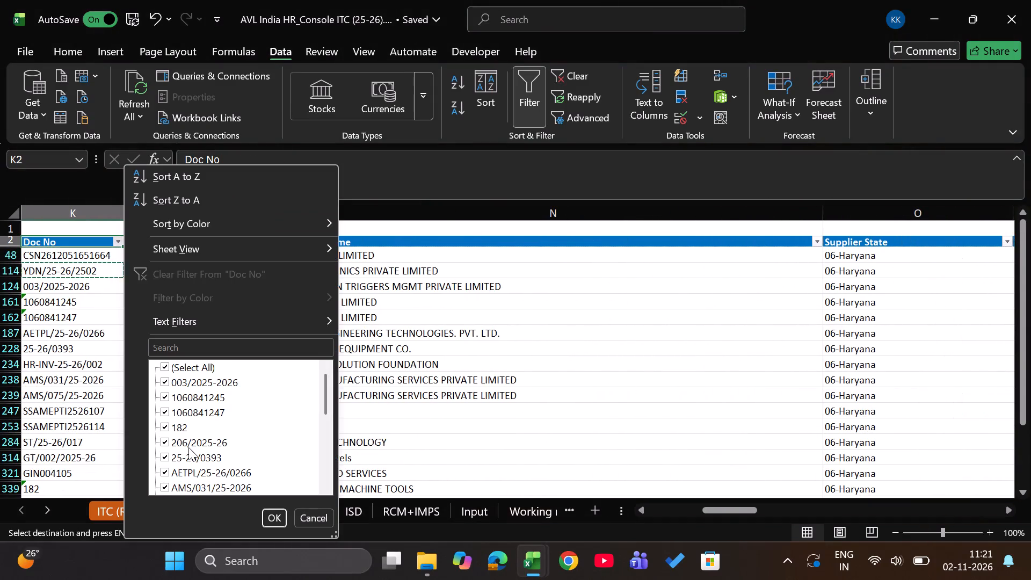
scroll(188, 447, down, 4)
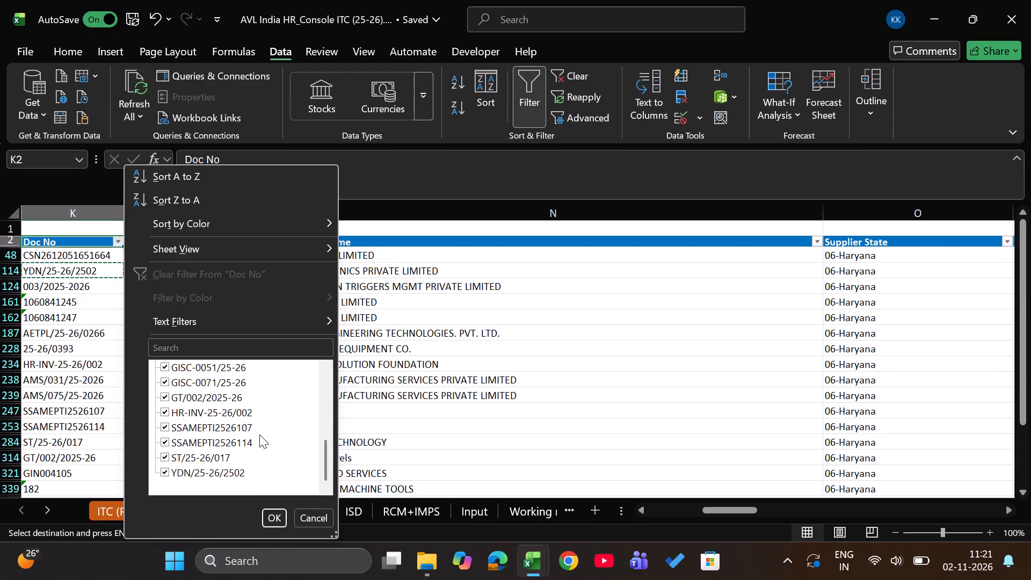
click(180, 474)
key(Return)
Switch to the 3B workbook and exclude invoice YDN/25-26/2502 using the Invoice number column filter.
key(alt+Tab)
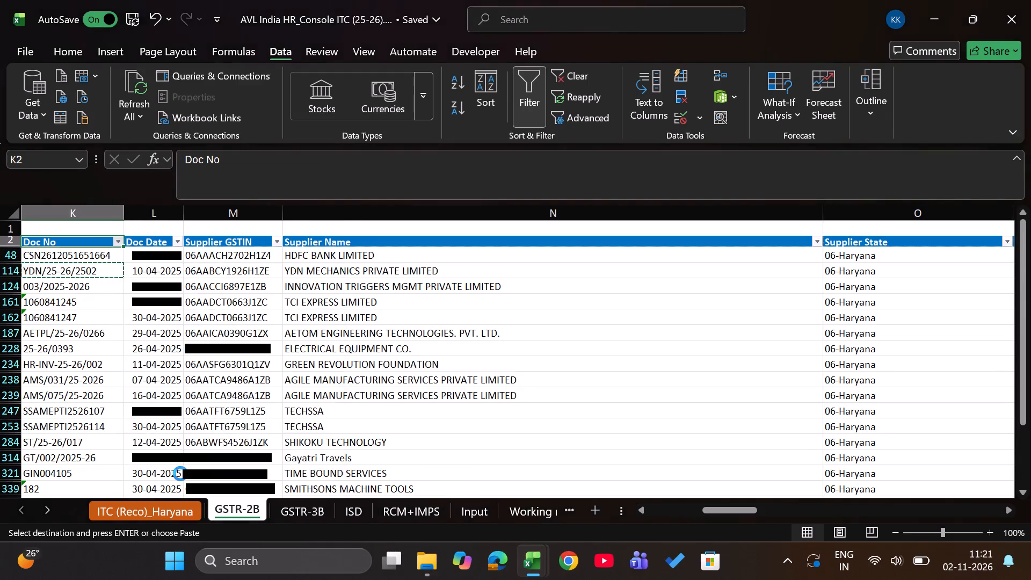
key(alt+Tab)
key(alt+Tab)
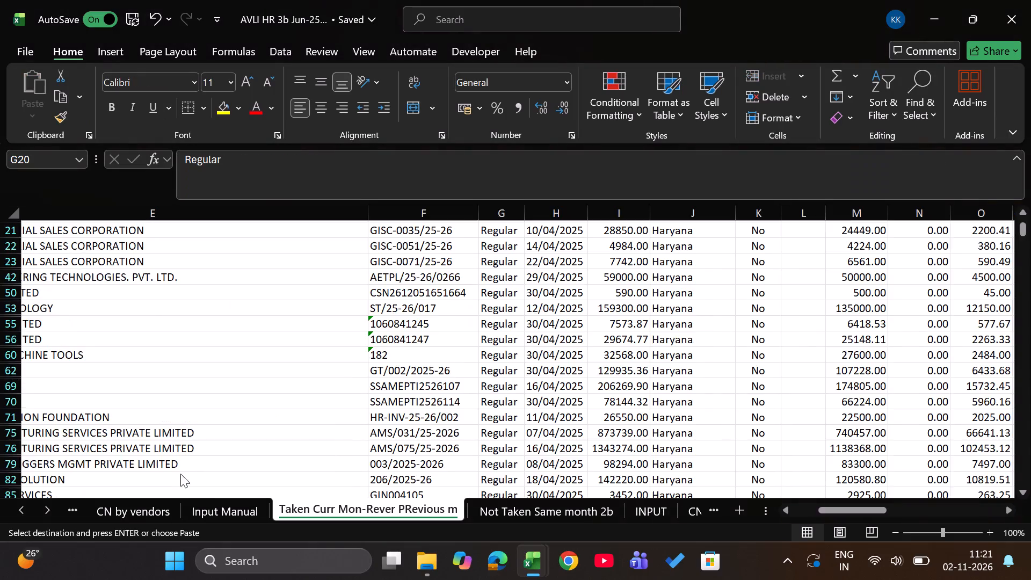
key(Up)
key(Up)
key(Down)
key(Left)
key(Left)
key(Left)
key(Left)
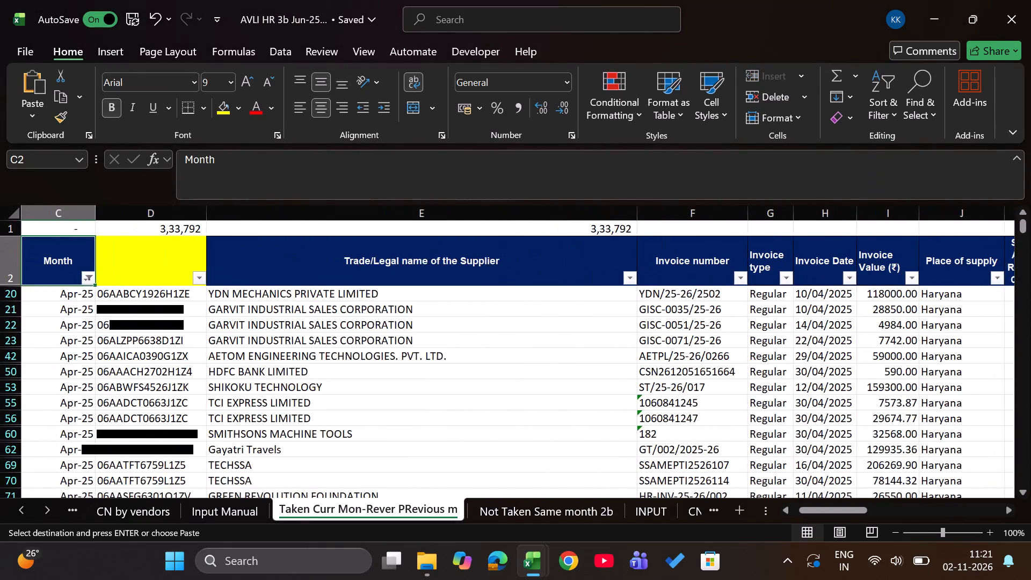
key(Left)
key(Left)
key(Left)
key(Left)
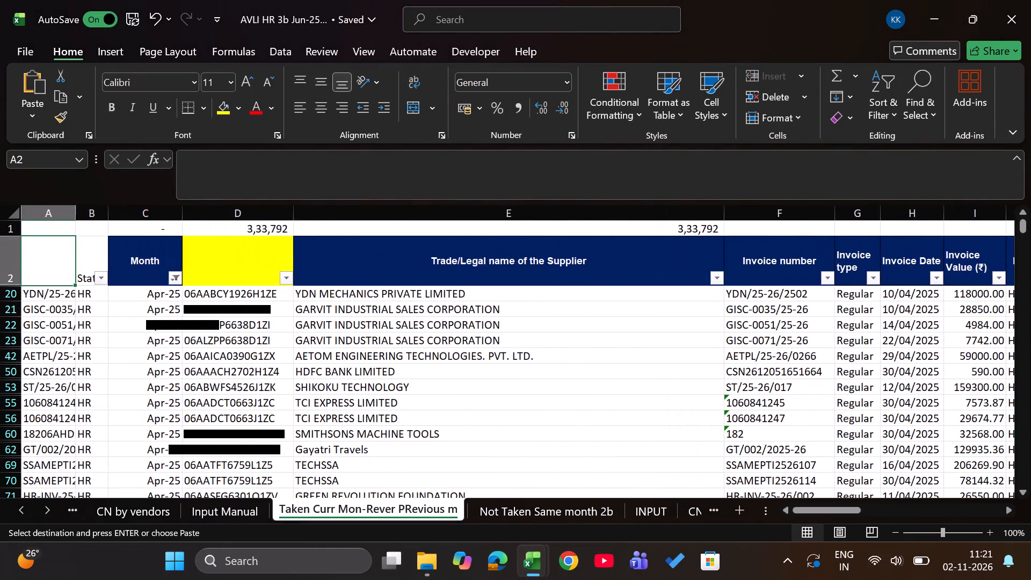
key(Right)
key(Right)
key(Right)
key(Right)
key(Right)
key(alt+Down)
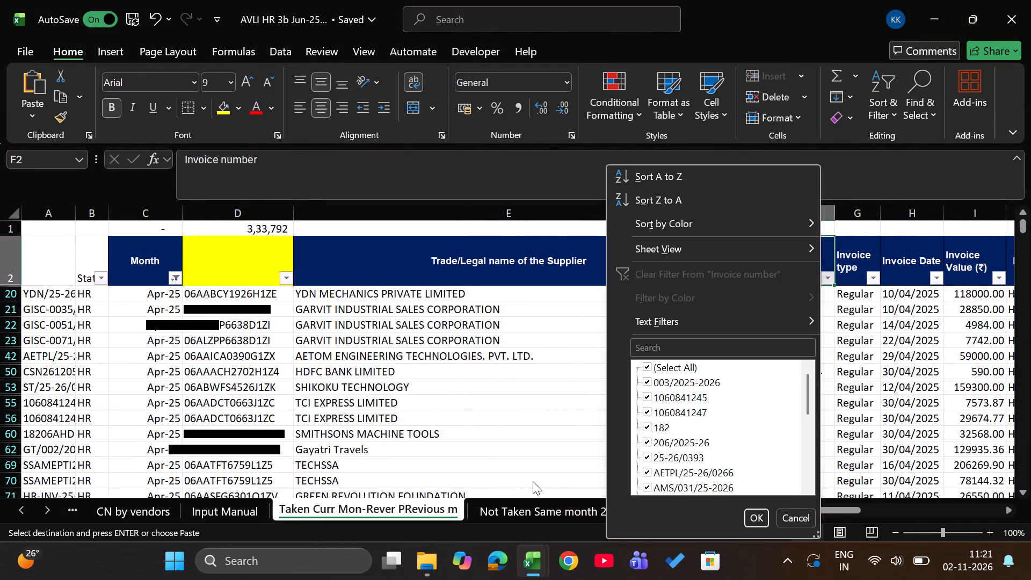
scroll(760, 445, down, 5)
click(711, 472)
key(Return)
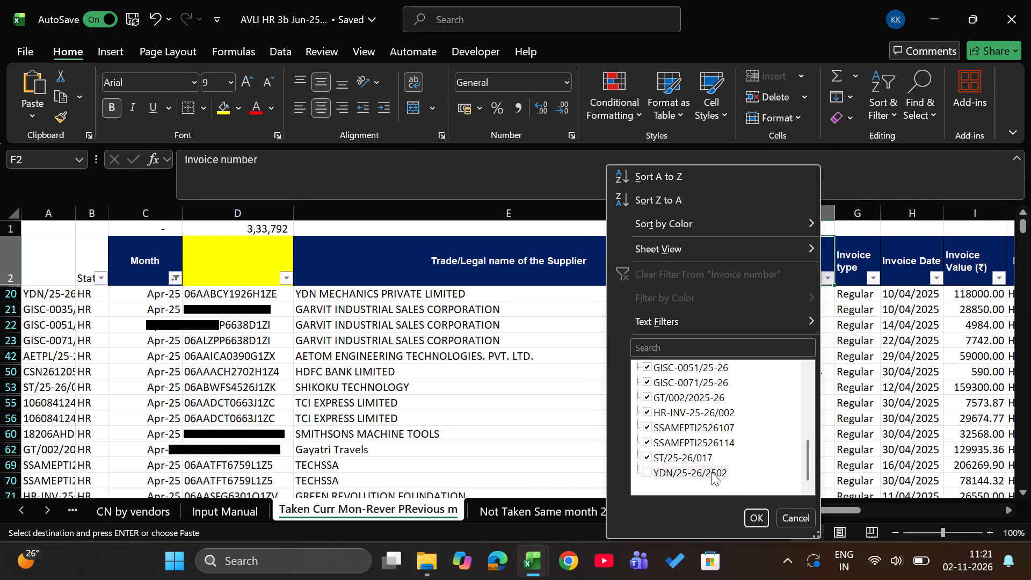
Compare the filtered tax totals in row 1 of the GSTR-2B sheet with those in the 3B workbook.
key(alt+Tab)
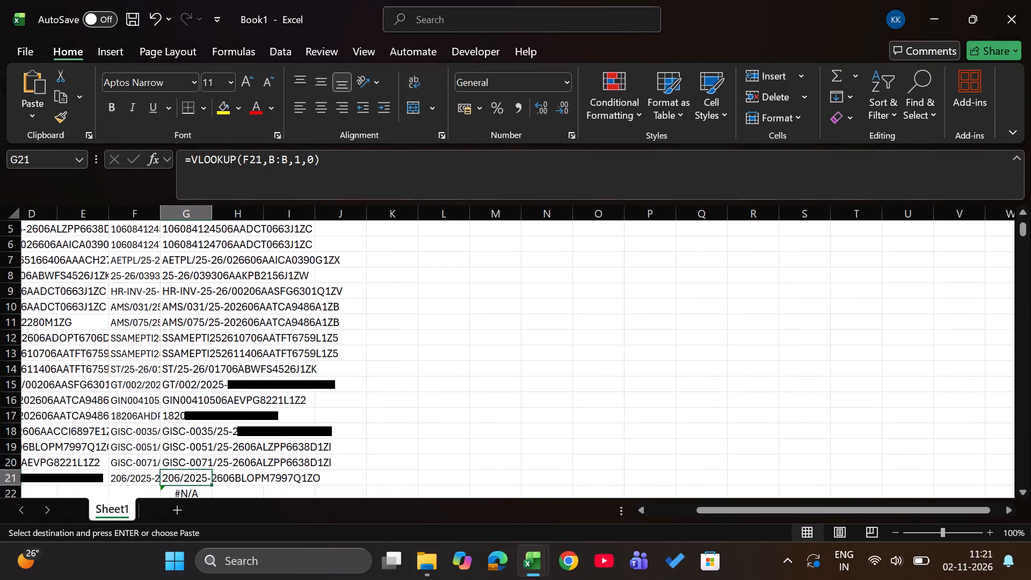
key(alt+Tab)
key(alt+Tab)
key(alt+Tab)
key(alt+Tab)
key(alt+Tab)
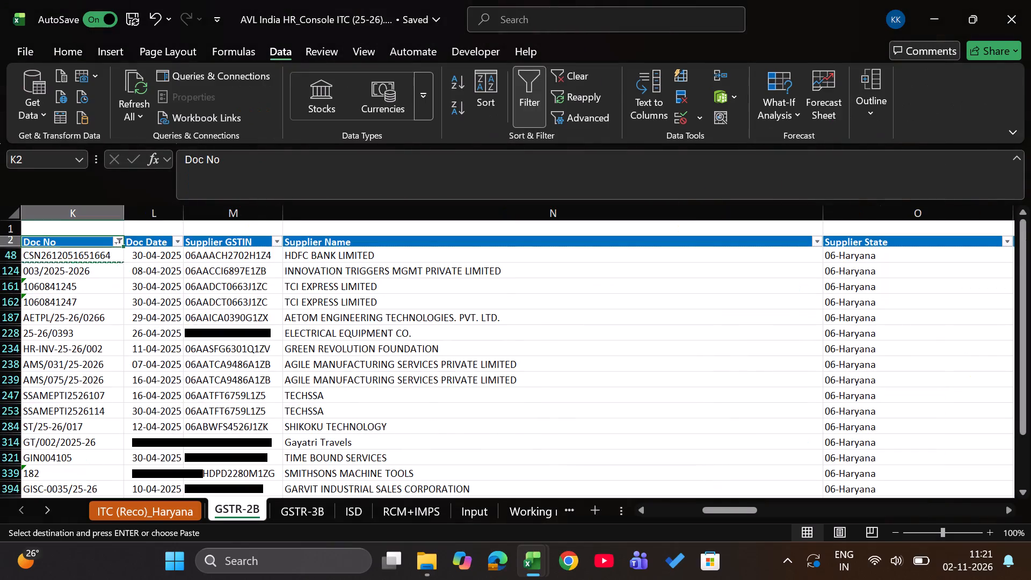
key(Up)
key(Left)
key(ctrl+Left)
key(Left)
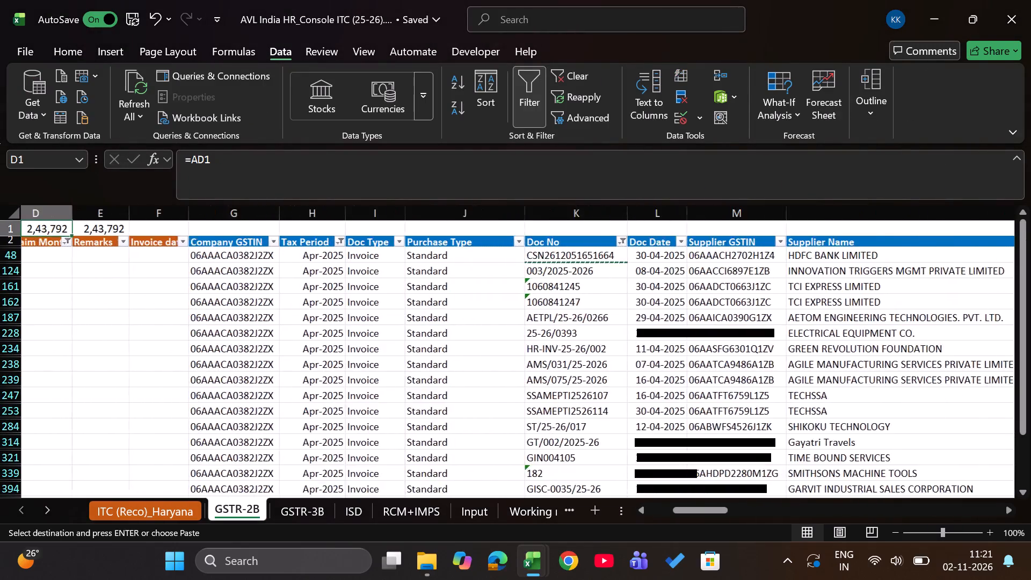
key(Left)
key(Right)
key(alt+Tab)
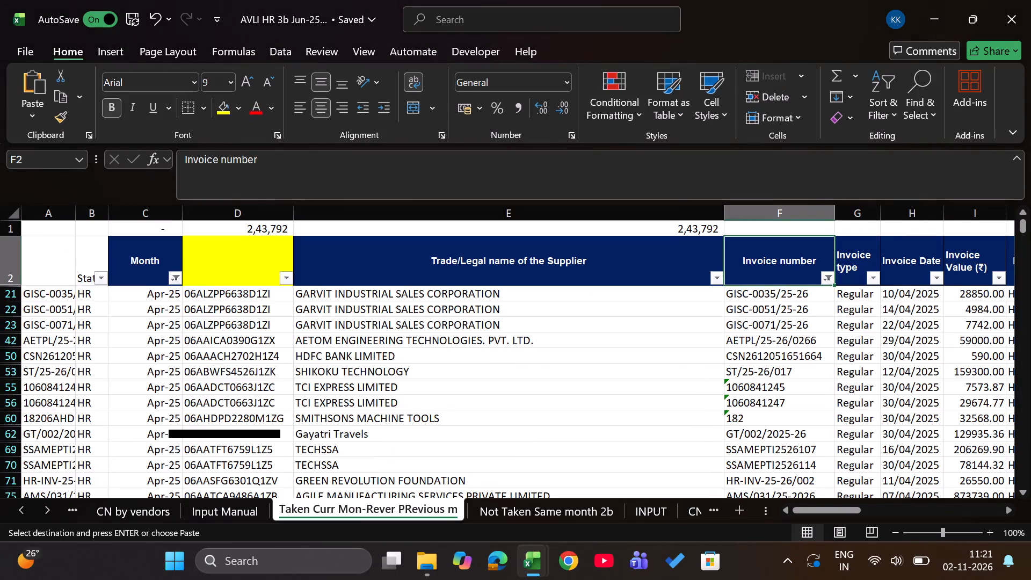
key(Left)
key(Left)
key(Left)
key(Left)
key(Left)
key(Left)
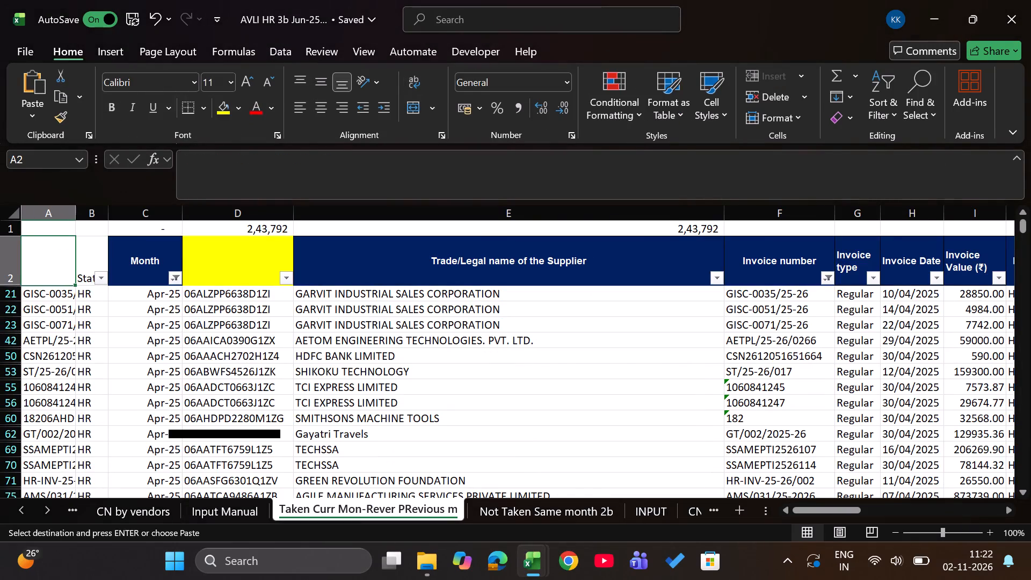
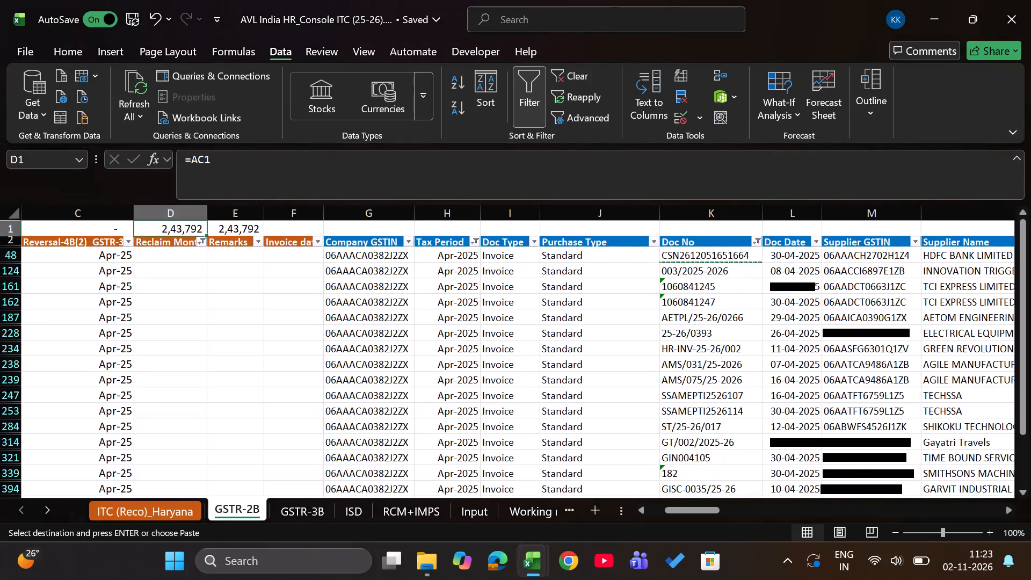
Enter JUN25 as the Reclaim Month in the first filtered April row of GSTR-2B and fill it down through all visible rows.
key(Down)
text(JUN25)
key(Return)
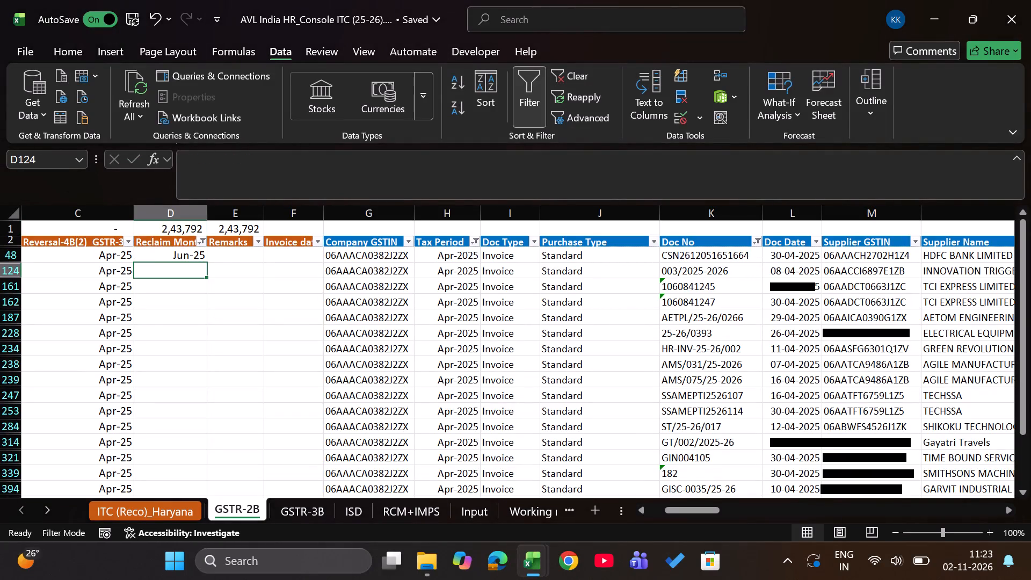
key(Left)
key(ctrl+Down)
key(Right)
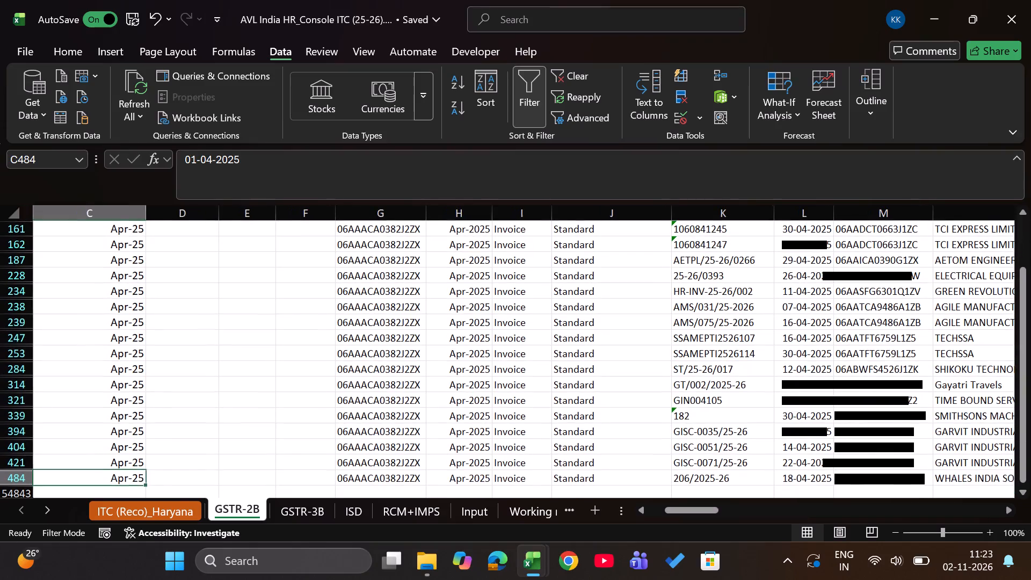
key(ctrl+shift+Up)
key(alt+semicolon)
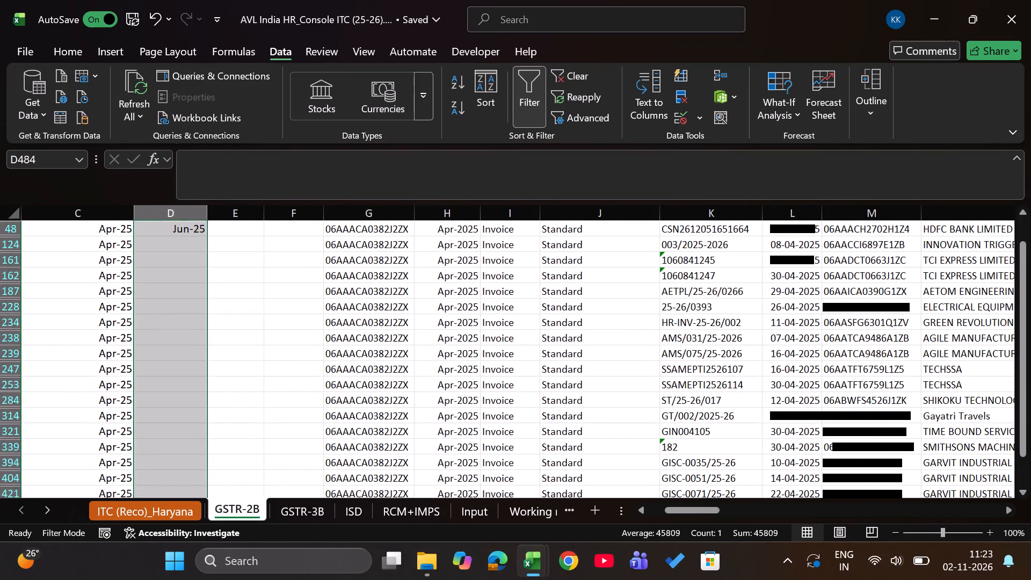
key(ctrl+d)
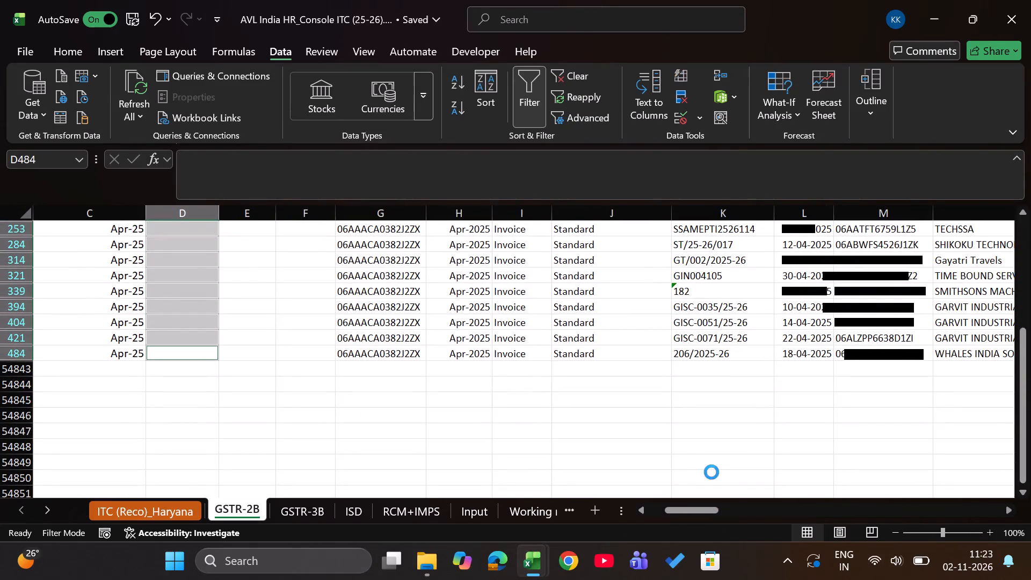
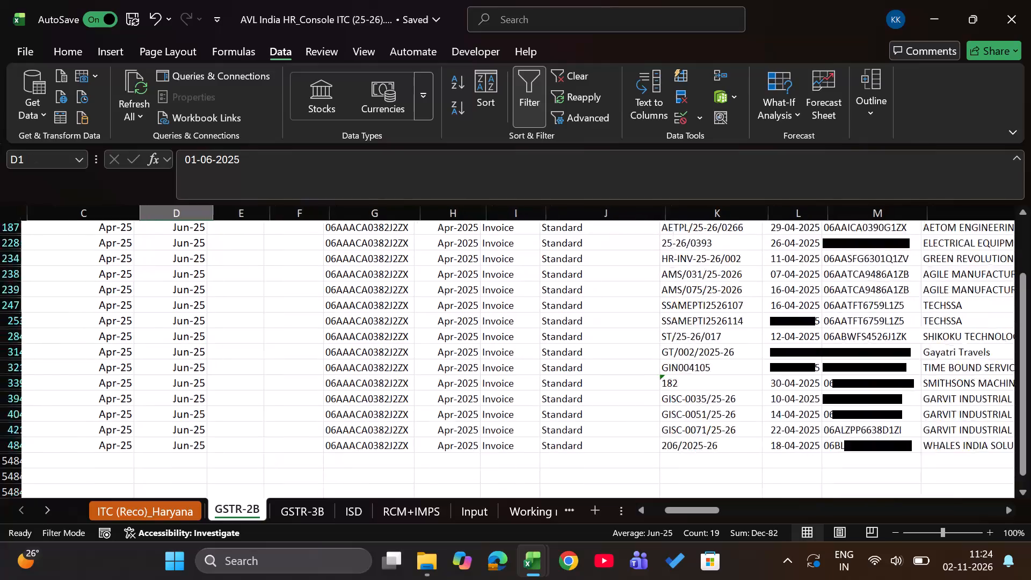
Clear all the filters on the GSTR-2B sheet.
key(Right)
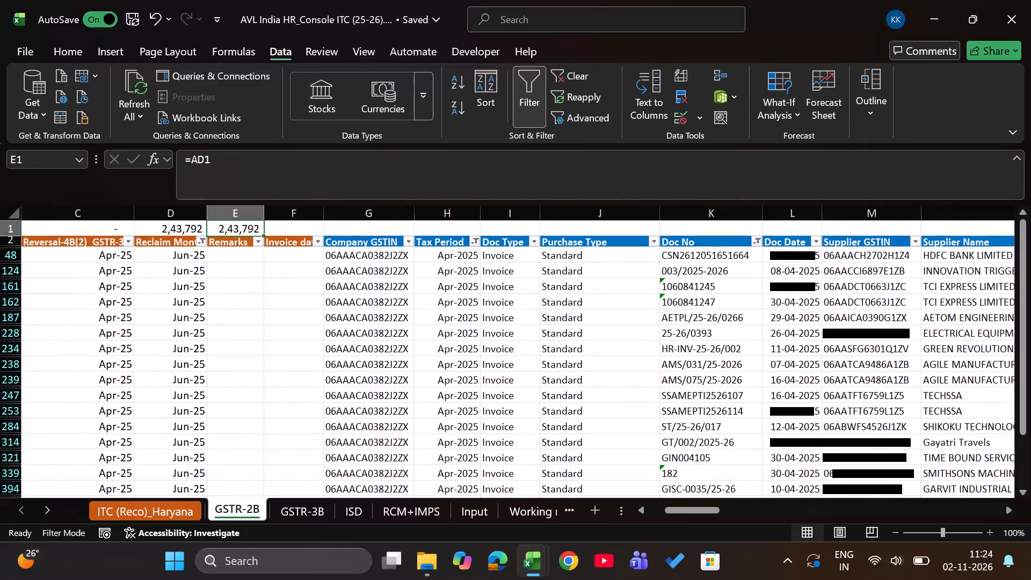
key(Right)
key(Right)
key(Right)
key(Down)
key(Right)
key(Right)
key(Right)
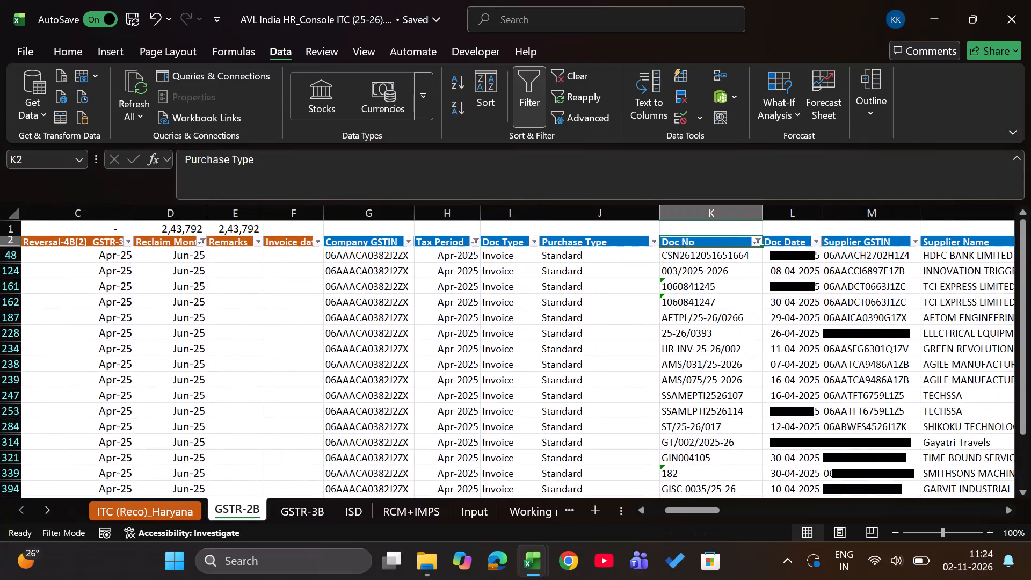
text(AC)
Switch to the Jun-25 3B workbook and filter the Invoice number column to only YDN/25-26/2502.
key(alt+Tab)
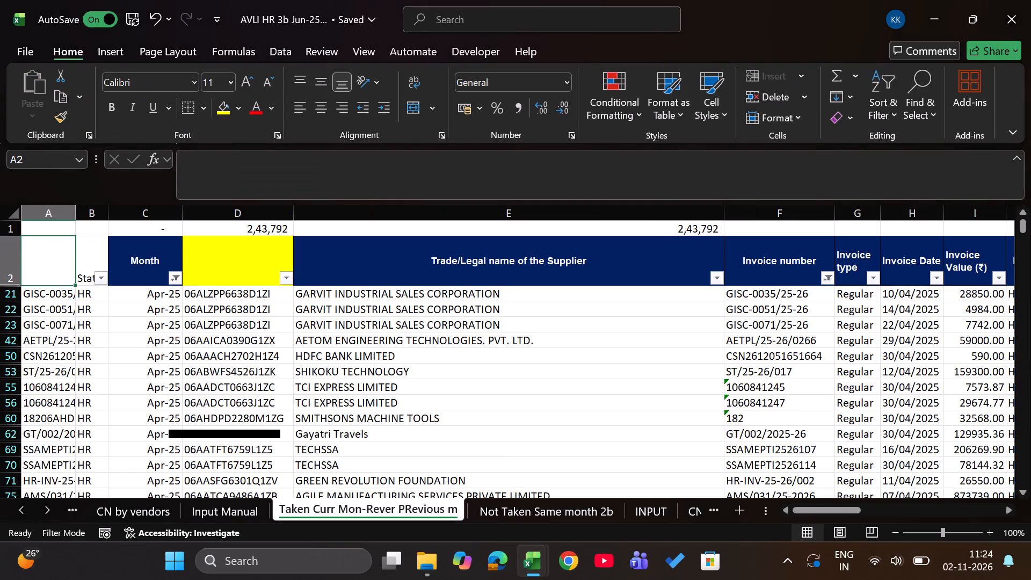
key(Right)
key(Right)
key(Right)
key(Right)
key(Right)
key(Right)
key(Left)
key(alt+Down)
key(alt+Down)
key(alt+Down)
key(alt+Down)
key(alt+Down)
key(alt+Down)
key(alt+Down)
key(alt+Down)
key(alt+Down)
key(alt+Down)
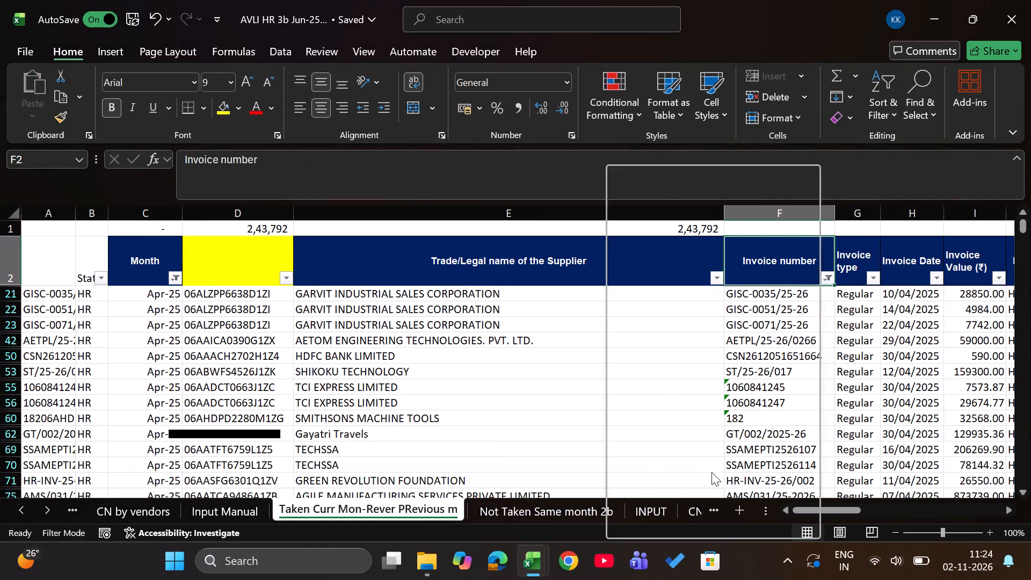
key(space)
key(space)
key(Down)
key(Down)
key(Down)
key(Down)
key(Down)
key(Down)
key(Down)
key(Down)
key(Down)
key(Down)
key(Down)
key(Down)
key(Down)
key(Down)
key(Down)
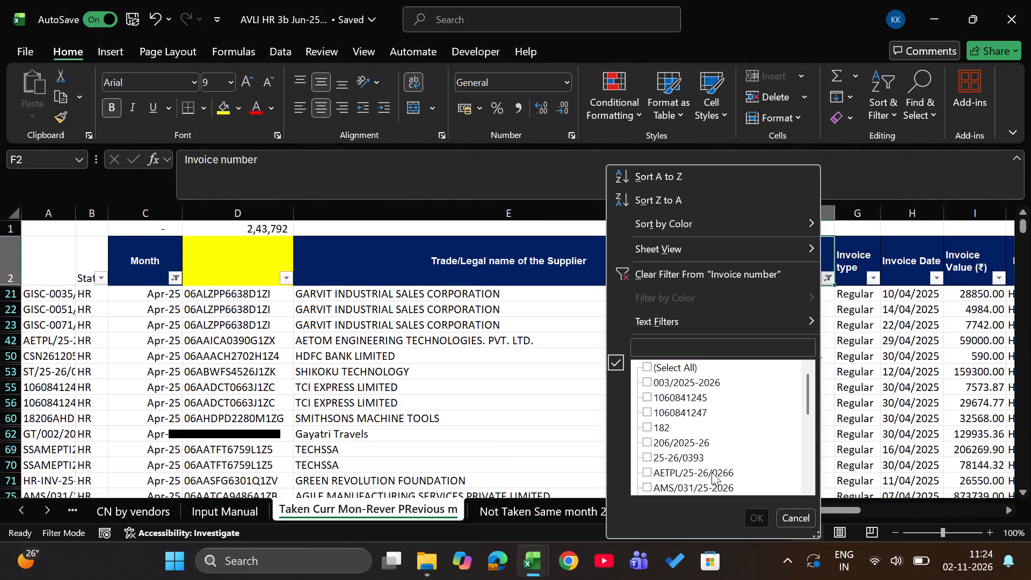
key(Down)
key(Down)
key(Down)
key(Down)
key(Down)
key(Down)
key(Up)
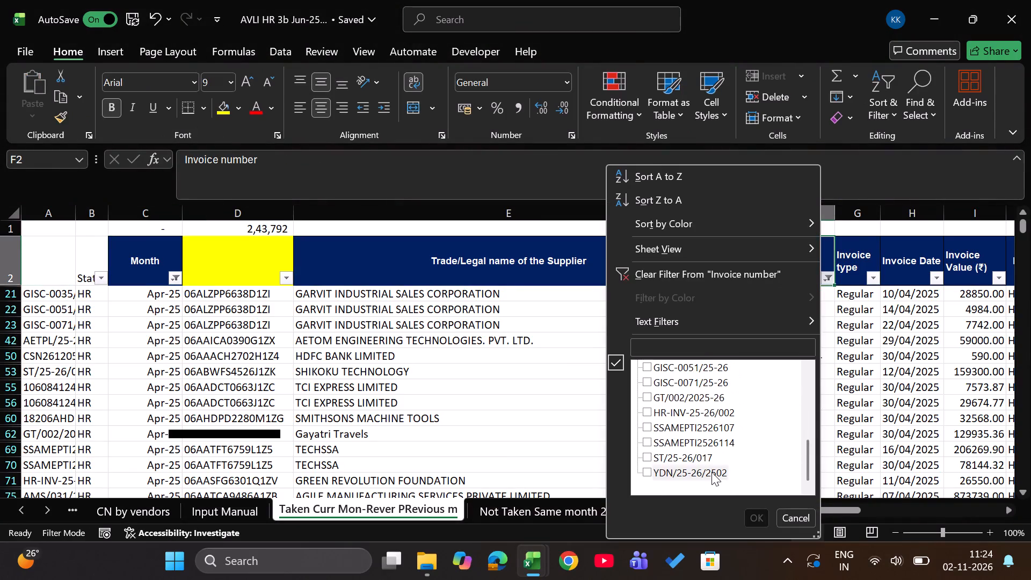
key(space)
key(Return)
Copy the UID of invoice YDN/25-26/2502 and filter the UID column of GSTR-2B in the console ITC workbook by it.
key(Down)
key(ctrl+c)
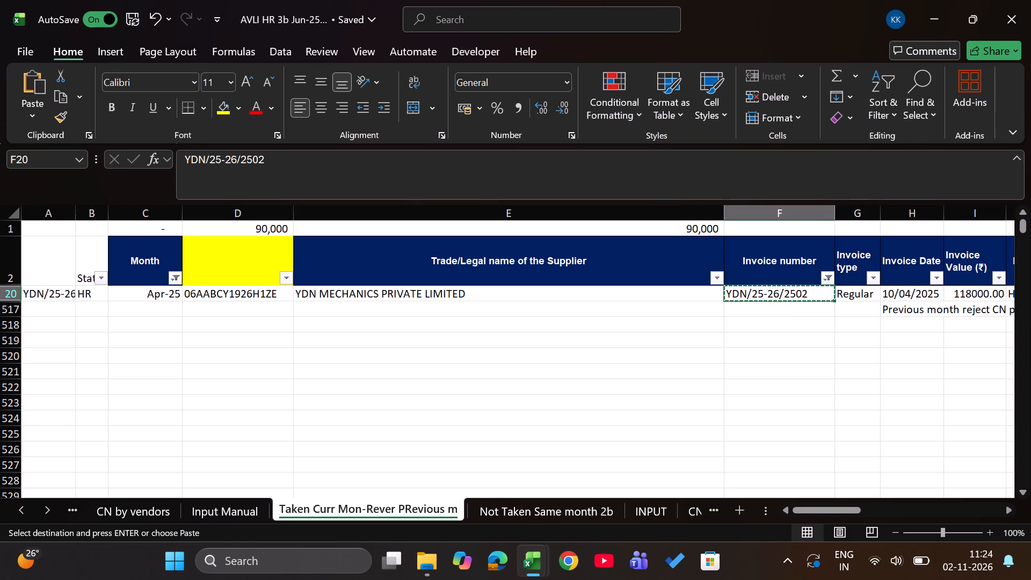
key(Left)
key(ctrl+Left)
key(ctrl+Left)
key(ctrl+c)
key(alt+Tab)
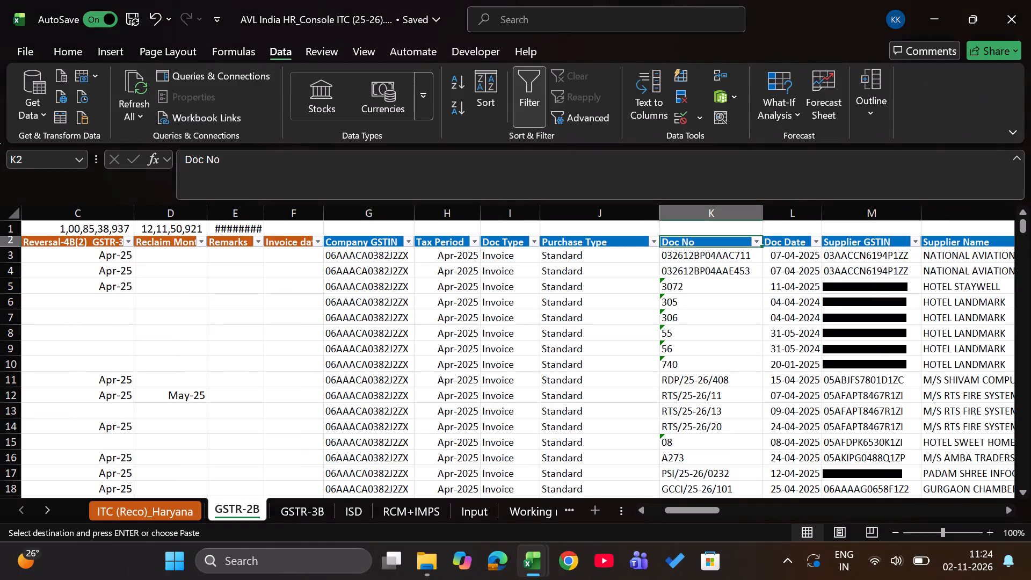
key(ctrl+Left)
key(Right)
key(Left)
key(alt+Down)
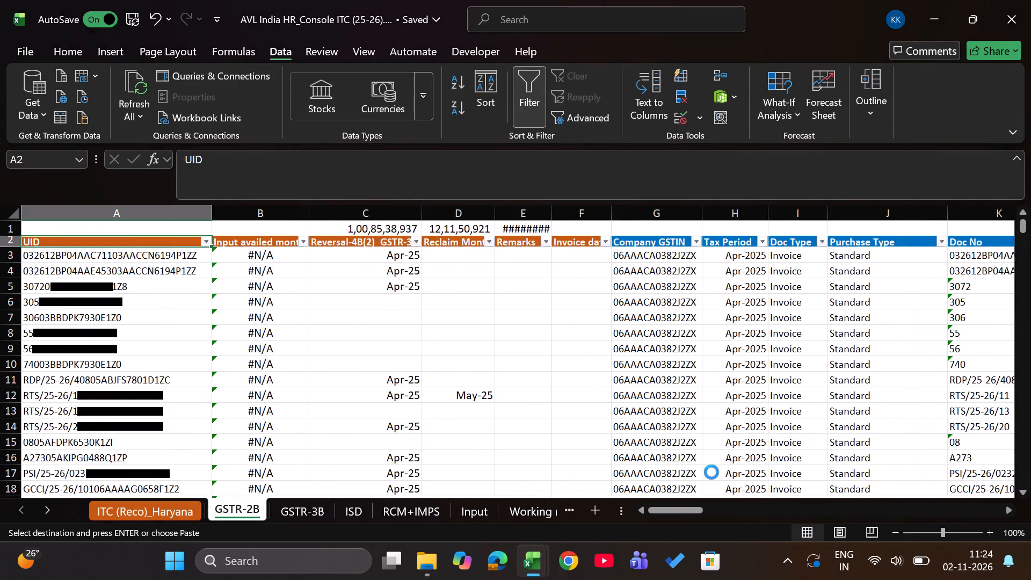
click(343, 351)
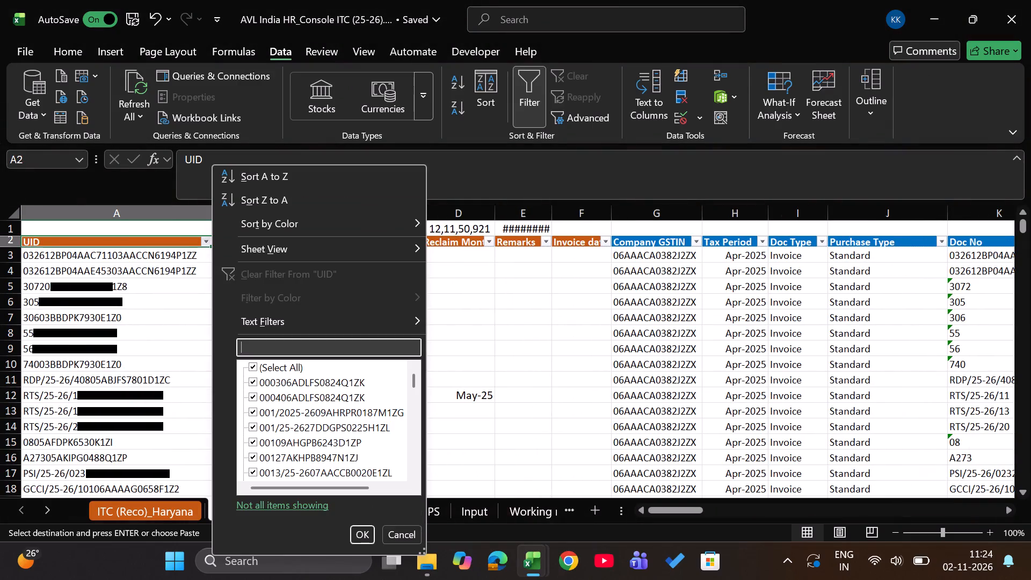
key(ctrl+v)
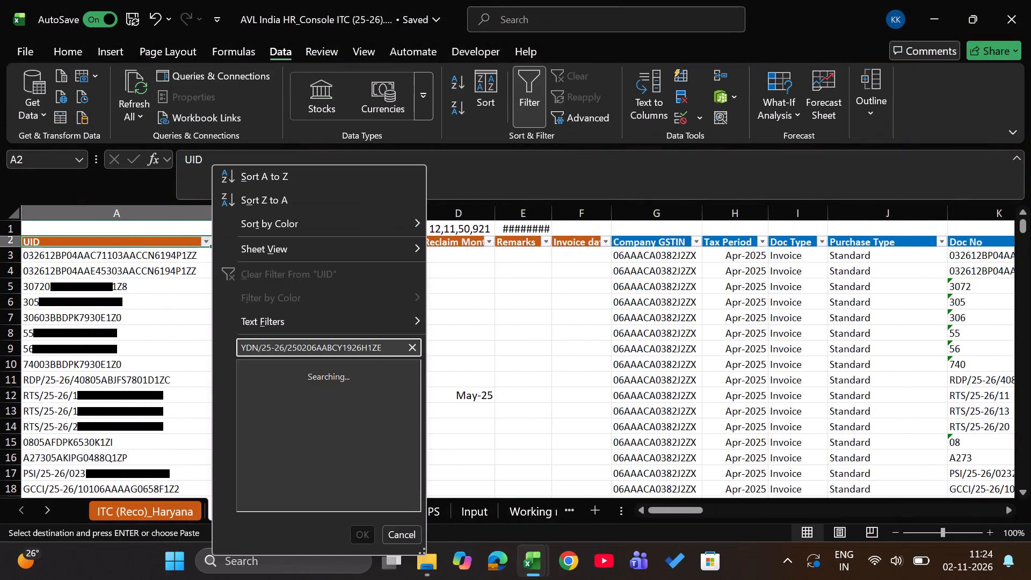
key(Return)
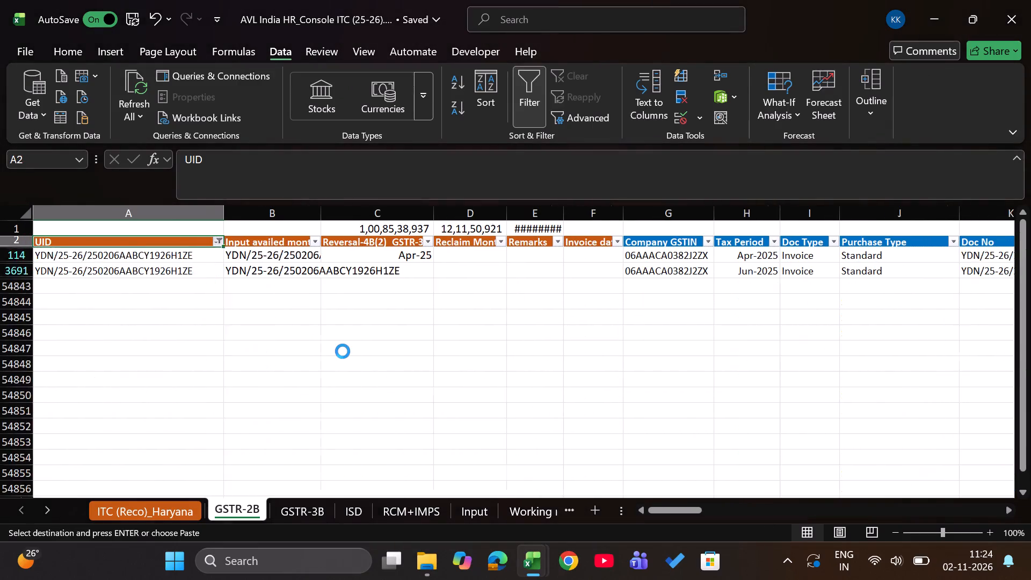
Compare the tax amounts, net values and amendment details of the YDN/25-26/2502 rows in GSTR-2B with the Jun-25 3B entry.
key(Right)
key(Right)
key(Right)
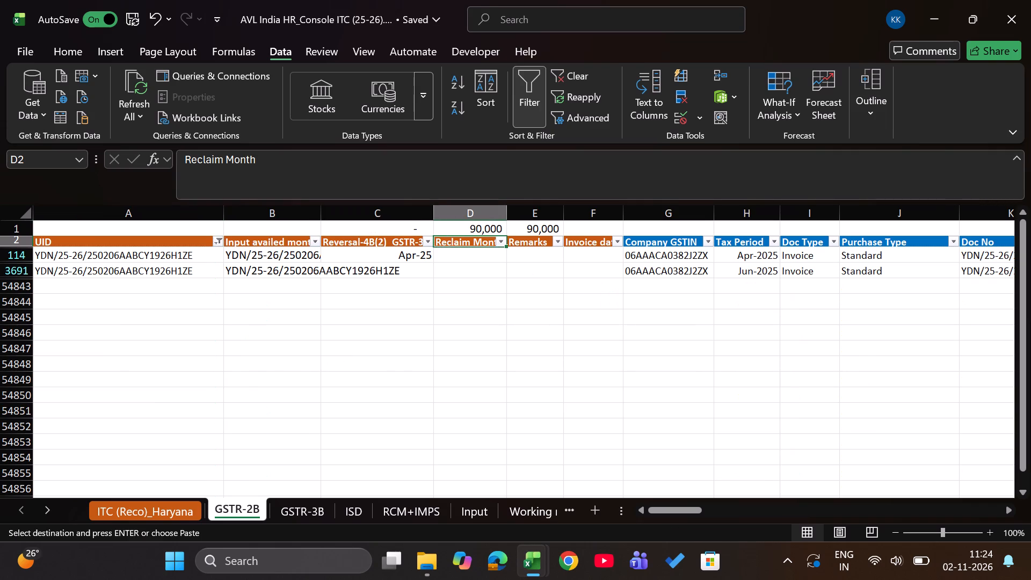
key(Right)
key(Right)
key(Right)
key(Right)
key(Right)
key(Right)
key(Right)
key(Right)
key(Right)
key(Right)
key(Right)
key(Right)
key(Right)
key(Right)
key(Right)
key(Right)
key(Right)
key(Right)
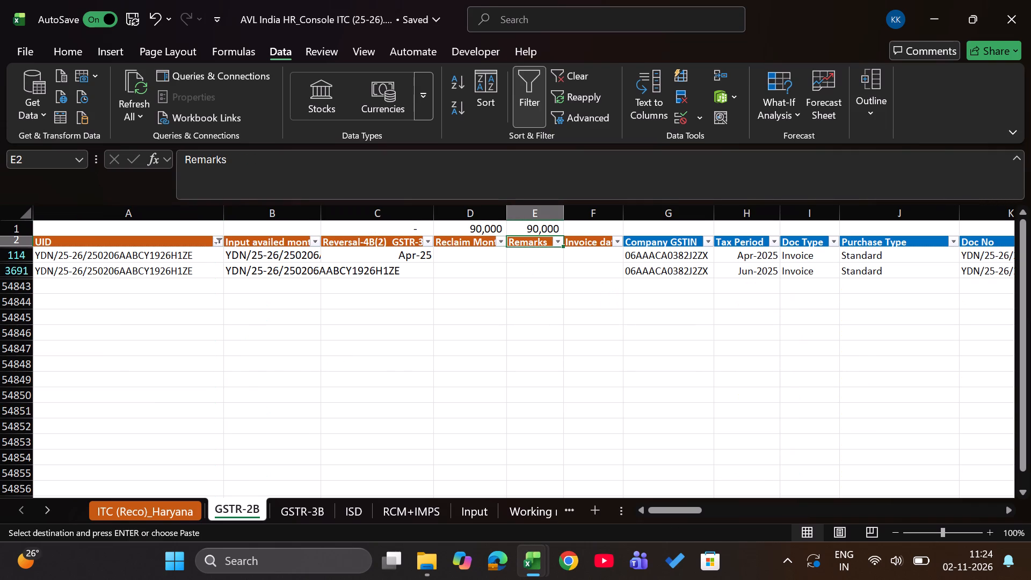
key(Right)
key(Right)
key(Right)
key(Right)
key(Right)
key(Right)
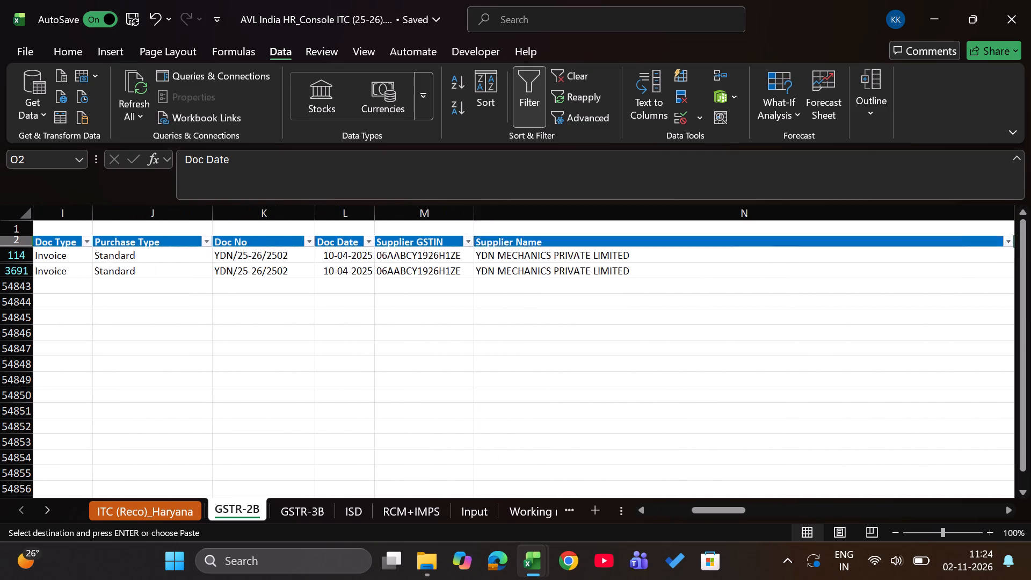
key(Right)
key(Right)
key(Right)
scroll(750, 332, left, 1)
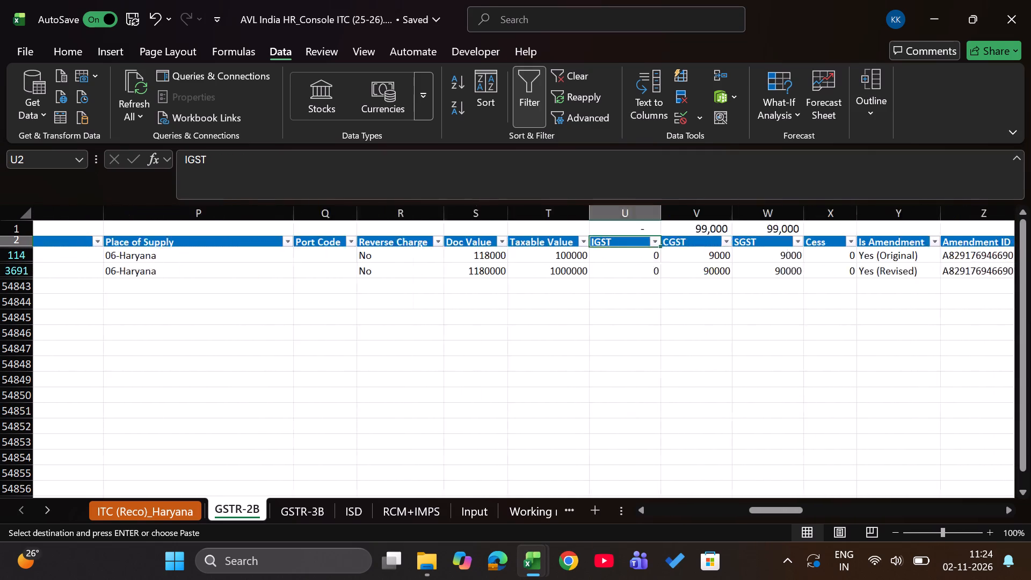
scroll(750, 332, left, 3)
key(alt+Tab)
scroll(750, 332, left, 1)
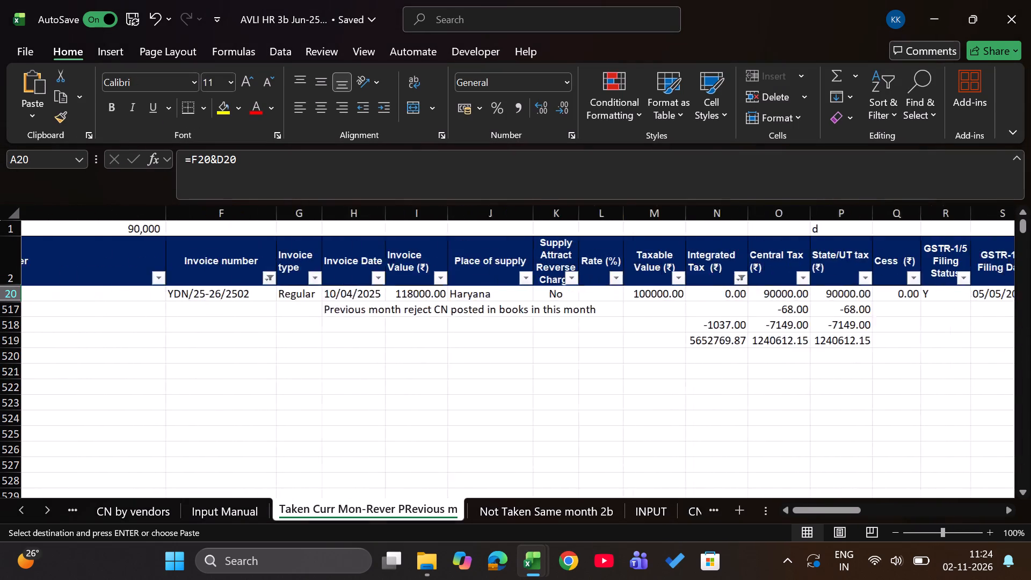
scroll(750, 332, left, 6)
key(alt+Tab)
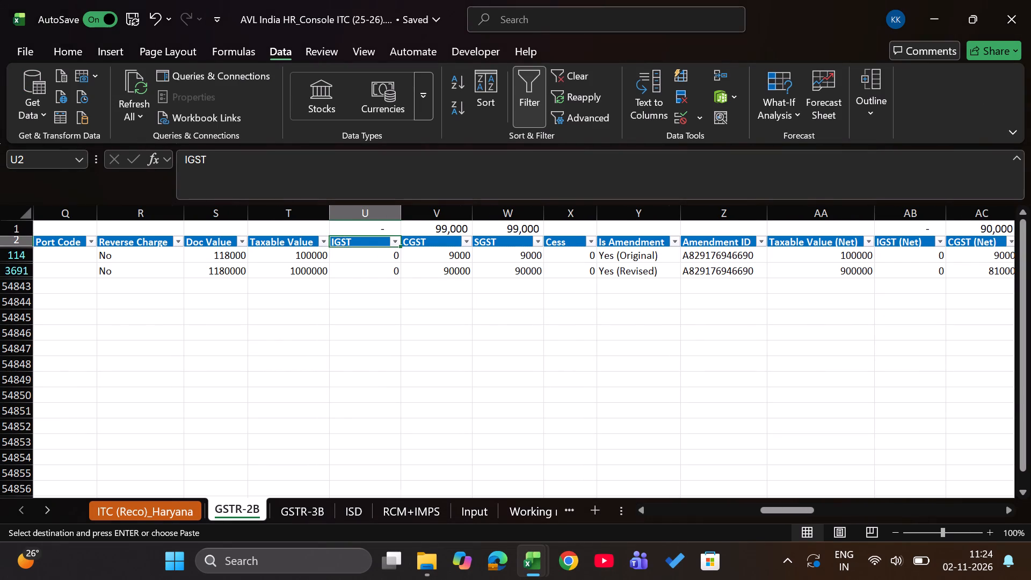
scroll(750, 332, left, 6)
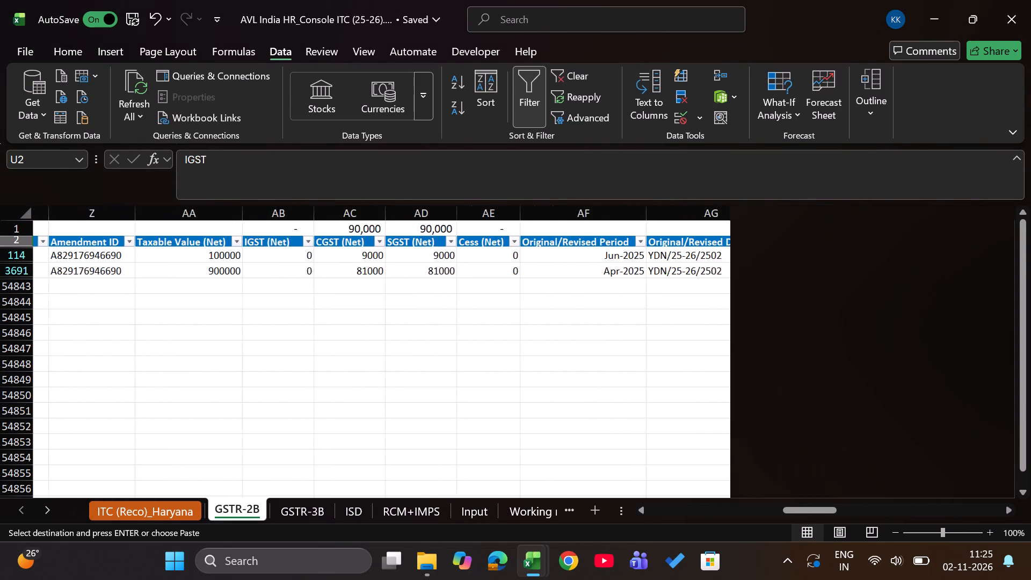
scroll(750, 332, left, 4)
scroll(750, 332, right, 1)
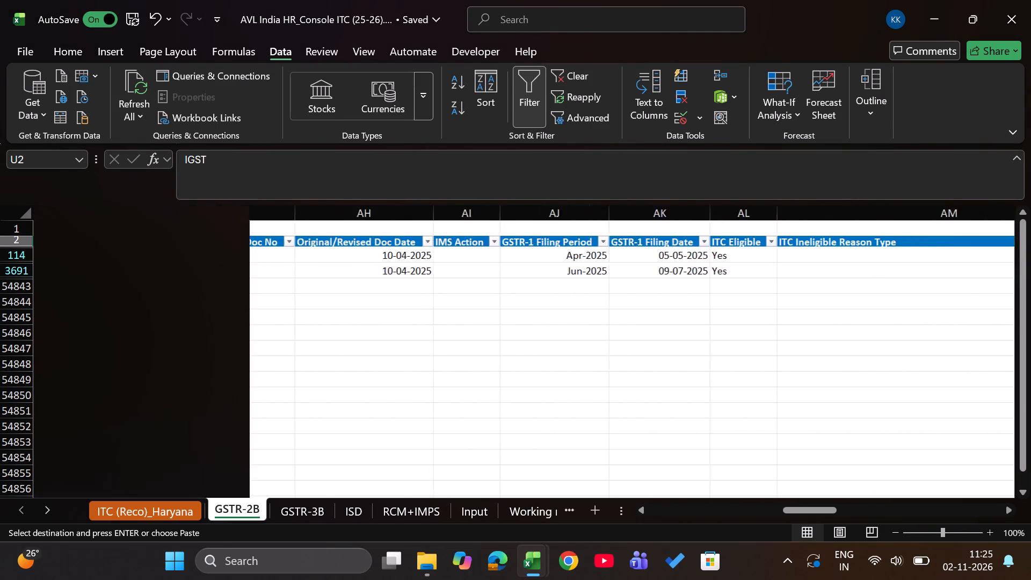
scroll(750, 332, right, 1)
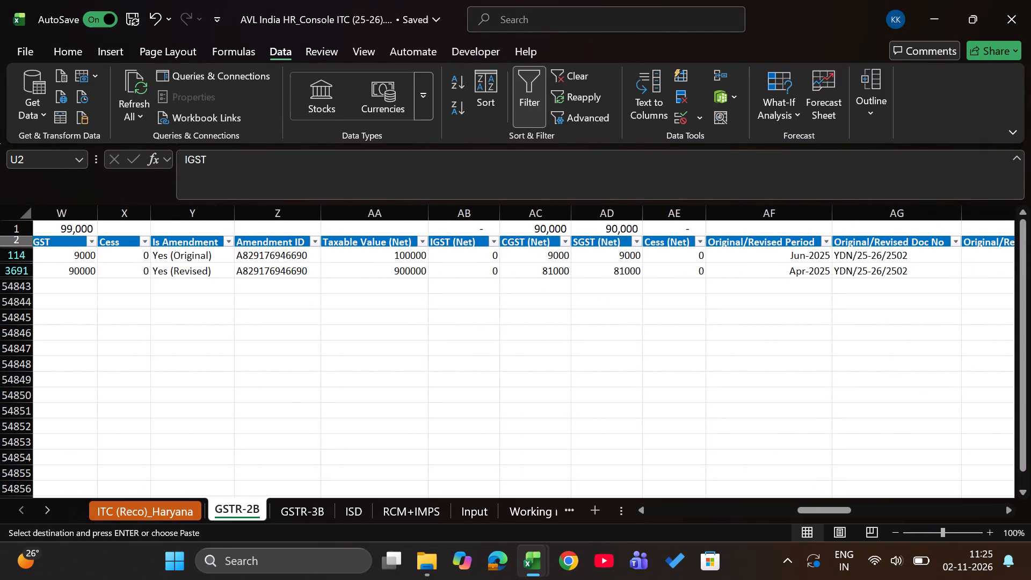
Enter JUN25 as the Reclaim Month in the Apr-2025 YDN/25-26/2502 row and copy it to the Jun-2025 row.
click(598, 237)
key(ctrl+Left)
key(Down)
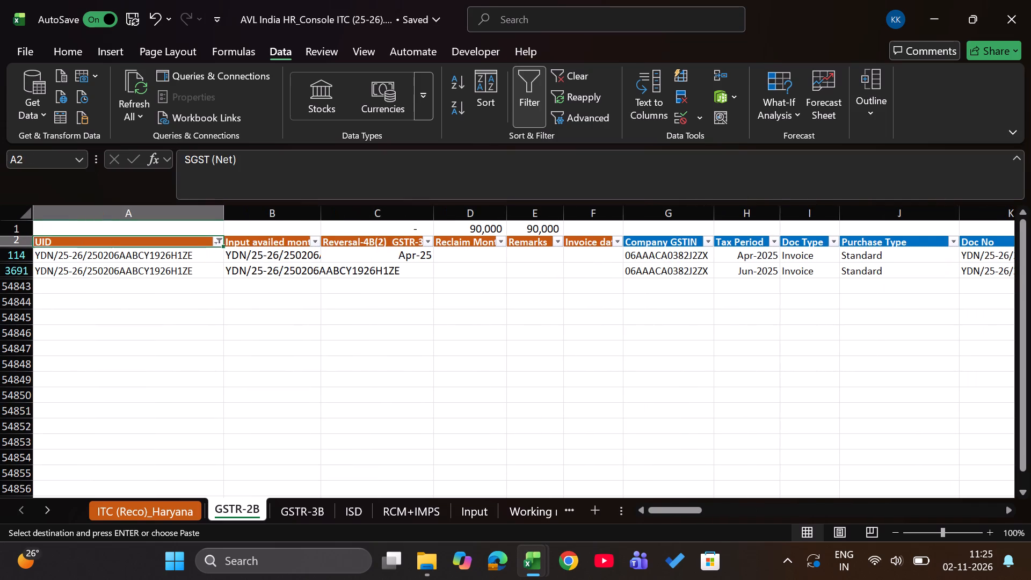
key(Right)
key(Right)
key(Right)
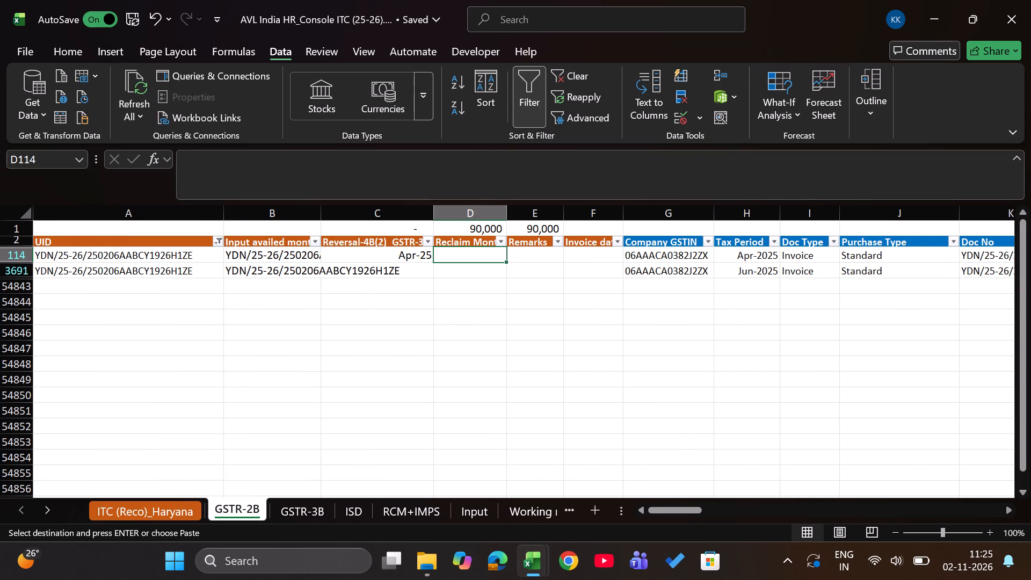
text(JUN25)
key(Return)
key(Up)
key(ctrl+c)
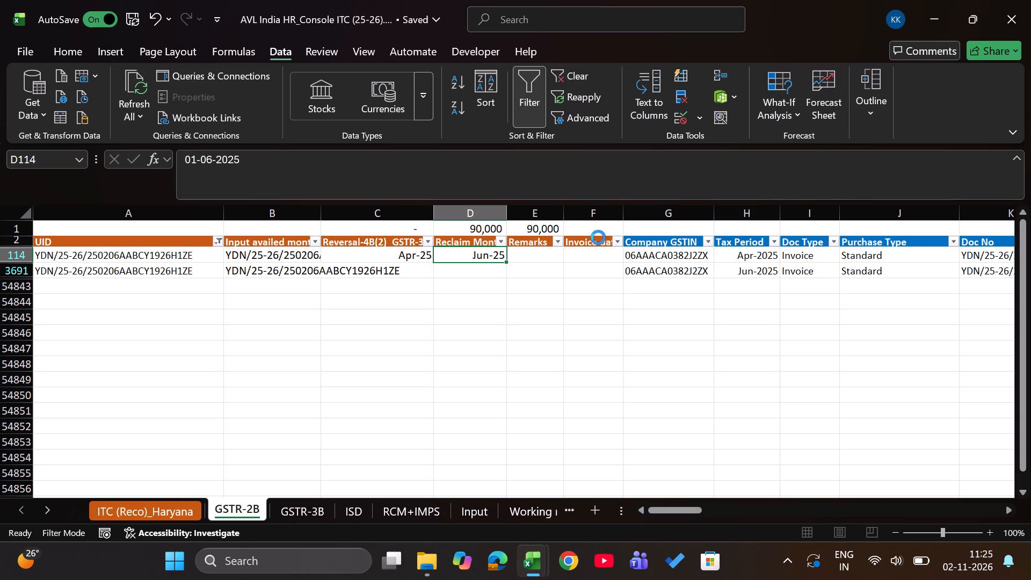
key(Down)
key(Return)
Review the CGST, SGST, net tax, amendment and filing period columns of both YDN/25-26/2502 rows, returning to the Apr-2025 row's reversal month.
key(Right)
key(Right)
key(Up)
key(Right)
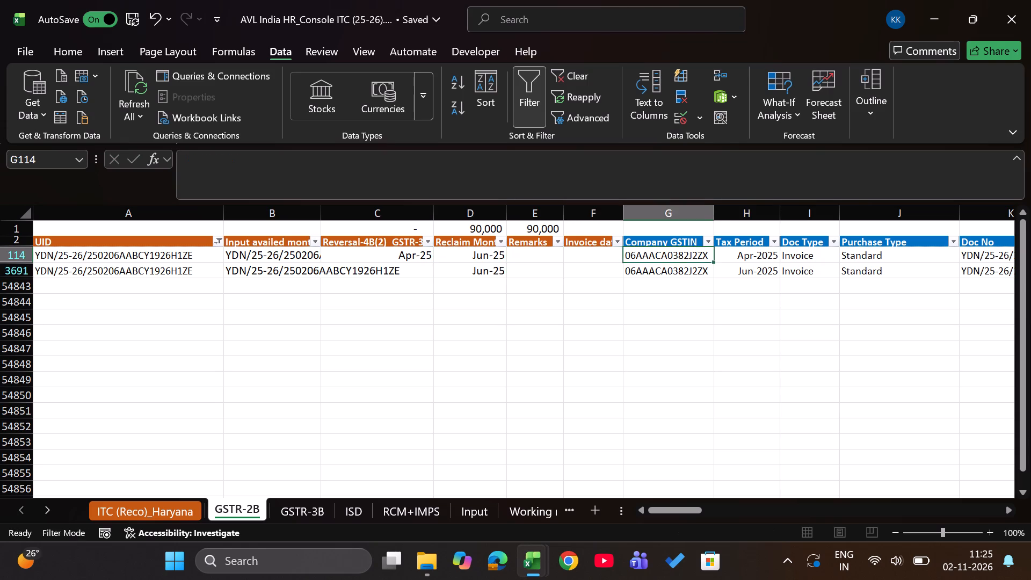
key(Right)
key(Up)
key(Right)
key(Right)
key(Right)
key(Right)
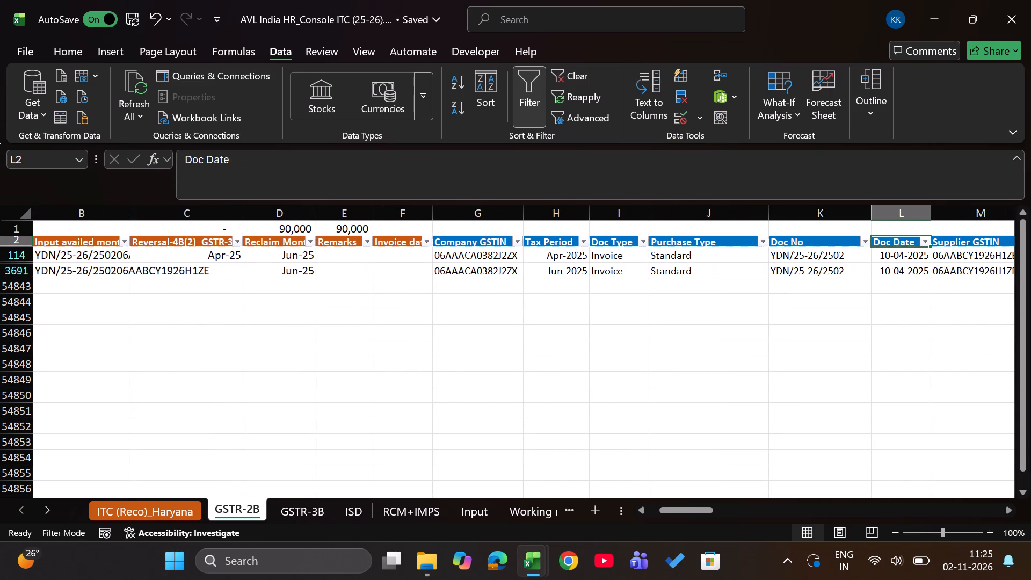
key(Right)
key(Right)
key(Right)
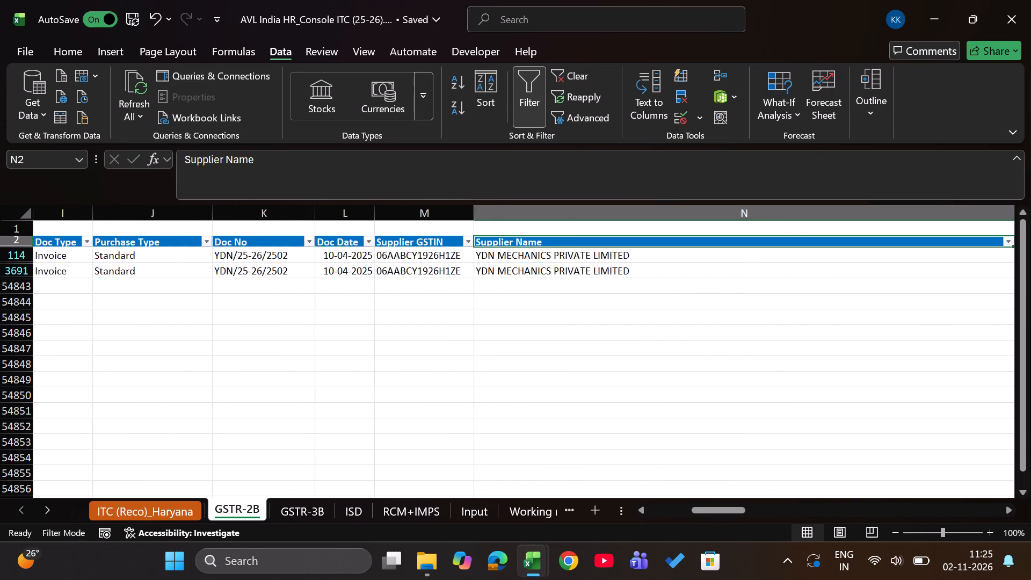
key(Right)
key(Right)
key(Right)
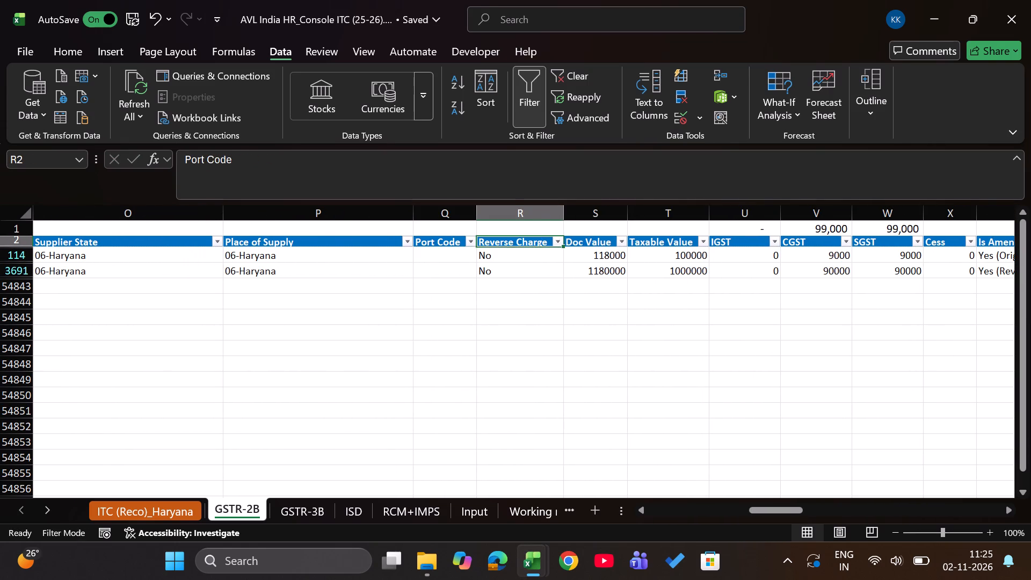
key(Right)
key(Right)
key(Right)
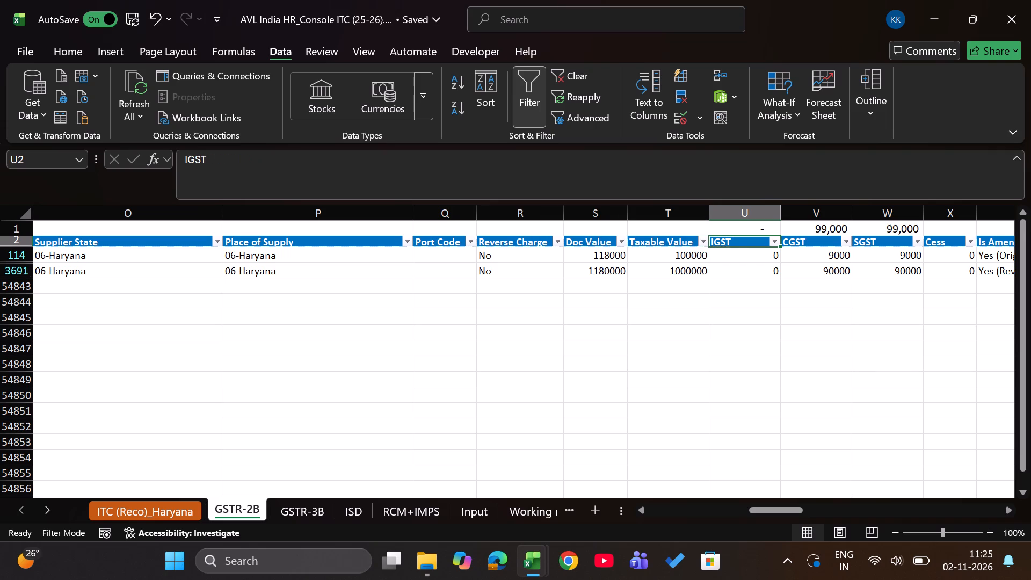
scroll(738, 295, left, 2)
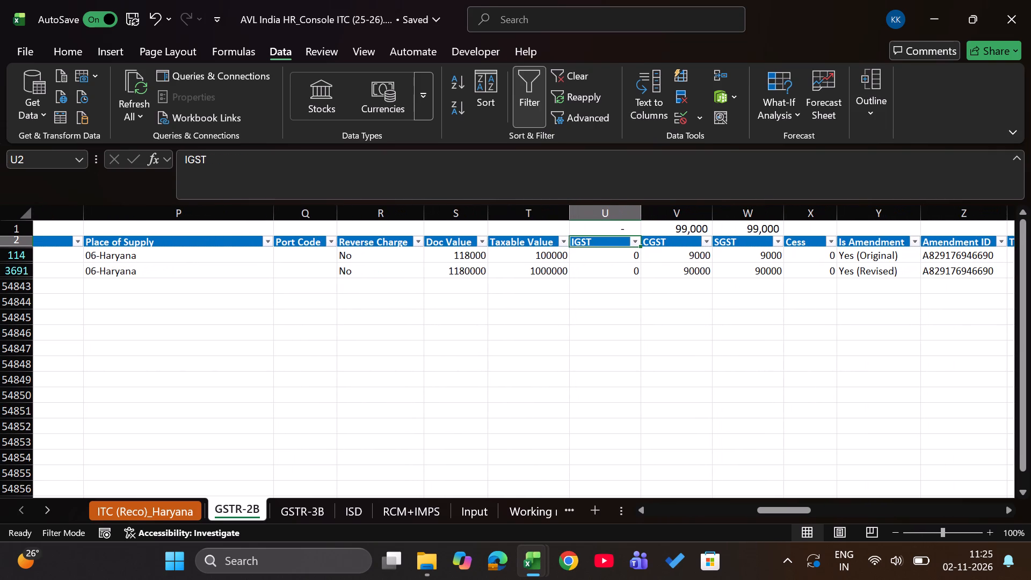
scroll(738, 295, left, 8)
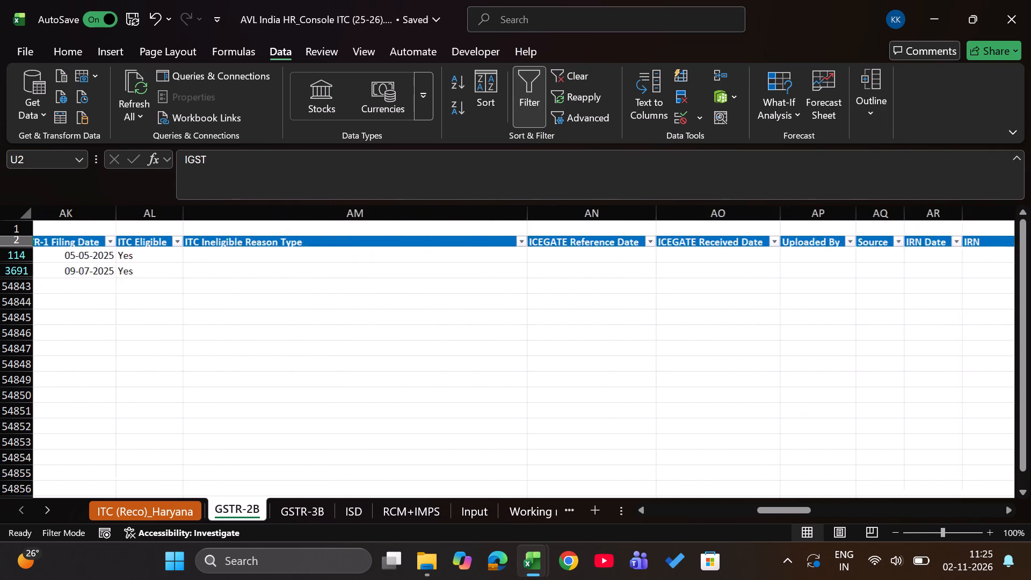
scroll(738, 295, right, 7)
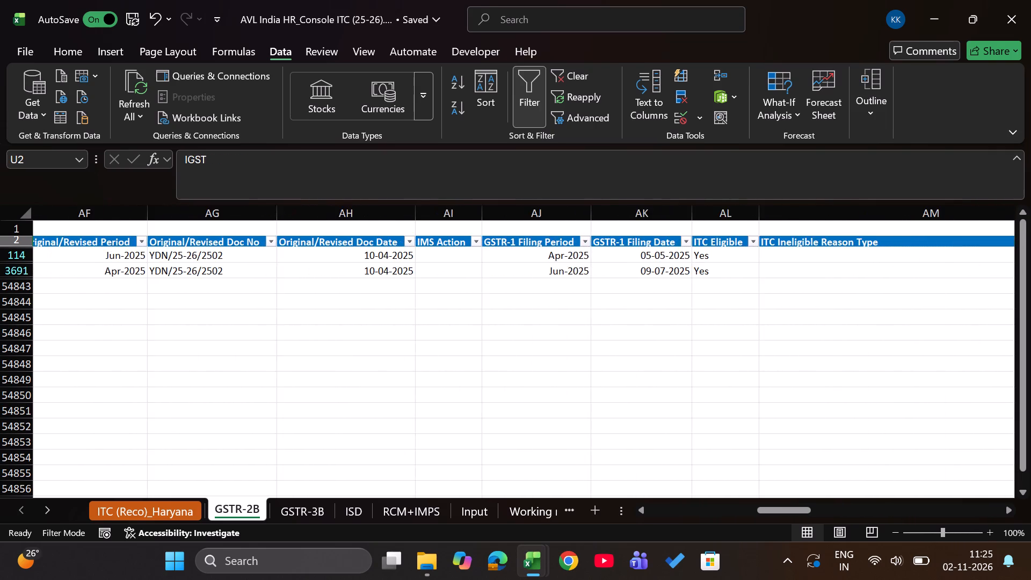
scroll(738, 295, right, 8)
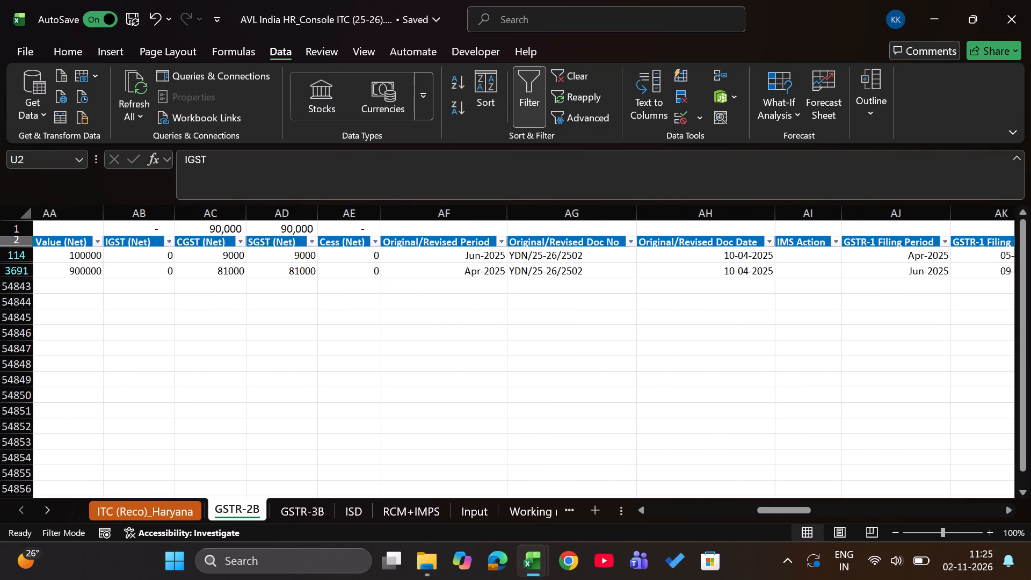
scroll(738, 295, right, 4)
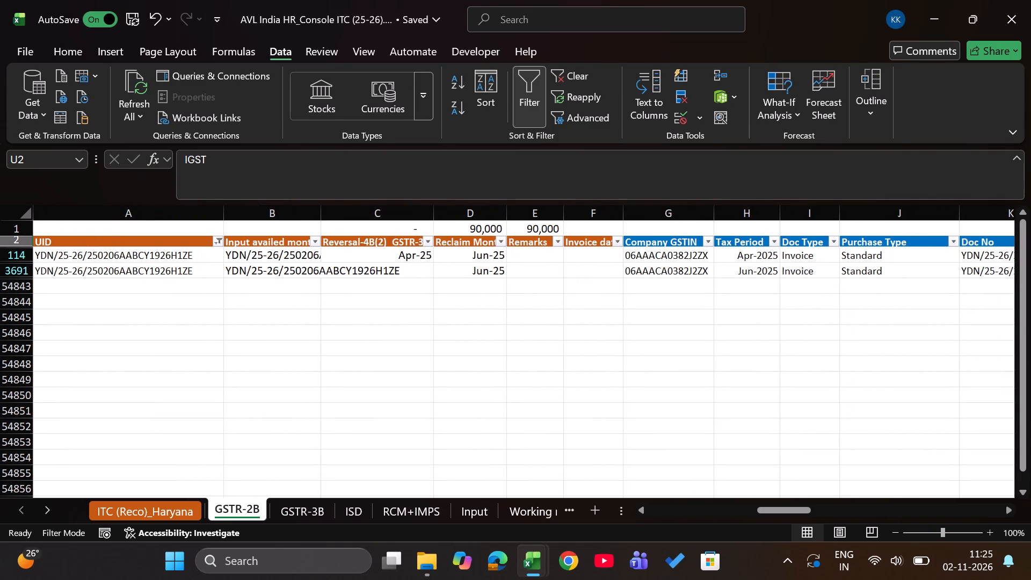
click(402, 251)
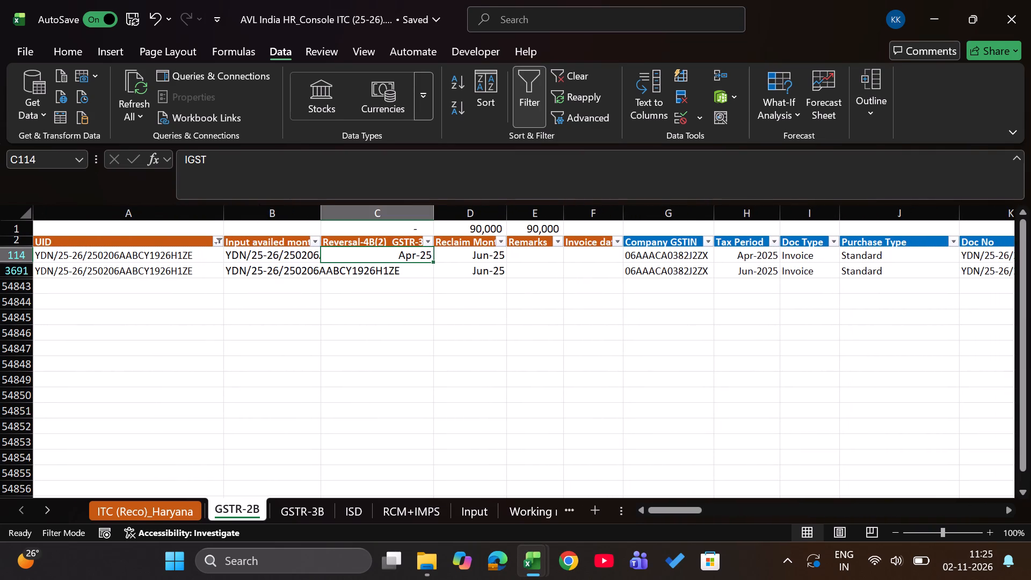
Review the Reversal-4B(2), Reclaim Month, Remarks and supplier columns of the Apr-2025 and Jun-2025 YDN/25-26/2502 rows in GSTR-2B.
key(Right)
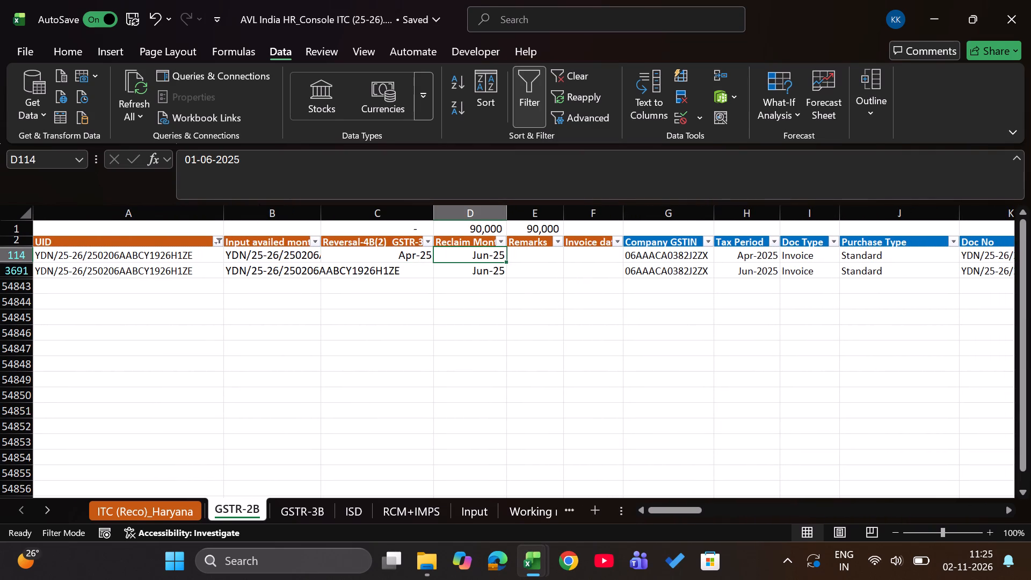
key(Down)
key(Left)
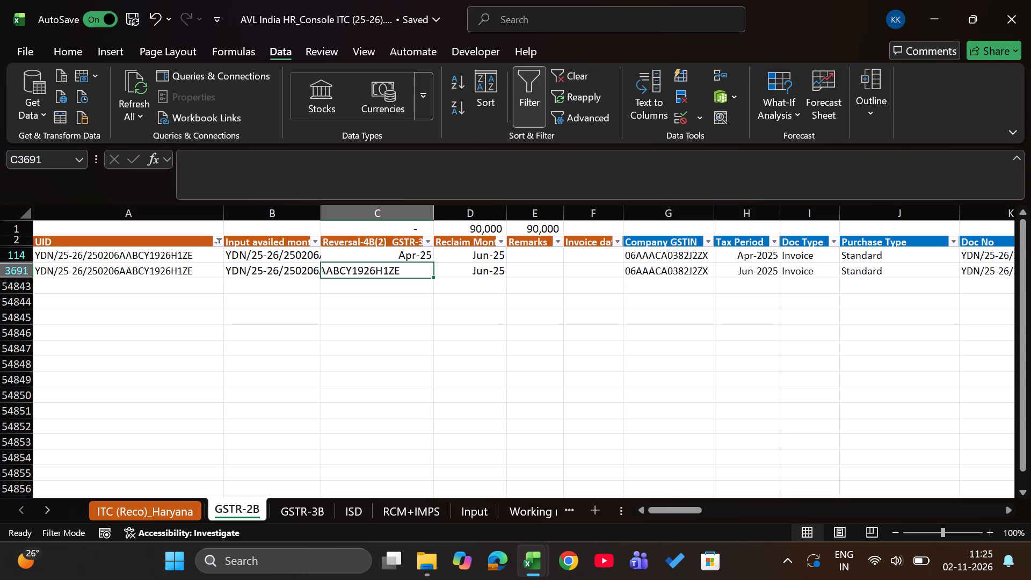
scroll(701, 304, left, 2)
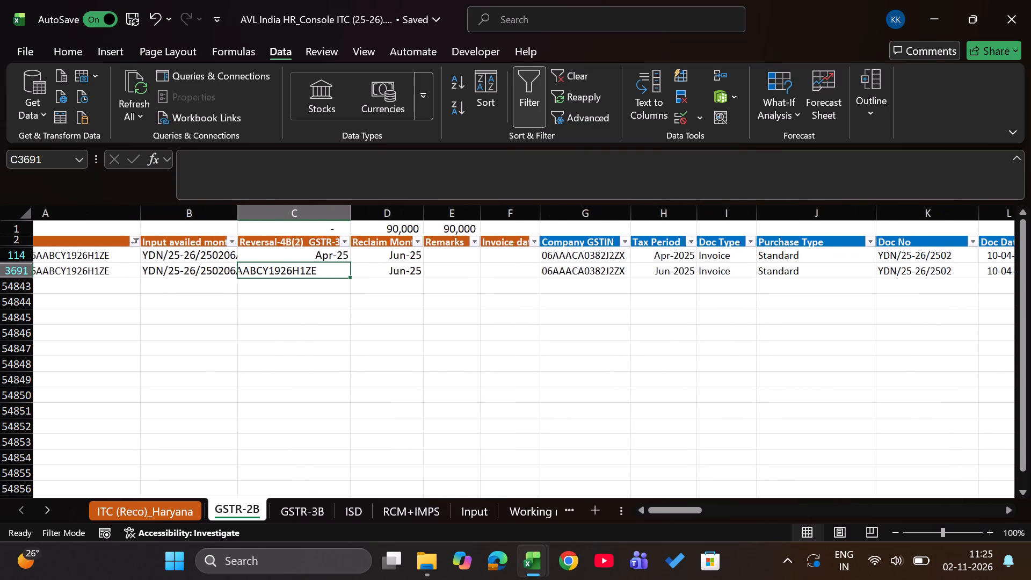
scroll(701, 304, left, 5)
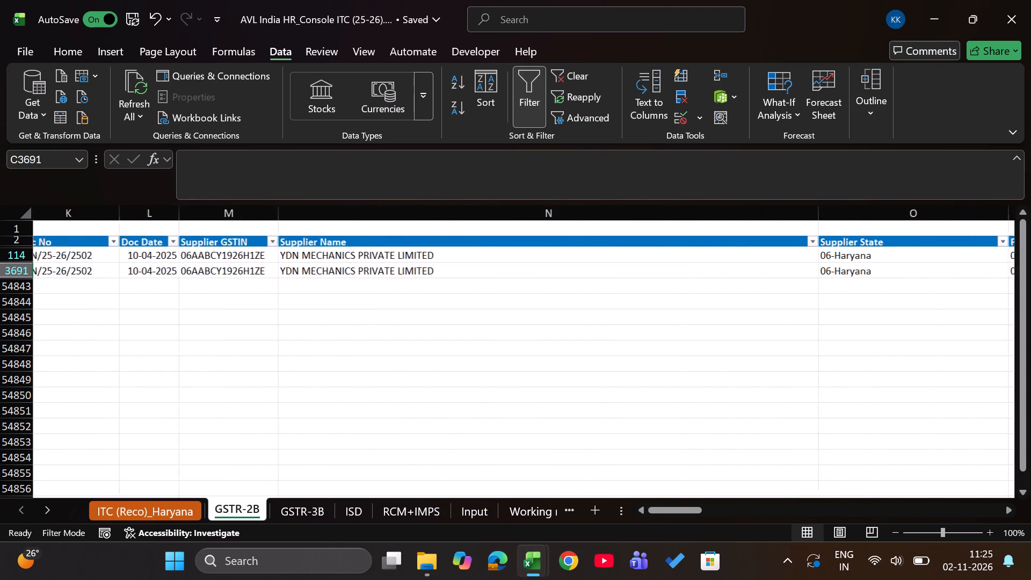
scroll(701, 304, right, 2)
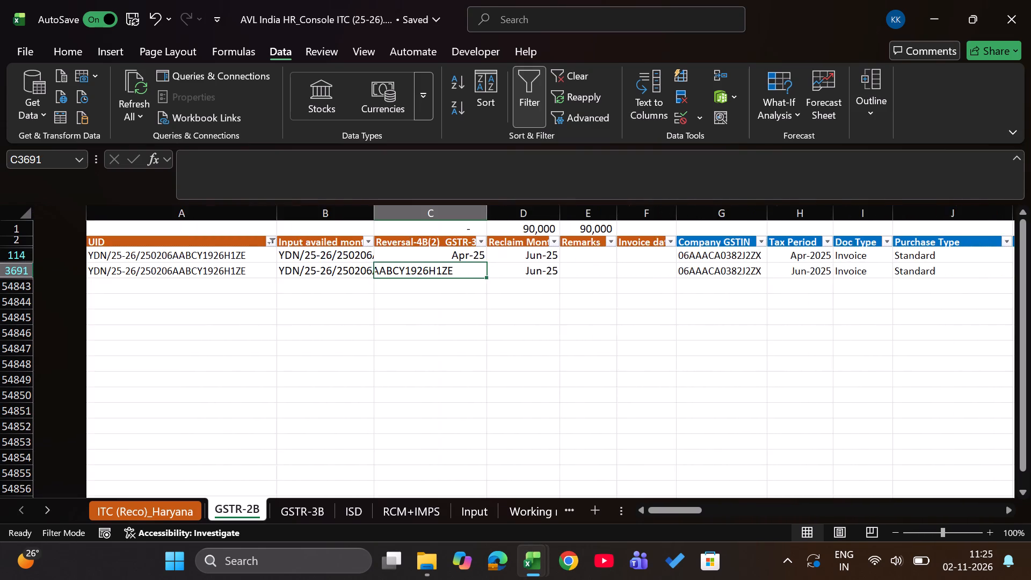
key(Right)
key(Right)
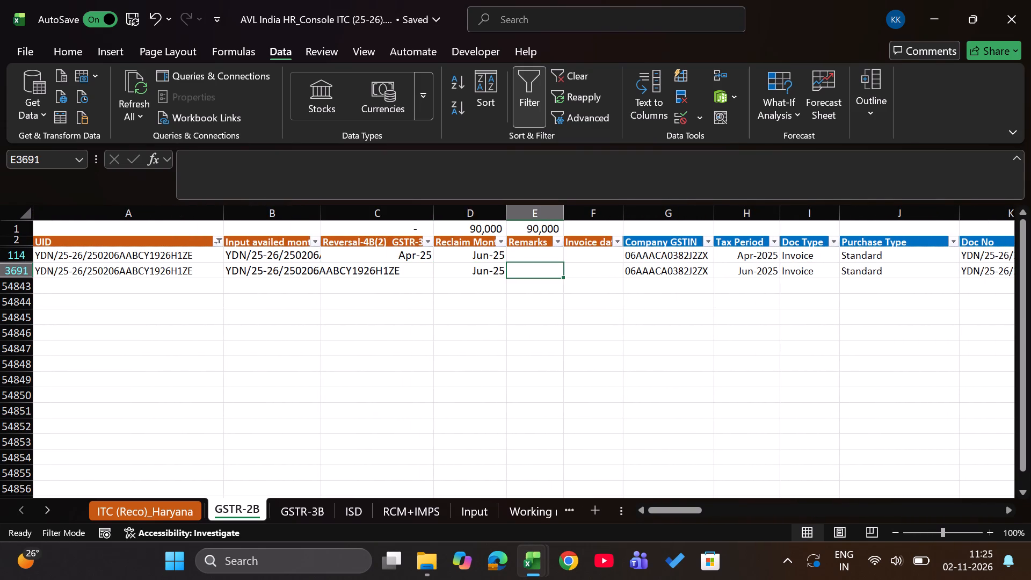
key(Left)
key(Right)
key(Right)
key(Right)
key(Right)
key(Left)
key(Left)
key(Left)
key(Left)
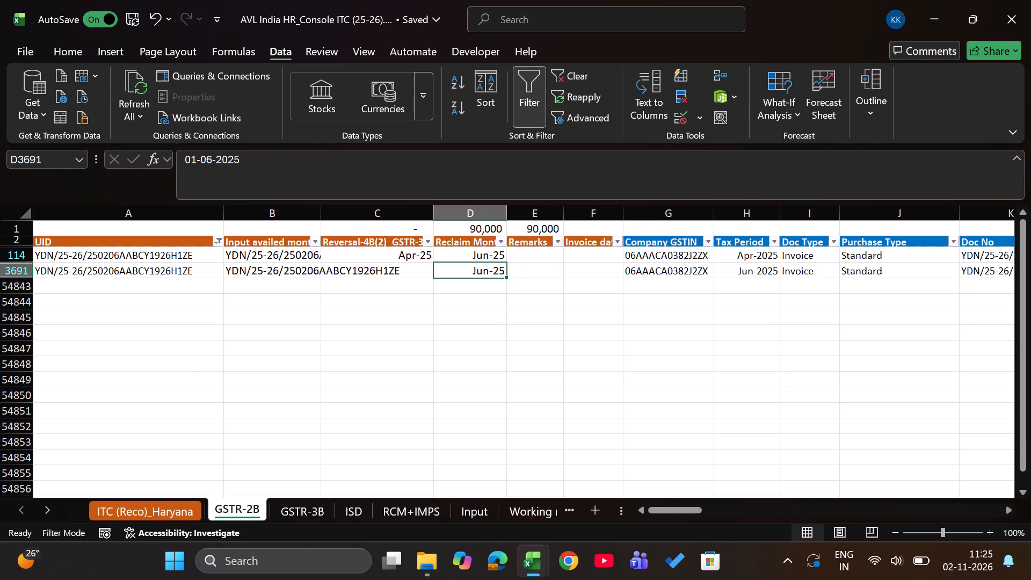
Check invoice YDN/25-26/2502's taxable value, central and state tax and filing period in the Jun-25 3B workbook against the GSTR-2B rows.
key(alt+Tab)
key(Right)
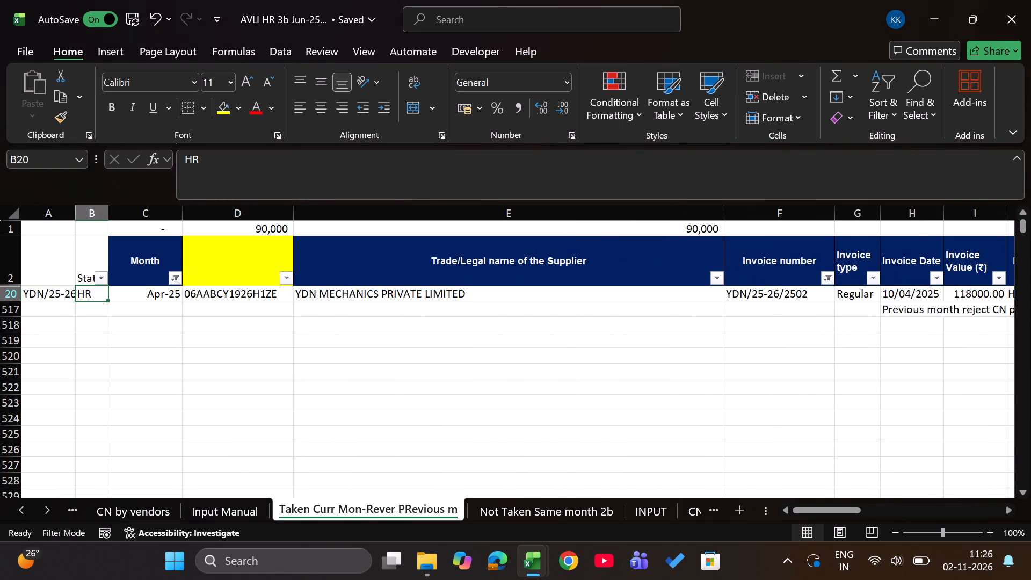
key(Right)
key(Right)
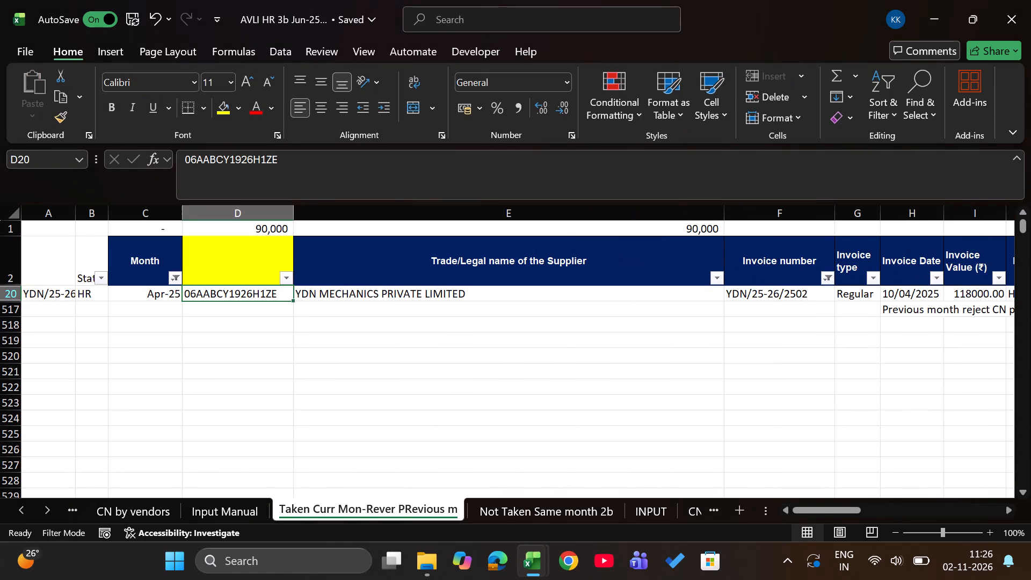
scroll(728, 312, left, 3)
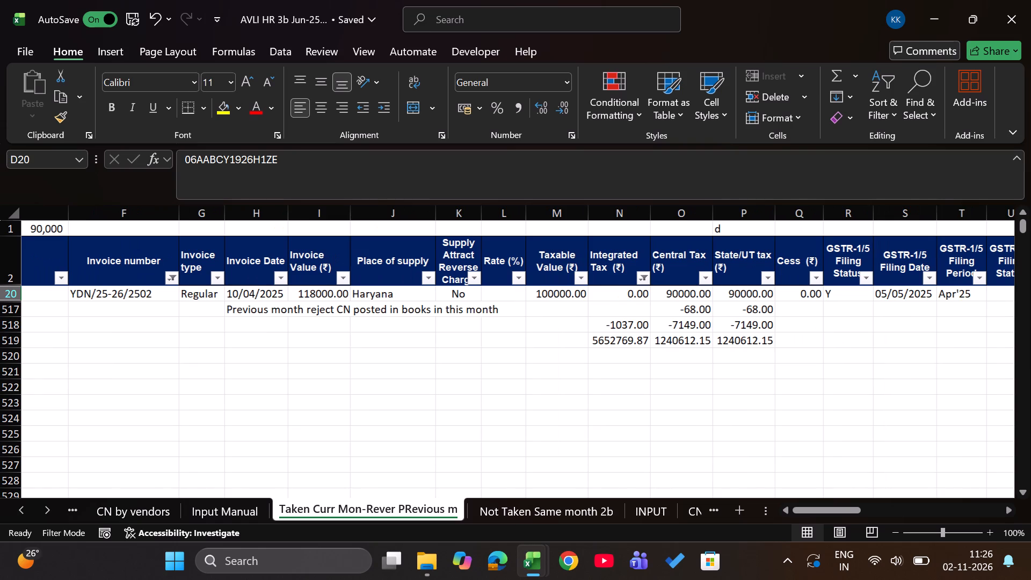
key(alt+Tab)
key(alt+Tab)
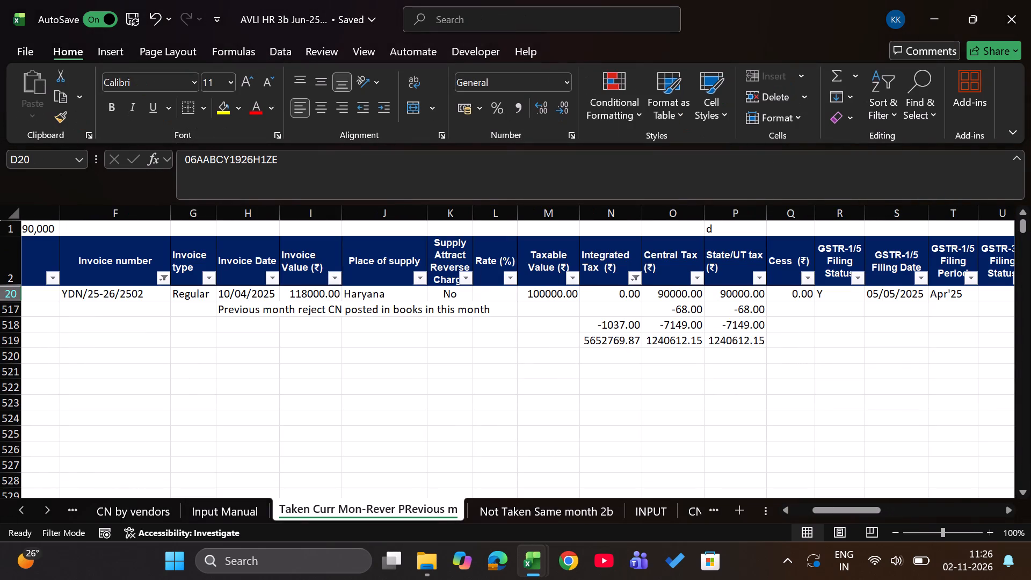
key(alt+Tab)
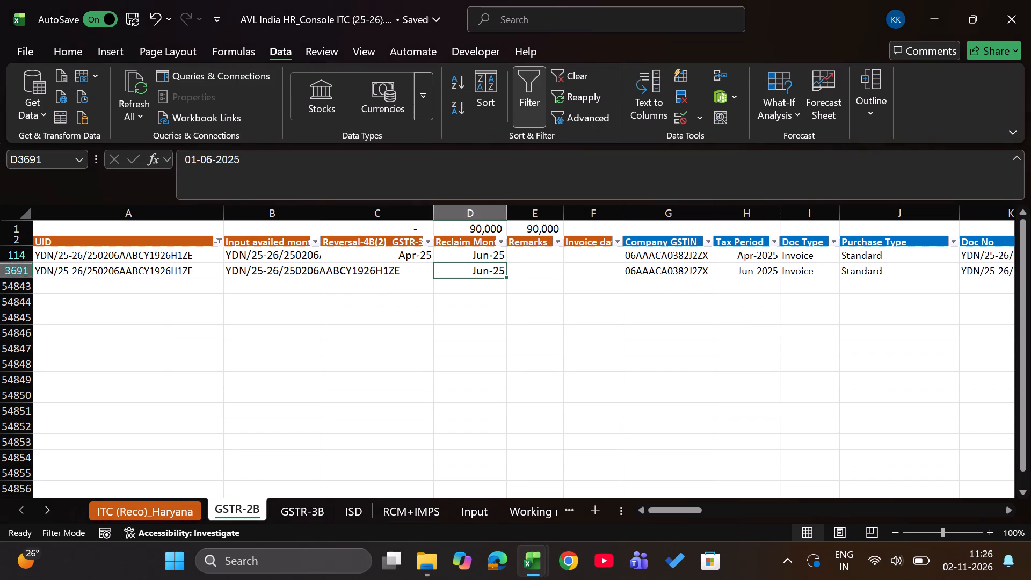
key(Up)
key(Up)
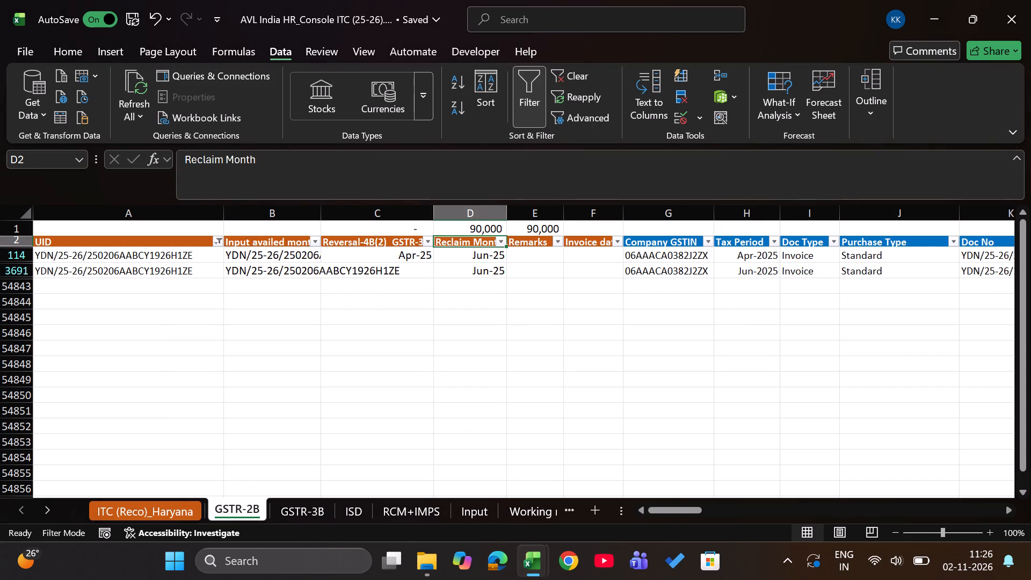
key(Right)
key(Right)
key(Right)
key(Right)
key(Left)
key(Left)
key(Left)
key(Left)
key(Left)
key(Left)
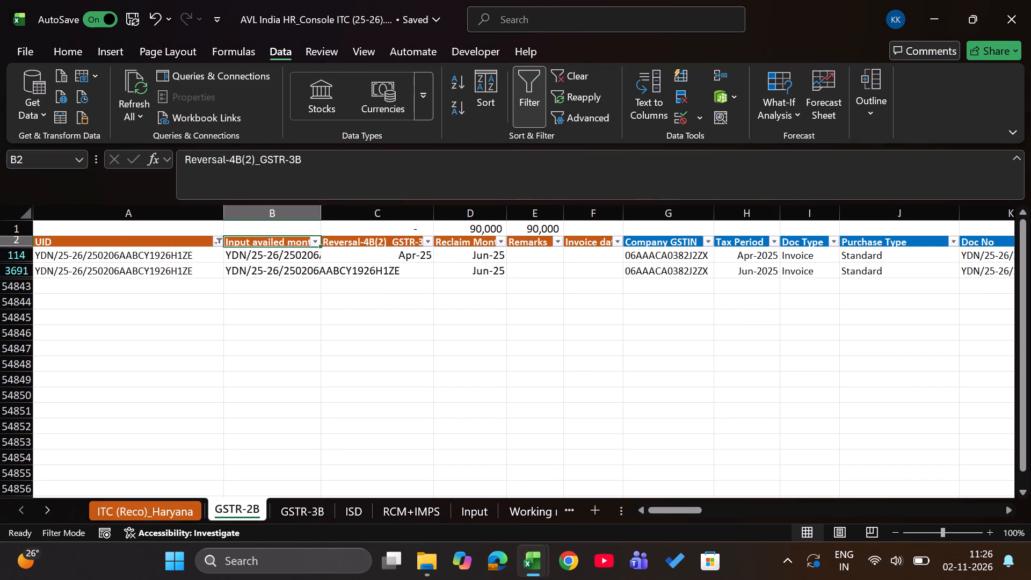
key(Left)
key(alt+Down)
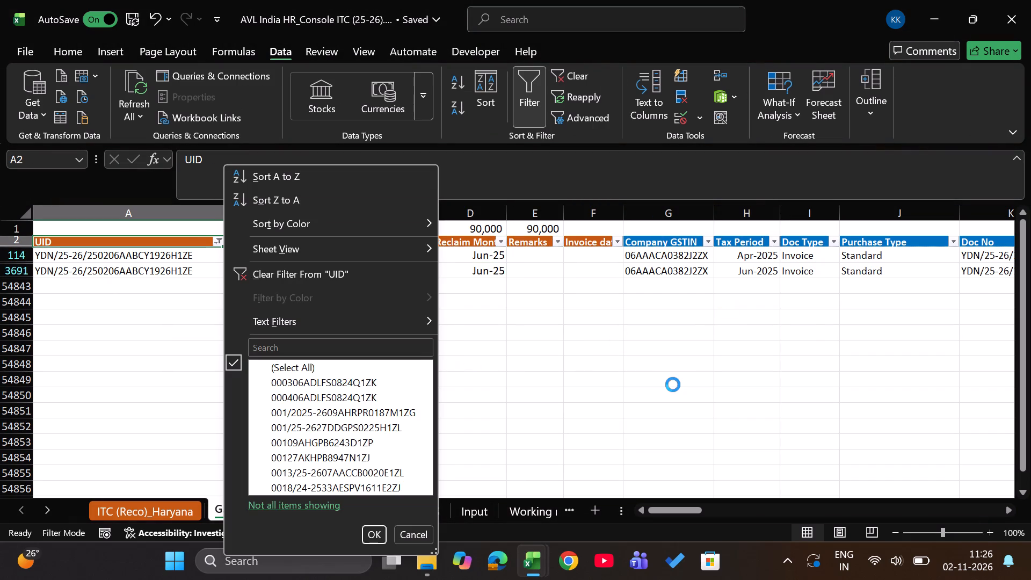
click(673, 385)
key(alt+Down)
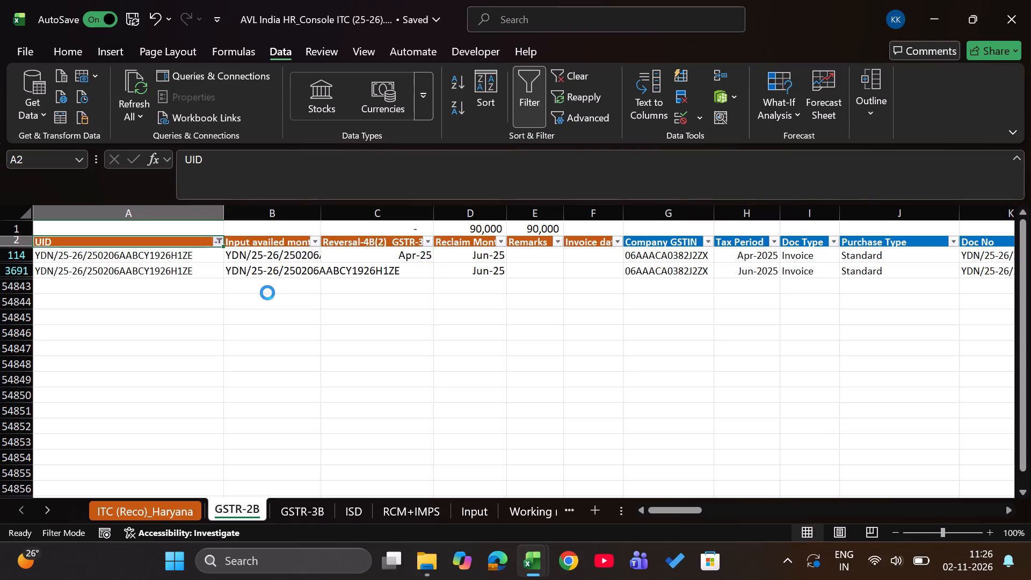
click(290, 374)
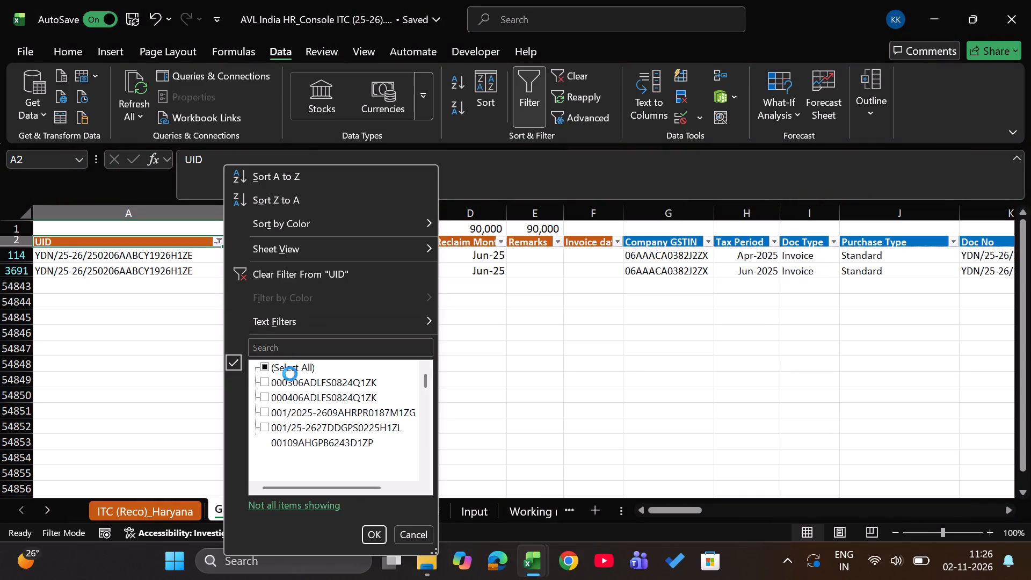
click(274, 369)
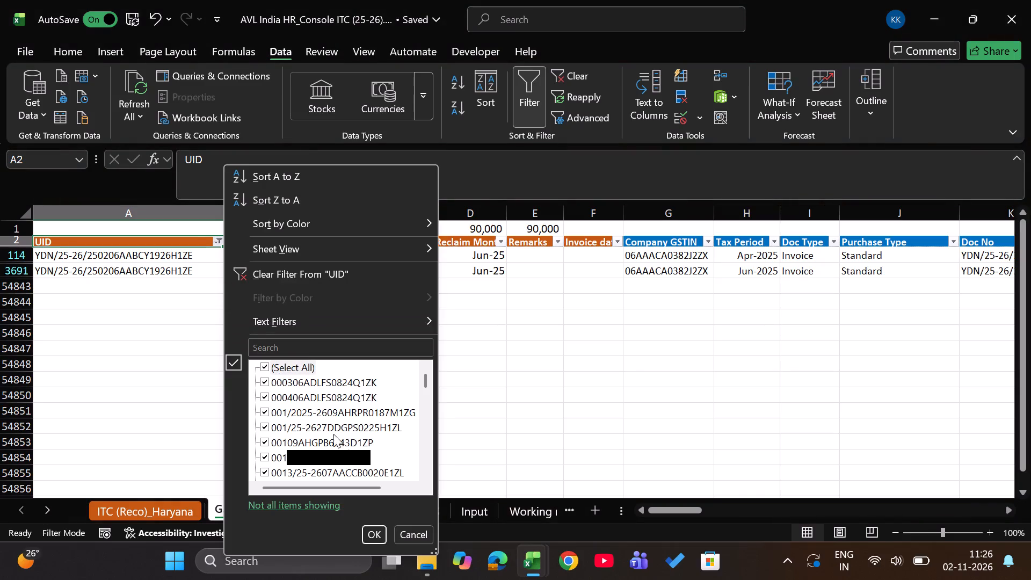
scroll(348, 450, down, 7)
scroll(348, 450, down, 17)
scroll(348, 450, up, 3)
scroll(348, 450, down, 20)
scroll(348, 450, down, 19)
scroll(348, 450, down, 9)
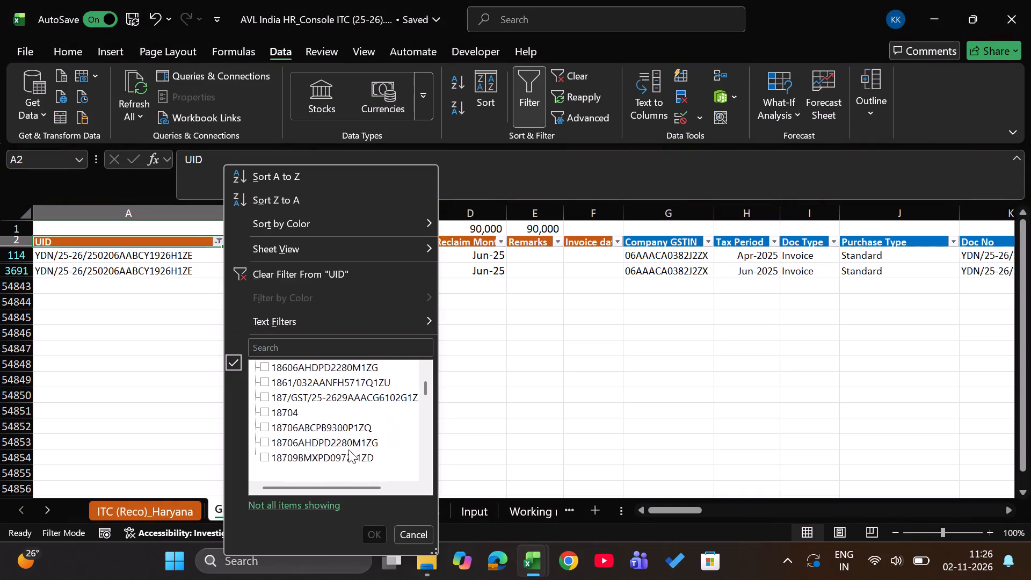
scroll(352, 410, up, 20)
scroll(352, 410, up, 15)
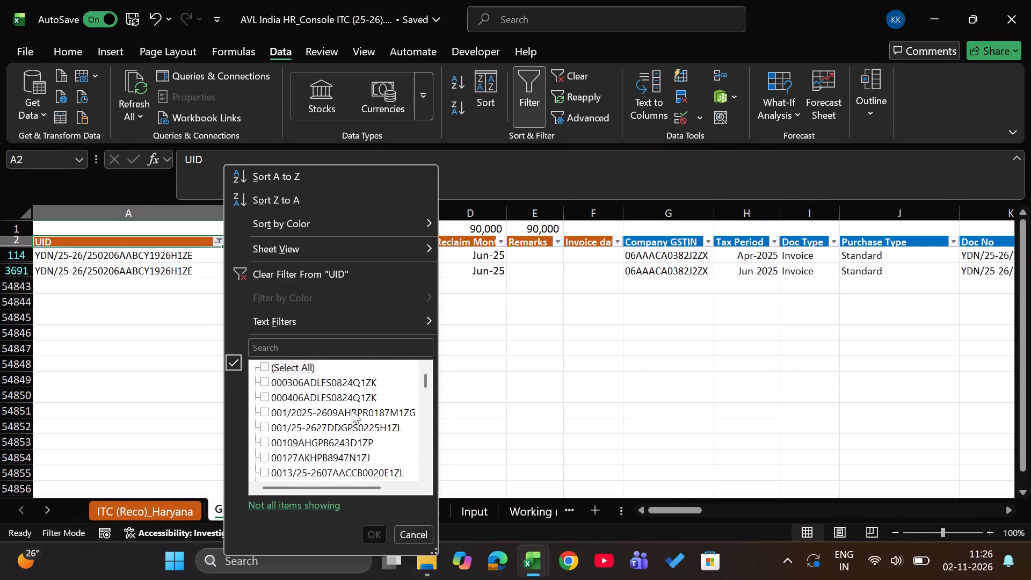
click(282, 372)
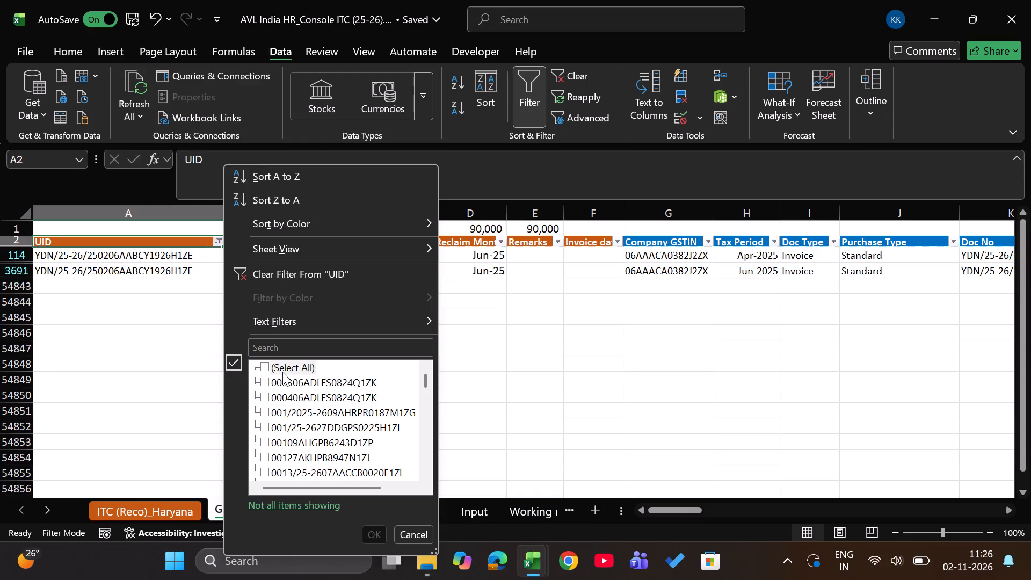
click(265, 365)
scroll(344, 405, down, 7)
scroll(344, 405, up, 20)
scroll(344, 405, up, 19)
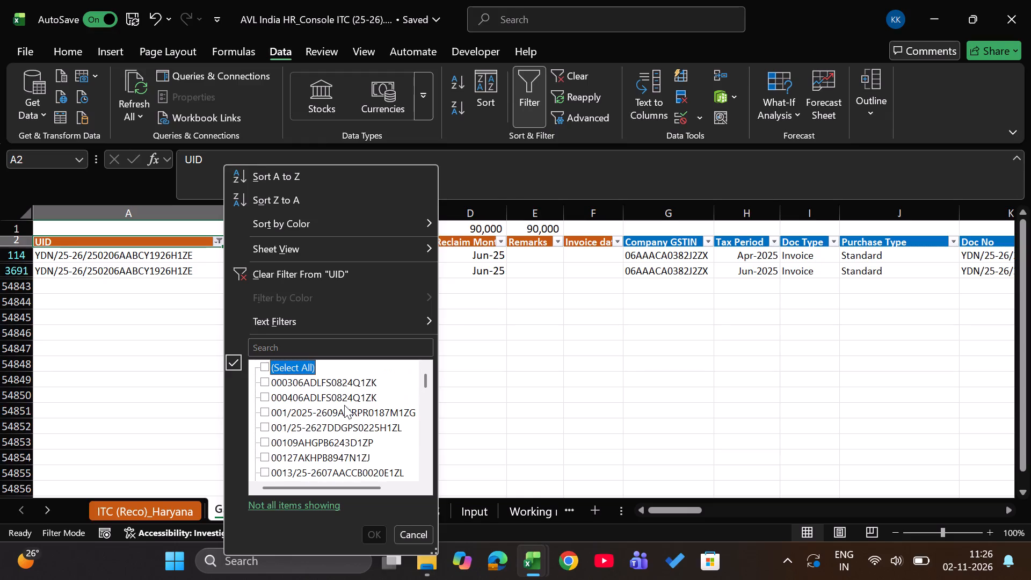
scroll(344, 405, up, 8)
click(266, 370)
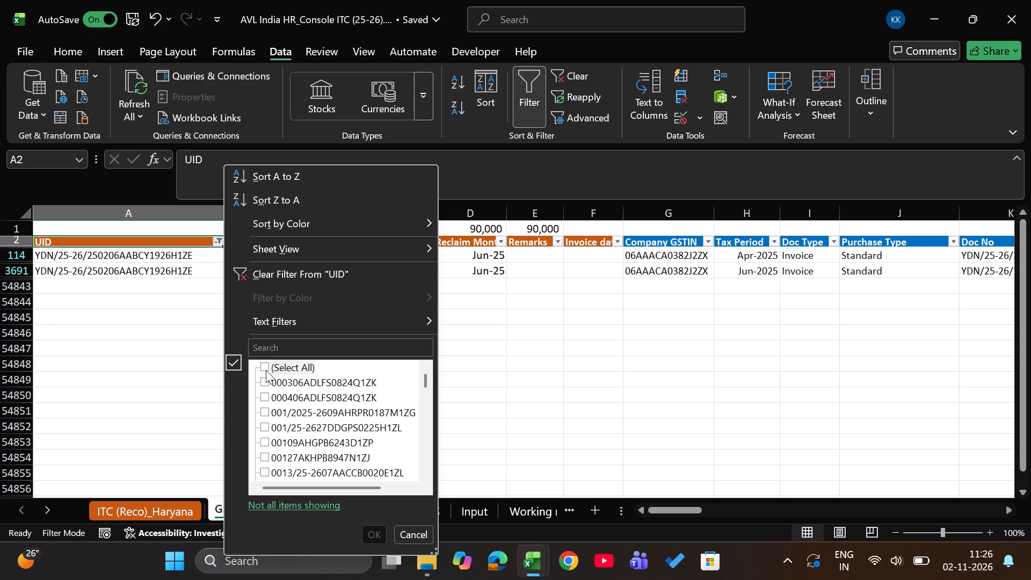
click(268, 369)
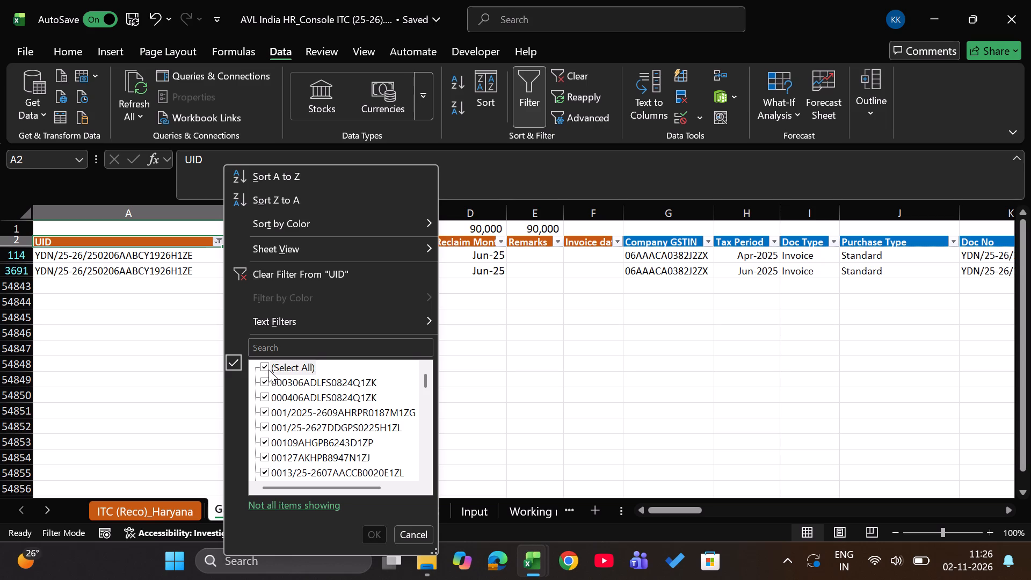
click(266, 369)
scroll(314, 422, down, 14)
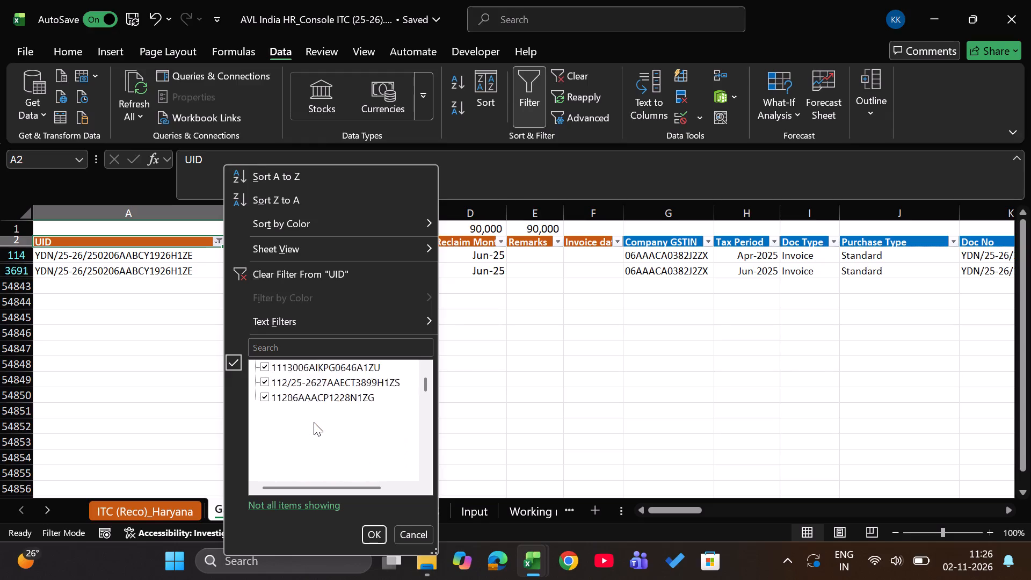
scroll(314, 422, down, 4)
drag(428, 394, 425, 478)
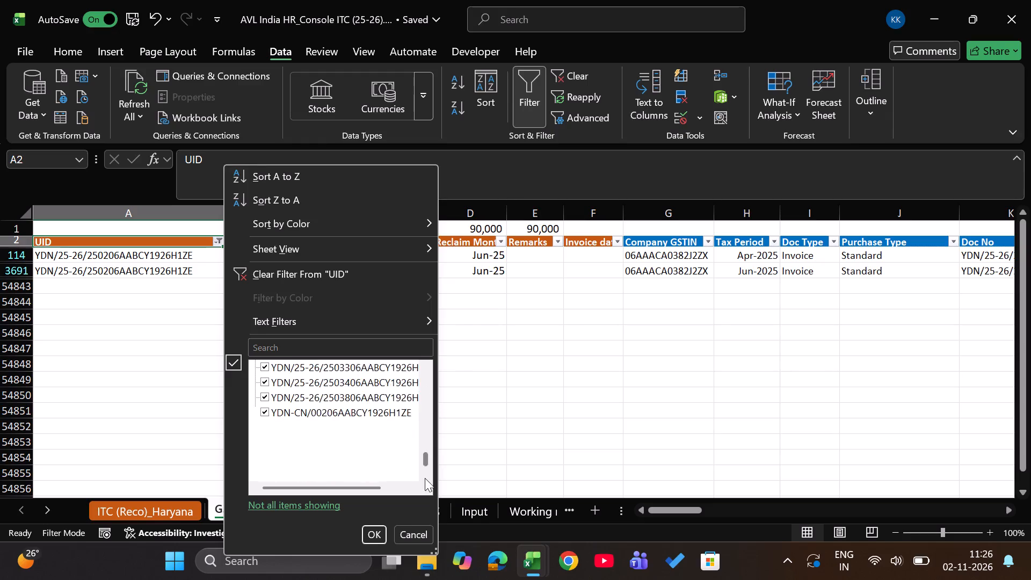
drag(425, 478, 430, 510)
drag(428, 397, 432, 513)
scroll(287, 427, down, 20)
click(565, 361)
Clear all filters on the GSTR-2B sheet.
key(Right)
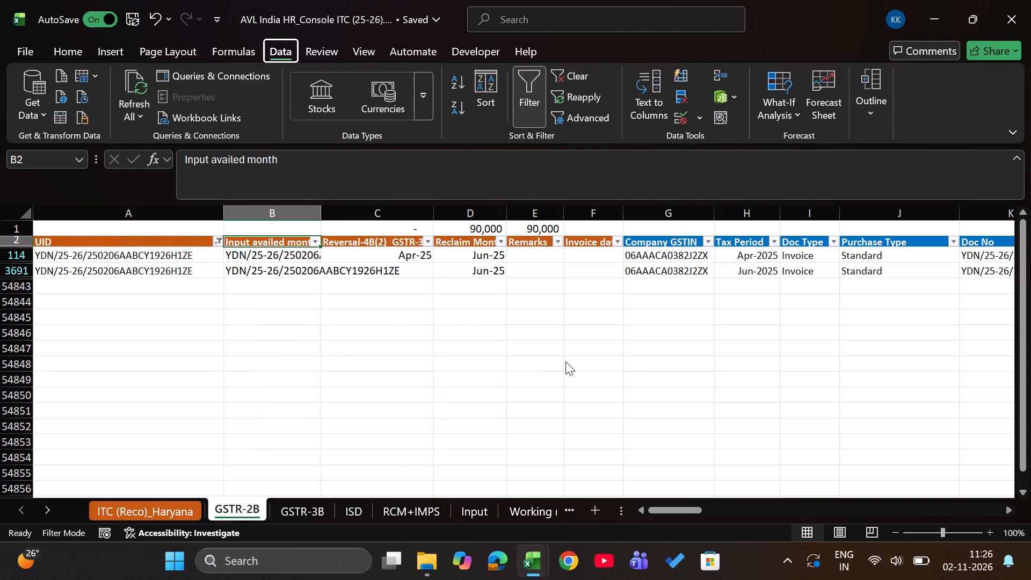
text(AC)
Filter the Input availed month column of GSTR-2B to exclude the #N/A entries.
key(Left)
key(Right)
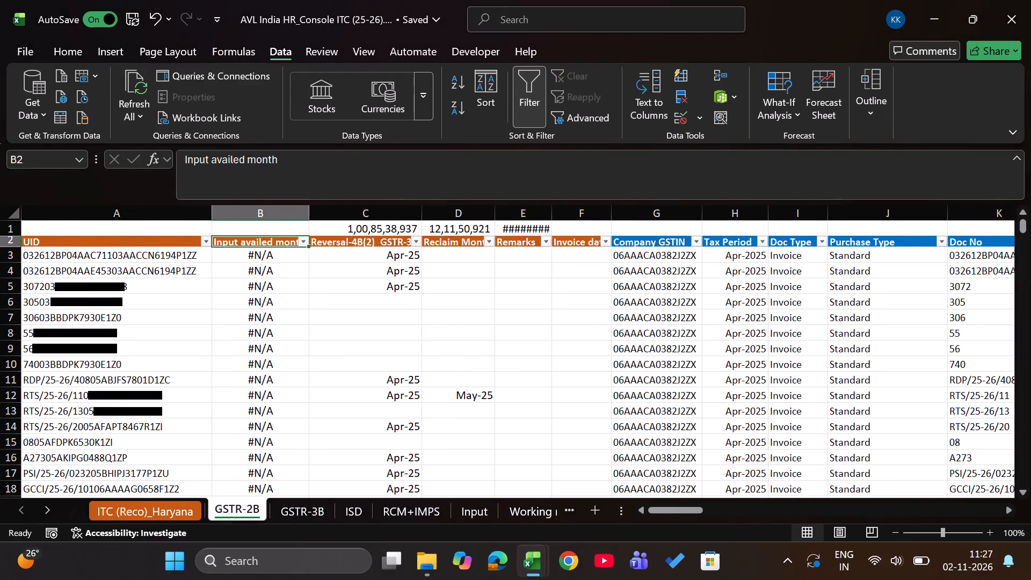
key(Left)
key(Right)
key(alt+Down)
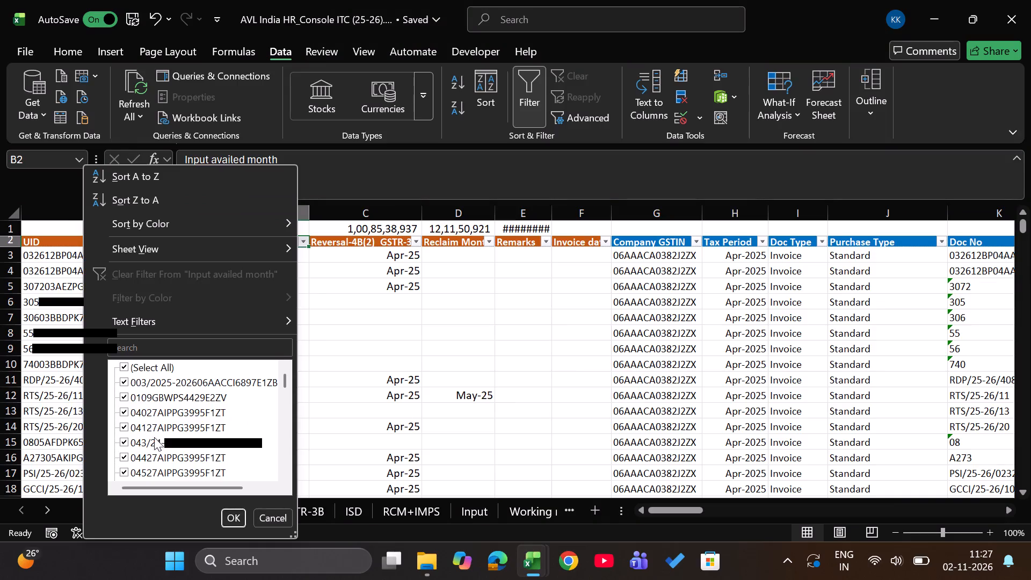
scroll(154, 437, down, 18)
click(143, 468)
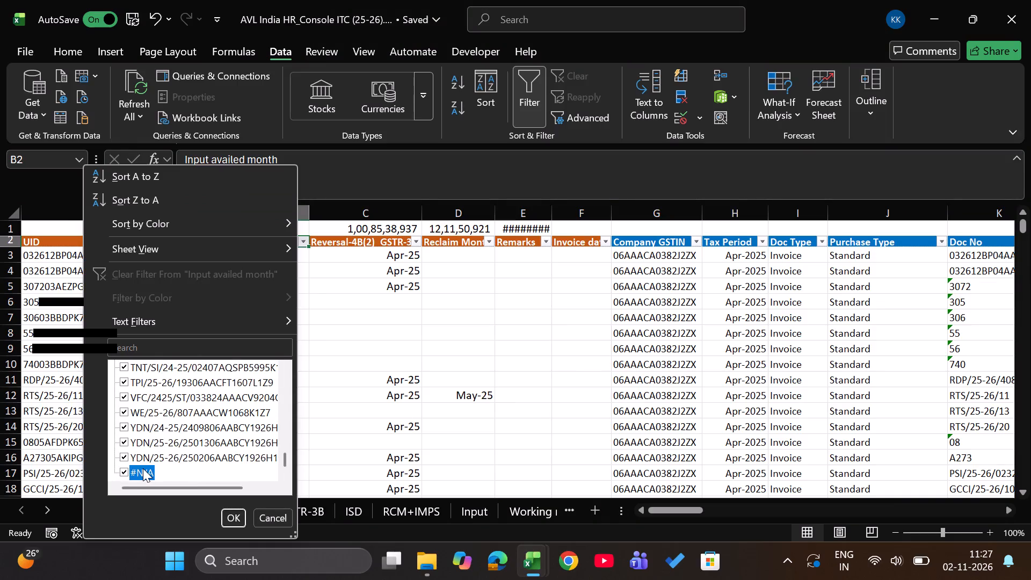
key(Return)
Compare the filtered GSTR-2B header totals with the tax totals in the Jun-25 3B workbook.
key(Right)
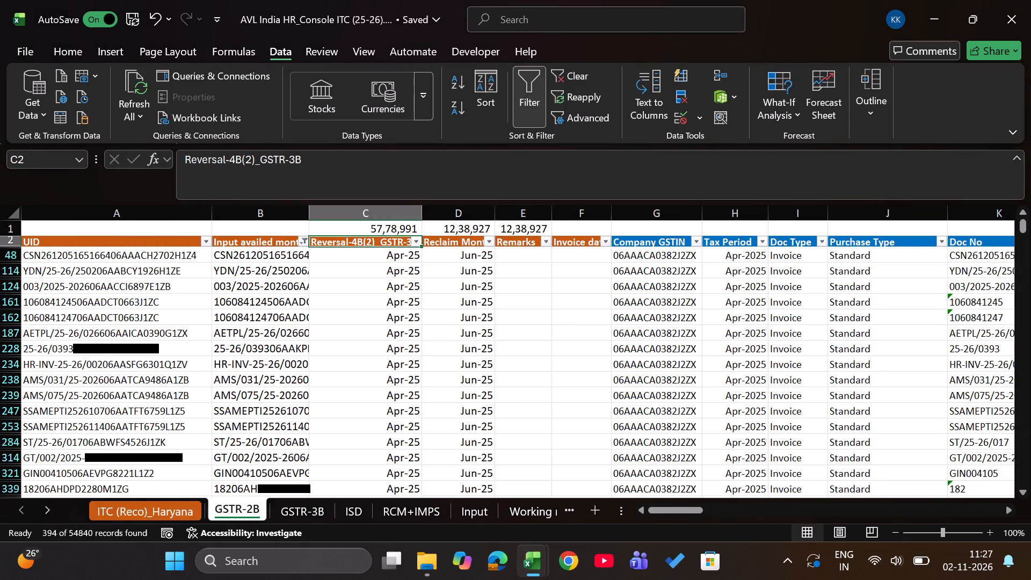
key(Right)
key(alt+Tab)
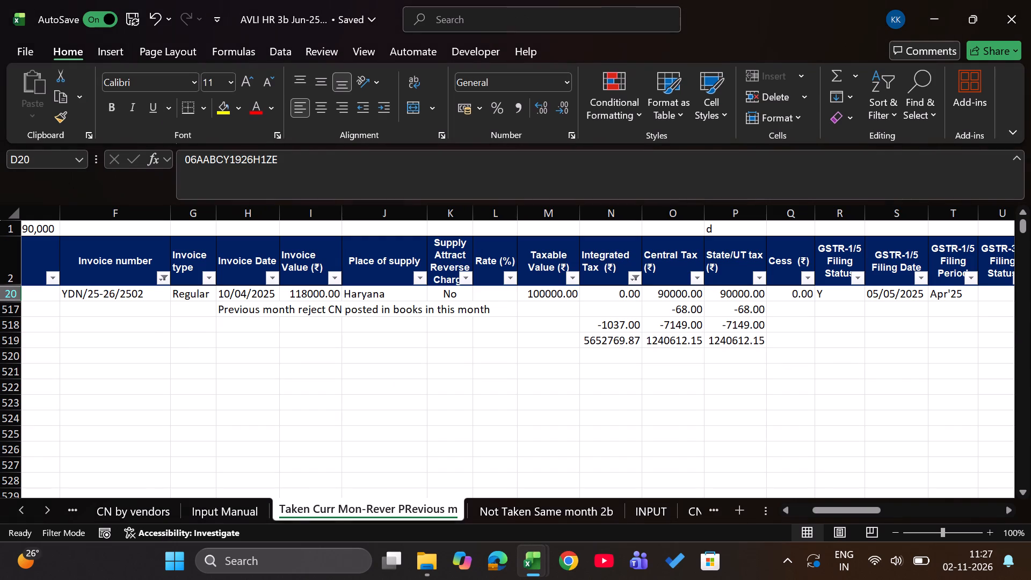
key(alt+Tab)
key(alt+Tab)
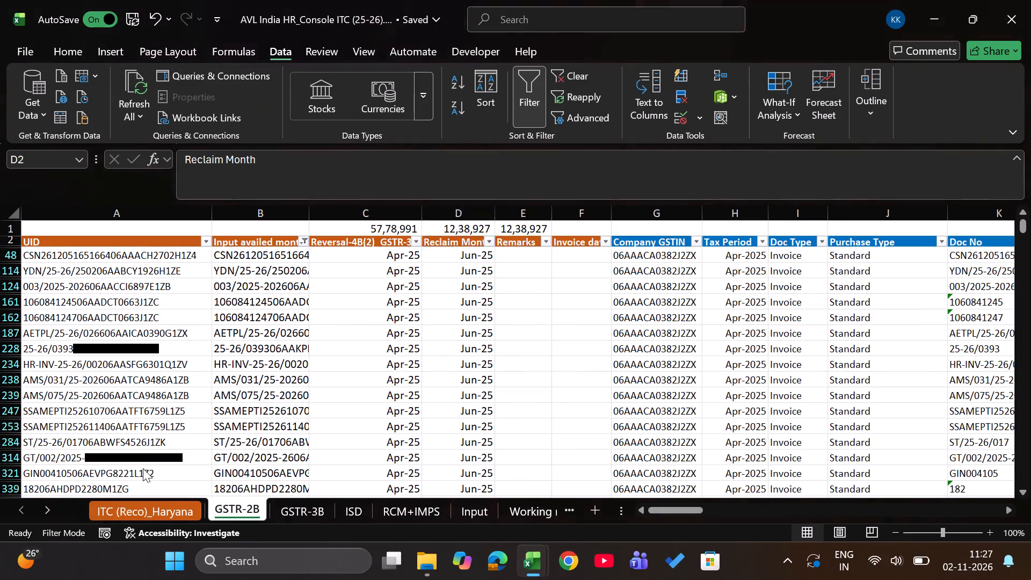
key(alt+Tab)
key(alt+Tab)
key(alt+Tab)
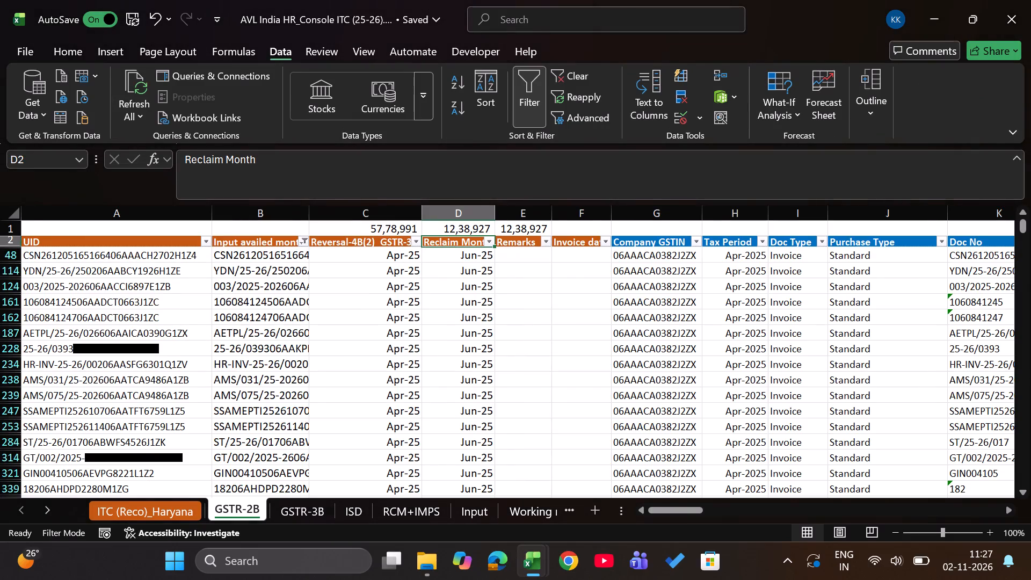
On the ITC (Reco)_Haryana sheet, enter the note "Wrong reclaim in Jun-25" beside row 7 of the Reclaim ITC-GSTR-2B- 4D1 table.
key(ctrl+Page_Up)
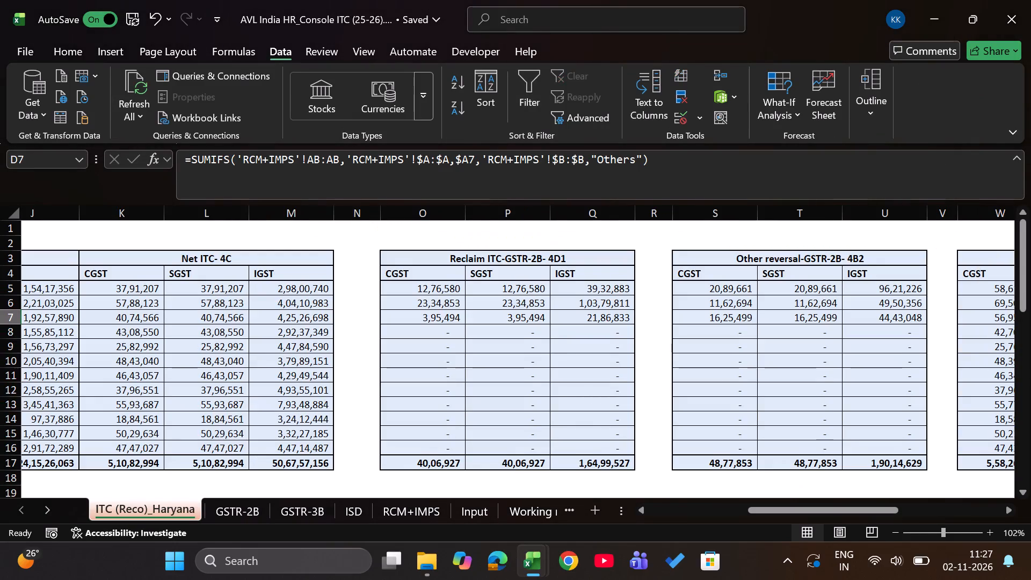
scroll(475, 356, up, 3)
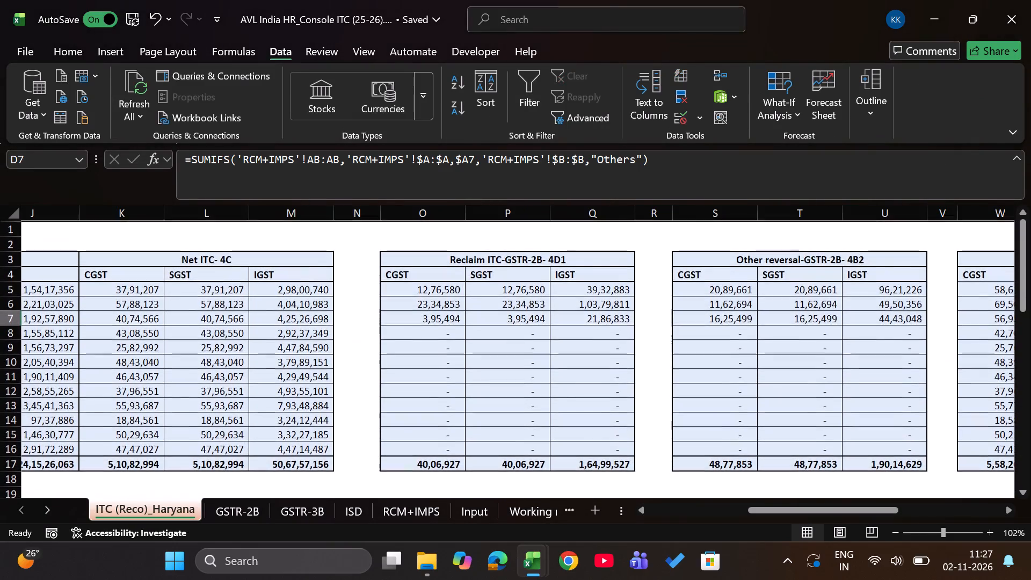
click(636, 318)
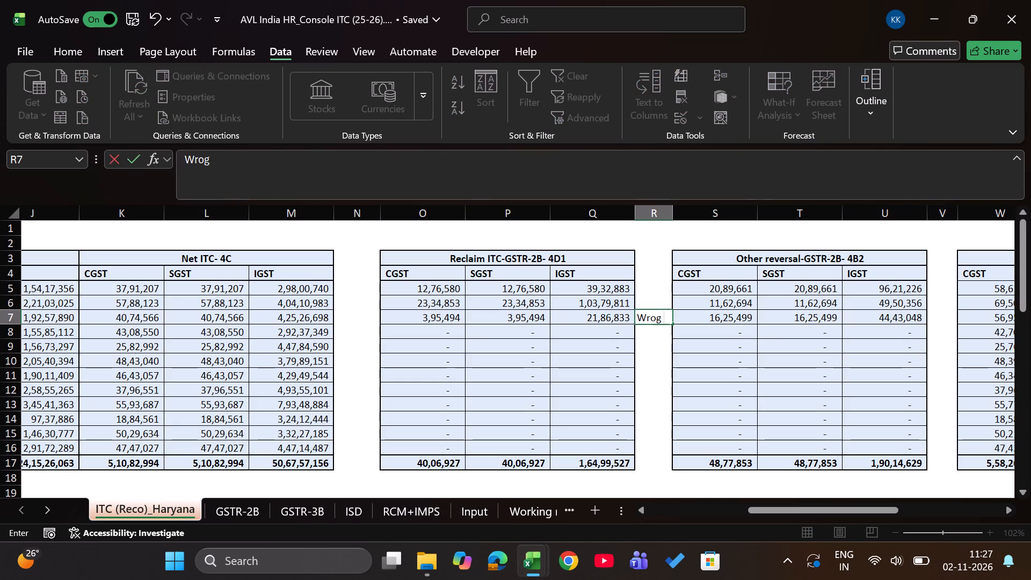
key(BackSpace)
key(BackSpace)
text(ng)
key(space)
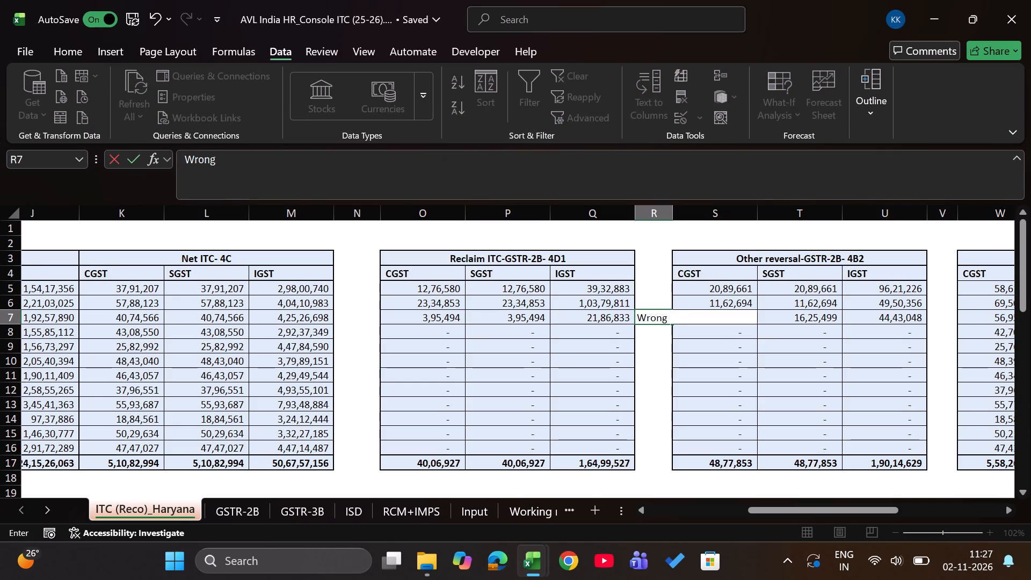
text(reclaim in Jun)
key(equal)
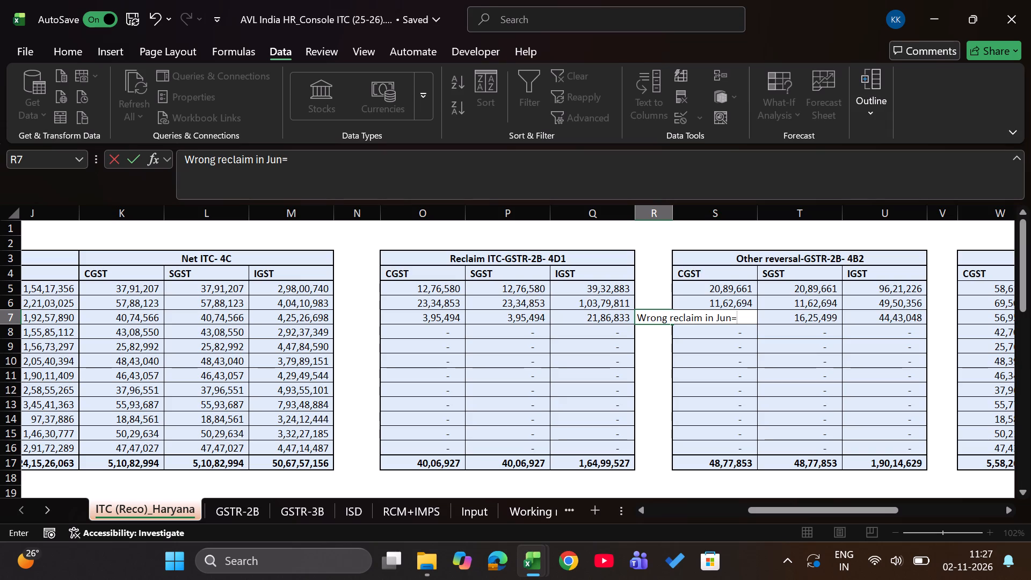
key(BackSpace)
text(-25)
key(Return)
Examine the monthly figures in the Reclaim ITC-GSTR-3B- 4D1 and Other reversal tables further down the reconciliation sheet.
key(Up)
key(Down)
key(Down)
key(Down)
key(Down)
key(Down)
key(Down)
key(Down)
key(Down)
key(Down)
key(Down)
key(Down)
key(Down)
key(Down)
key(Down)
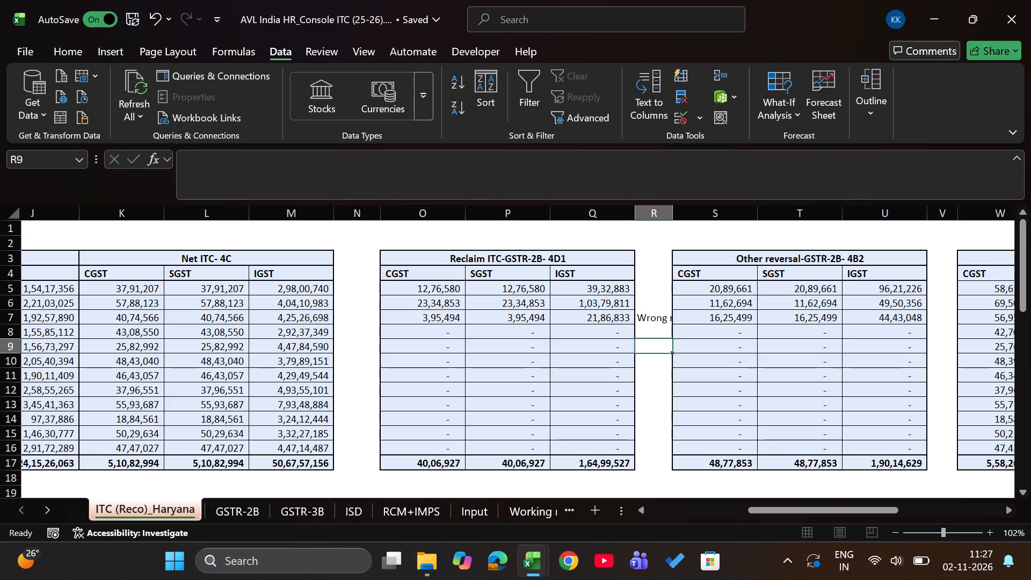
key(Down)
key(Down)
key(Down)
key(Down)
key(Down)
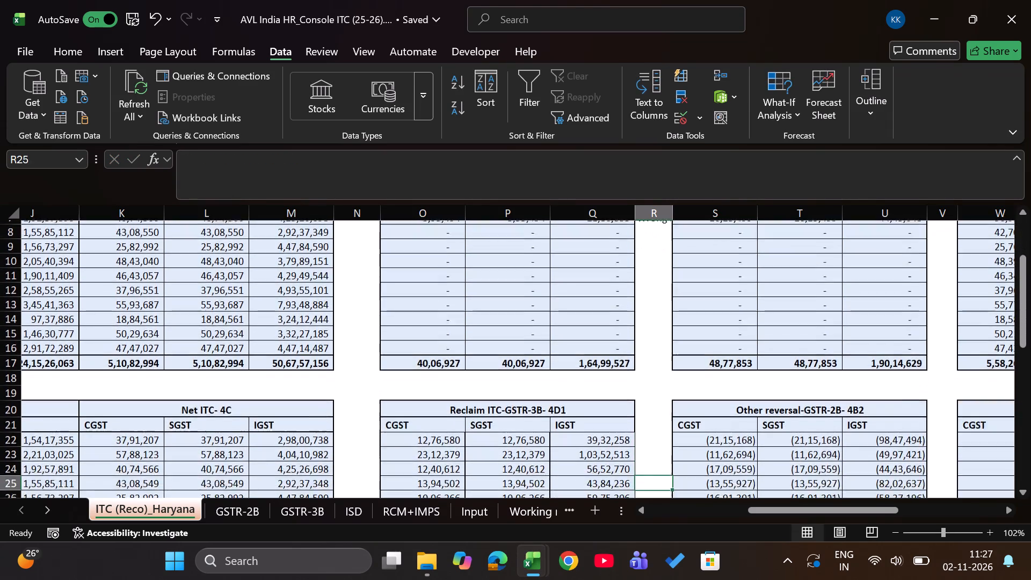
key(Down)
key(Down)
key(Down)
key(Down)
scroll(631, 348, down, 1)
Switch to the Jun-25 3B workbook and reselect all entries in the Invoice number filter.
key(alt+Tab)
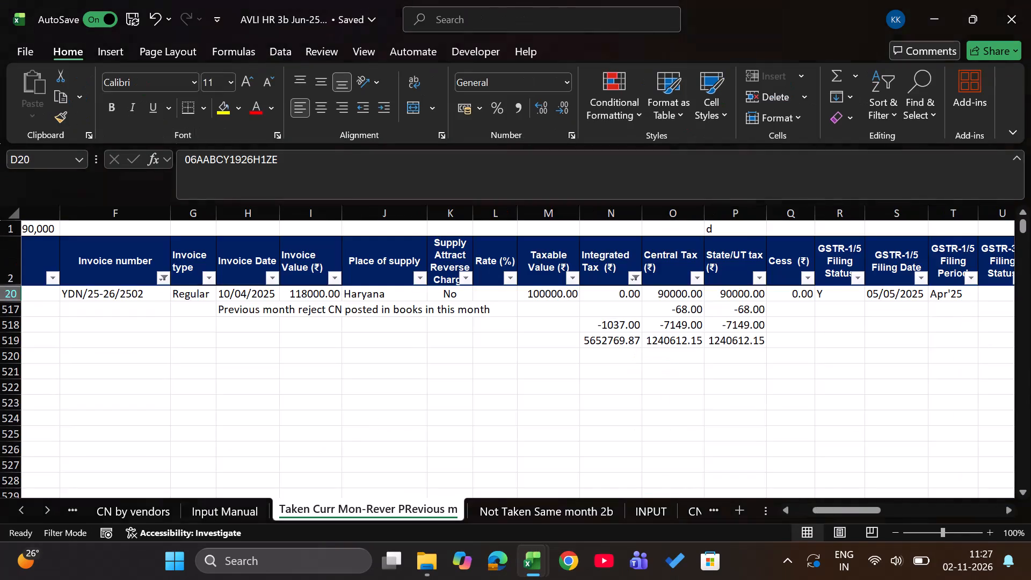
key(Up)
key(Right)
key(Right)
key(Right)
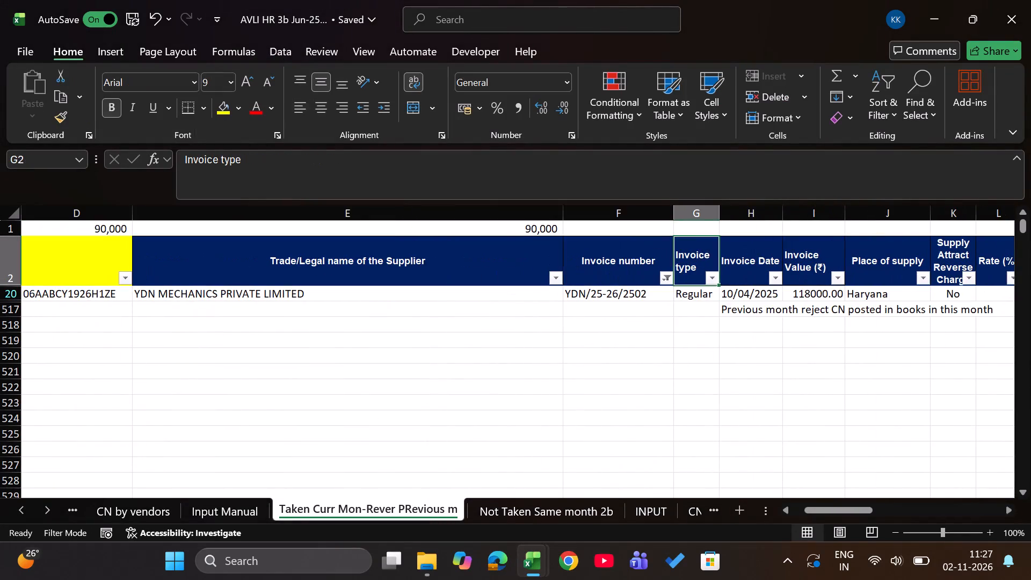
key(Left)
key(alt+Down)
click(514, 369)
key(Return)
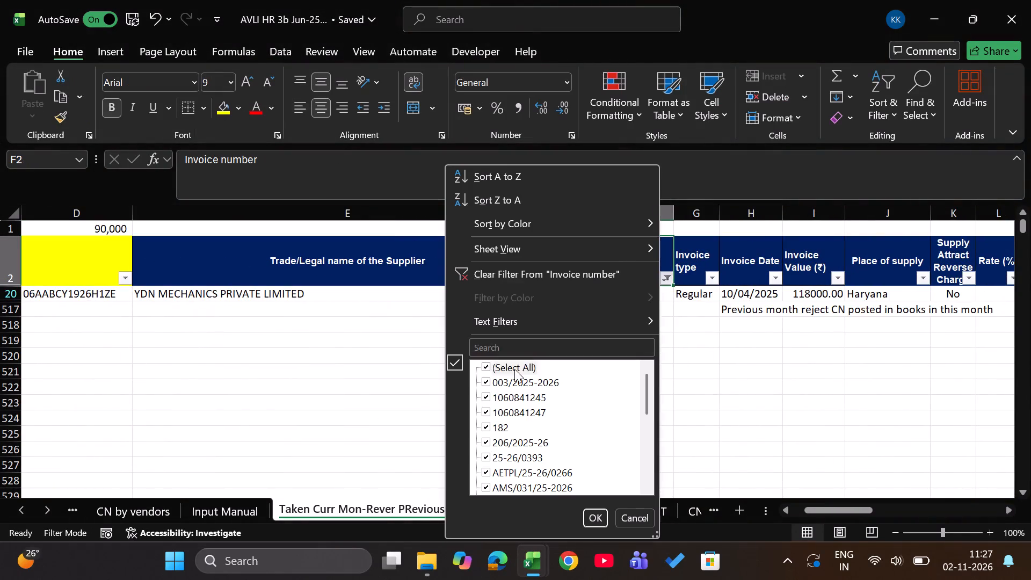
Reselect all values in the Integrated Tax filter of the Jun-25 3B sheet.
key(Left)
key(Left)
key(Left)
key(Left)
key(Right)
key(Right)
key(Right)
key(Right)
key(Right)
key(Right)
key(Right)
key(Right)
key(Right)
key(Right)
key(Right)
key(Right)
key(Right)
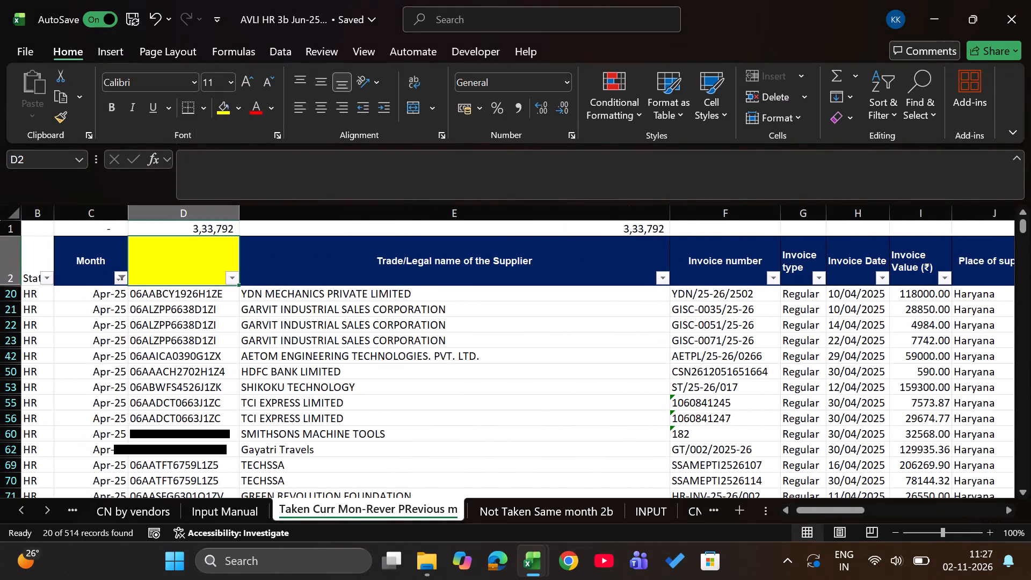
key(Right)
key(Right)
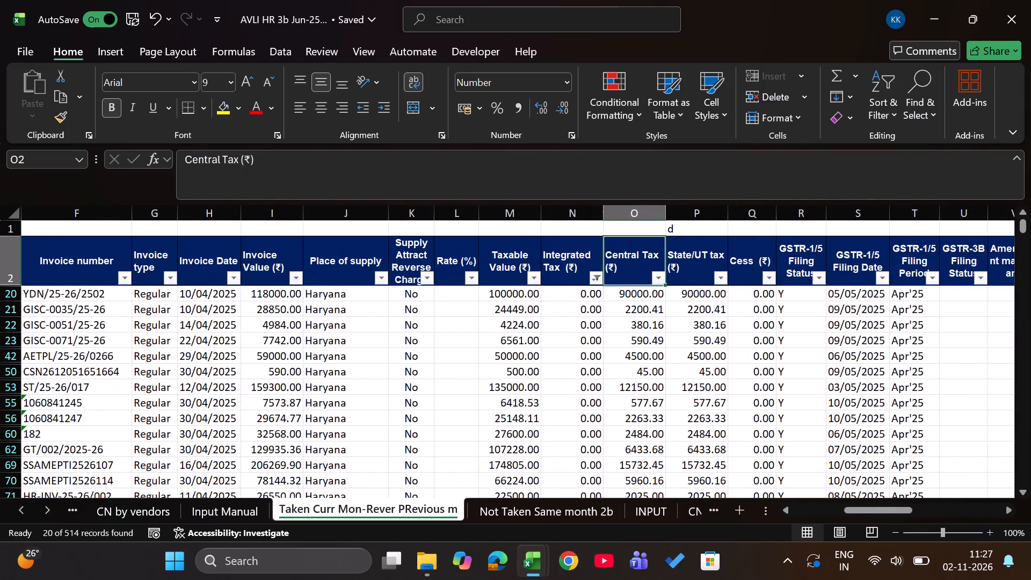
key(Left)
key(alt+Down)
click(455, 370)
key(Return)
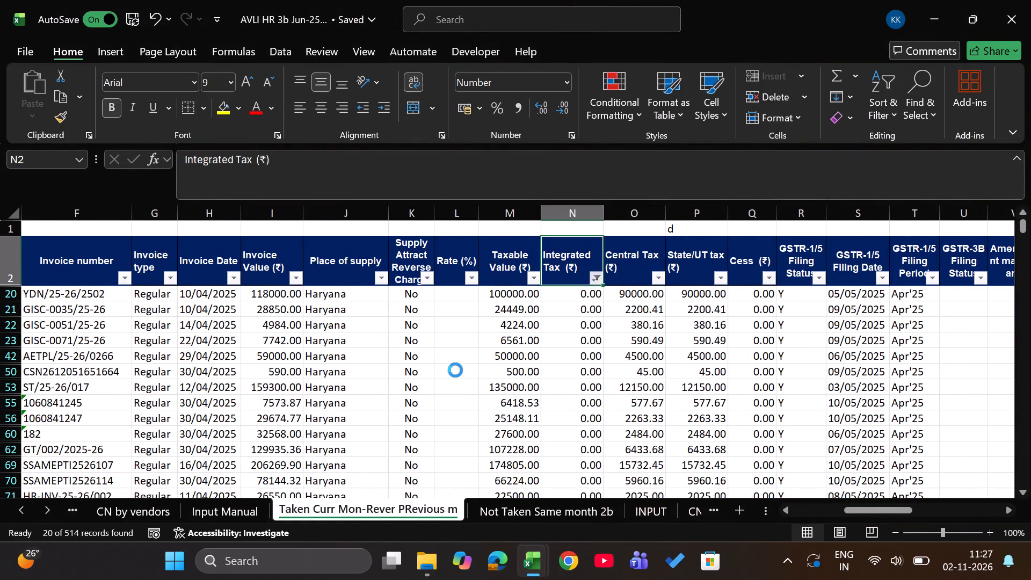
Change the Month filter of the Jun-25 3B sheet from April to May 2025 only.
key(Left)
key(ctrl+Left)
key(Right)
key(Right)
key(Right)
key(Left)
key(Left)
key(Left)
key(Left)
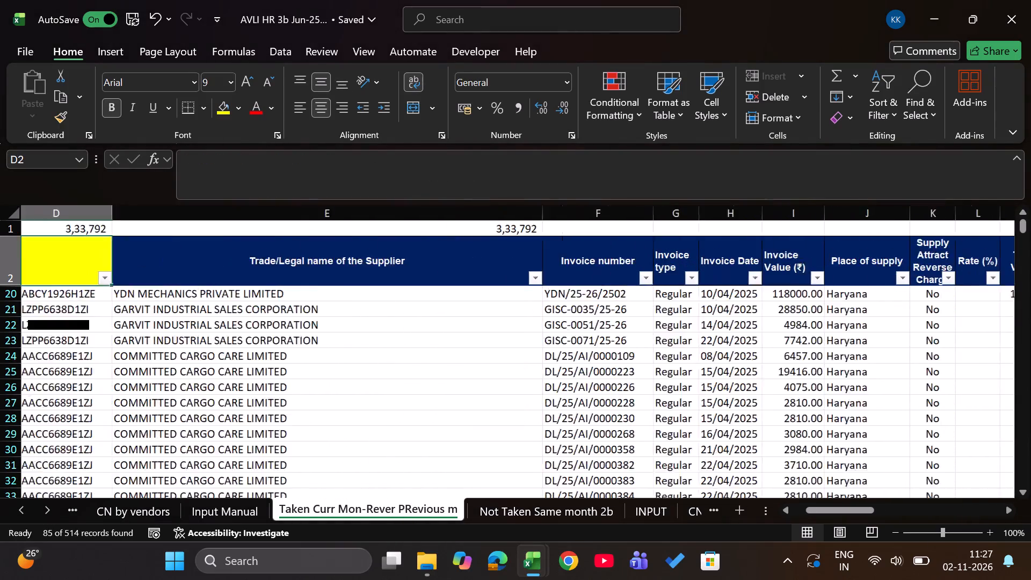
key(Left)
key(Left)
key(Left)
key(Right)
key(Right)
key(Right)
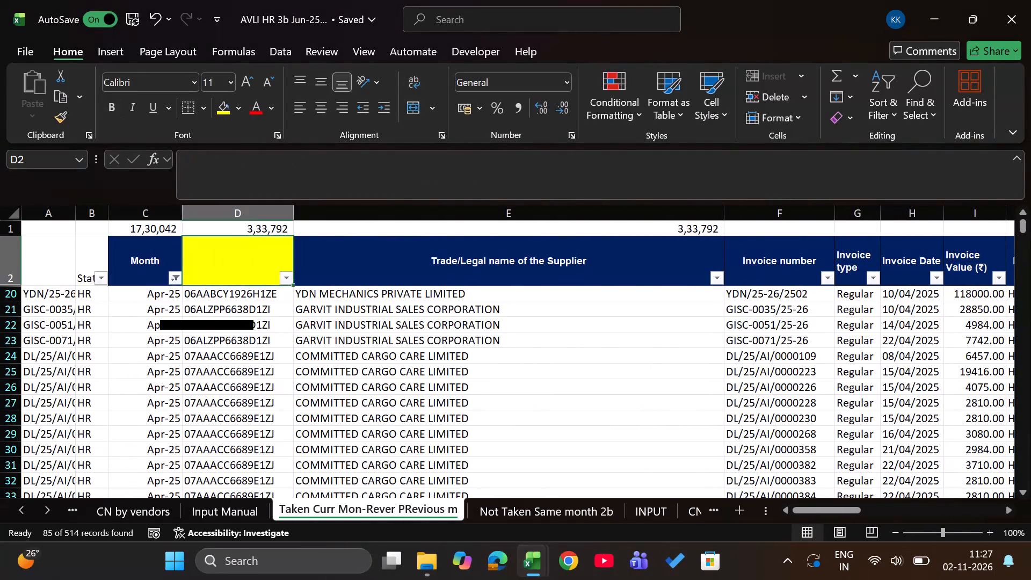
key(Left)
key(alt+Down)
click(213, 386)
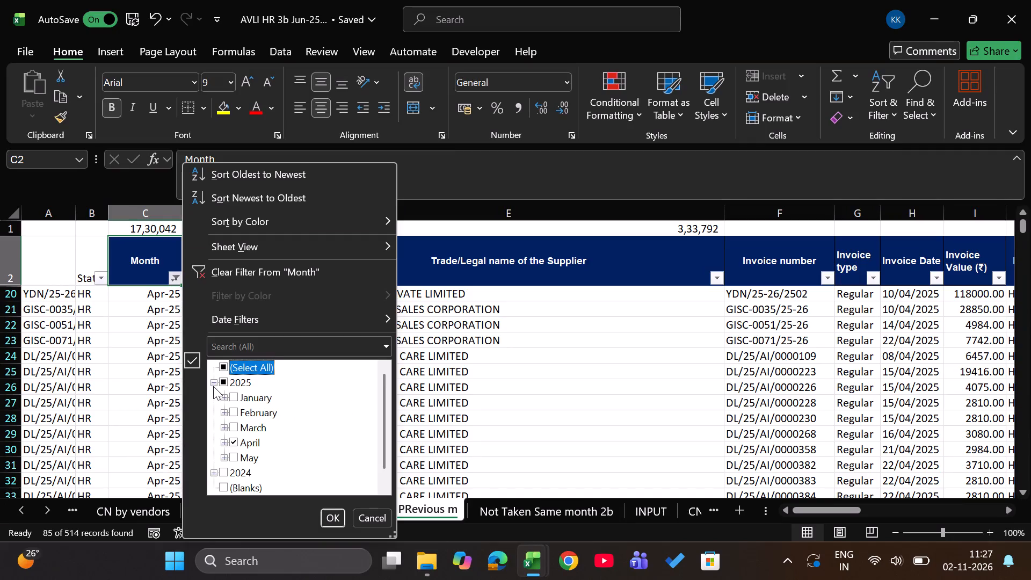
key(Down)
key(Down)
key(Down)
key(Down)
key(space)
key(Down)
key(space)
key(Return)
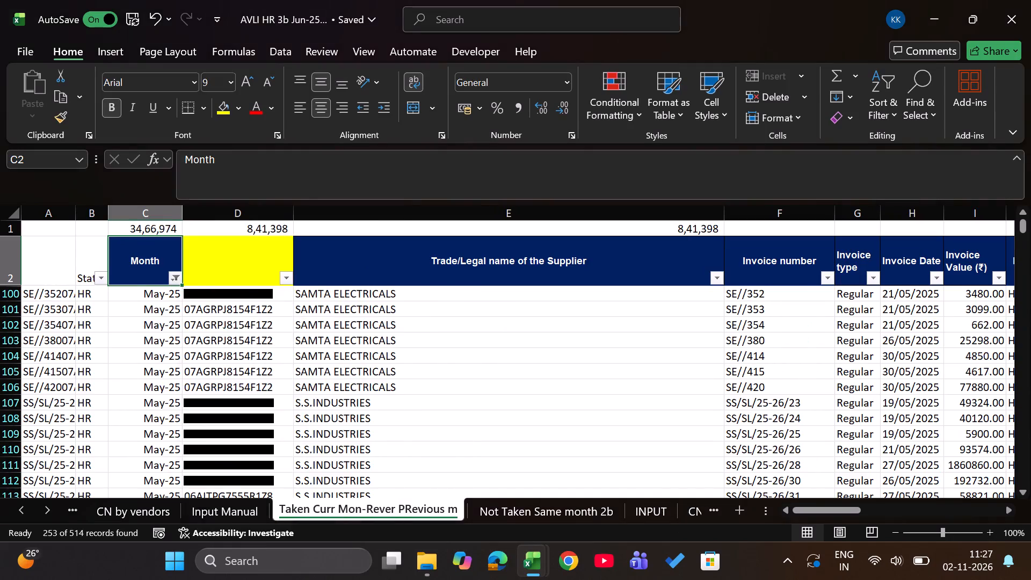
In the ITC console workbook, filter the Tax Period column of GSTR-2B to May 2025 only.
key(alt+Tab)
key(alt+Tab)
key(alt+Tab)
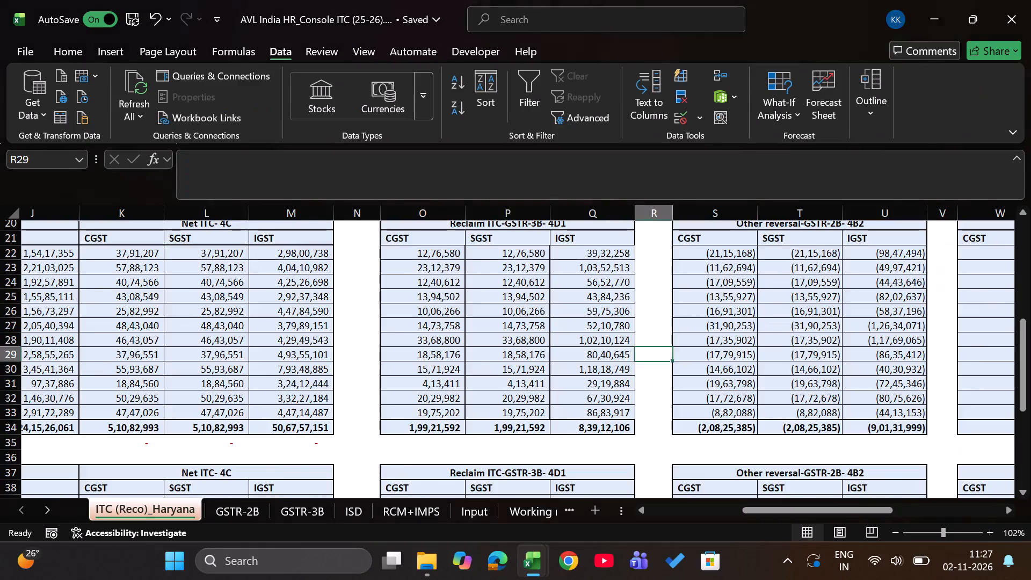
key(ctrl+Page_Down)
key(Up)
key(Down)
key(Right)
key(Right)
key(Right)
key(Right)
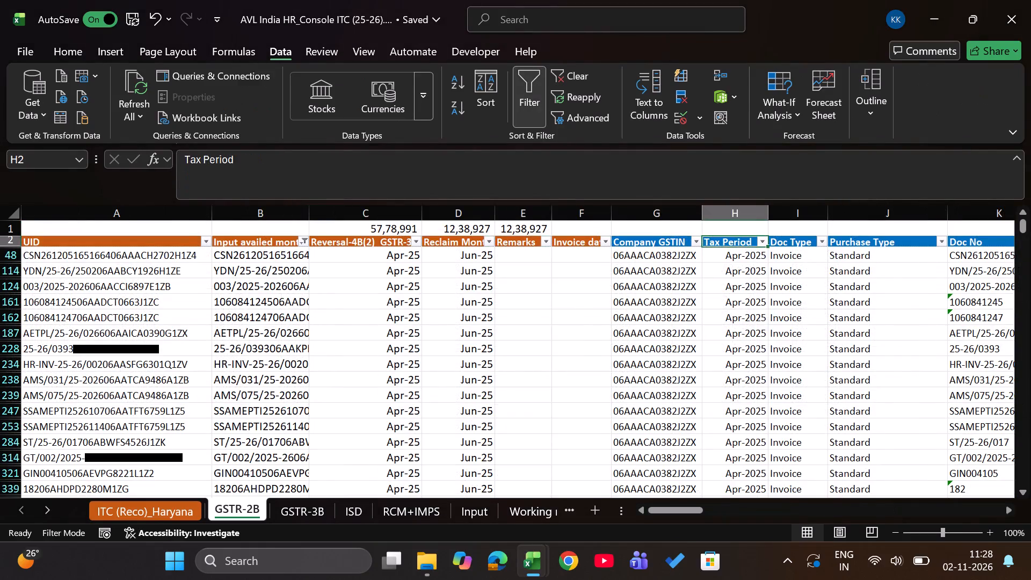
key(Left)
key(Left)
key(Left)
key(Left)
key(Left)
key(Left)
key(Right)
key(Right)
key(Right)
key(Right)
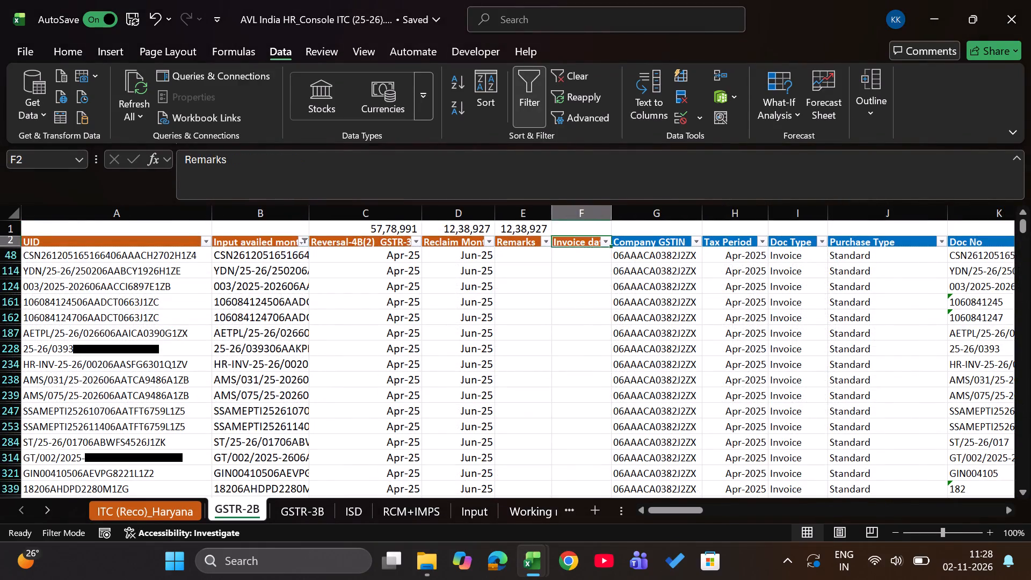
key(Right)
key(Right)
key(alt+Down)
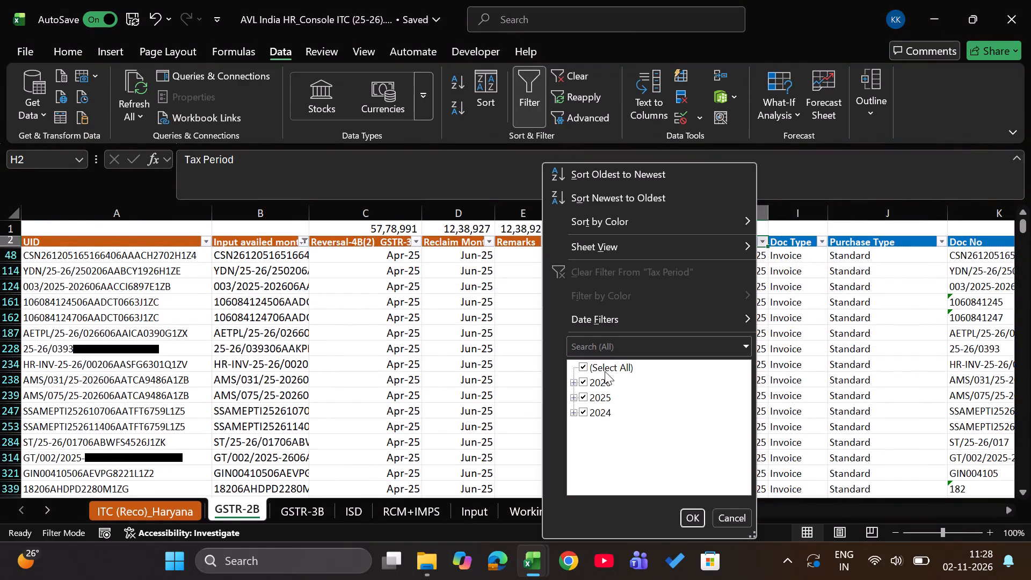
click(604, 371)
key(Down)
key(Right)
key(Down)
key(Down)
key(Down)
key(Down)
key(Down)
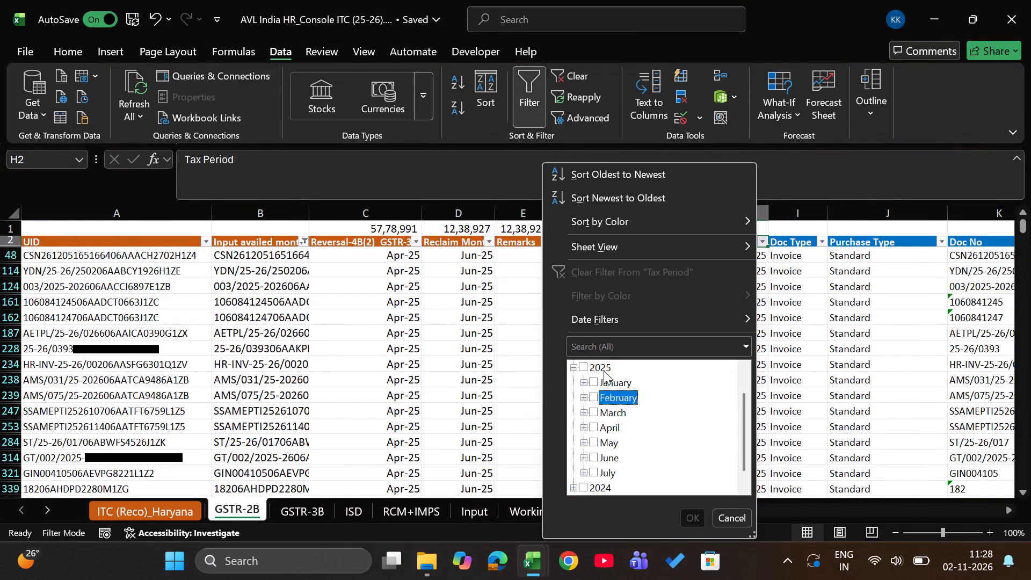
key(space)
key(Return)
Compare the May 2025 tax totals above the headers of the Jun-25 3B sheet and the GSTR-2B sheet.
key(alt+Tab)
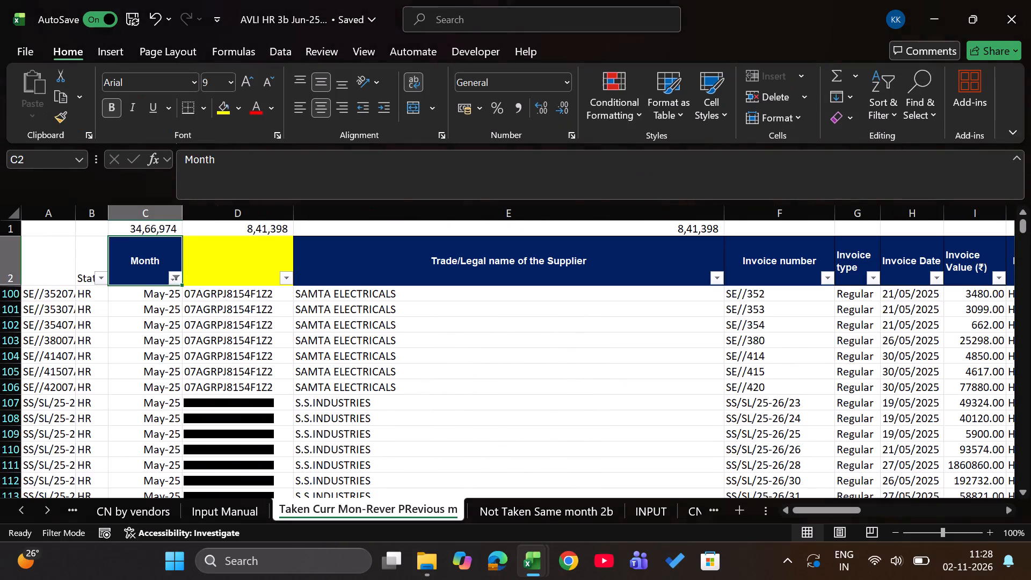
key(Up)
key(alt+Tab)
key(Right)
key(Right)
key(Left)
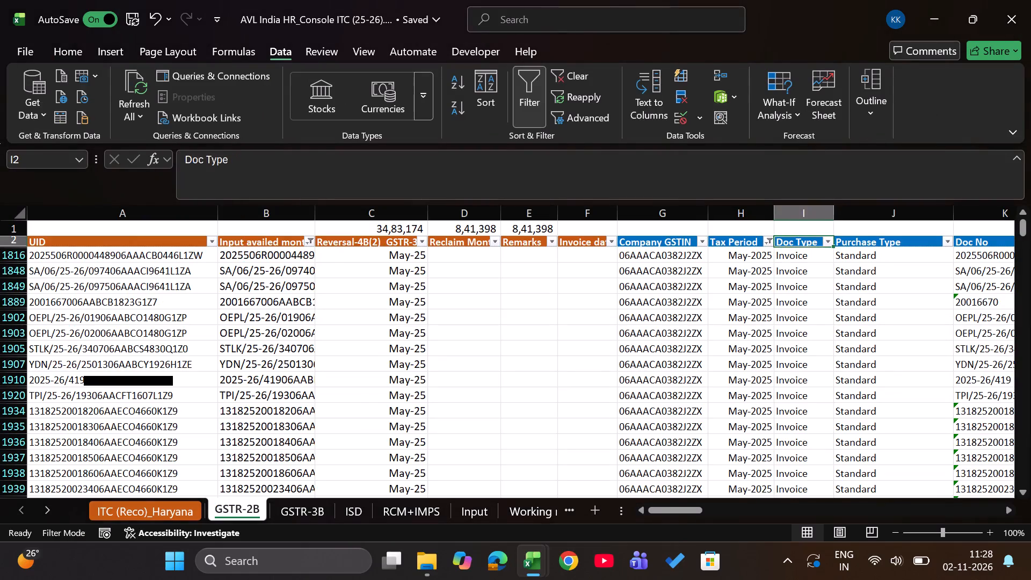
key(Left)
key(Left)
key(Left)
key(alt+Tab)
key(Right)
key(Down)
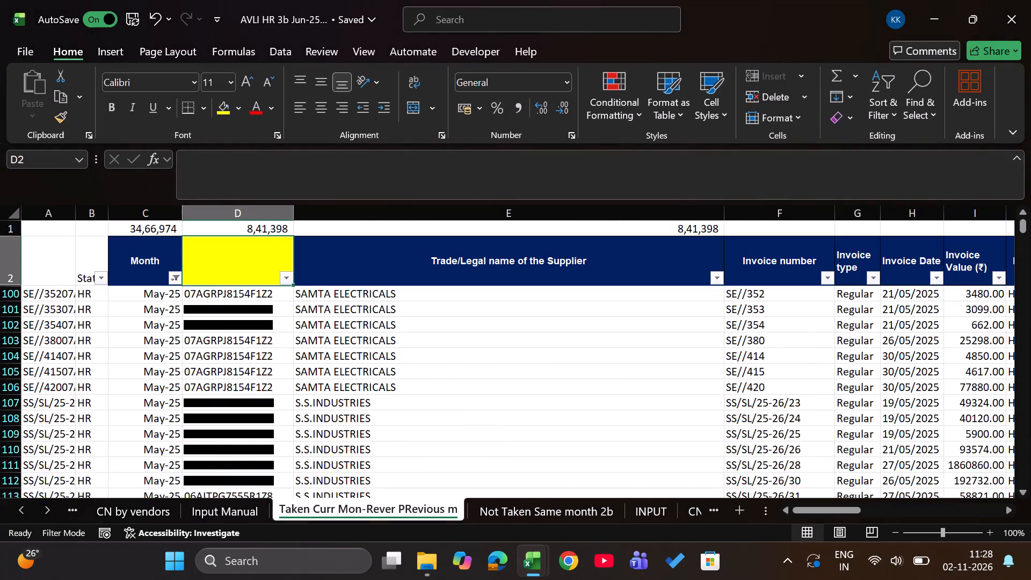
In the ITC console workbook, filter the CGST column of GSTR-2B to exclude 0.
key(alt+Tab)
key(Right)
key(Right)
key(Right)
key(Right)
key(Right)
key(Right)
key(Right)
key(Right)
key(Right)
key(Right)
key(Right)
key(Right)
key(Right)
key(Right)
key(Right)
key(Right)
key(Right)
key(Right)
key(Right)
key(Right)
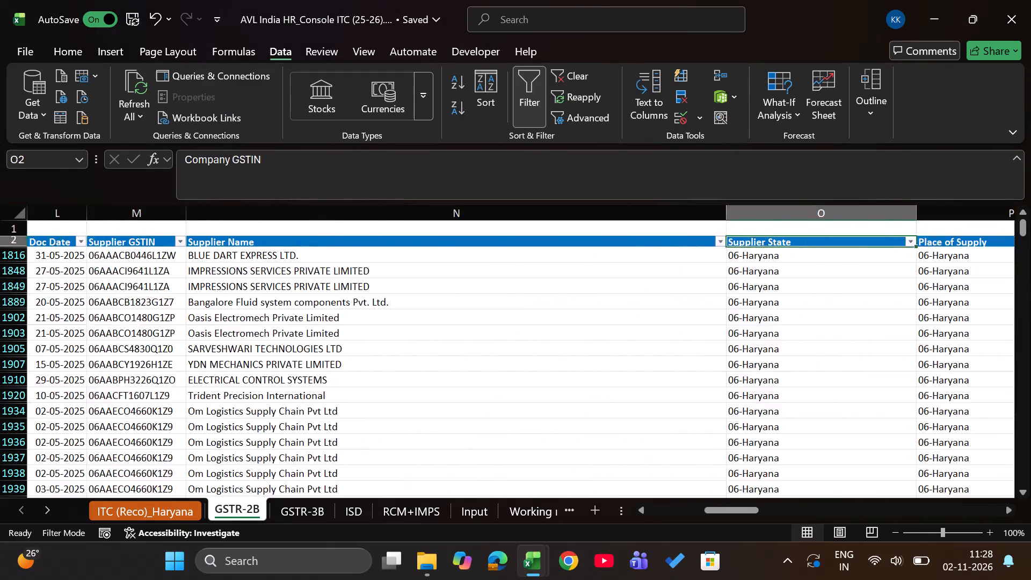
key(Right)
key(Right)
key(Right)
key(Right)
key(Right)
key(alt+Down)
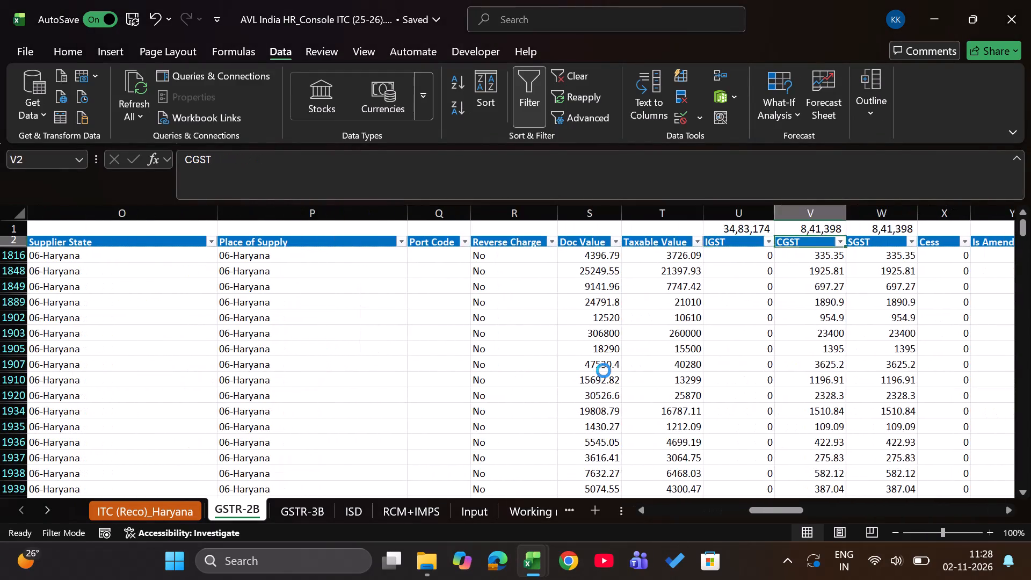
click(678, 387)
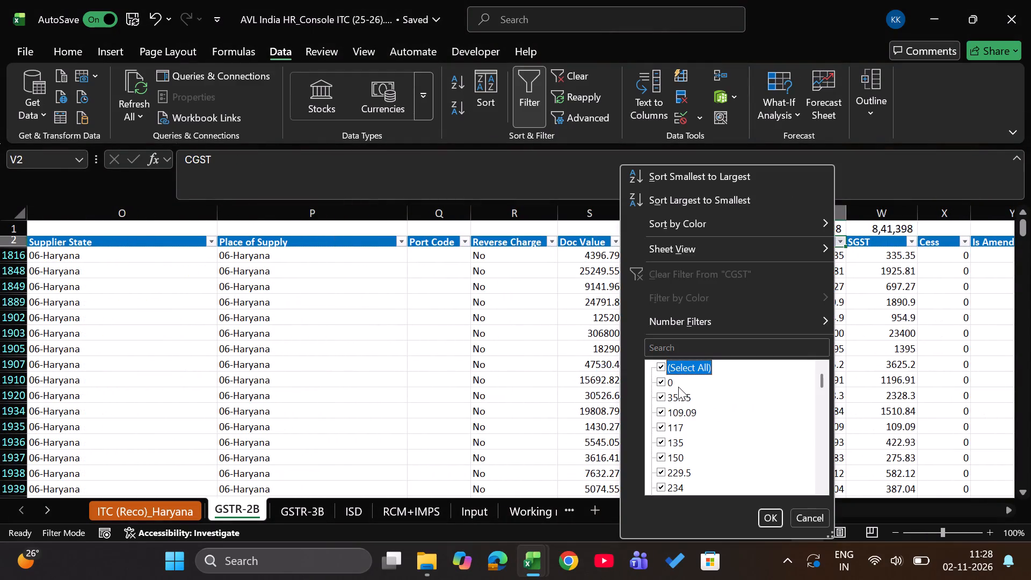
key(Down)
key(space)
key(Return)
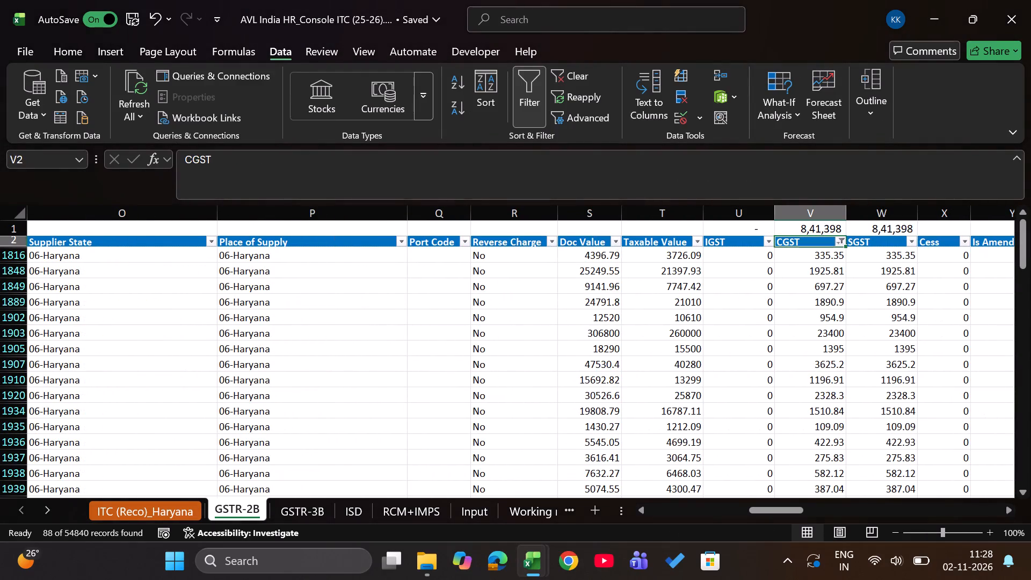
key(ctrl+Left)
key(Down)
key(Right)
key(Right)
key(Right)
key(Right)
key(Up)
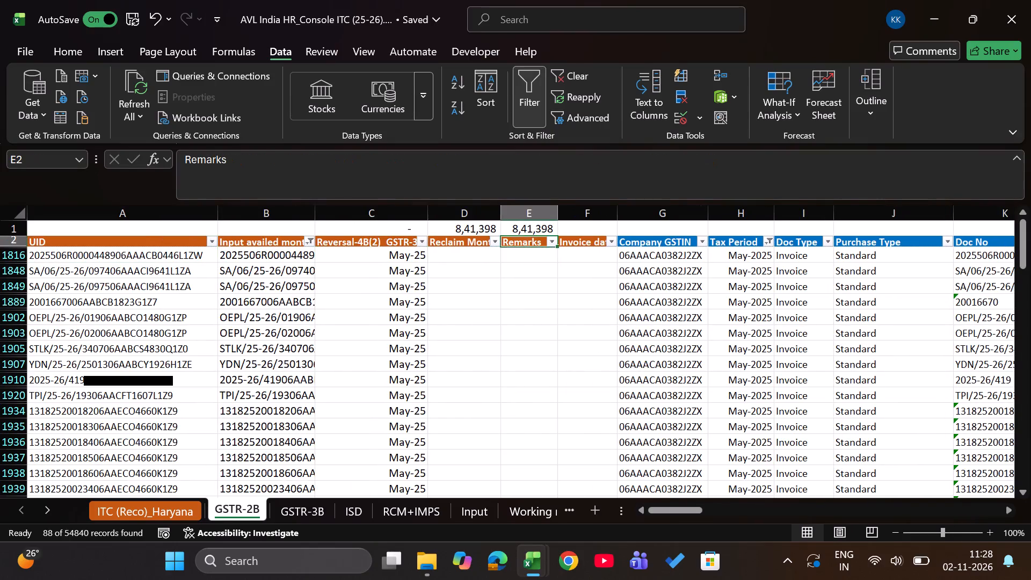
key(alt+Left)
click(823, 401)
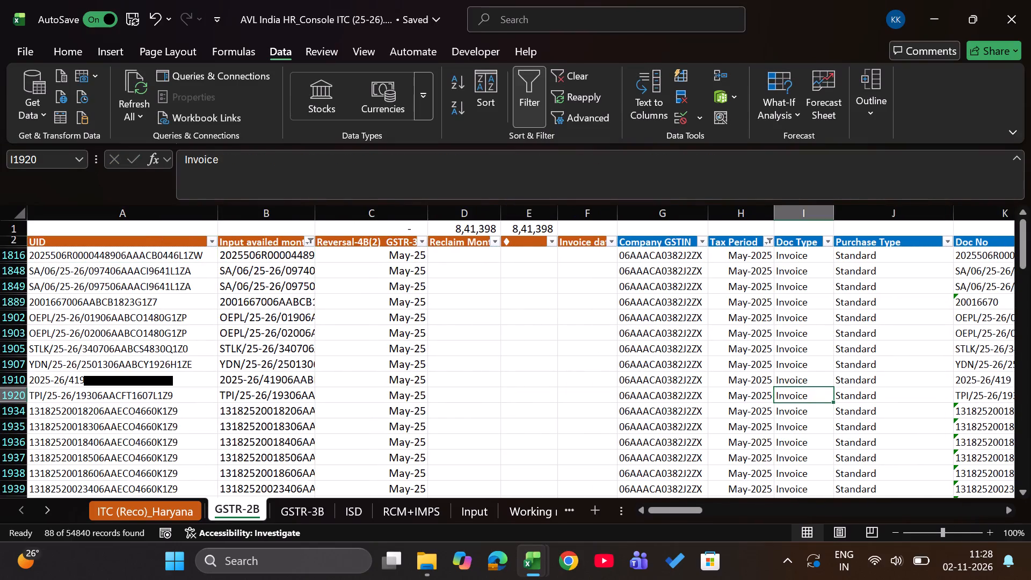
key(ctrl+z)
Enter jun25 as the Reclaim Month in the first visible May 2025 row of GSTR-2B.
key(Left)
key(alt+Down)
click(619, 369)
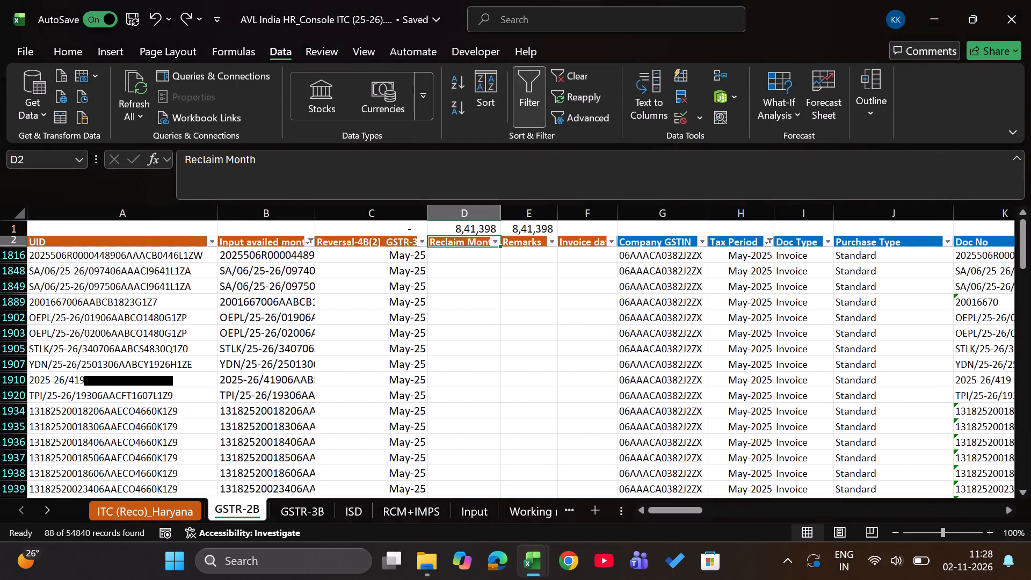
key(Down)
key(alt+Tab)
key(alt+Tab)
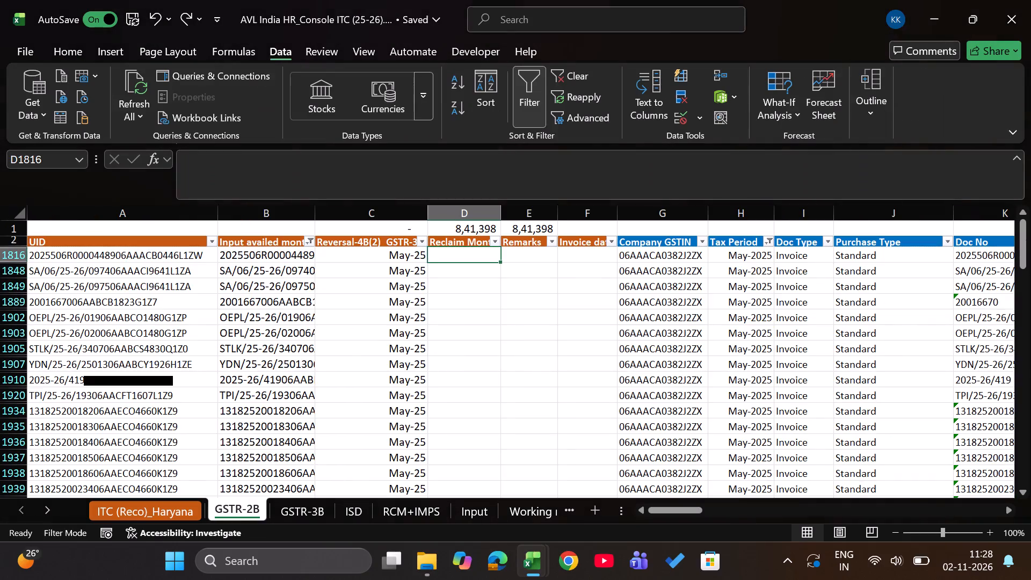
text(jun266=)
key(BackSpace)
key(BackSpace)
key(BackSpace)
key(5)
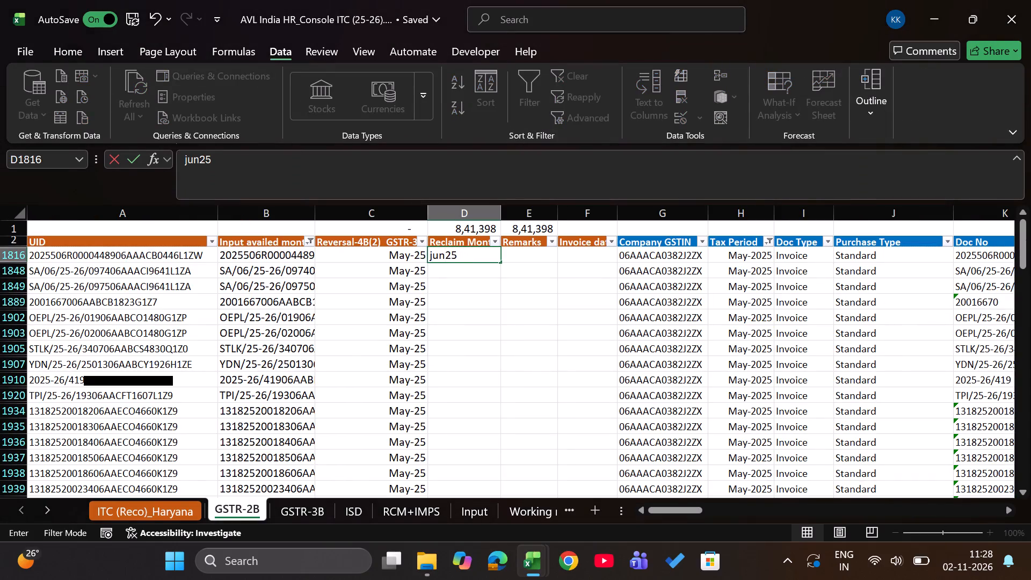
key(Return)
Fill the Jun-25 Reclaim Month down through the visible rows only, as far as the last filtered May entry.
key(Left)
key(ctrl+Down)
key(Right)
key(Right)
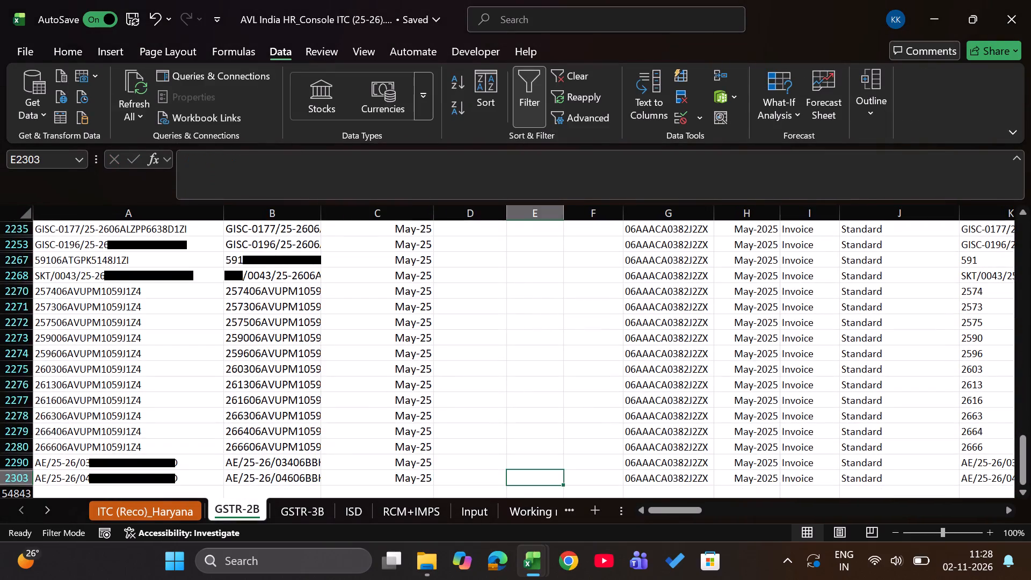
key(Left)
key(ctrl+shift+Up)
key(alt+semicolon)
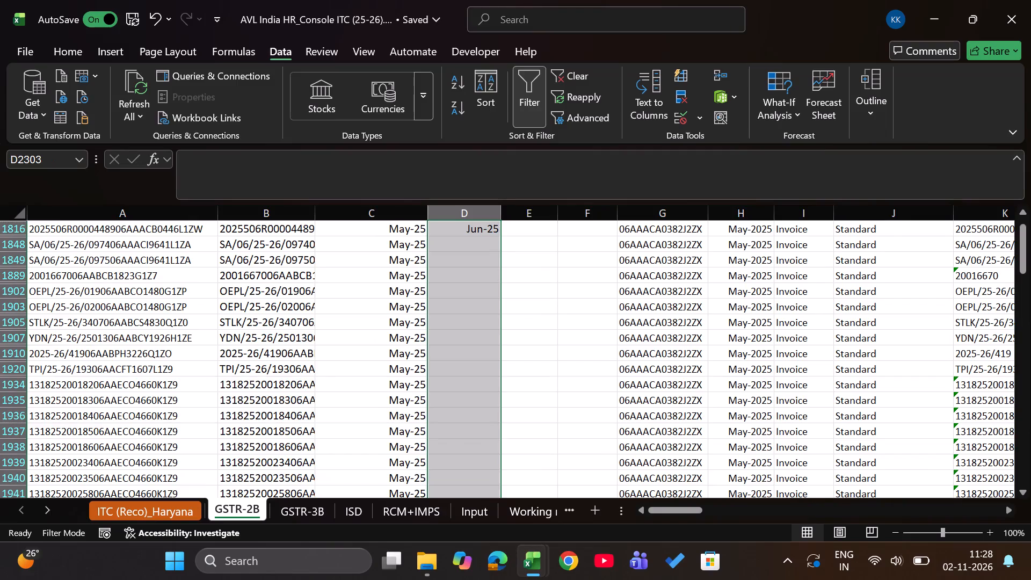
key(ctrl+d)
Reselect all values in the CGST filter of GSTR-2B.
key(ctrl+Up)
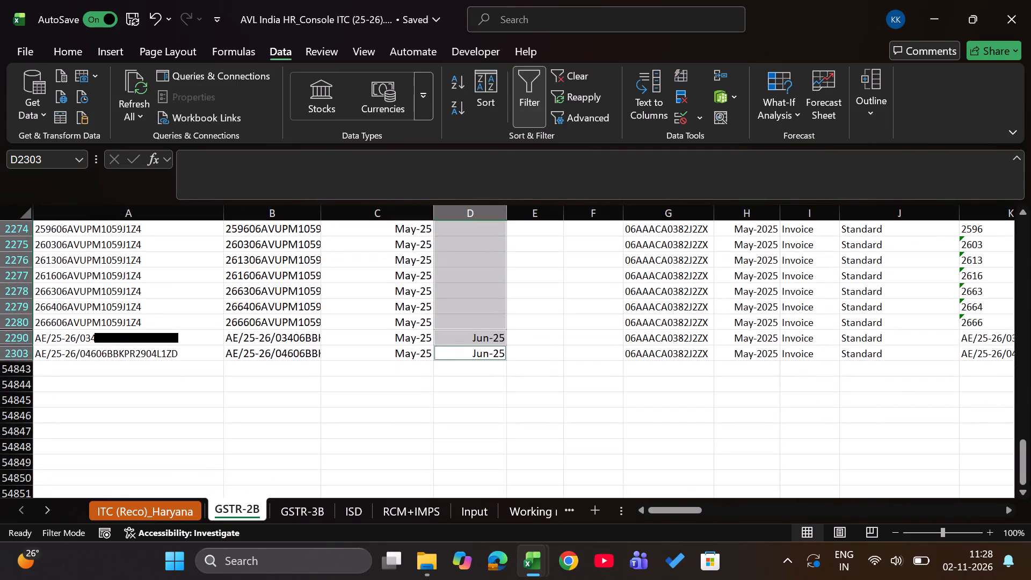
key(Right)
key(Down)
key(Right)
key(Right)
key(Right)
key(Right)
key(Right)
key(Right)
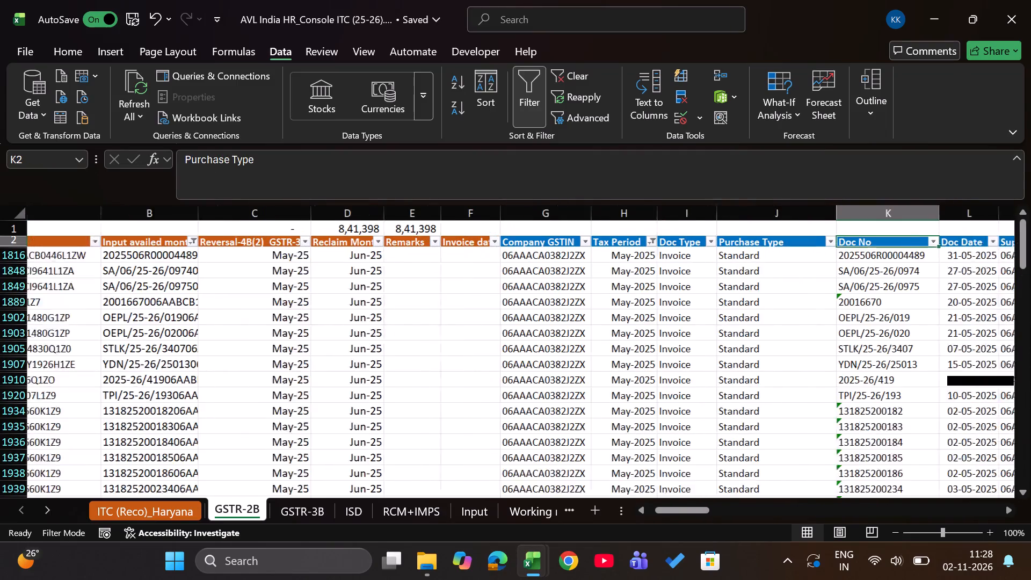
key(Right)
key(Right)
key(Right)
key(Right)
key(Right)
key(Right)
key(Right)
key(Right)
key(Right)
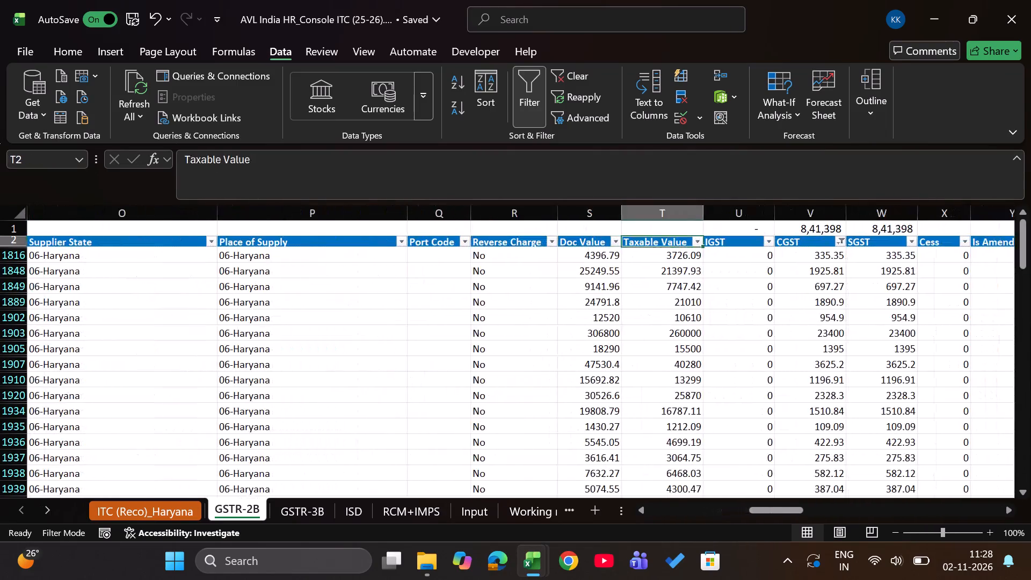
key(Right)
key(Right)
key(alt+Down)
click(667, 368)
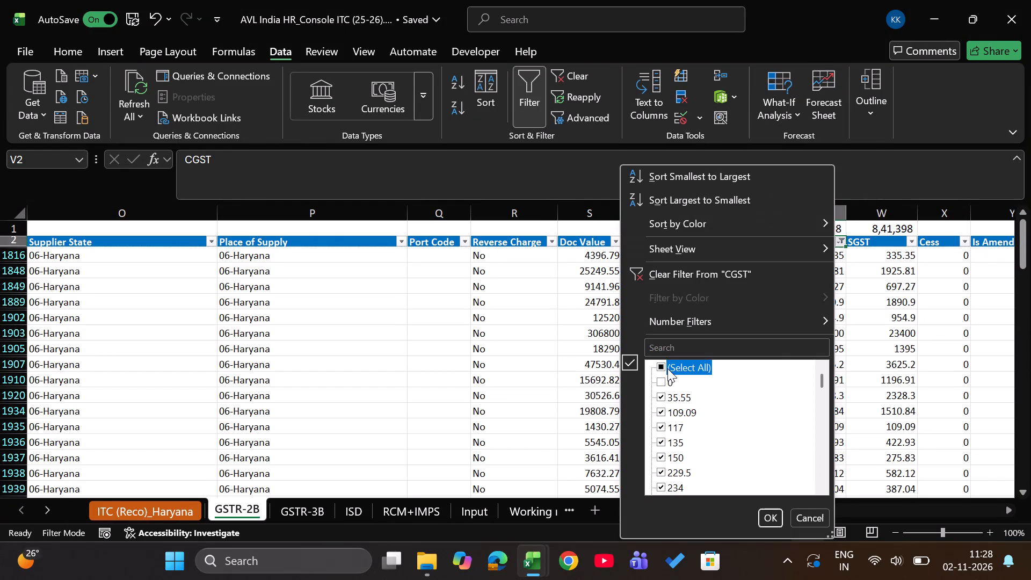
key(Return)
Filter the IGST column of GSTR-2B to exclude 0.
key(Left)
key(alt+Down)
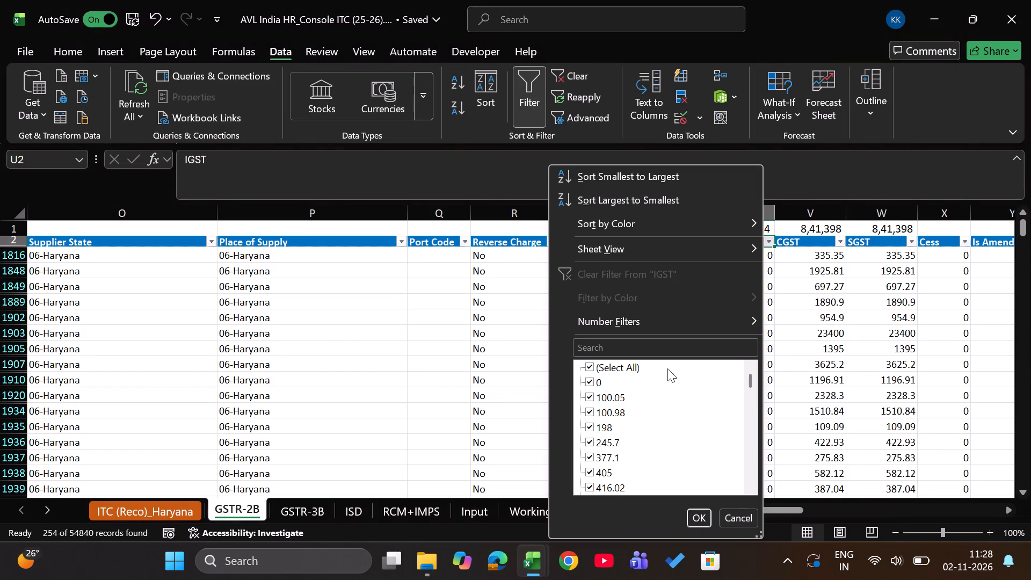
click(613, 379)
key(Down)
key(space)
key(Return)
Filter the Reclaim Month column of GSTR-2B to blanks only by excluding 2025.
key(ctrl+Left)
key(Right)
key(Right)
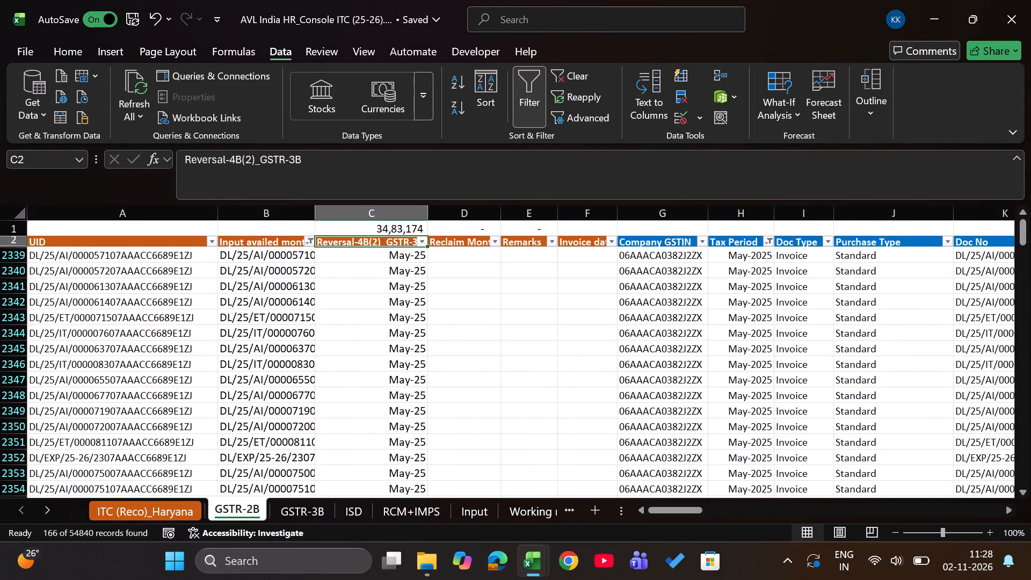
key(alt+Down)
click(613, 379)
key(Right)
key(alt+Down)
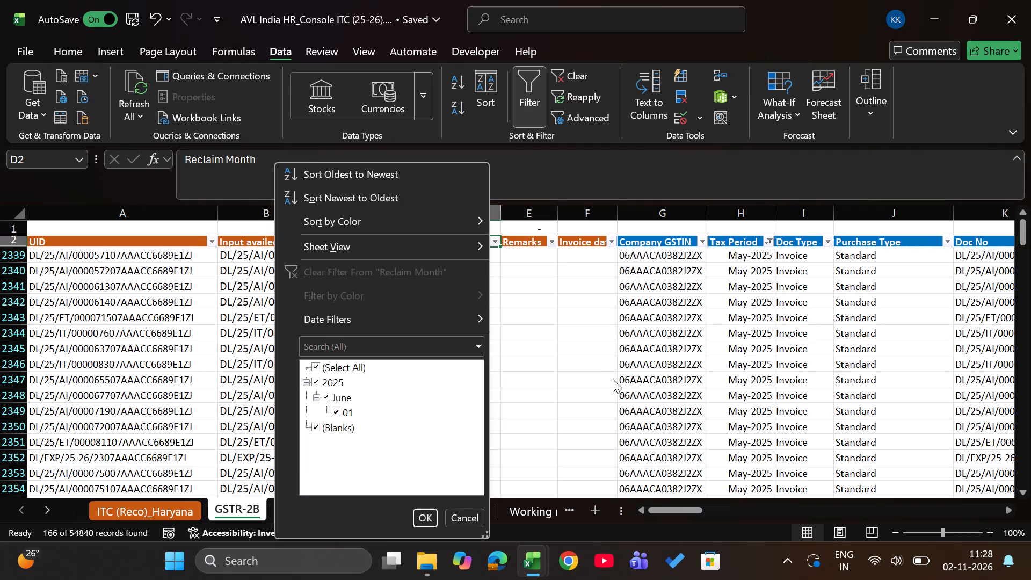
click(322, 381)
key(Return)
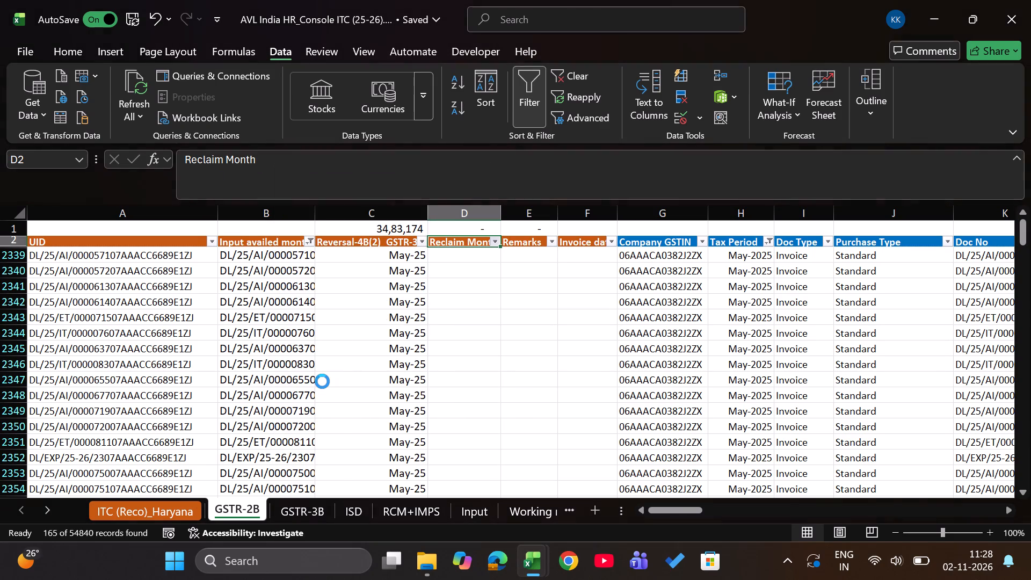
Check the May totals in the Jun-25 3B workbook, and enter jun25 as Reclaim Month in GSTR-2B's first visible row.
key(alt+Tab)
key(Up)
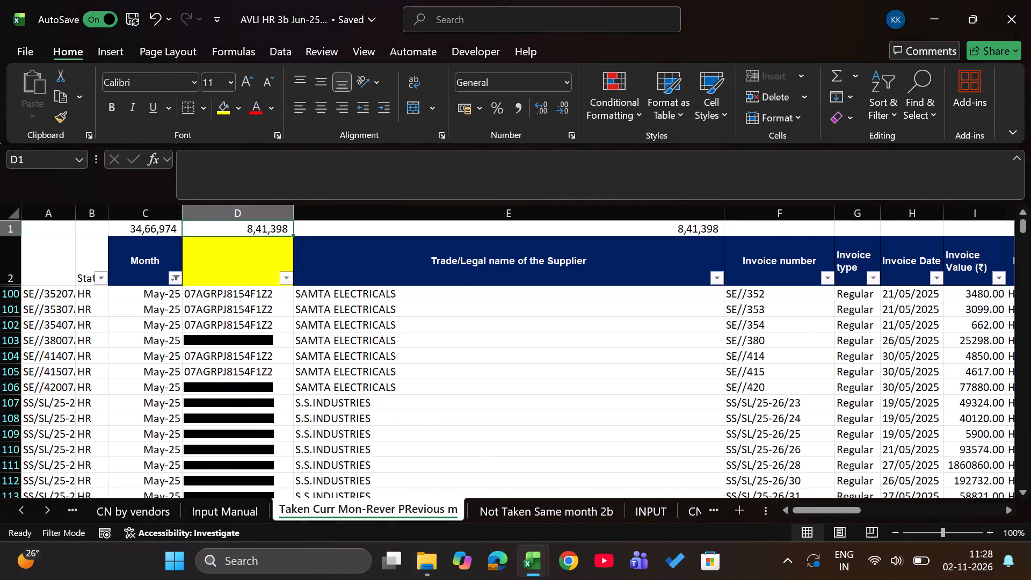
key(Left)
key(alt+Tab)
key(Down)
text(jun25)
key(Return)
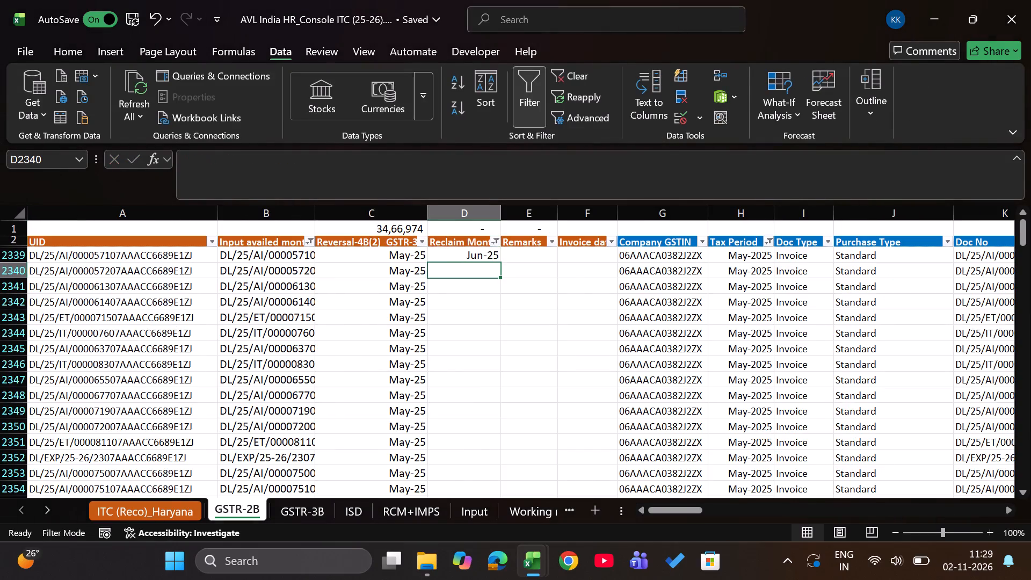
Fill the Jun-25 Reclaim Month down through the visible IGST rows only, as far as the last filtered entry.
key(Left)
key(ctrl+Down)
key(Right)
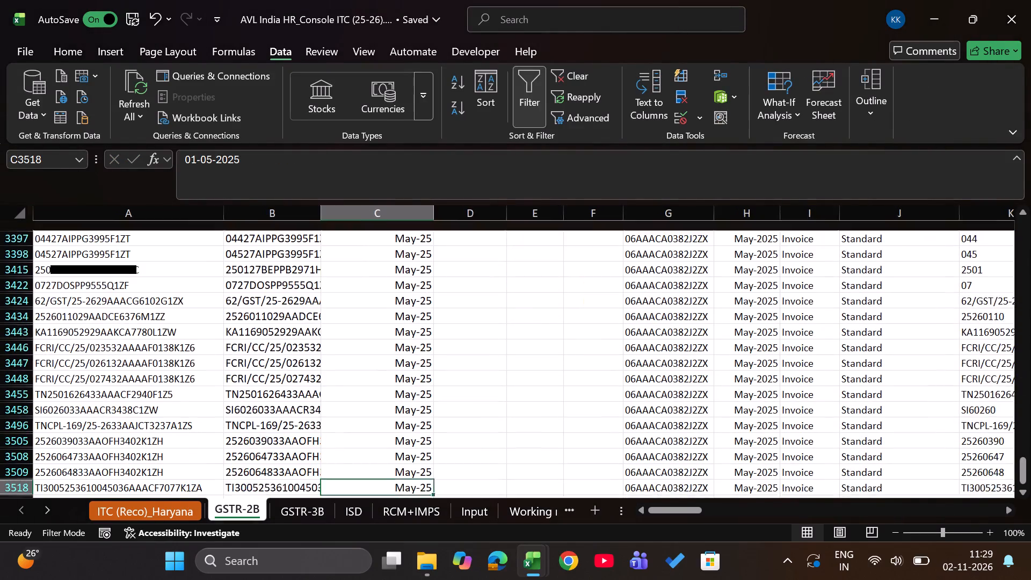
key(ctrl+shift+Up)
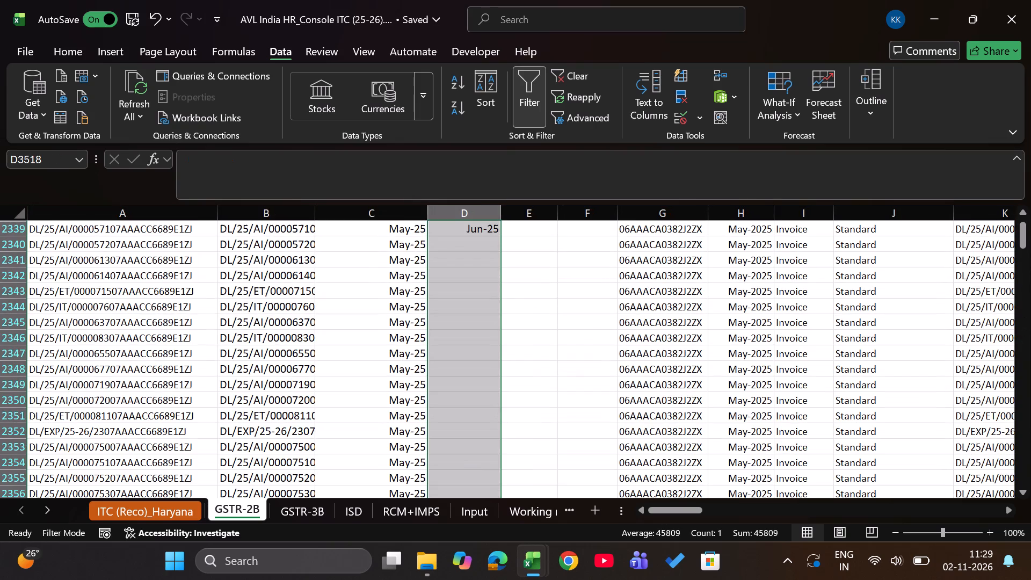
key(alt+semicolon)
key(ctrl+d)
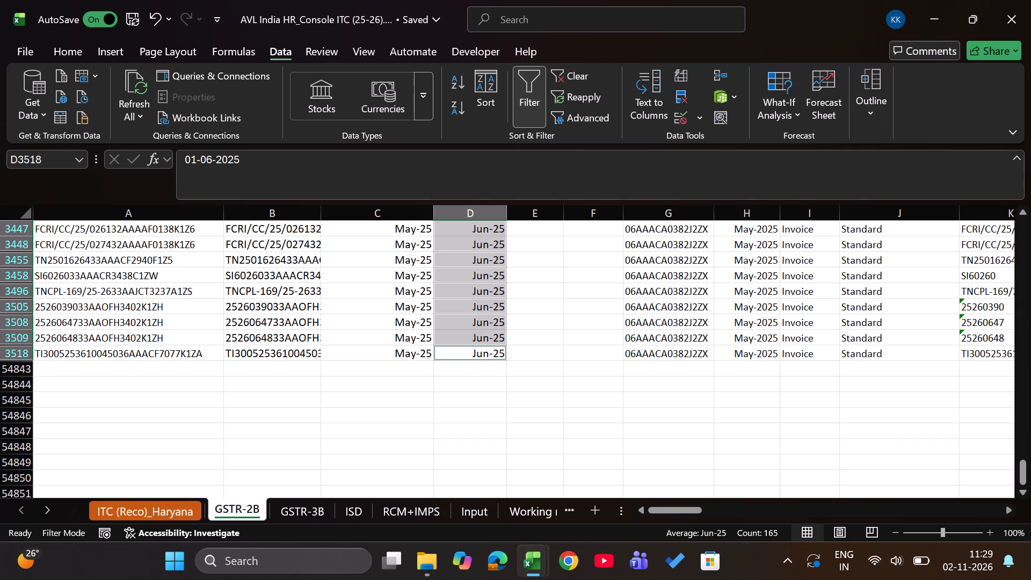
On the ITC (Reco)_Haryana sheet, examine the monthly differences in the lower Reclaim ITC-GSTR-3B- 4D1 table.
key(ctrl+Page_Up)
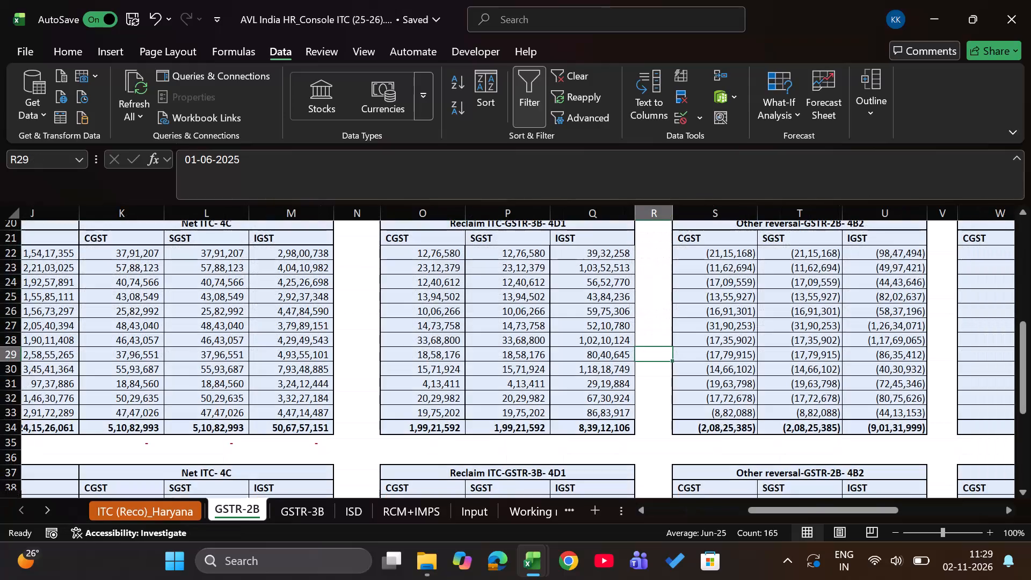
scroll(471, 421, down, 1)
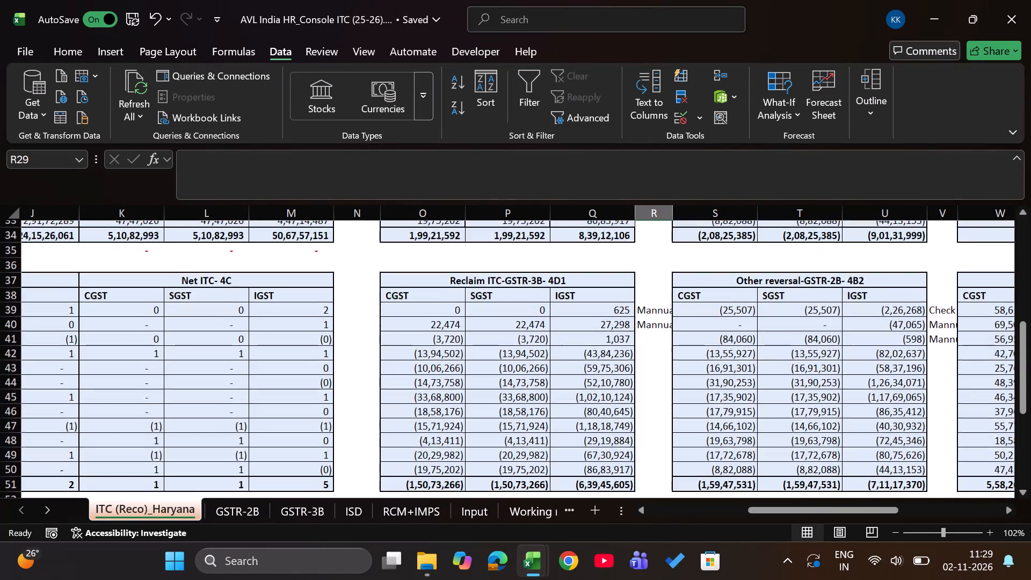
scroll(471, 421, down, 1)
key(Down)
key(Down)
key(Down)
key(Down)
key(Down)
key(Down)
key(Down)
key(Down)
key(Down)
key(Down)
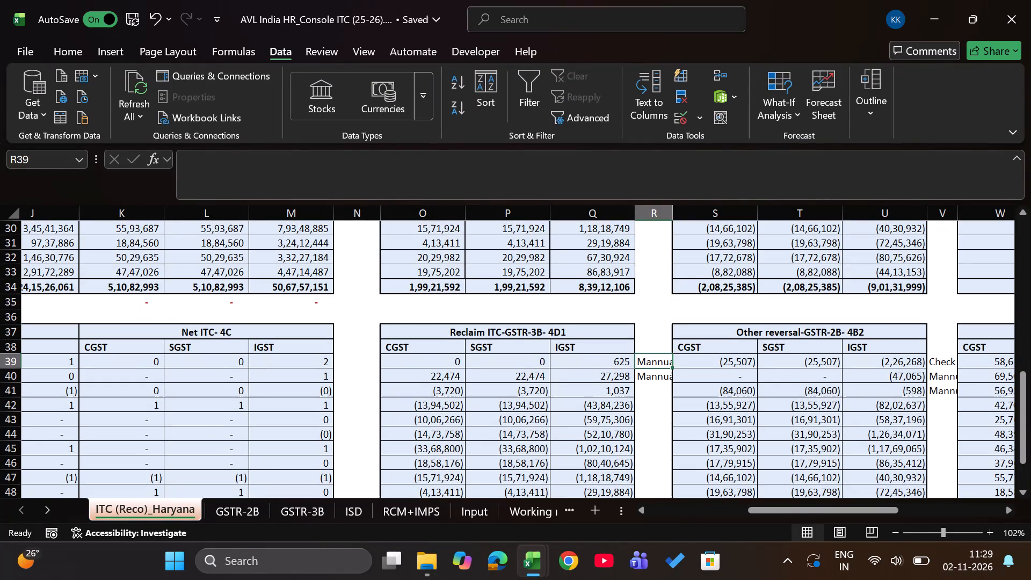
key(Down)
key(Down)
Switch to the Jun-25 3B workbook and clear all filters on the Taken Curr Mon-Rever PRevious m sheet.
key(alt+Tab)
key(Right)
key(Right)
key(Down)
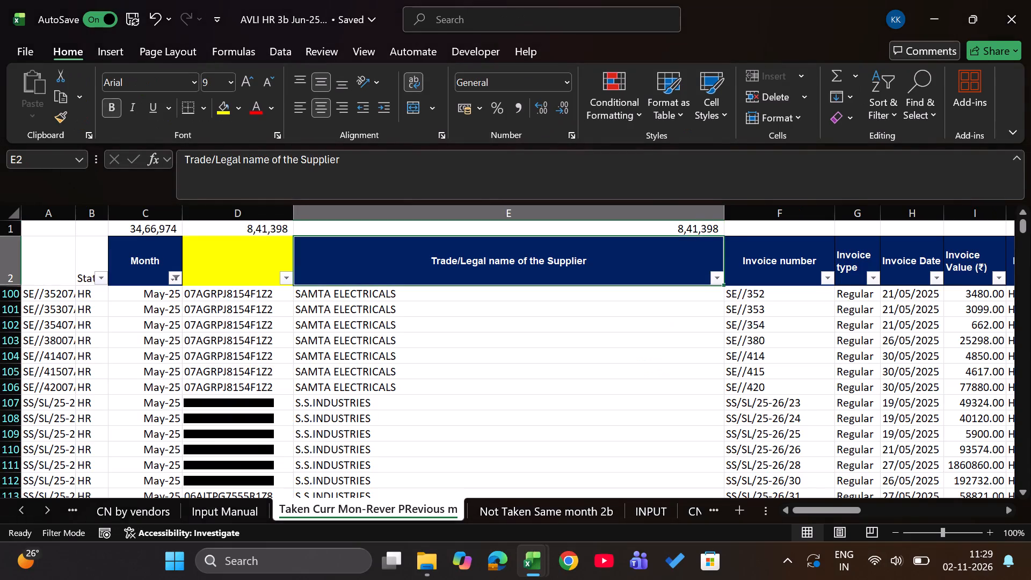
text(ac)
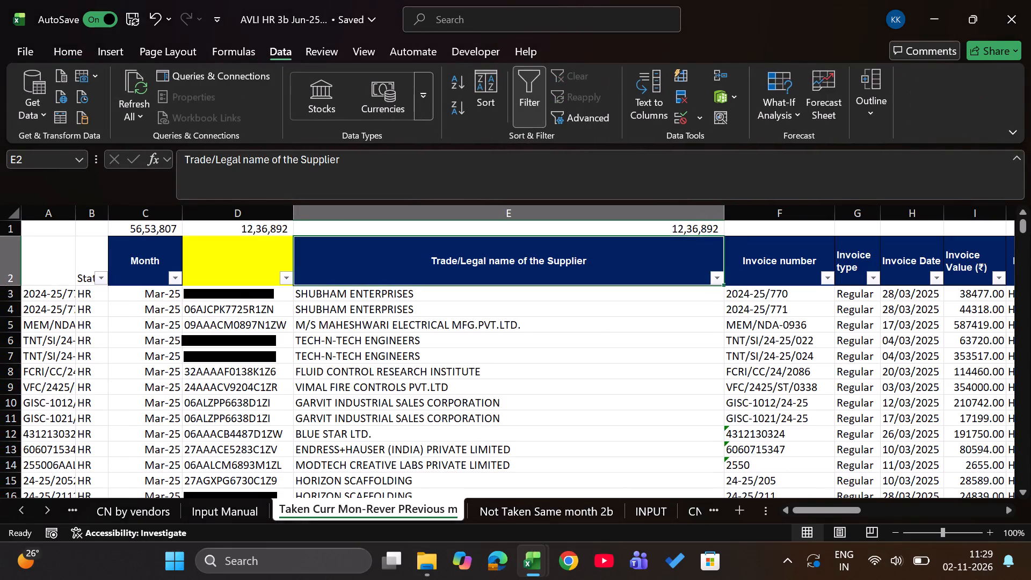
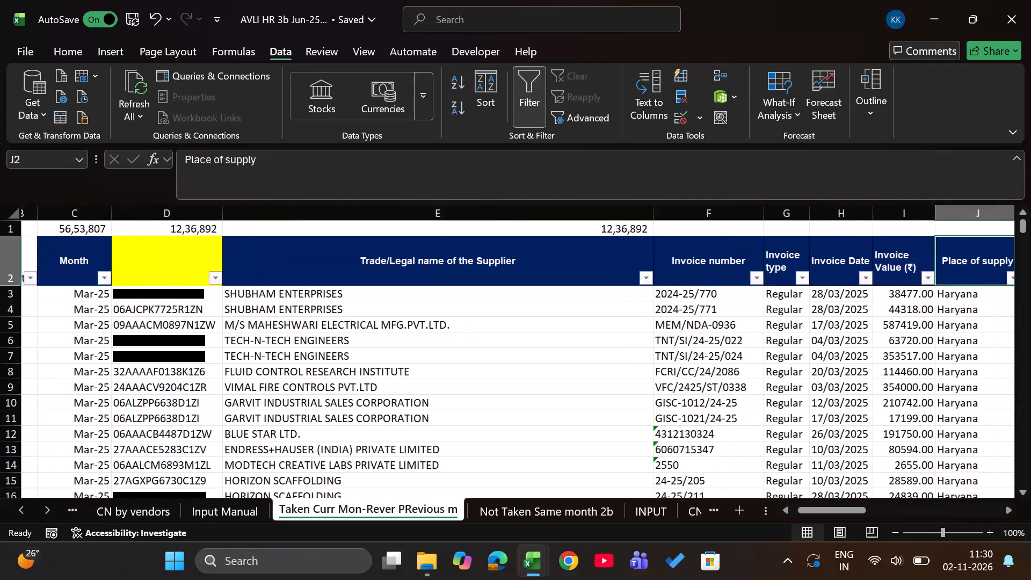
Examine the Central Tax column through the end of the invoice list and the separate credit note rows far below it.
key(Right)
key(Right)
key(Right)
key(Right)
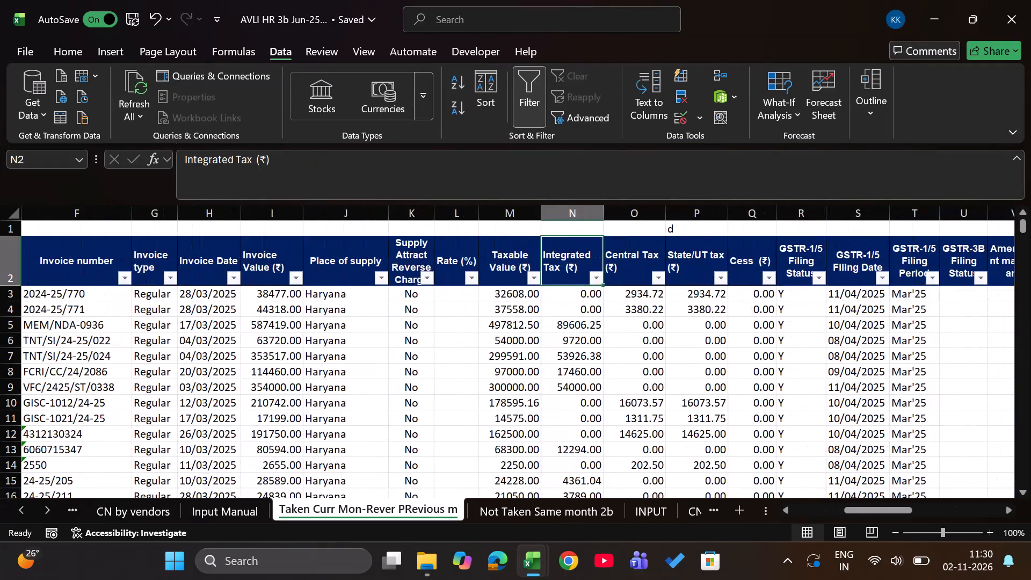
key(Down)
key(Down)
key(Right)
key(ctrl+Down)
key(Down)
key(Down)
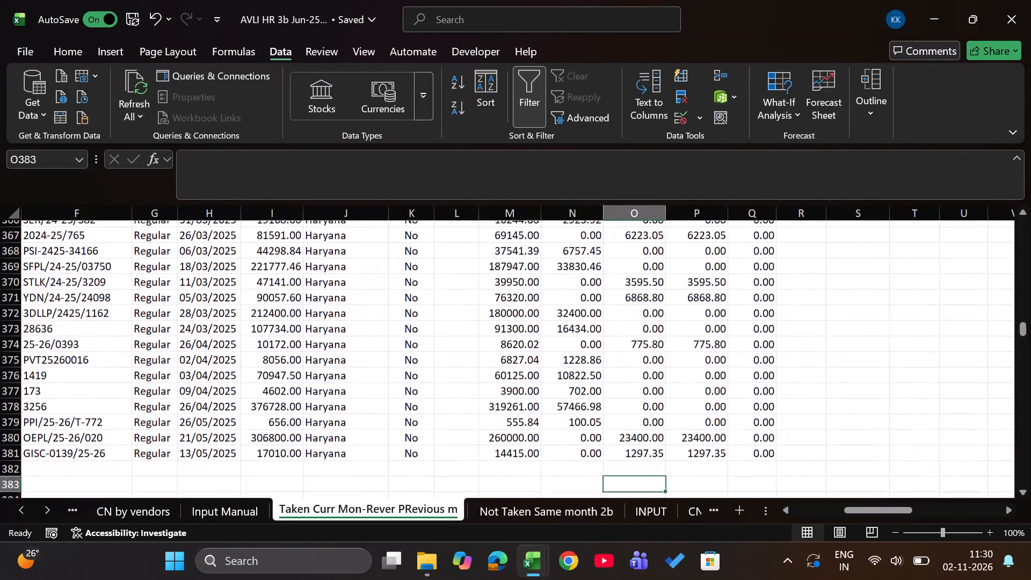
key(Down)
key(Down)
key(Down)
key(Down)
key(Down)
key(Down)
key(Down)
key(Down)
key(Down)
key(ctrl+Down)
key(Down)
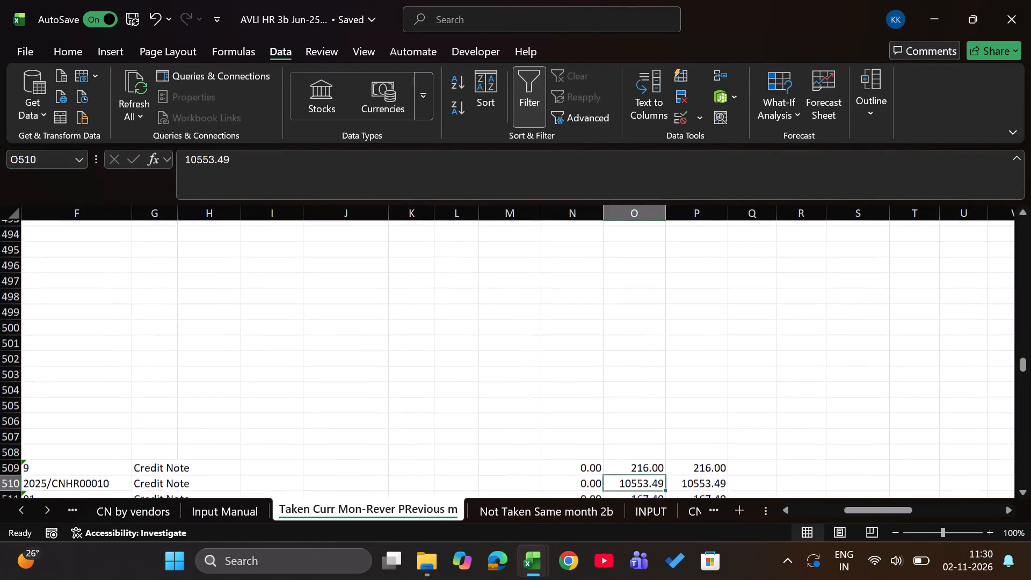
key(Down)
key(Down)
key(Up)
key(Up)
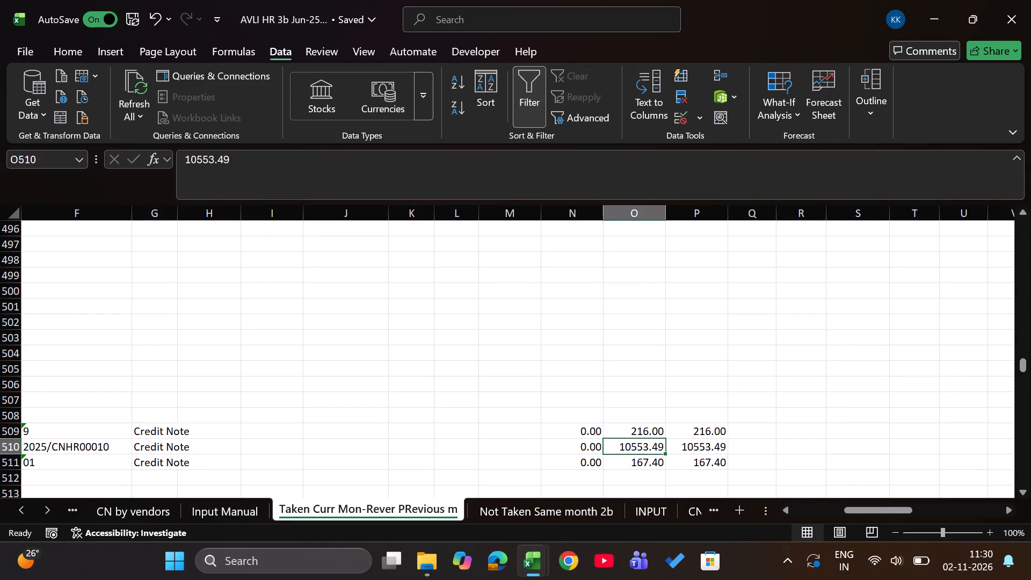
Read the remarks in columns B and C beside the credit note entries in rows 509 to 511.
key(Left)
key(Left)
key(ctrl+Left)
key(ctrl+Left)
key(Left)
key(Left)
key(Left)
key(Left)
key(Left)
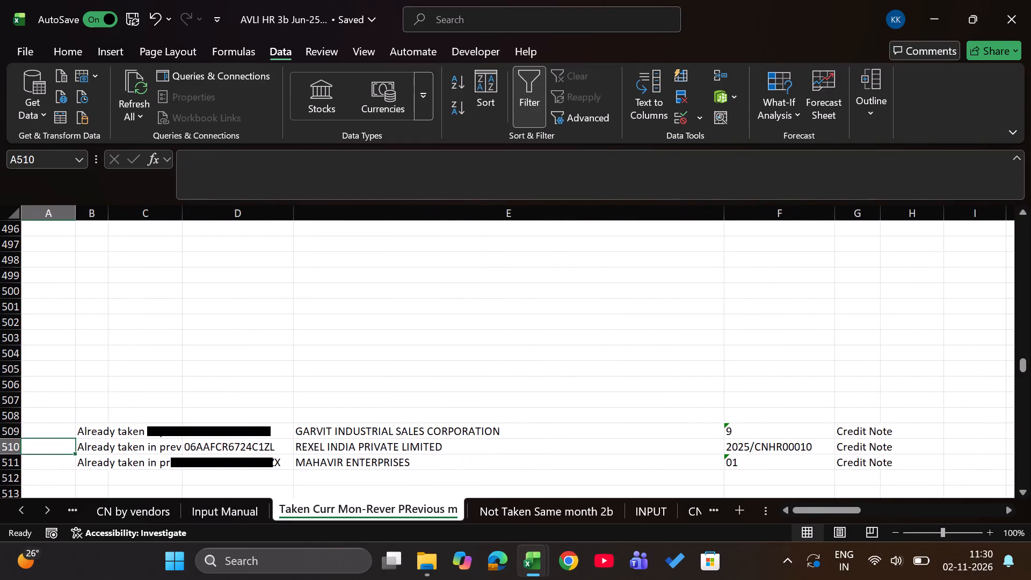
key(Right)
key(Up)
key(Right)
key(Left)
key(Right)
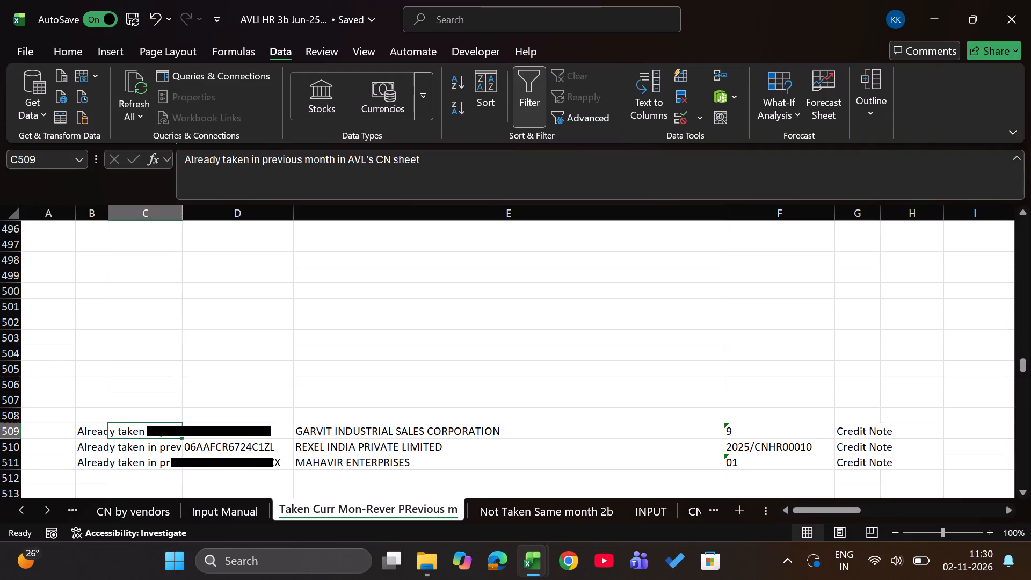
key(Left)
key(Left)
key(Right)
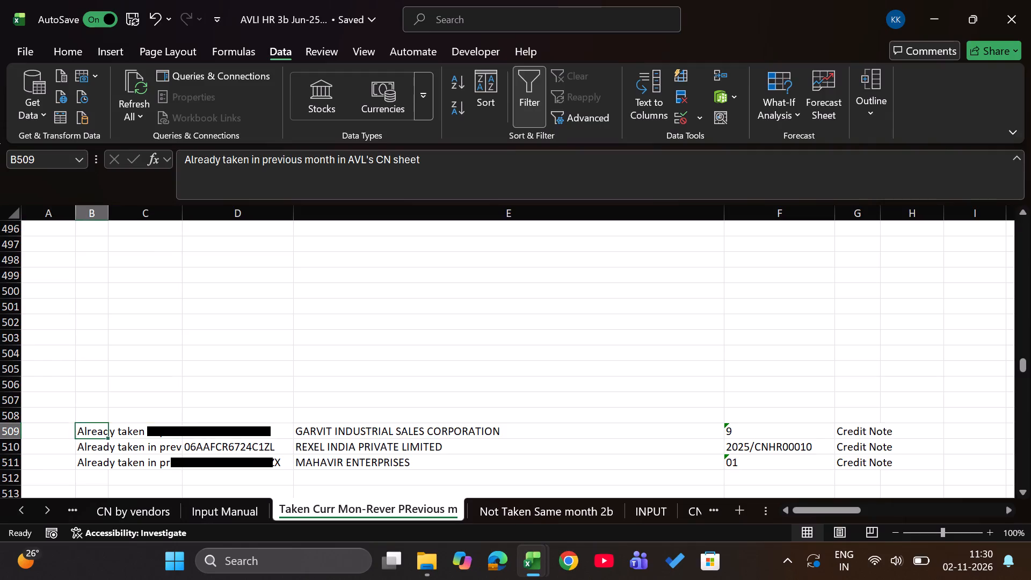
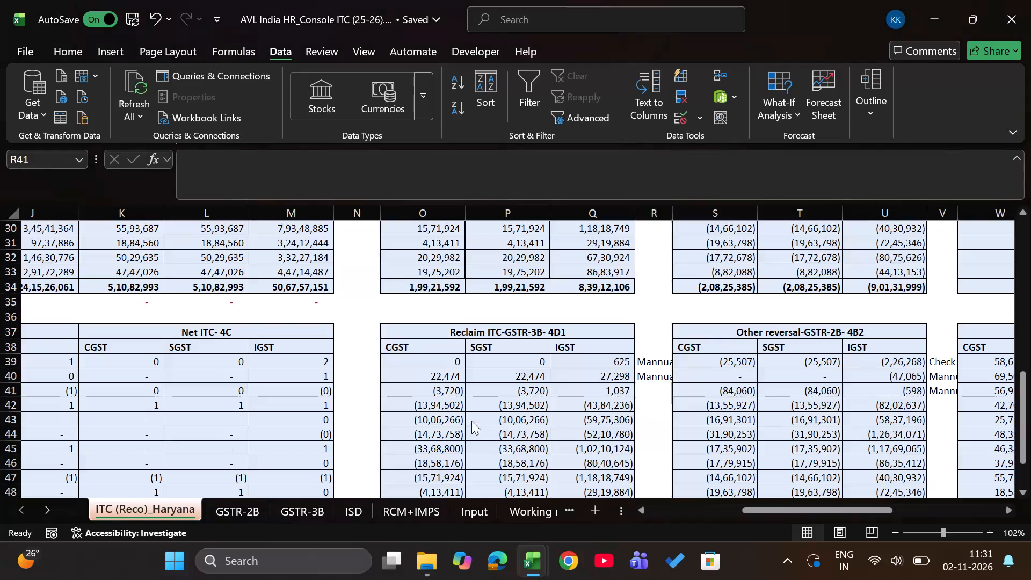
Add up the adjustment entries in O517 and O518 and compare them with the row 41 reclaim difference in the Haryana reconciliation.
key(Down)
key(Down)
key(Down)
key(Down)
key(Down)
key(Down)
key(Down)
key(Down)
key(Down)
key(Down)
key(Down)
key(Down)
key(Right)
key(Right)
key(Right)
key(Right)
key(Right)
key(Right)
key(Right)
key(Right)
key(Right)
key(Right)
key(Right)
key(Right)
key(Right)
key(Right)
key(Right)
key(Right)
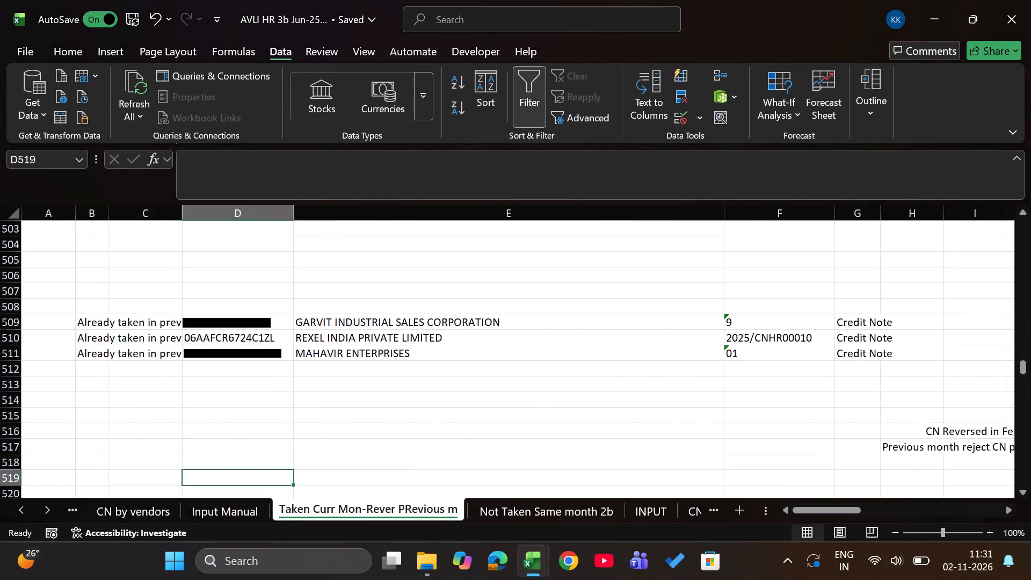
key(Up)
key(Up)
key(Left)
key(Left)
key(Left)
key(shift+Down)
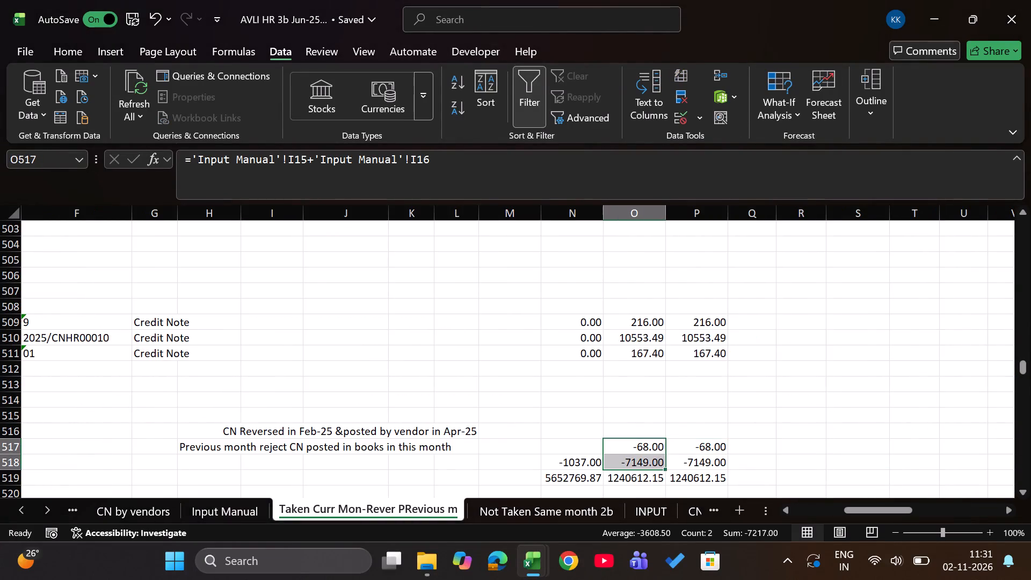
key(alt+Tab)
key(Up)
key(Left)
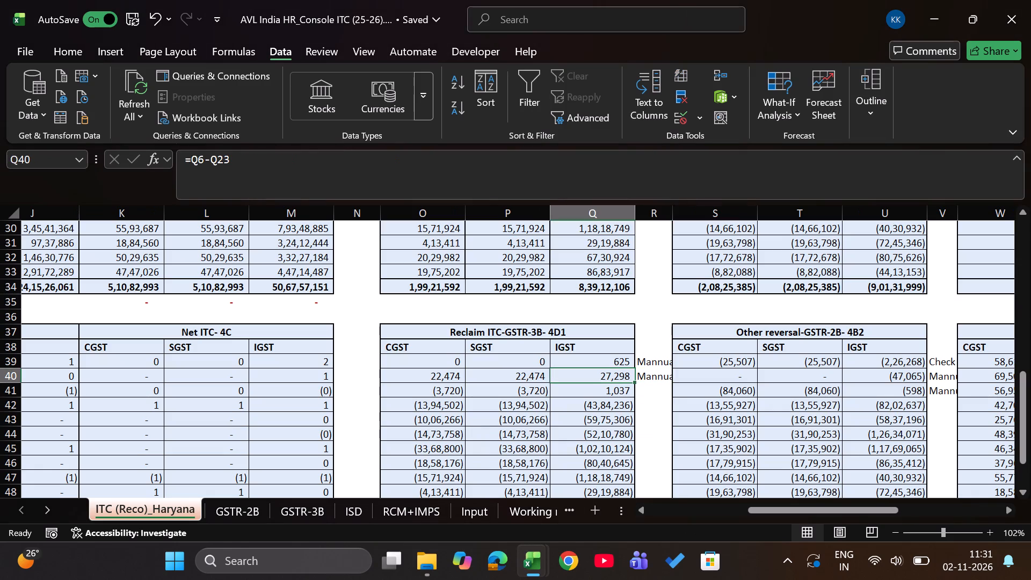
key(Left)
key(Down)
key(alt+Tab)
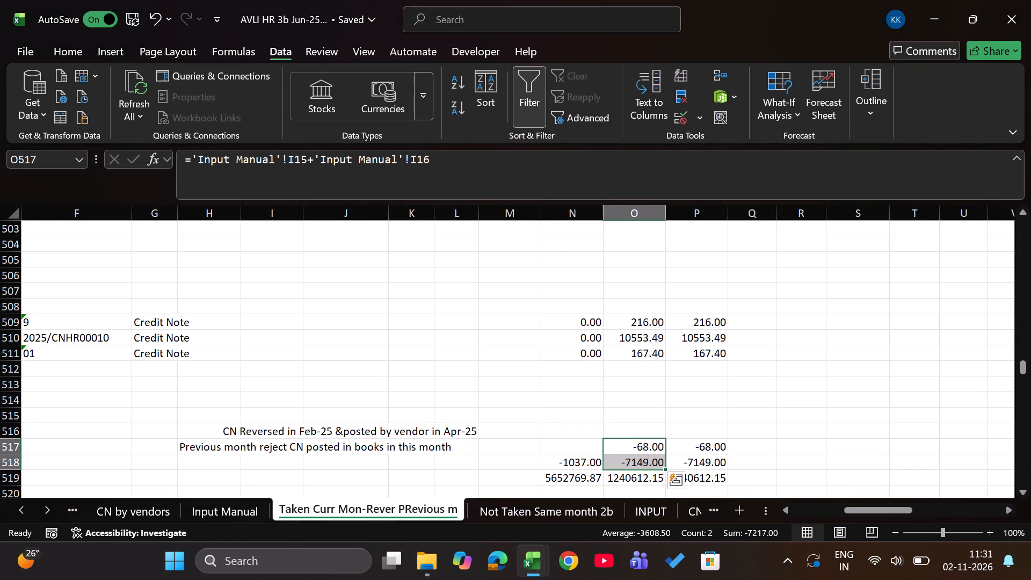
Total column O from row 509 to 518 and compare it with the CGST and SGST reclaim differences in reconciliation row 41.
key(Up)
key(Down)
key(Down)
key(shift+Up)
key(shift+Up)
key(shift+Up)
key(shift+Up)
key(shift+Up)
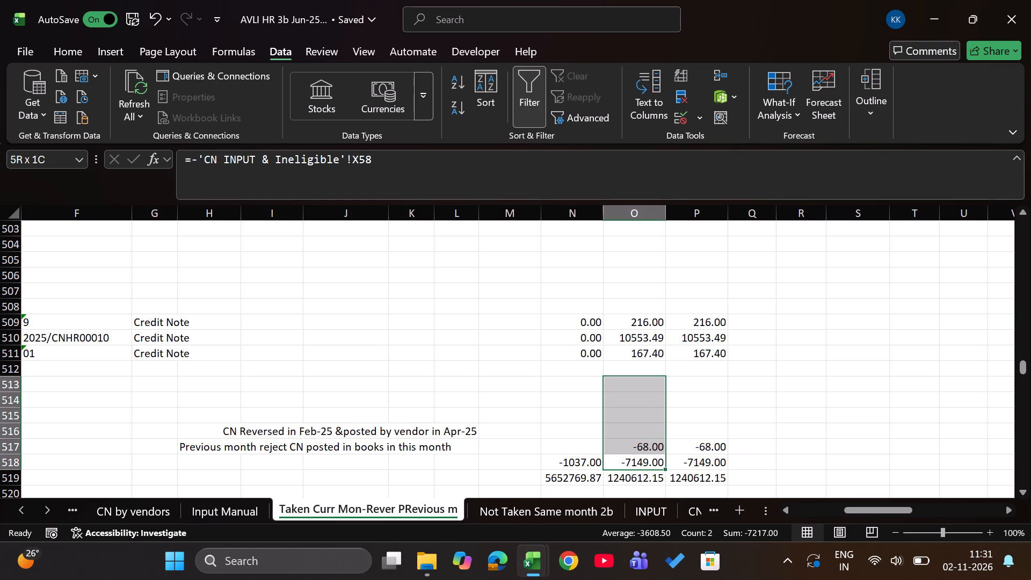
key(shift+Up)
key(shift+Up)
key(shift+Up)
key(shift+Up)
key(alt+Tab)
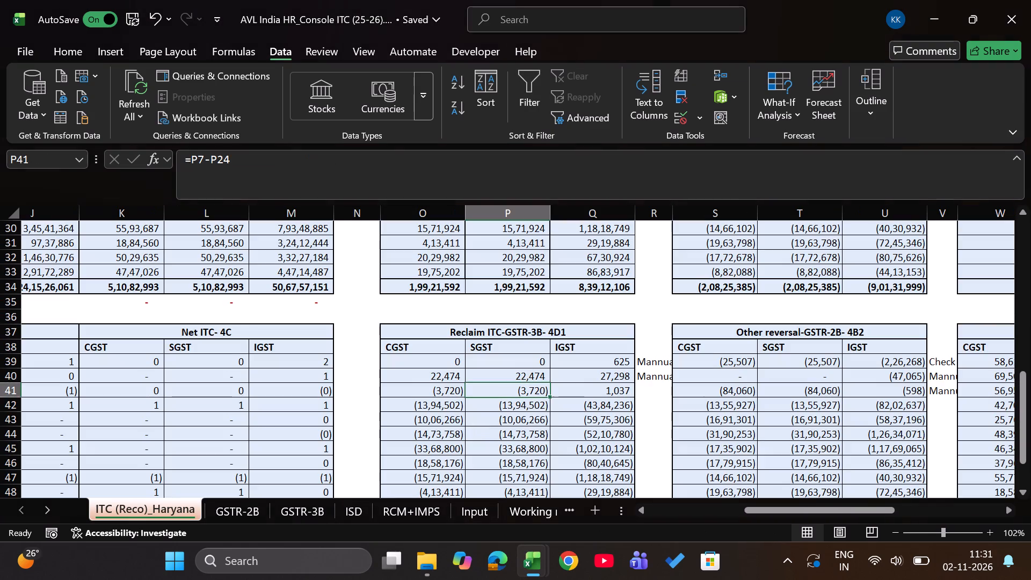
key(Left)
key(Right)
key(alt+Tab)
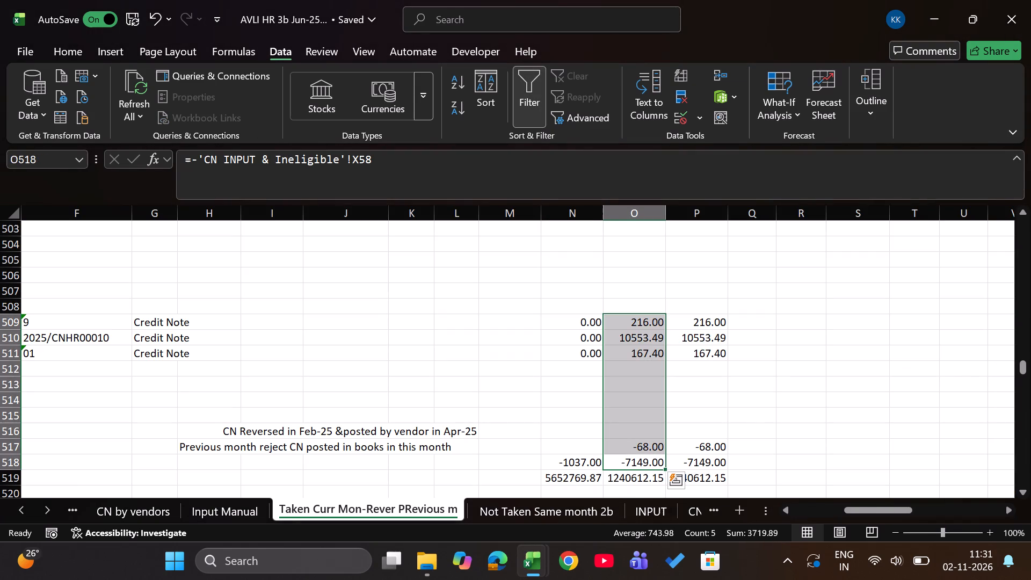
Locate the Garvit Industrial Sales Corporation credit note entry in row 509, back to its supplier GSTIN.
key(Up)
key(Up)
key(Up)
key(Up)
key(Up)
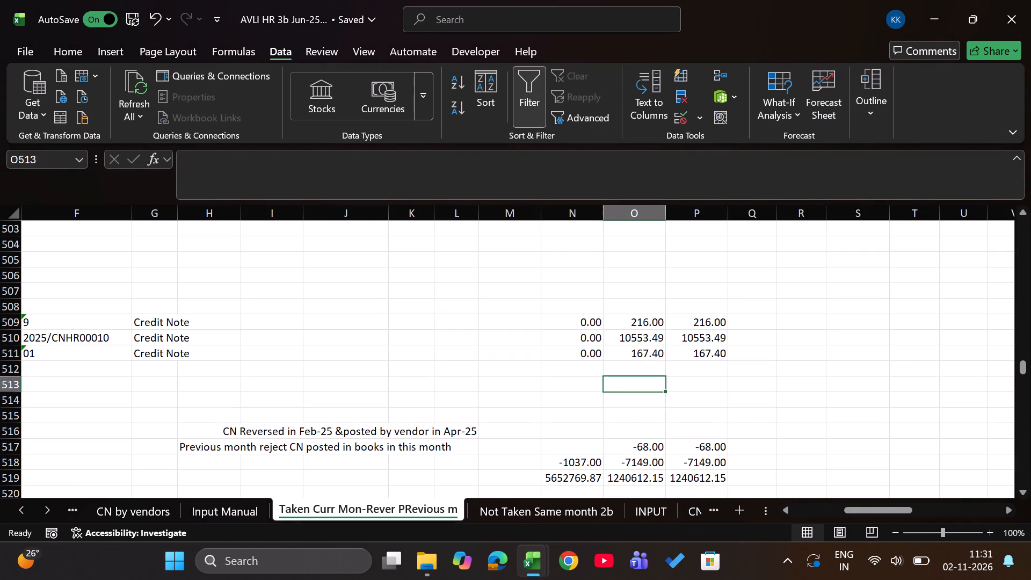
key(Up)
key(Up)
key(Up)
key(Up)
key(ctrl+Left)
key(ctrl+Left)
key(ctrl+Left)
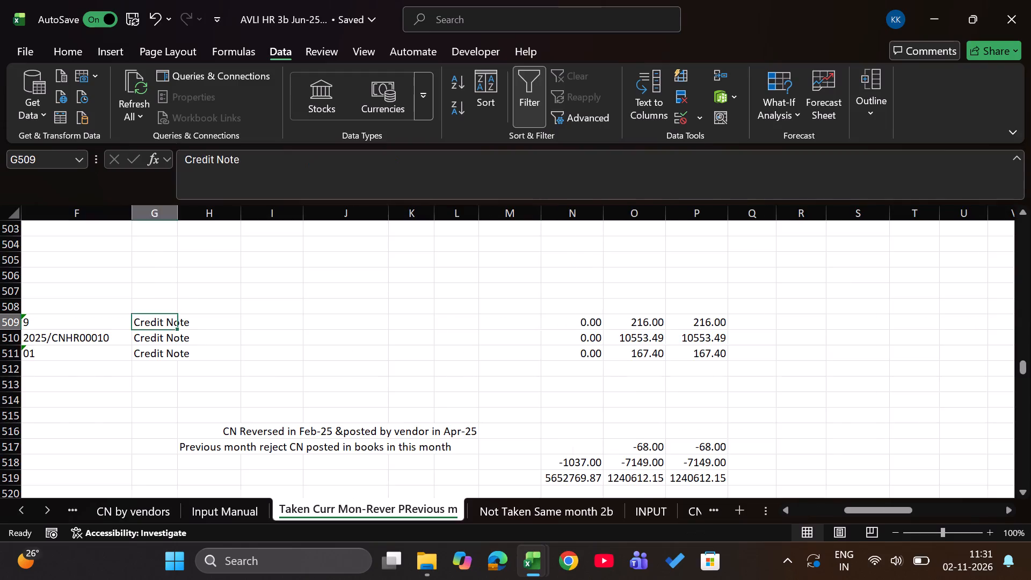
On the GSTR-2B sheet of the Console ITC workbook, include all values in the Reclaim Month filter.
key(alt+Tab)
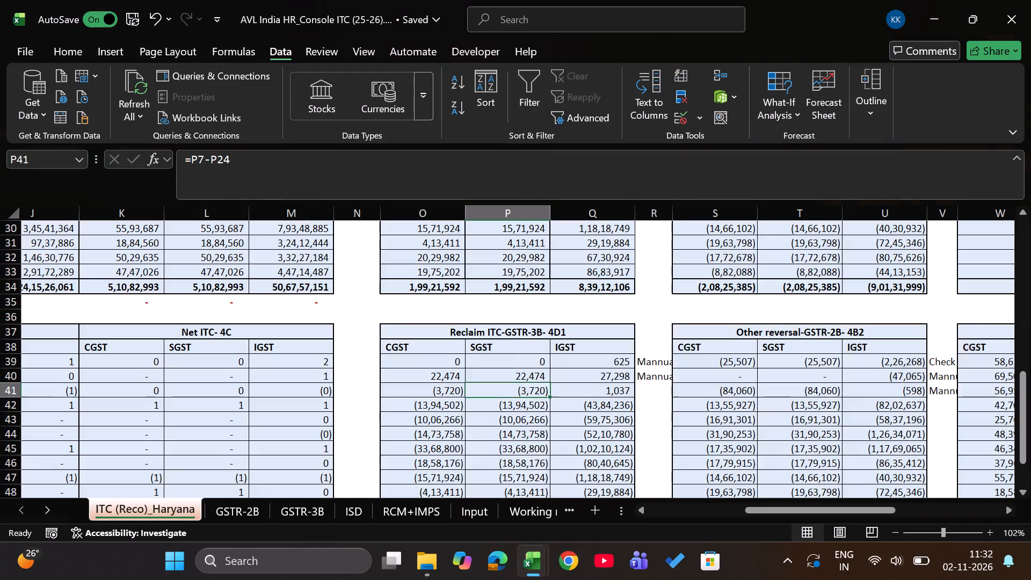
key(ctrl+Page_Down)
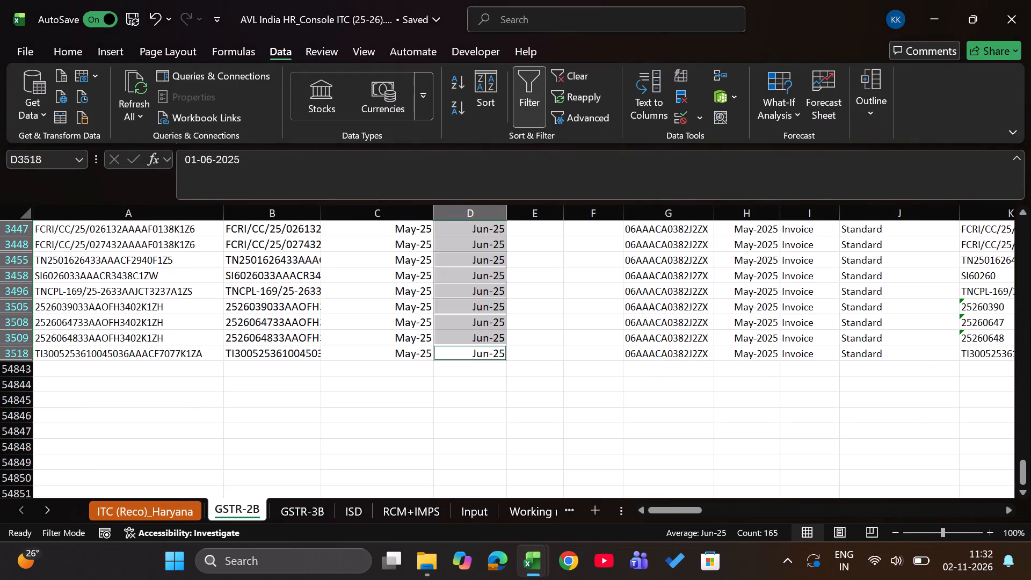
key(Up)
key(Right)
key(Right)
key(Up)
key(ctrl+Up)
key(Left)
key(Left)
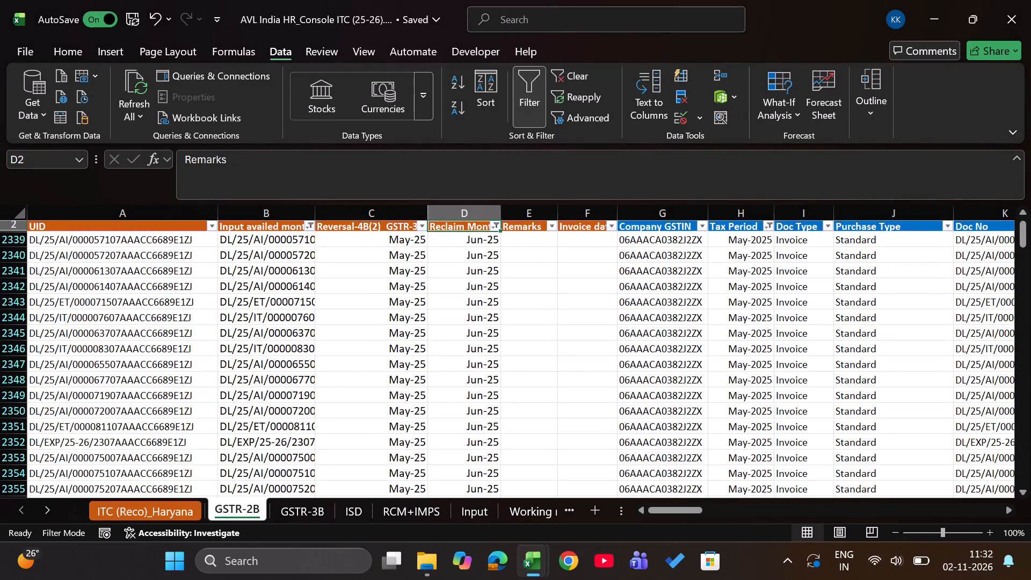
key(alt+Down)
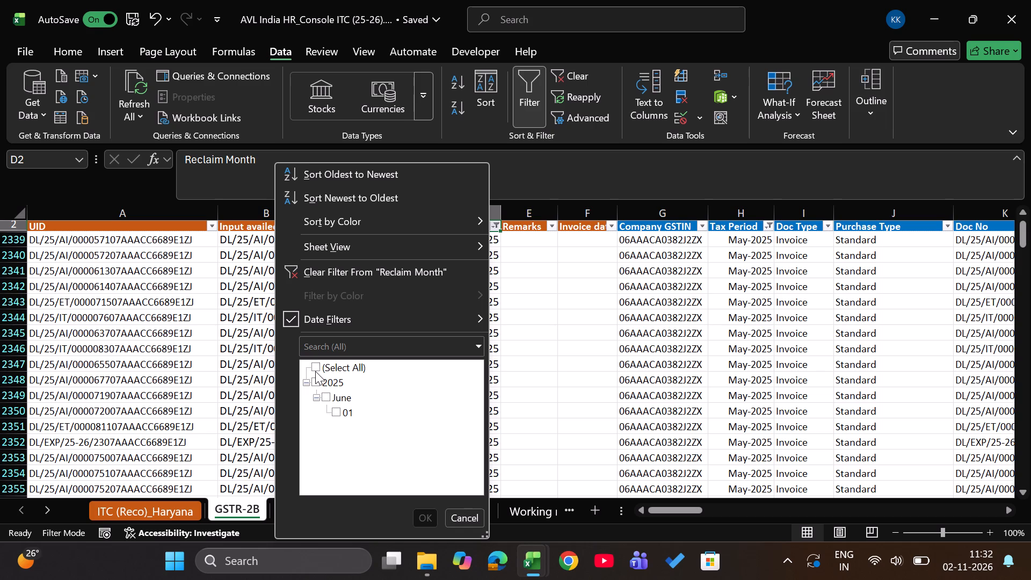
click(315, 371)
key(Return)
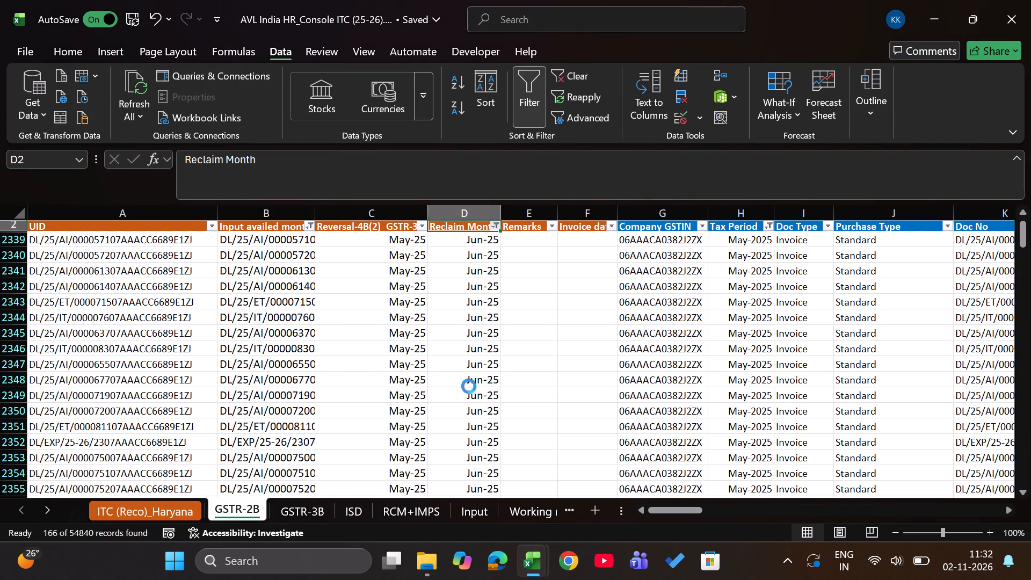
Include all months in the Tax Period filter of the GSTR-2B sheet.
key(Right)
key(Right)
key(Right)
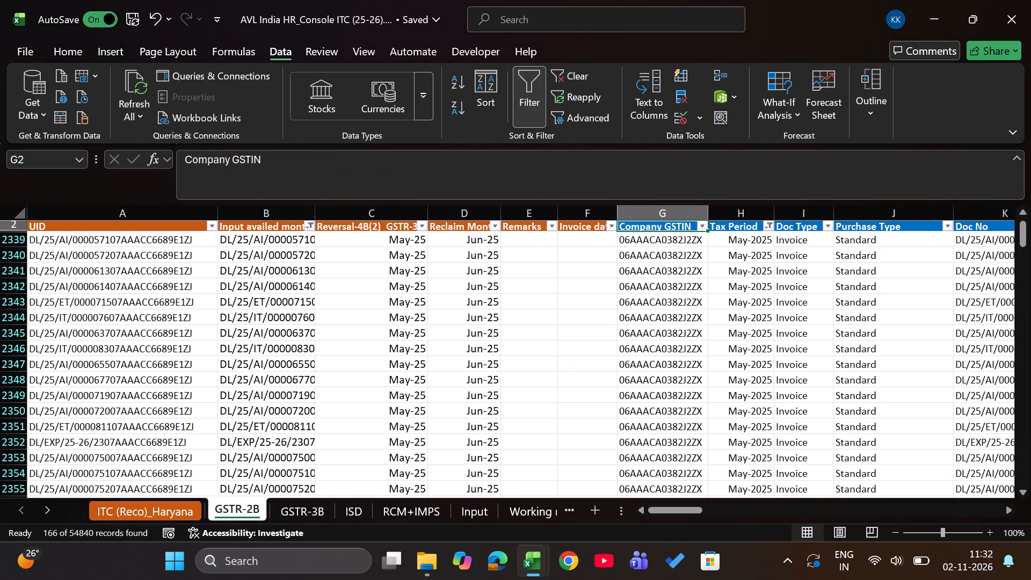
key(Right)
key(alt+Down)
click(609, 363)
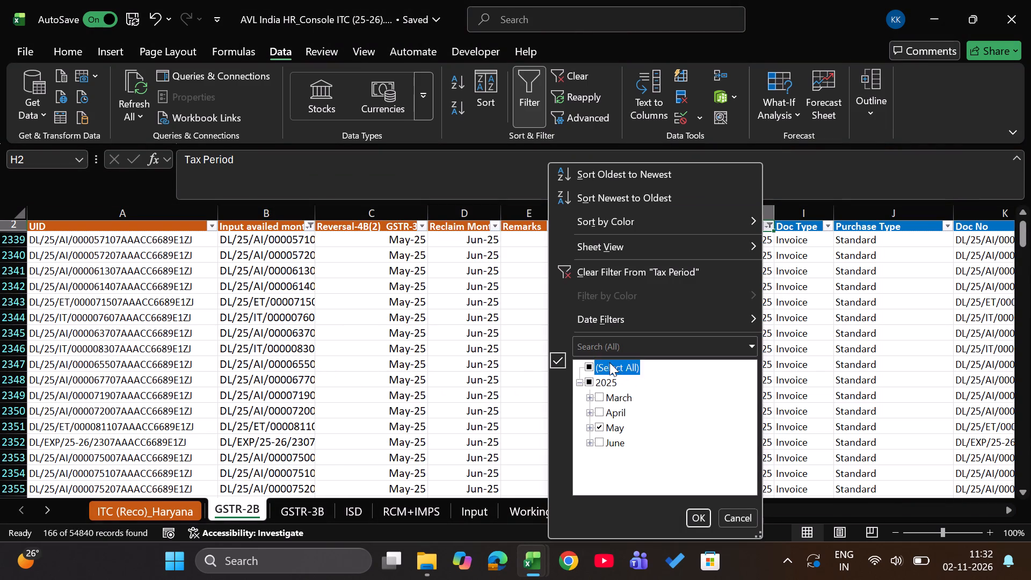
key(Return)
Include all values in the Input availed month filter of the GSTR-2B sheet.
key(Right)
key(Right)
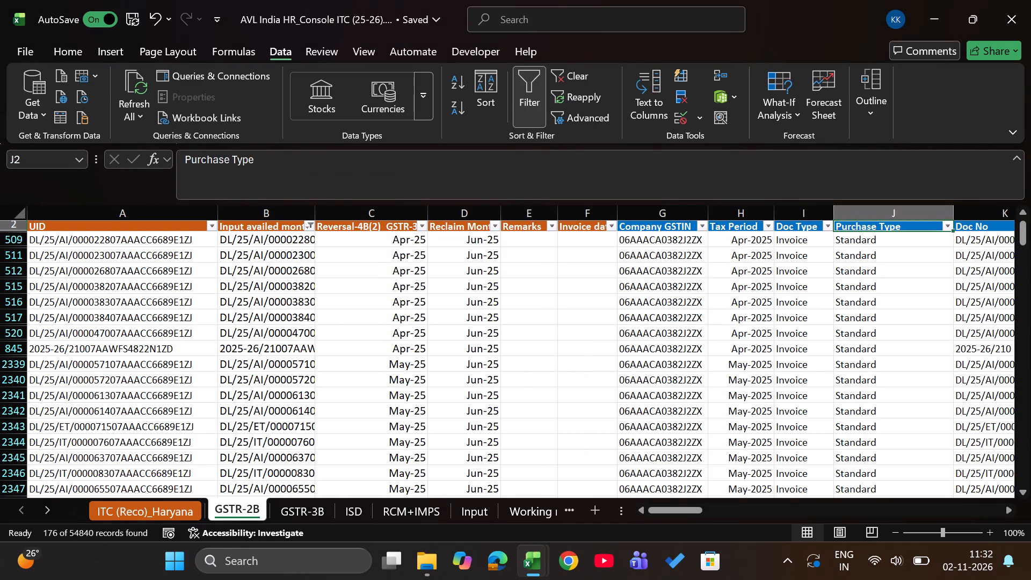
key(Left)
key(Left)
key(Left)
key(Left)
key(Left)
key(Left)
key(Left)
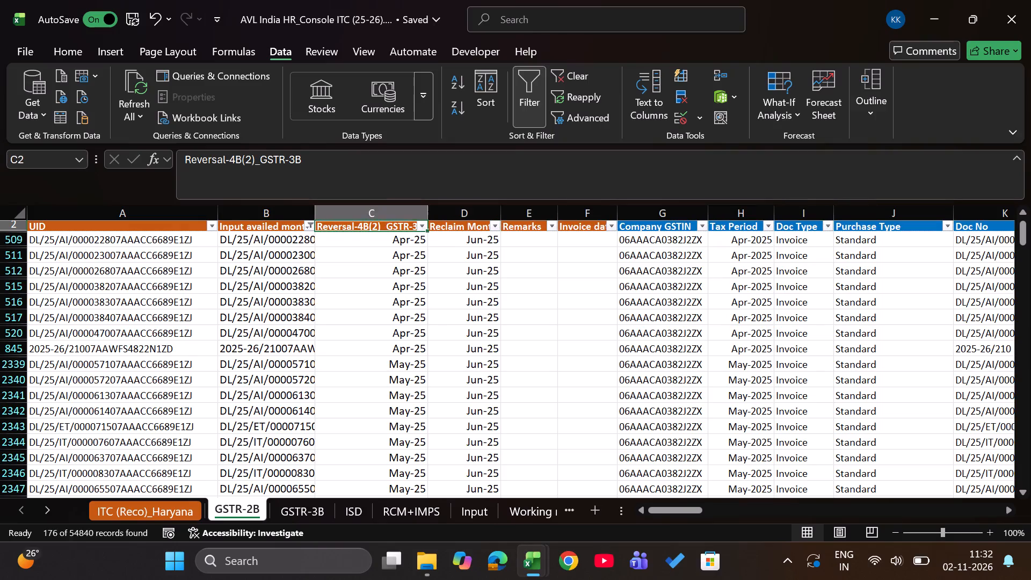
key(Left)
key(alt+Down)
click(149, 367)
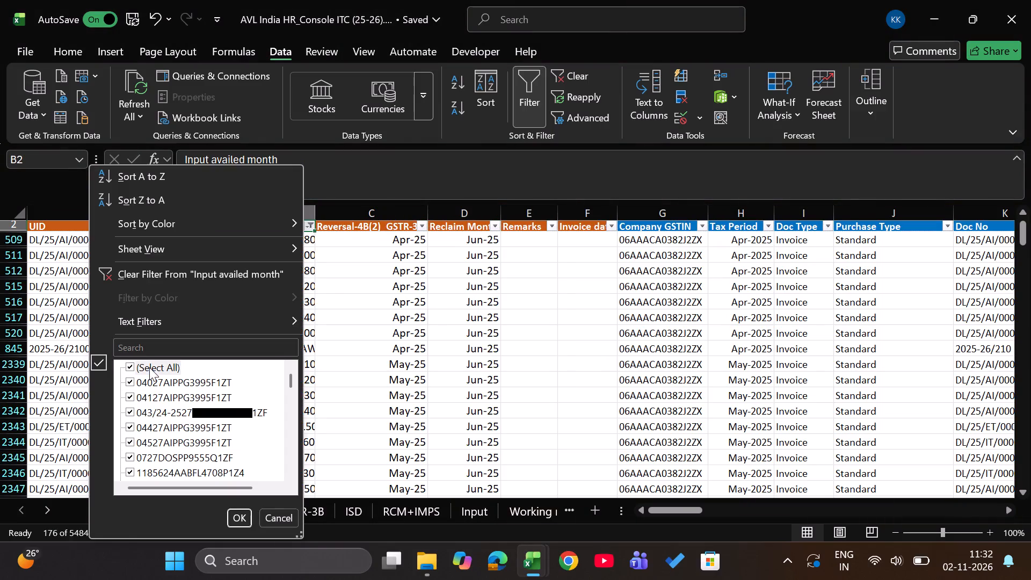
key(Return)
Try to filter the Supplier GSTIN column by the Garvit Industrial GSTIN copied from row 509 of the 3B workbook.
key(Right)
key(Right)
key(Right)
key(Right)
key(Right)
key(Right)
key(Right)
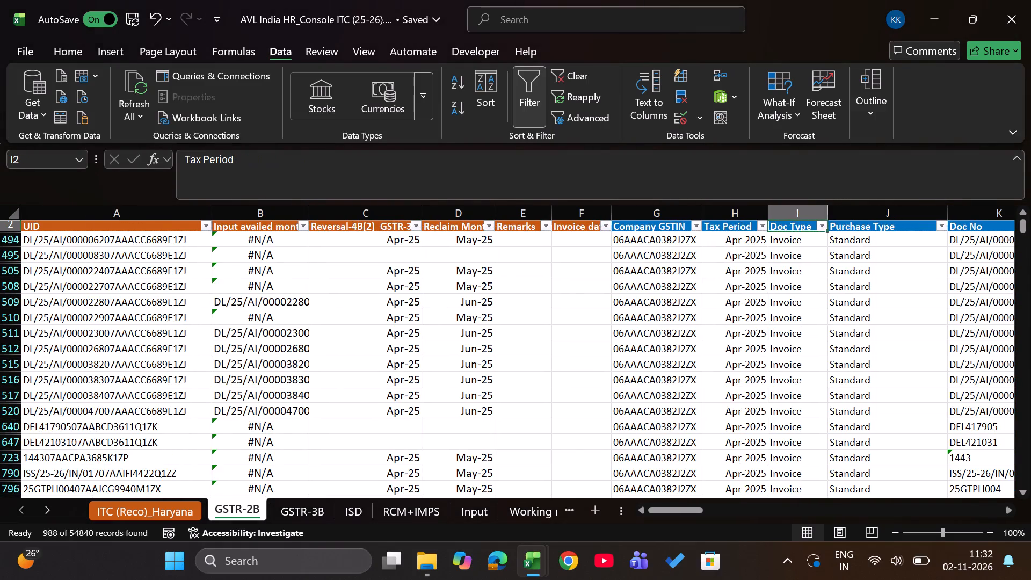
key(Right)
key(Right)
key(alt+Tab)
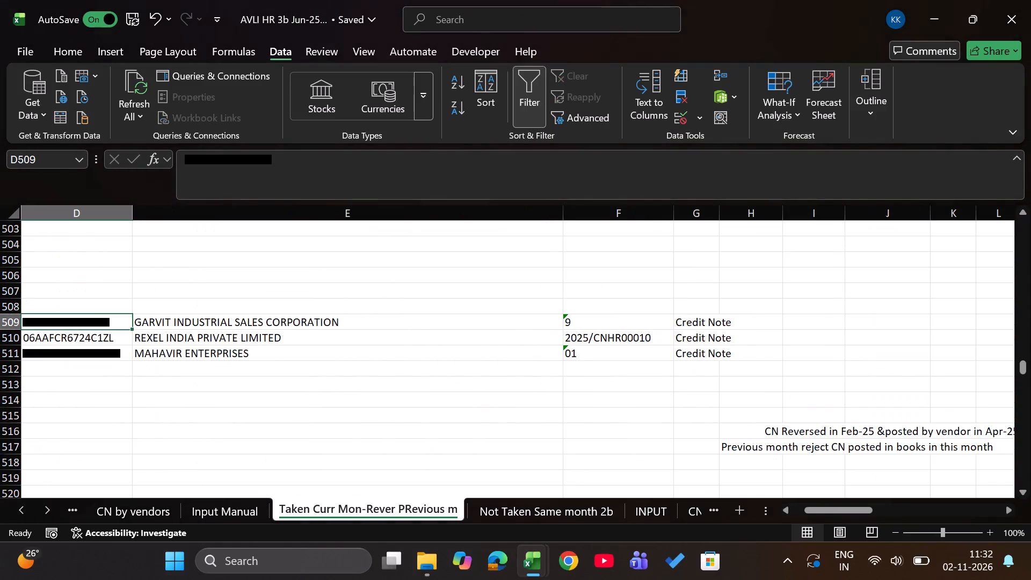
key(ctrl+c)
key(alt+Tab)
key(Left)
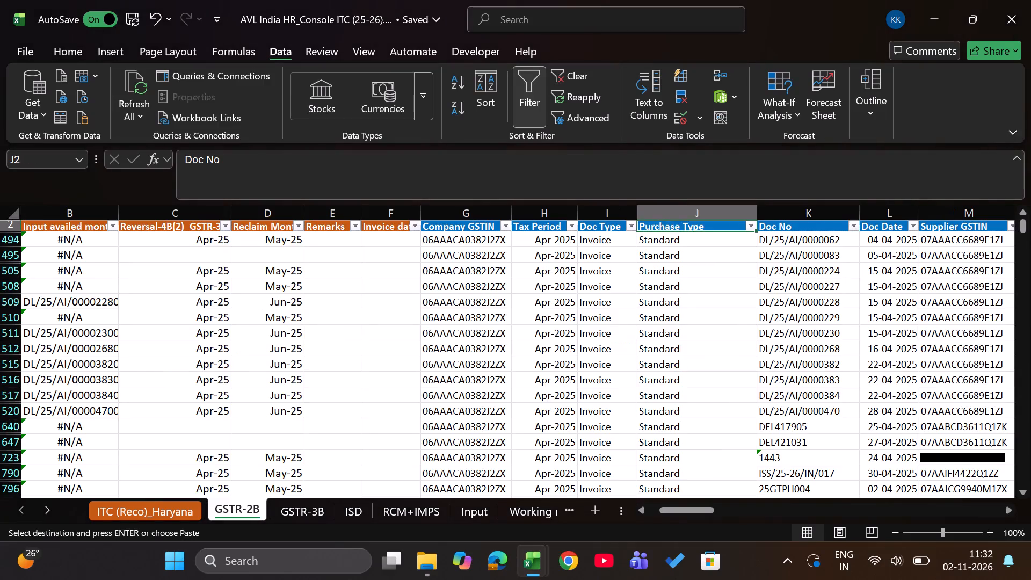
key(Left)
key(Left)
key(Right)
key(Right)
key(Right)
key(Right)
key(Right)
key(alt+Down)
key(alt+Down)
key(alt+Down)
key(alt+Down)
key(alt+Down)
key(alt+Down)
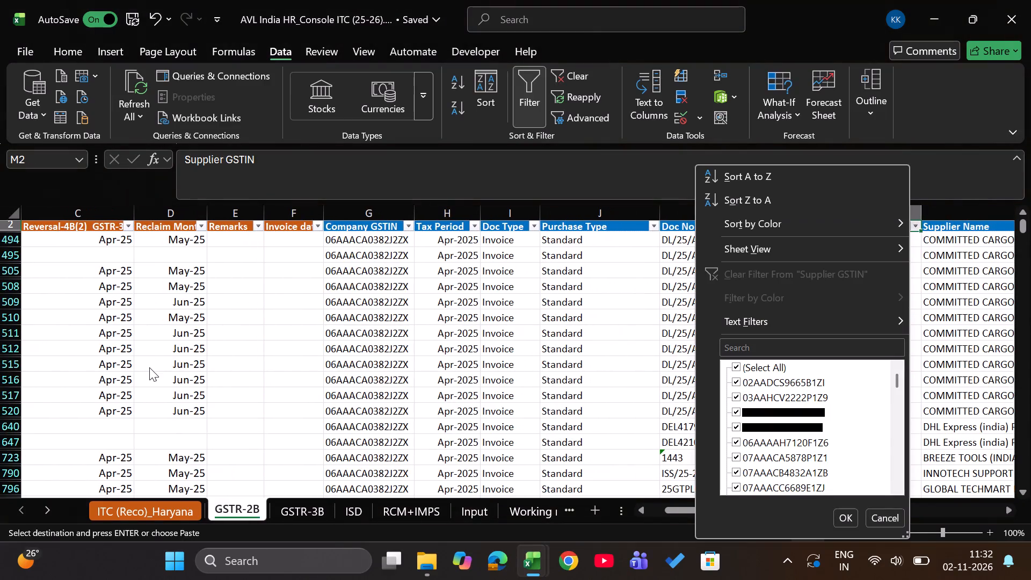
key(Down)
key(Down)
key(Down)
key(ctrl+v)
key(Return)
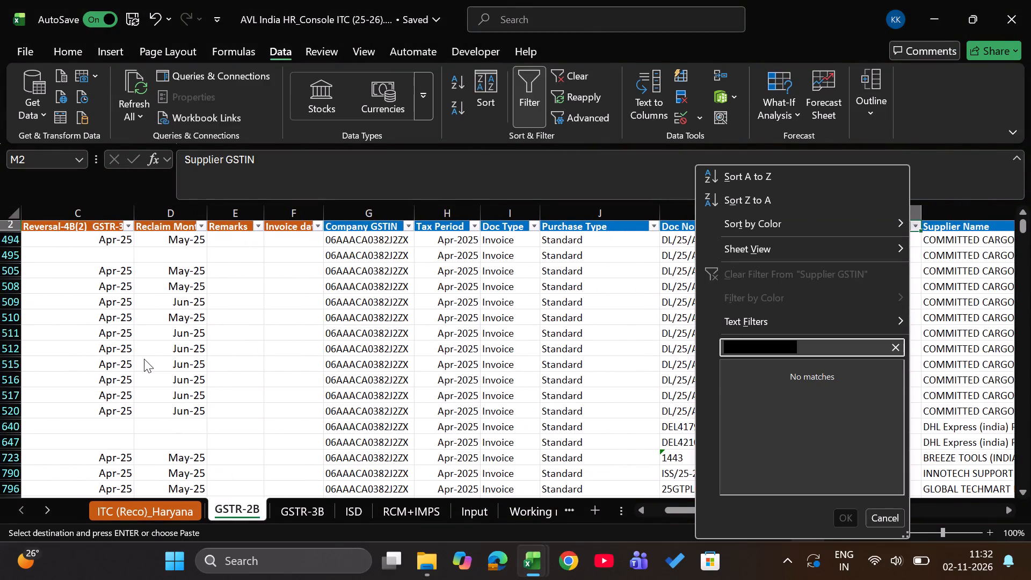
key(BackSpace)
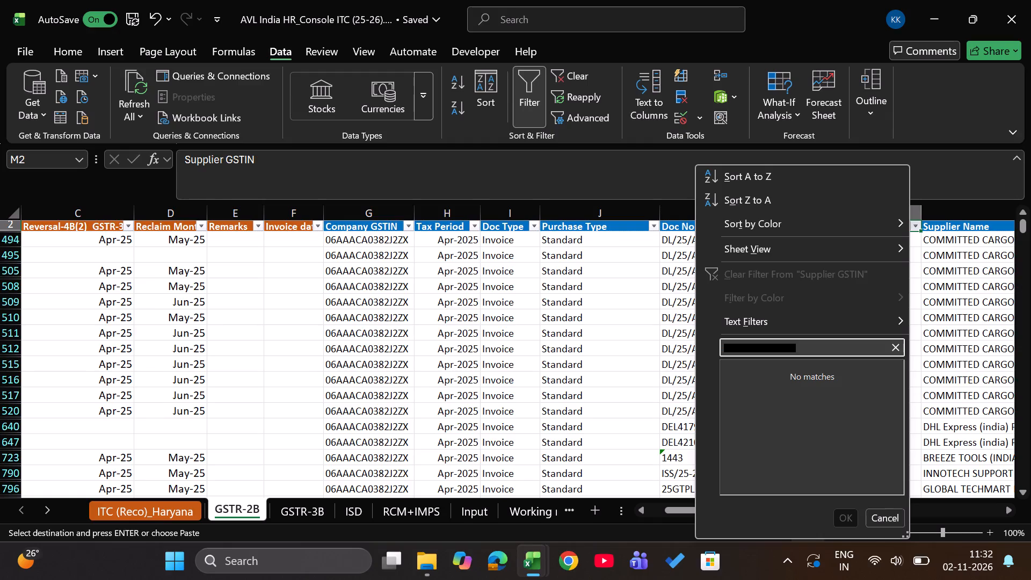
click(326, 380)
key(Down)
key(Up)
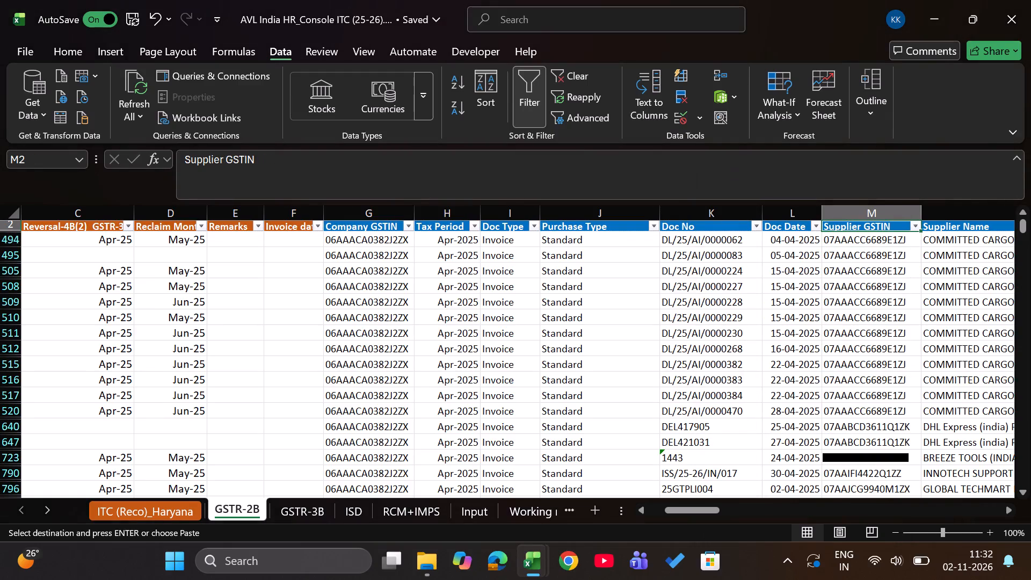
Clear all remaining filters on the GSTR-2B sheet.
text(ac)
Copy the Garvit Industrial GSTIN from D509 of the 3B workbook and filter the GSTR-2B Supplier GSTIN column by it.
key(alt+Tab)
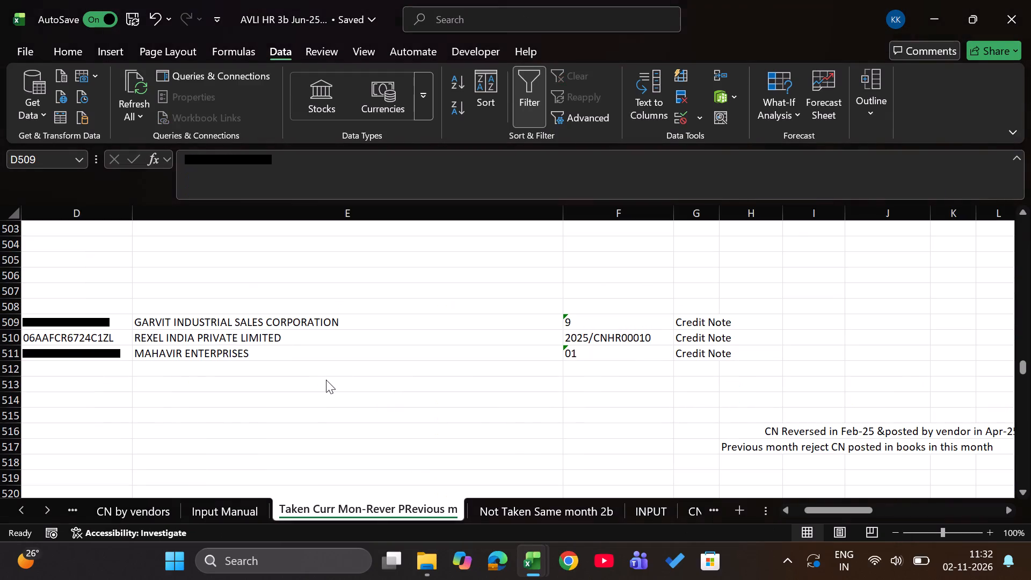
key(ctrl+c)
key(alt+Tab)
key(alt+Down)
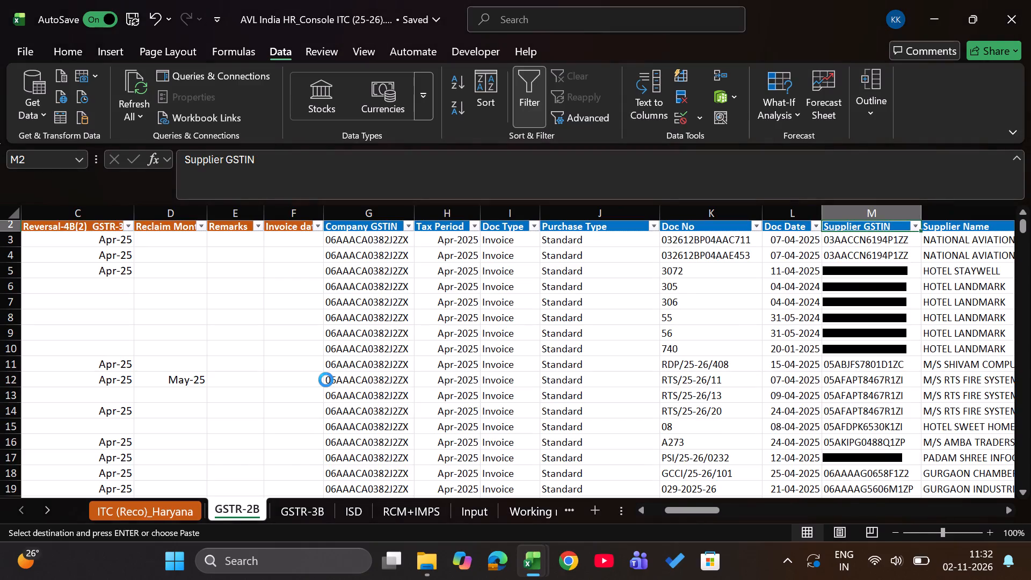
click(773, 347)
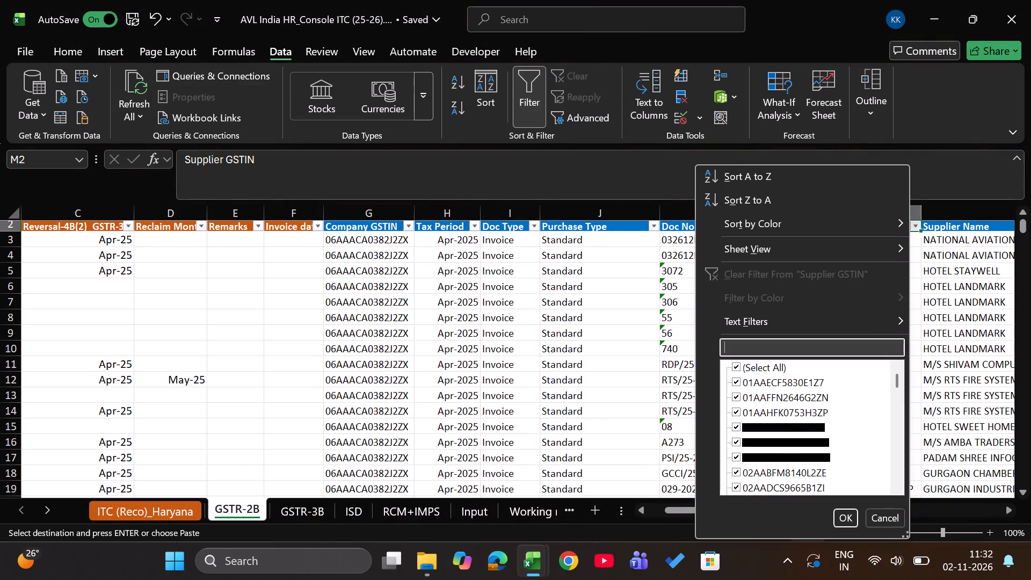
key(ctrl+v)
key(Return)
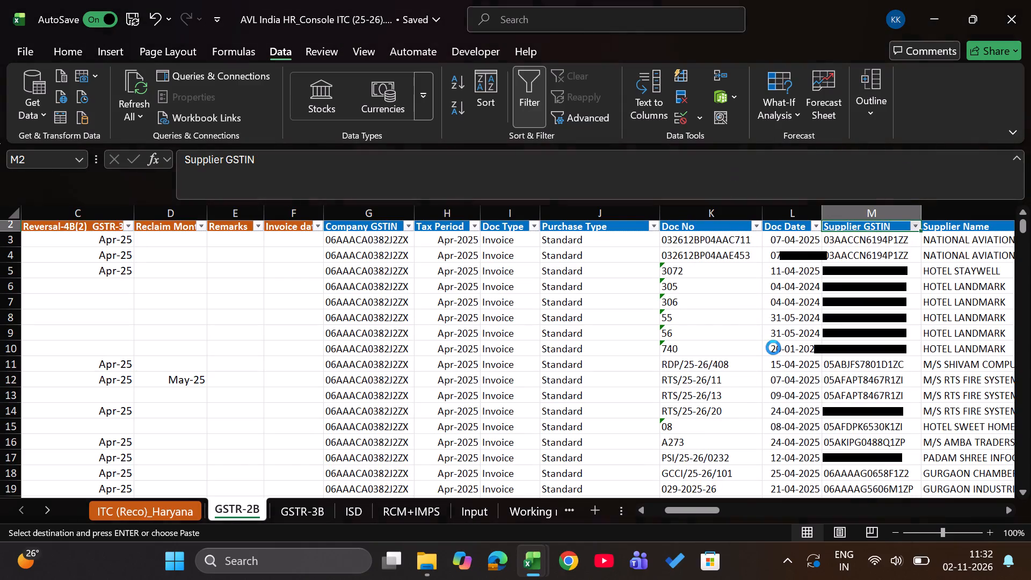
Exclude invoices from the Doc Type filter on the GSTR-2B sheet, leaving only Credit Note.
key(Left)
key(Left)
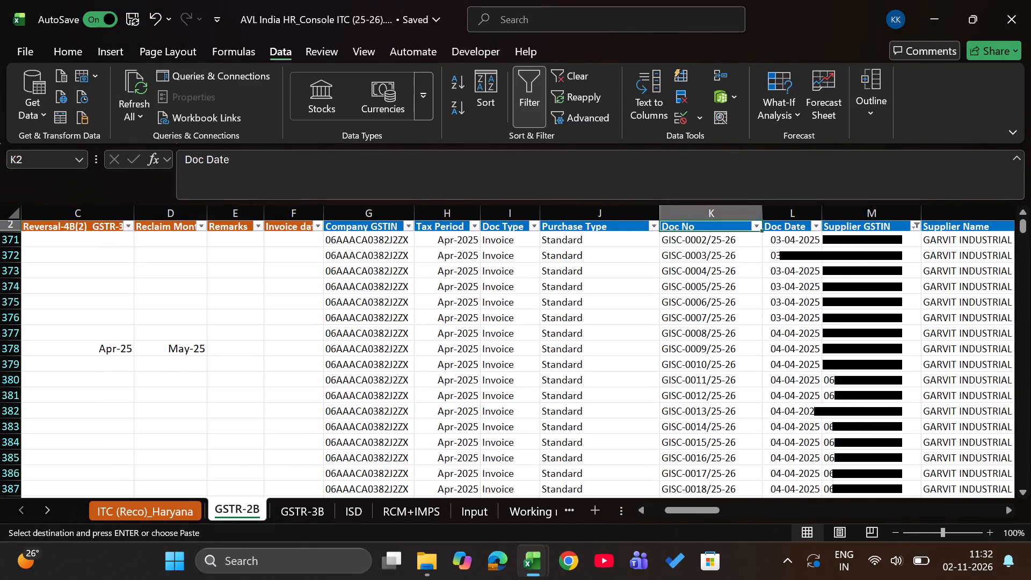
key(Left)
key(Left)
key(alt+Down)
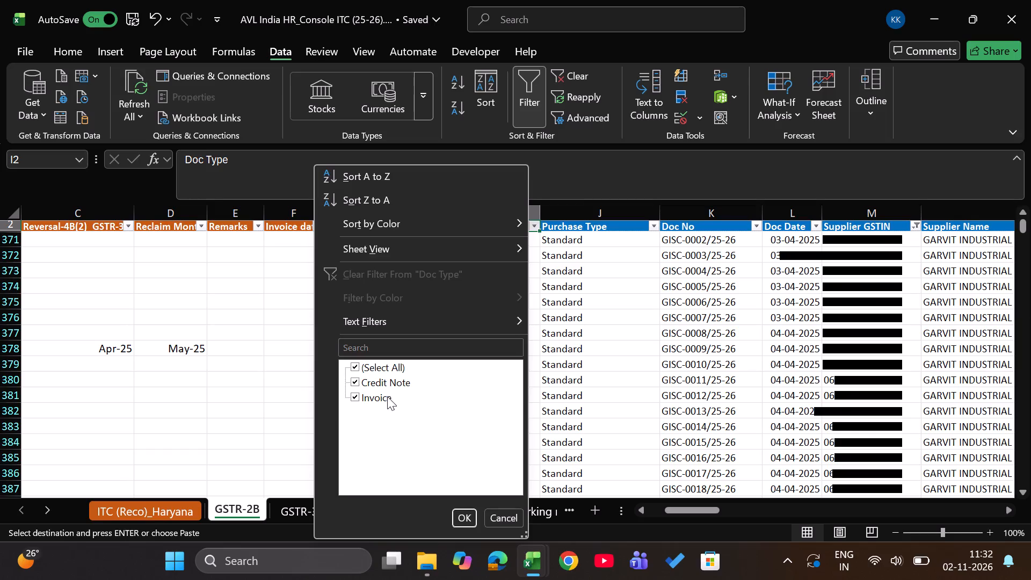
click(387, 397)
key(Return)
Look through the Doc No column of the filtered Garvit Industrial credit notes for document number 9.
key(Down)
key(Down)
key(Down)
key(Down)
key(Down)
key(Down)
key(Down)
key(Down)
key(Down)
key(Down)
key(Down)
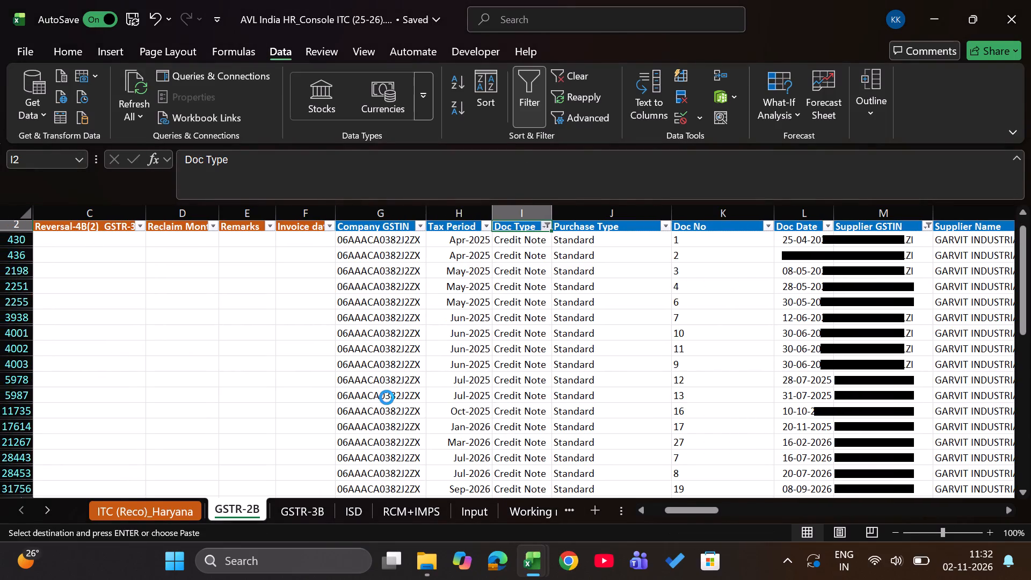
key(Right)
key(Right)
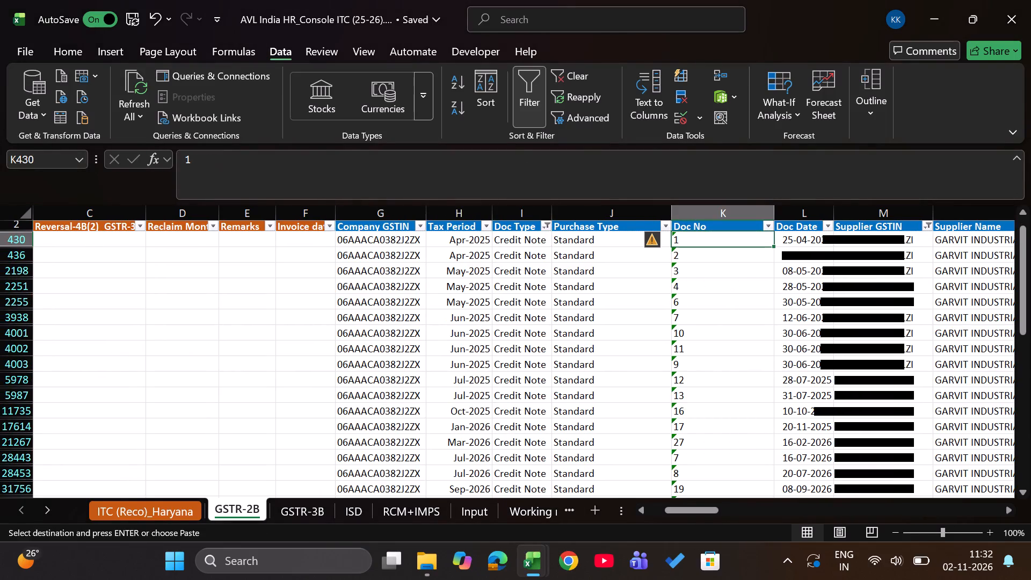
key(Down)
key(Down)
key(Down)
key(Down)
key(Down)
key(Down)
key(Down)
key(Down)
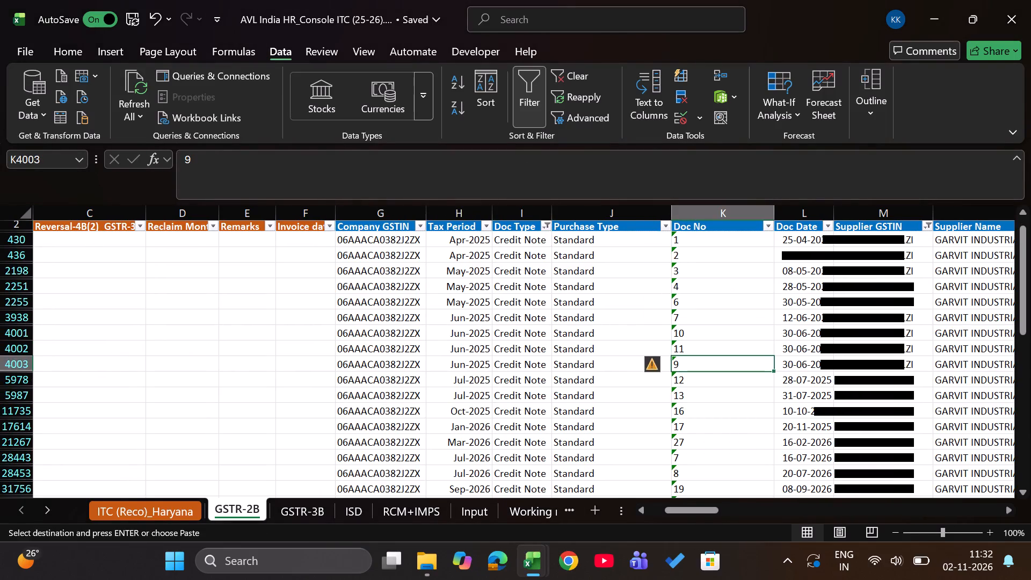
scroll(698, 378, down, 3)
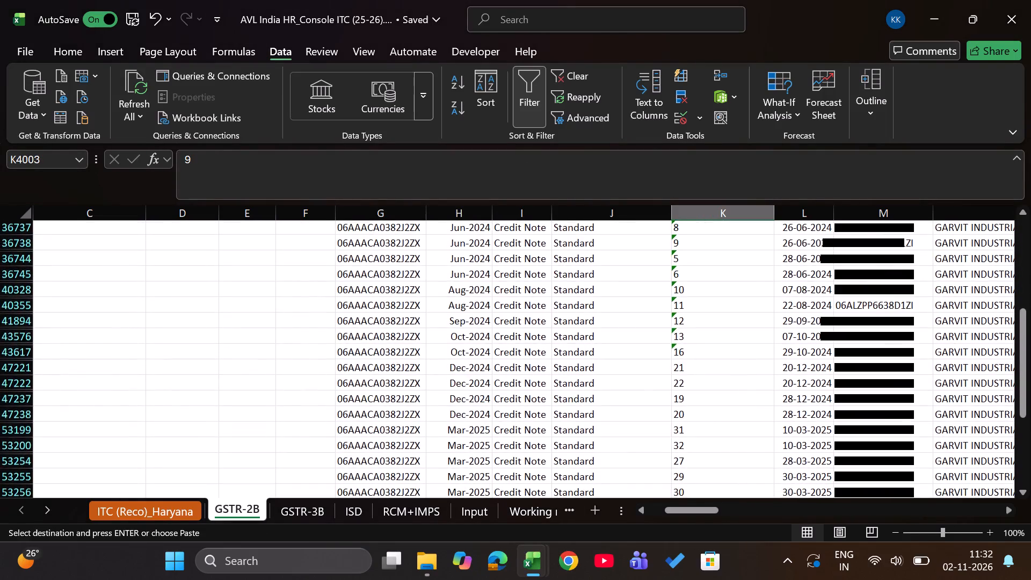
scroll(698, 378, down, 1)
Filter the Doc No column of the GSTR-2B sheet to show only document number 9.
key(ctrl+Up)
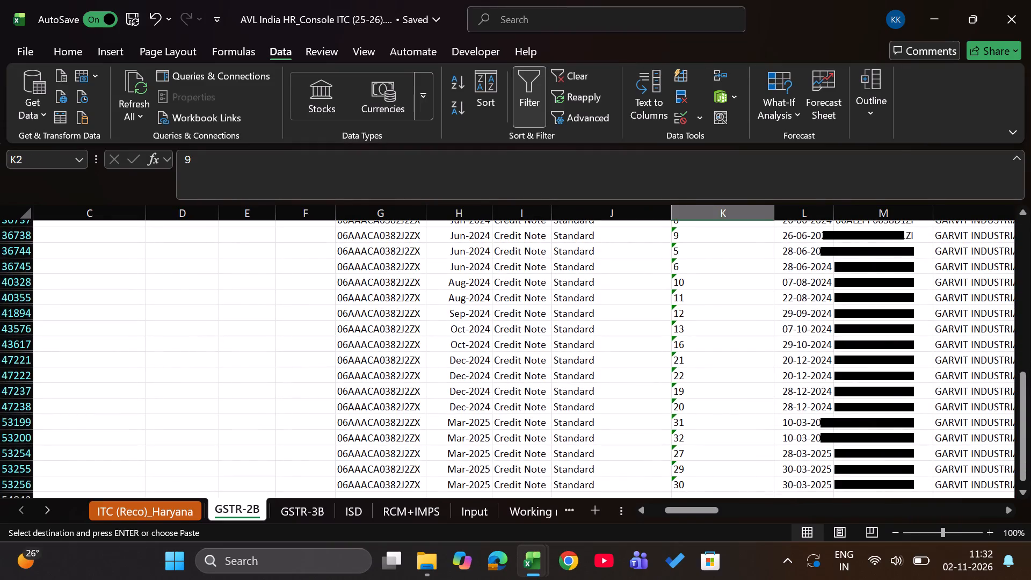
key(alt+Down)
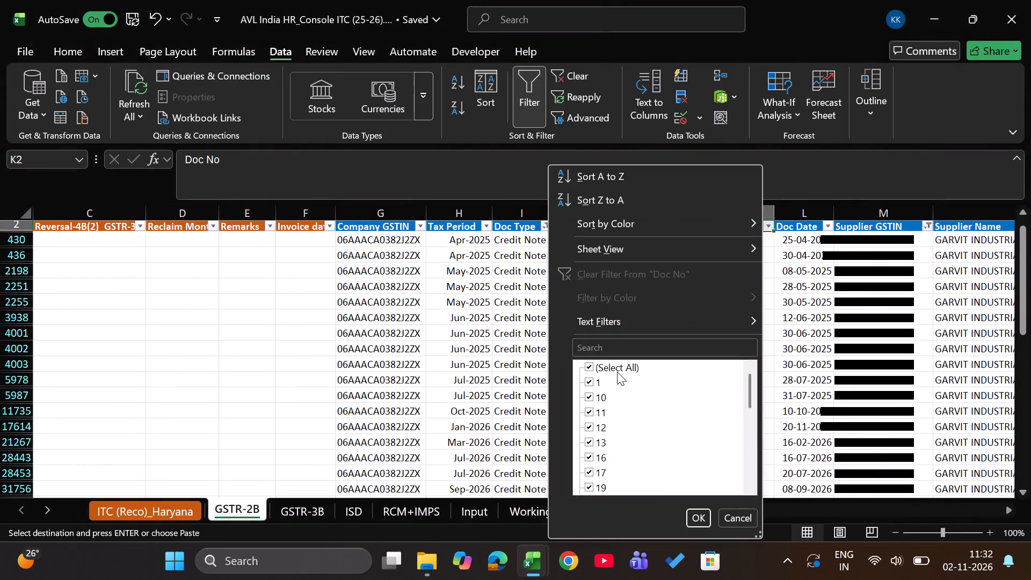
click(617, 372)
key(Down)
key(Down)
key(Down)
key(Down)
key(Down)
key(Down)
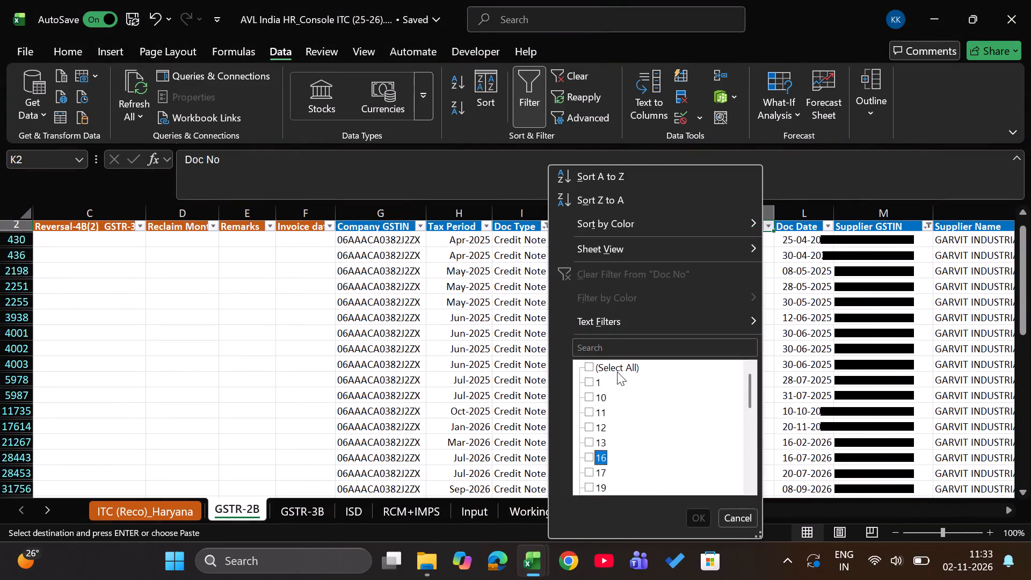
key(Down)
key(Down)
key(Down)
key(Down)
key(Down)
key(Down)
key(Down)
key(Down)
key(Down)
key(Down)
key(Down)
key(Down)
key(Down)
key(Down)
key(Down)
key(Down)
key(Down)
key(Down)
key(Down)
key(Down)
key(Down)
key(Down)
key(Down)
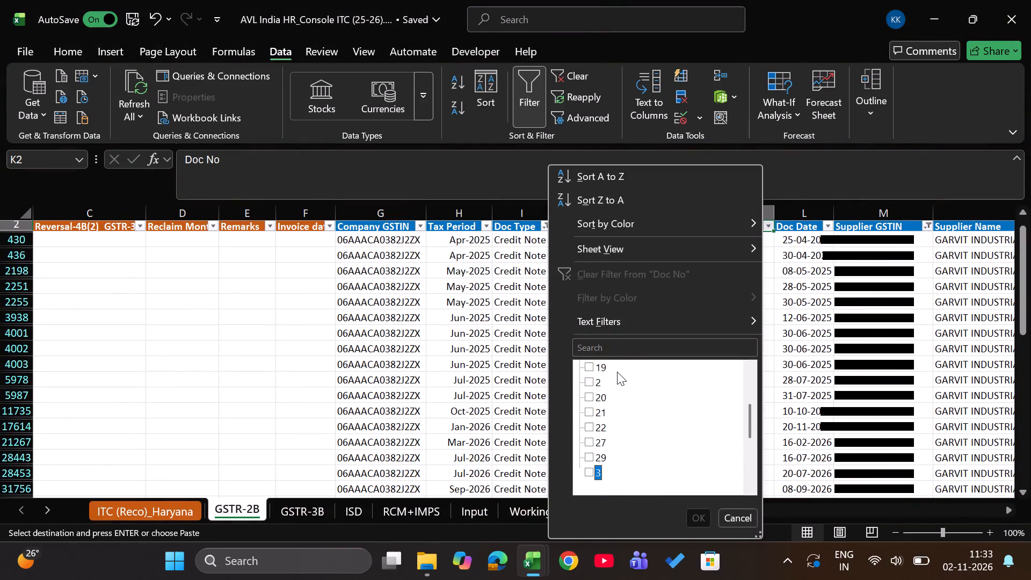
key(Up)
key(Up)
key(Up)
key(Up)
key(Up)
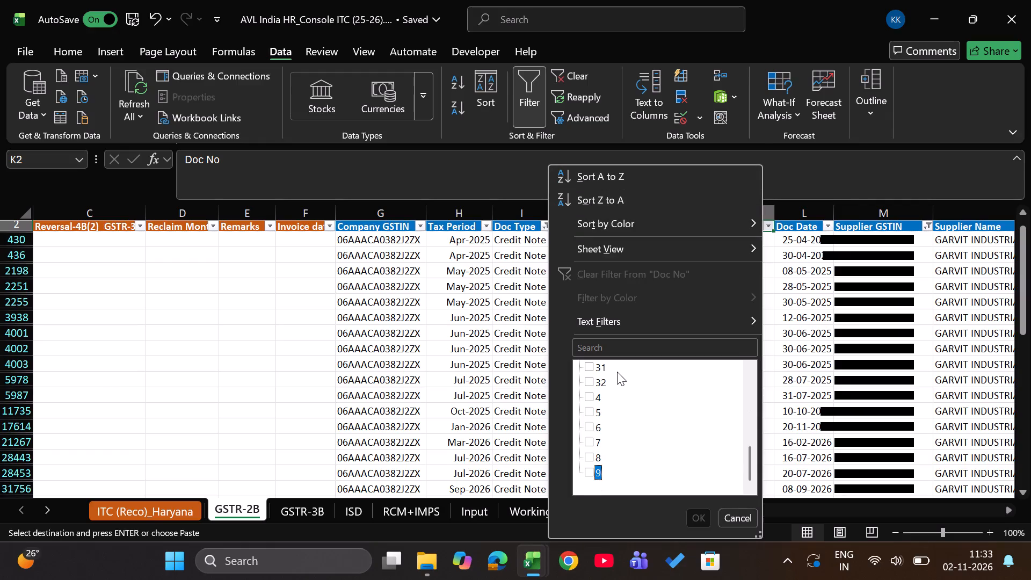
key(space)
key(Return)
Compare the dates and CGST and SGST amounts of the filtered credit notes with row 509 of the 3B workbook.
key(Down)
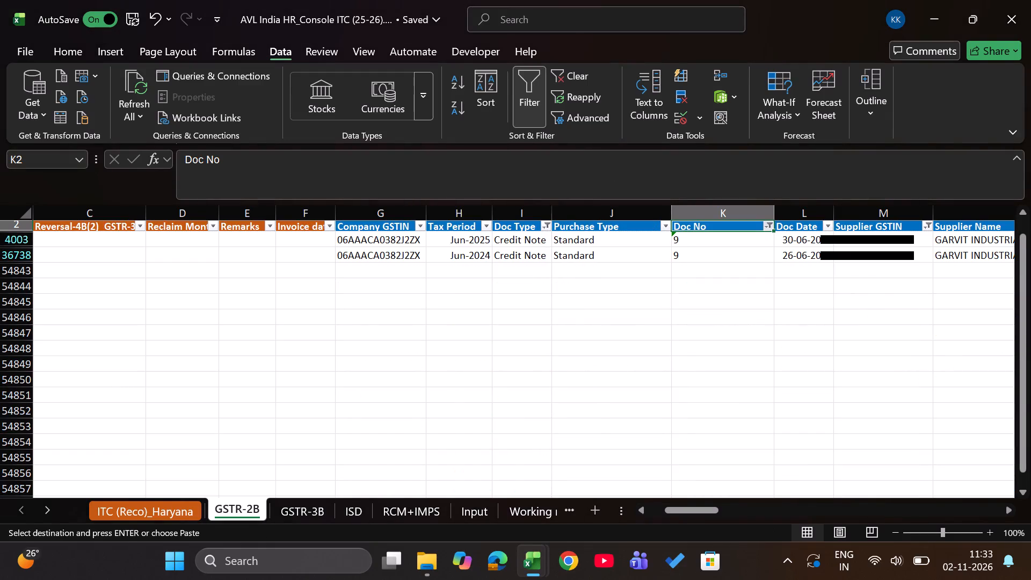
key(Right)
key(Down)
key(alt+Tab)
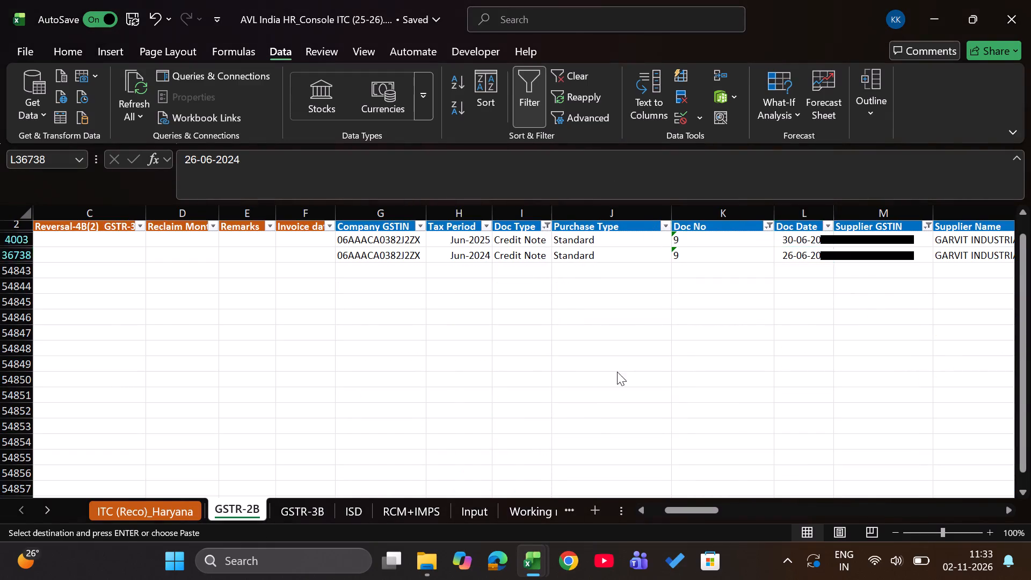
key(Right)
key(Right)
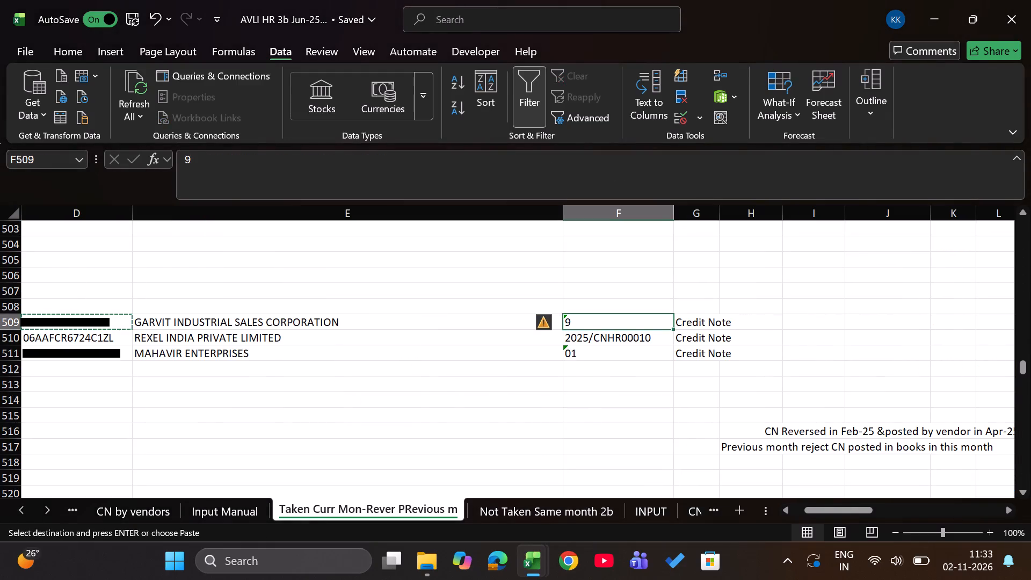
key(Right)
key(Right)
key(Right)
key(Right)
key(Right)
key(Right)
key(Right)
key(Right)
key(Right)
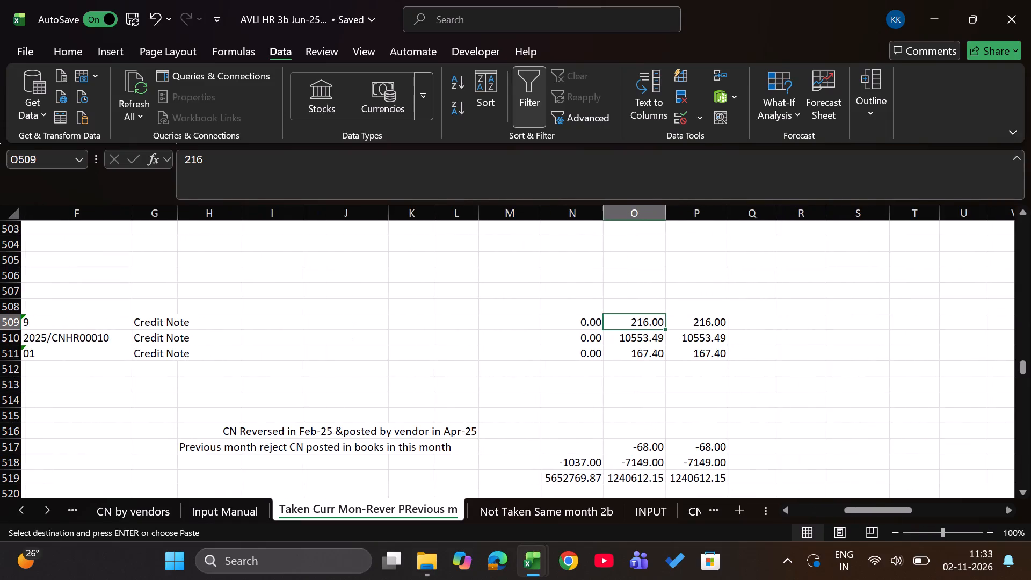
key(alt+Tab)
key(Right)
key(Right)
key(Right)
key(Right)
key(Right)
key(Right)
key(Right)
key(Right)
key(Right)
key(Right)
key(Right)
key(Right)
key(Right)
key(Right)
key(Right)
key(Right)
key(Right)
key(Right)
key(Right)
key(Right)
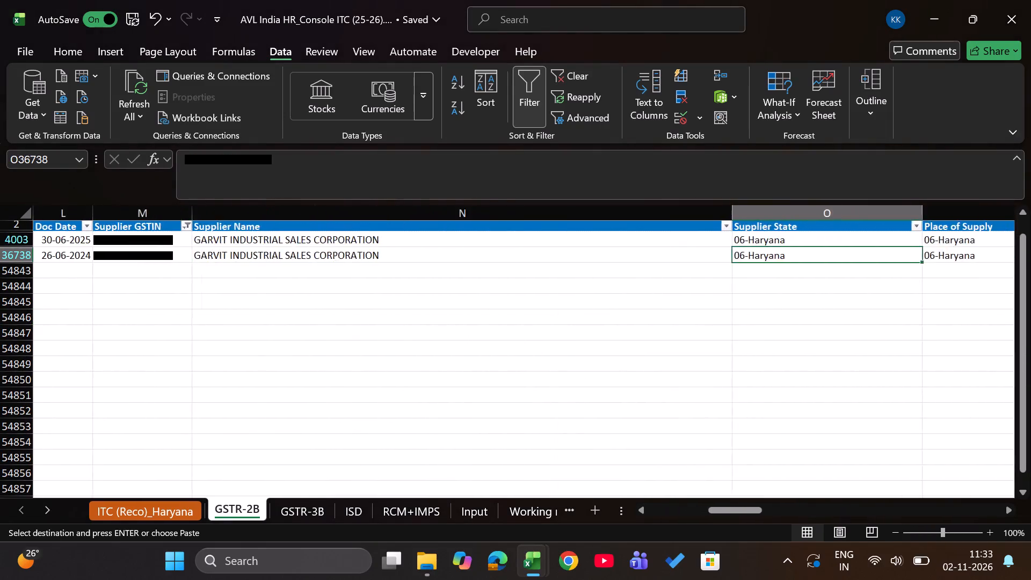
scroll(913, 349, left, 5)
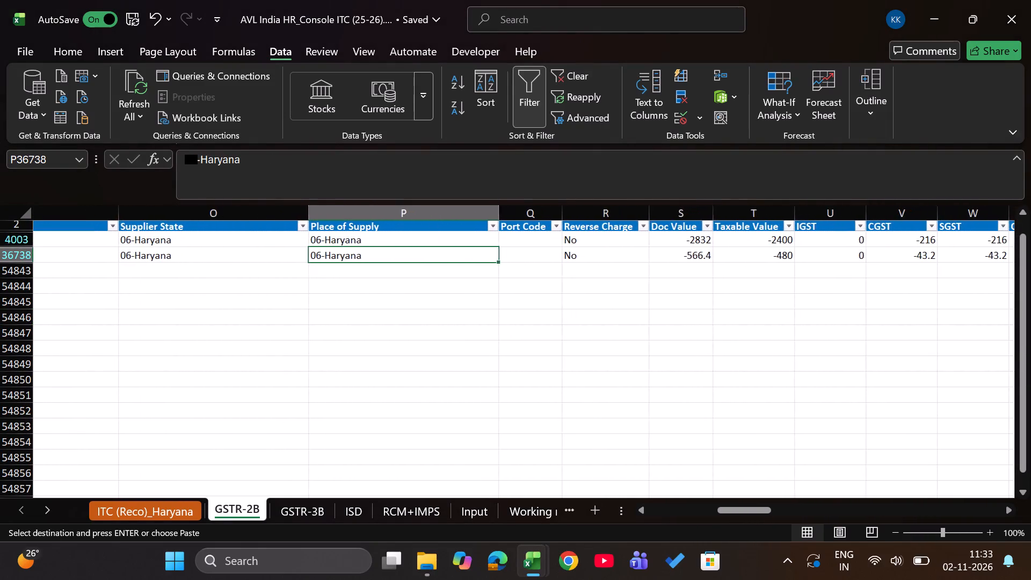
scroll(913, 349, left, 1)
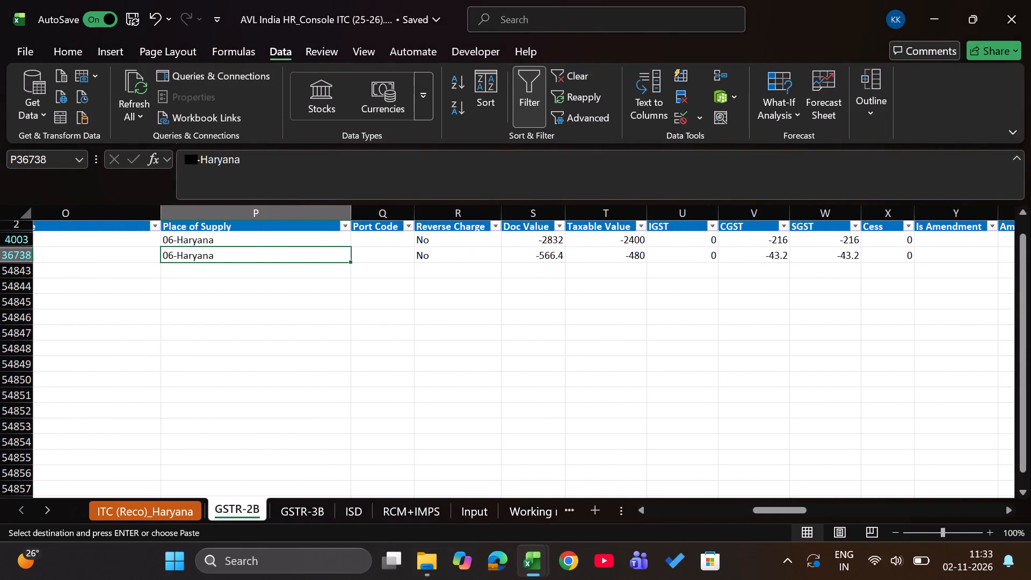
Review the tax period, document and supplier details of the Jun-2025 credit note in row 4003 of GSTR-2B.
key(Right)
key(Up)
key(Up)
key(ctrl+Left)
key(Down)
key(Right)
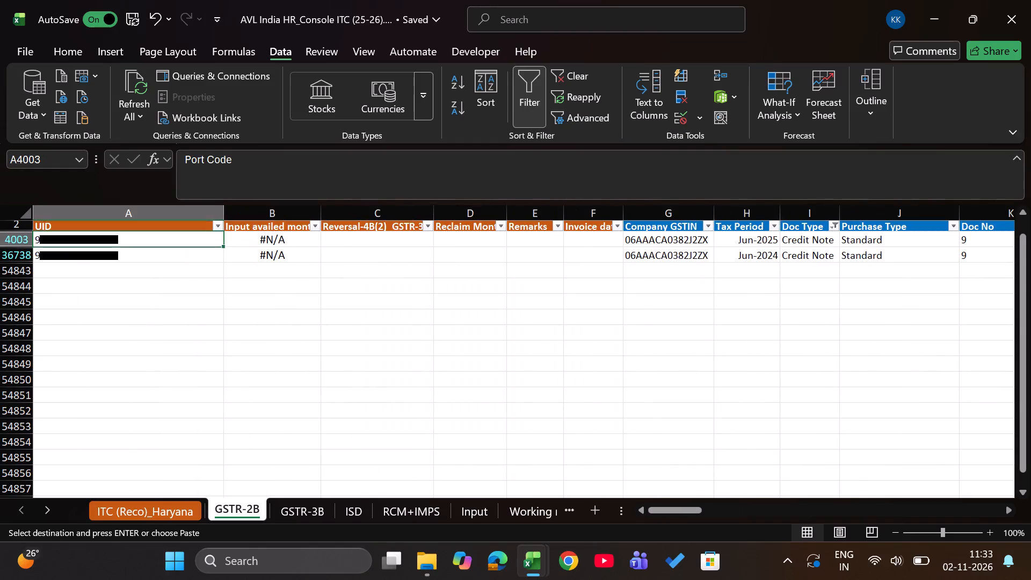
key(Right)
key(Right)
key(Right)
key(Right)
key(Right)
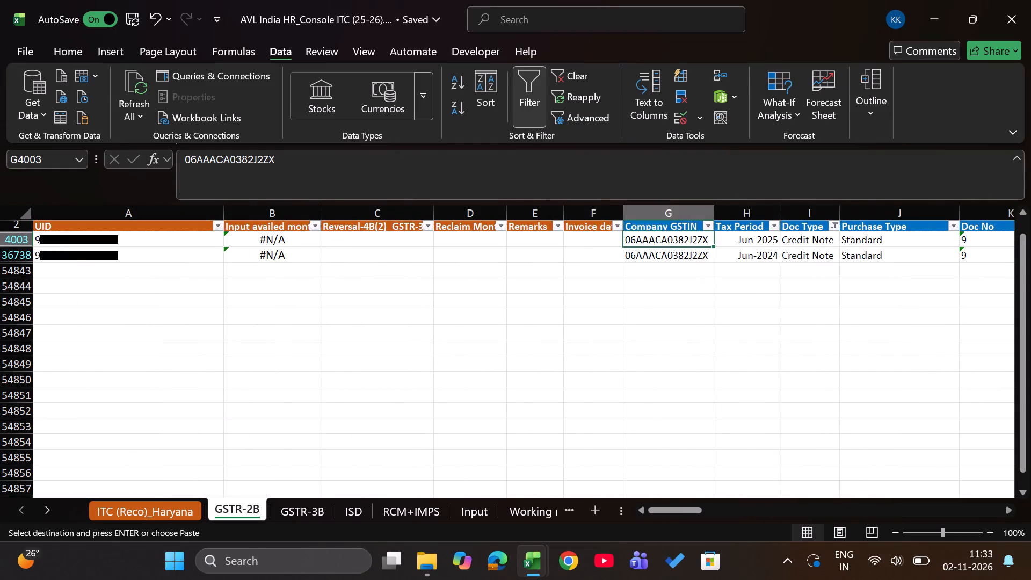
key(Right)
key(Right)
key(Right)
key(Right)
key(Right)
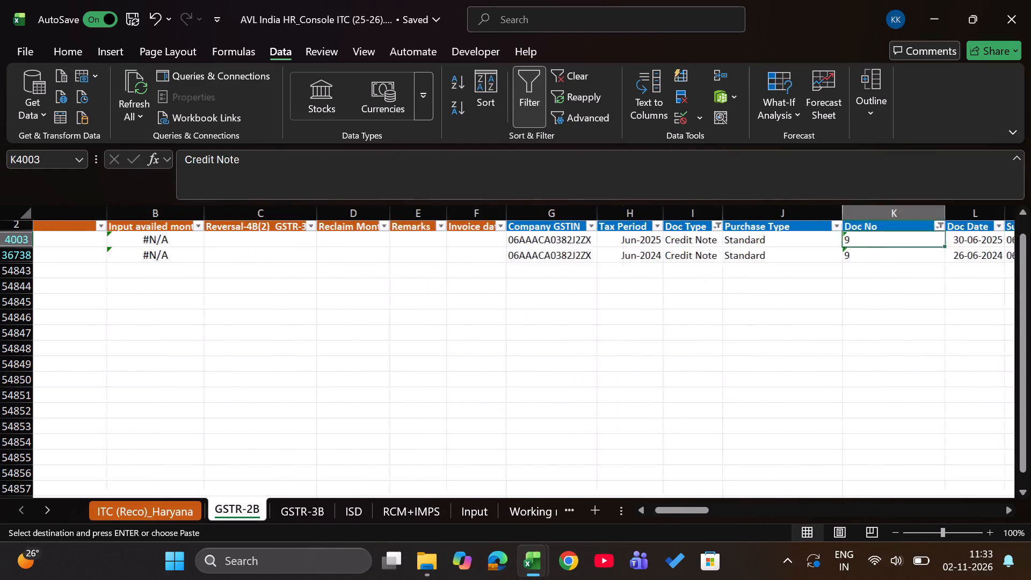
key(Right)
key(Up)
key(Right)
key(Right)
key(Right)
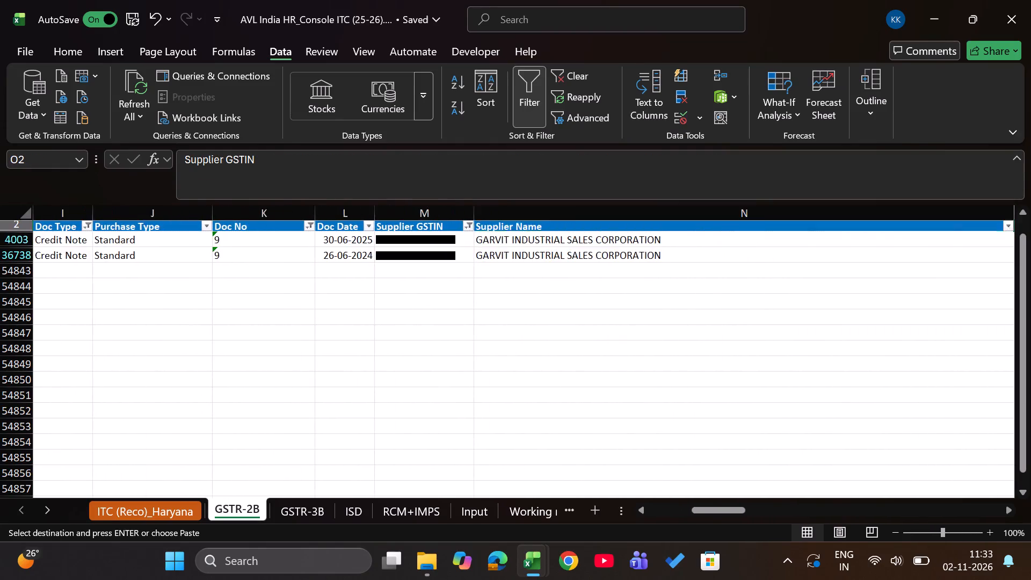
Enter jun25 as the Reclaim Month for the Jun-2025 credit note in row 4003 of the GSTR-2B sheet.
key(ctrl+Left)
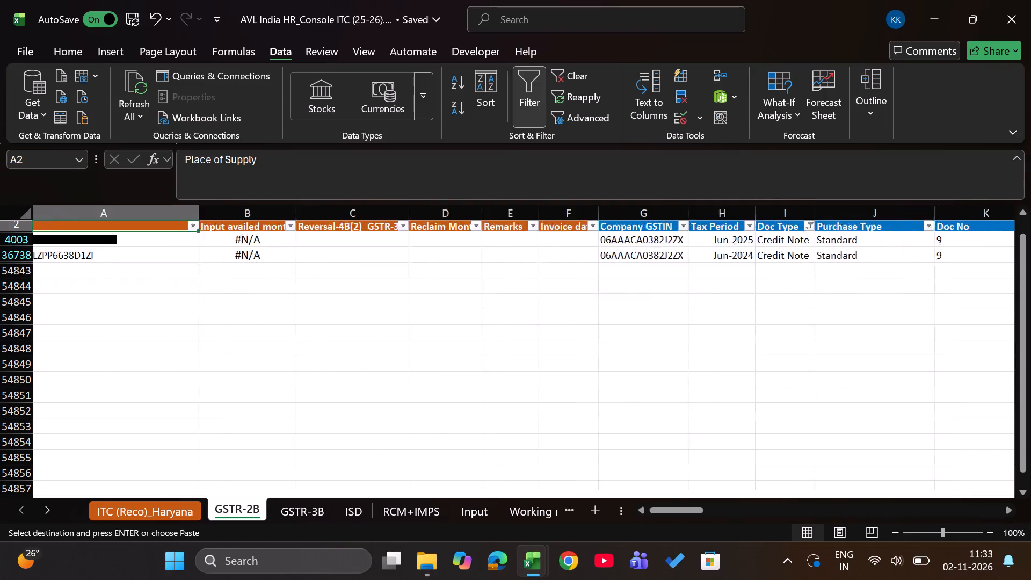
key(Down)
key(Right)
key(Right)
key(Right)
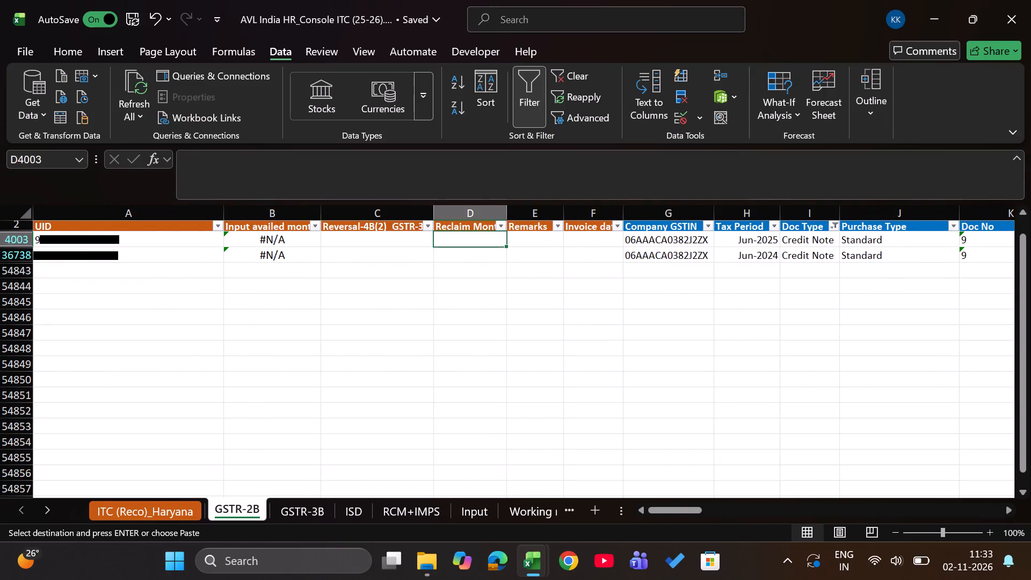
text(jun25)
key(Return)
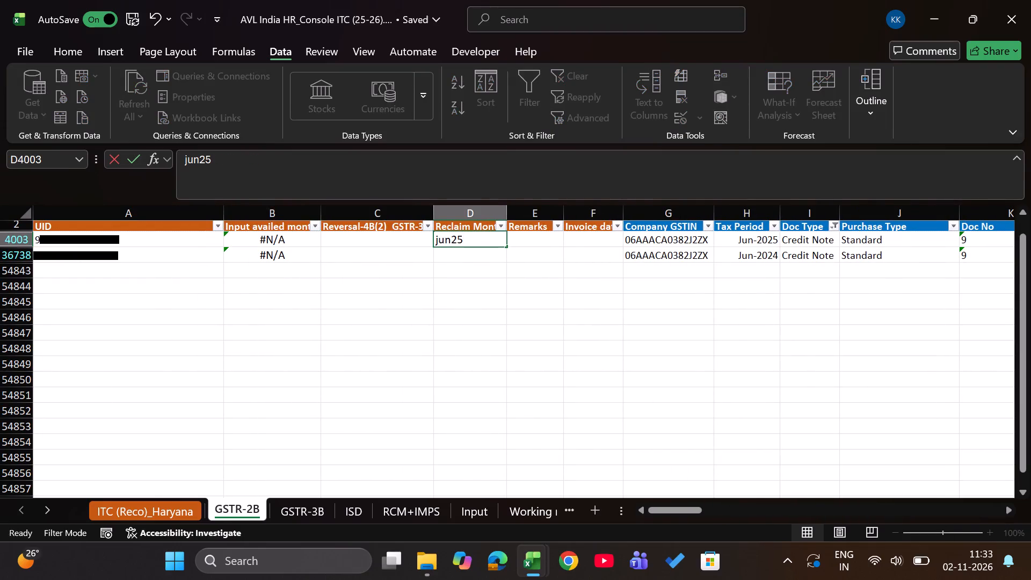
Include all values again in the Doc No filter of the GSTR-2B sheet.
key(Up)
key(Up)
key(Right)
key(Right)
key(Right)
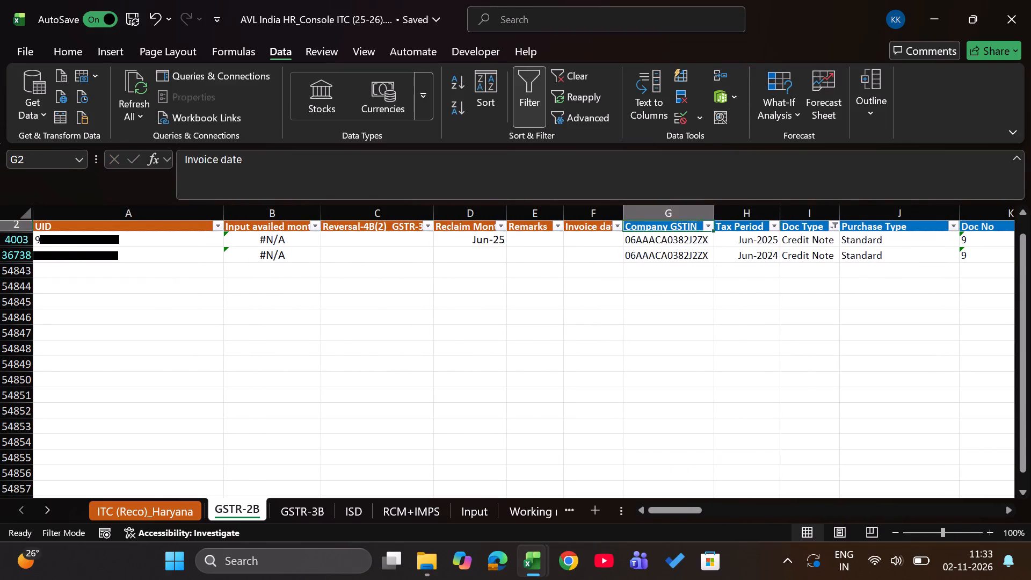
key(Right)
key(Right)
key(Right)
key(Left)
key(Right)
key(Right)
key(alt+Down)
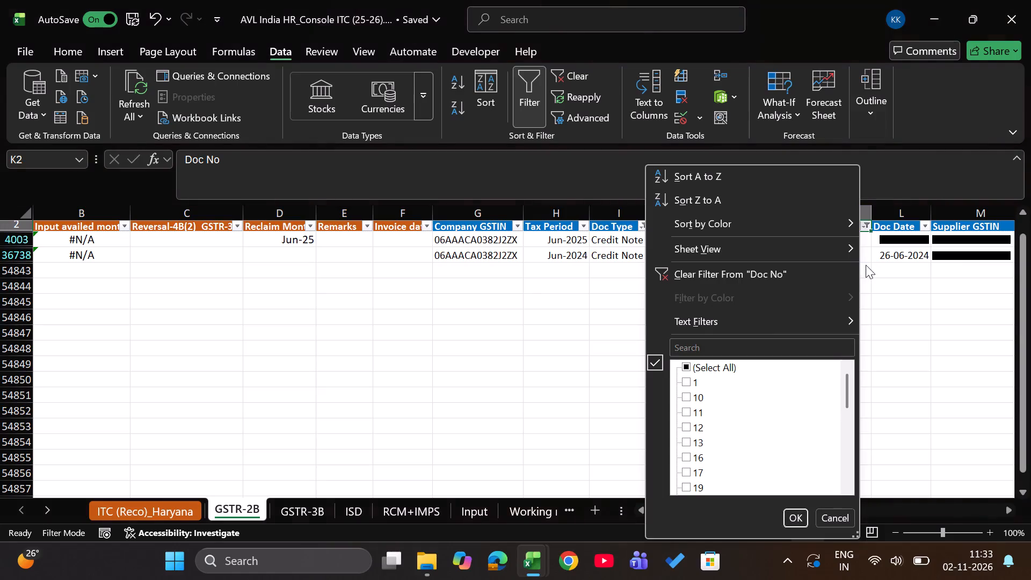
click(693, 363)
key(Return)
Copy the supplier GSTIN of Rexel India Private Limited from row 510 of the Jun-25 3B workbook.
key(Left)
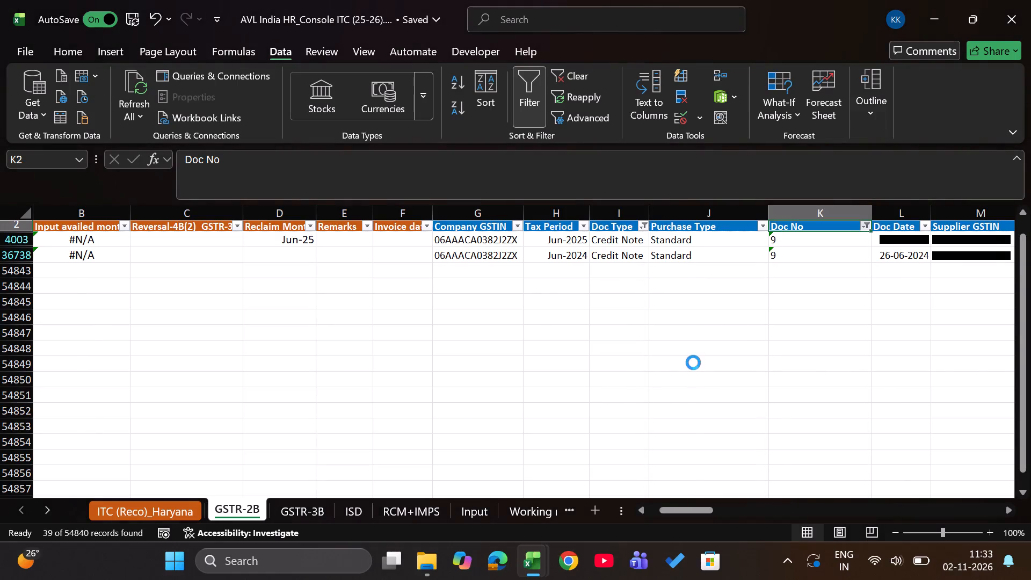
key(Left)
key(Left)
key(Left)
key(Right)
key(Right)
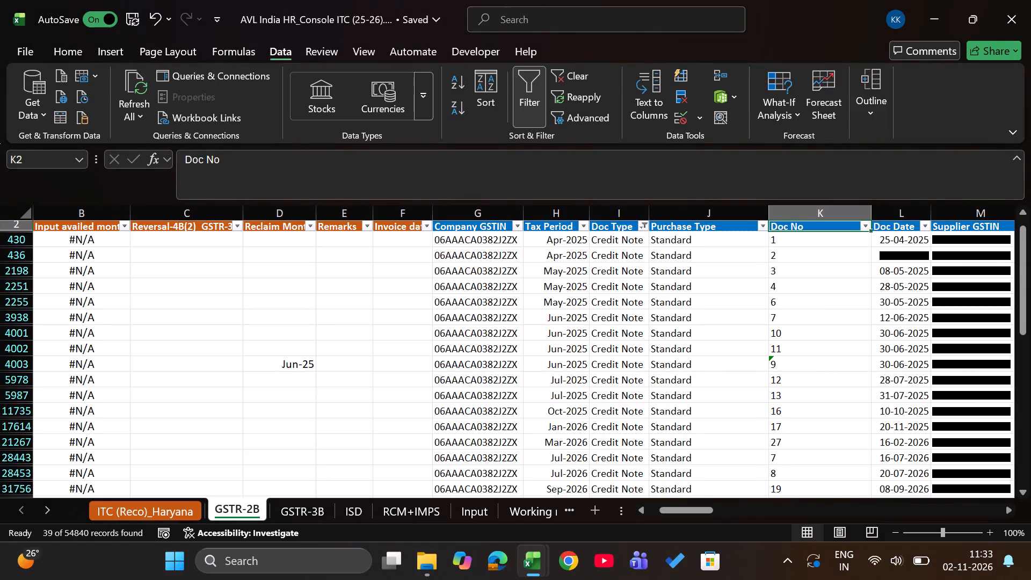
key(Right)
key(Right)
key(Right)
key(Right)
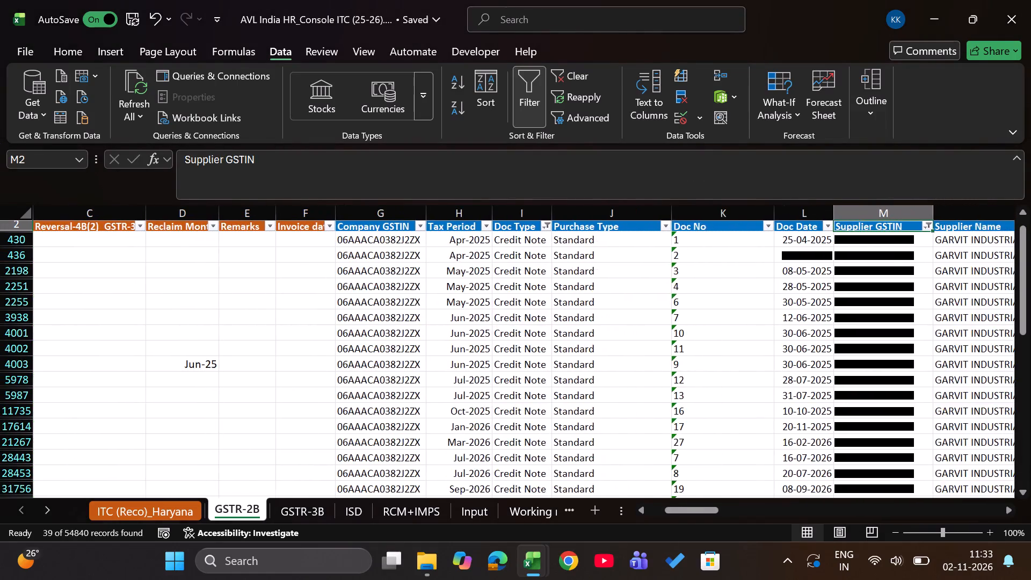
key(alt+Tab)
key(Left)
key(Left)
key(Left)
key(Left)
key(Left)
key(Left)
key(Left)
key(Left)
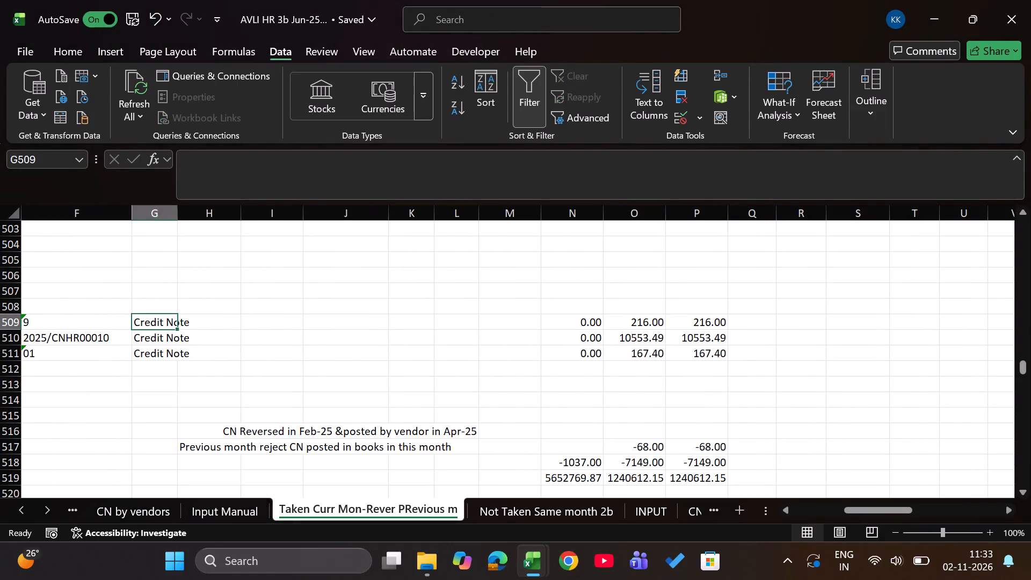
key(Left)
key(Left)
key(Left)
key(Down)
key(ctrl+c)
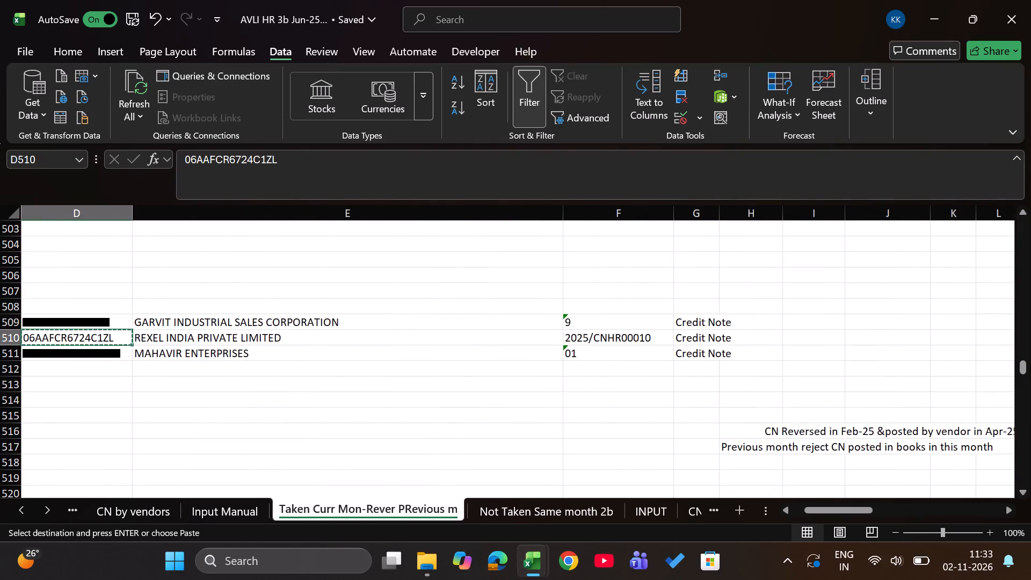
Filter the Supplier GSTIN column of the GSTR-2B sheet by the copied Rexel India GSTIN.
key(alt+Tab)
key(alt+Down)
key(alt+Down)
key(alt+Down)
key(alt+Down)
key(alt+Down)
key(alt+Down)
key(alt+Down)
key(alt+Down)
key(alt+Down)
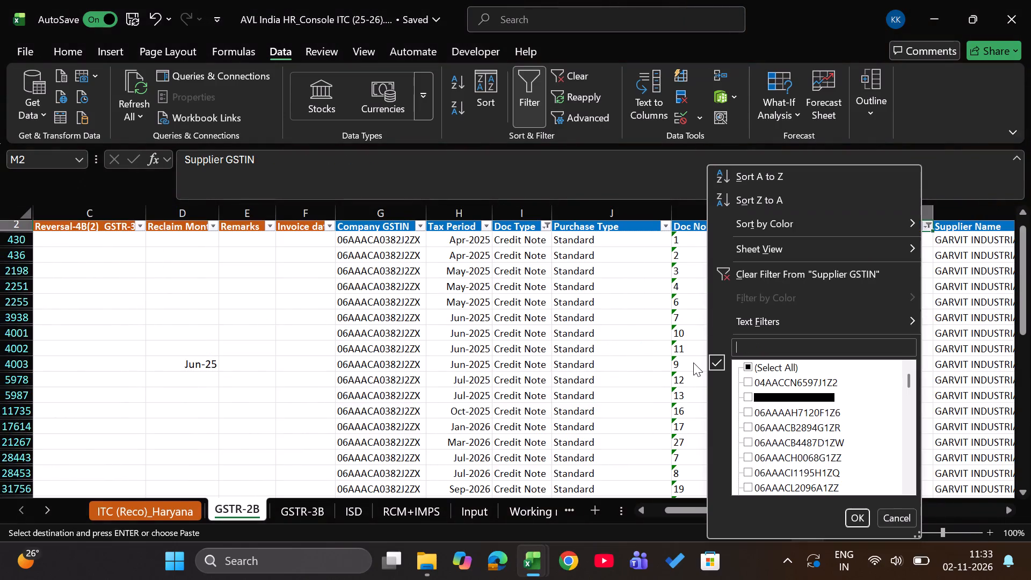
key(ctrl+v)
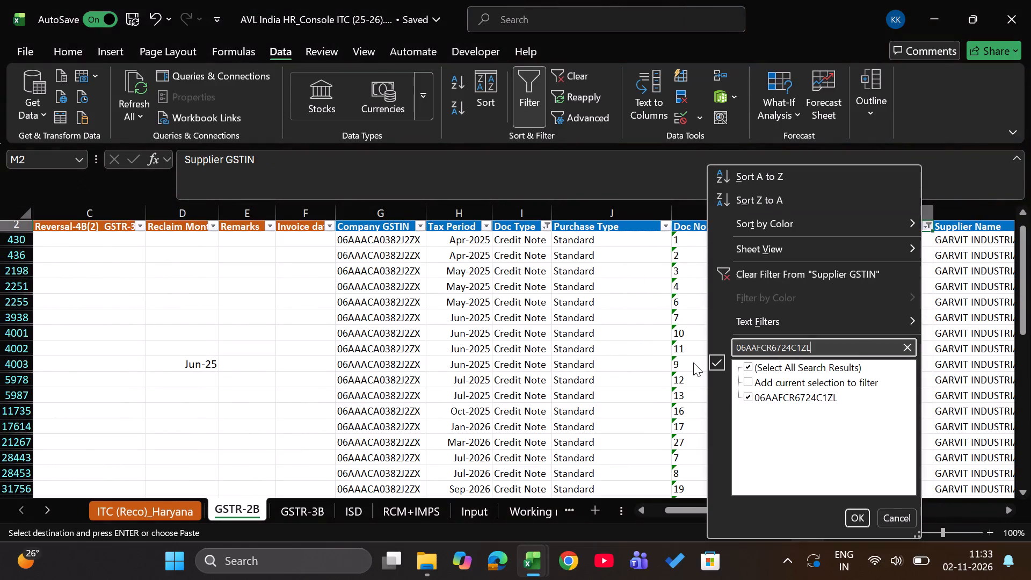
key(Return)
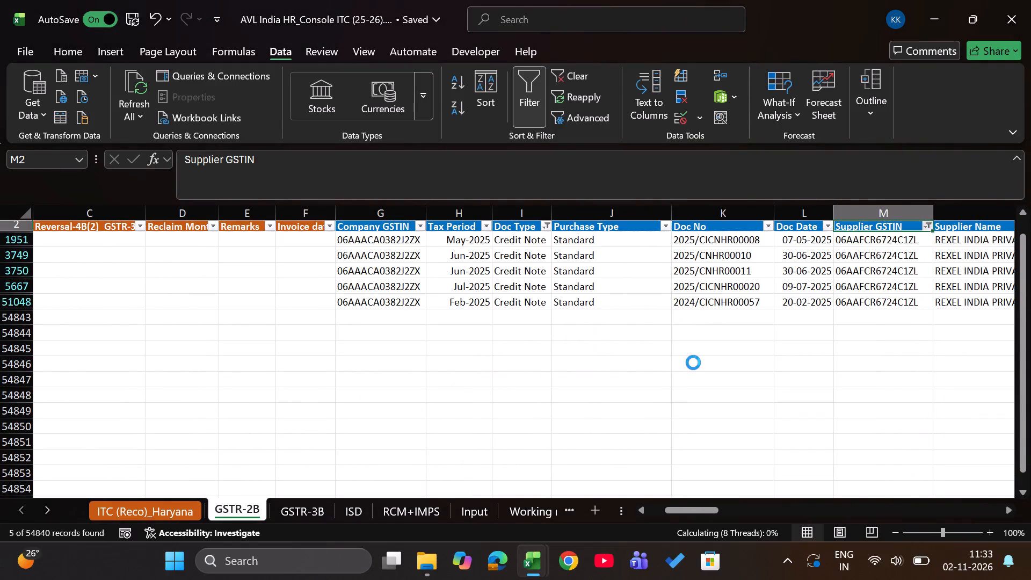
Compare the document numbers and tax amounts of the filtered Rexel India credit notes with row 510 of the 3B workbook.
key(alt+Tab)
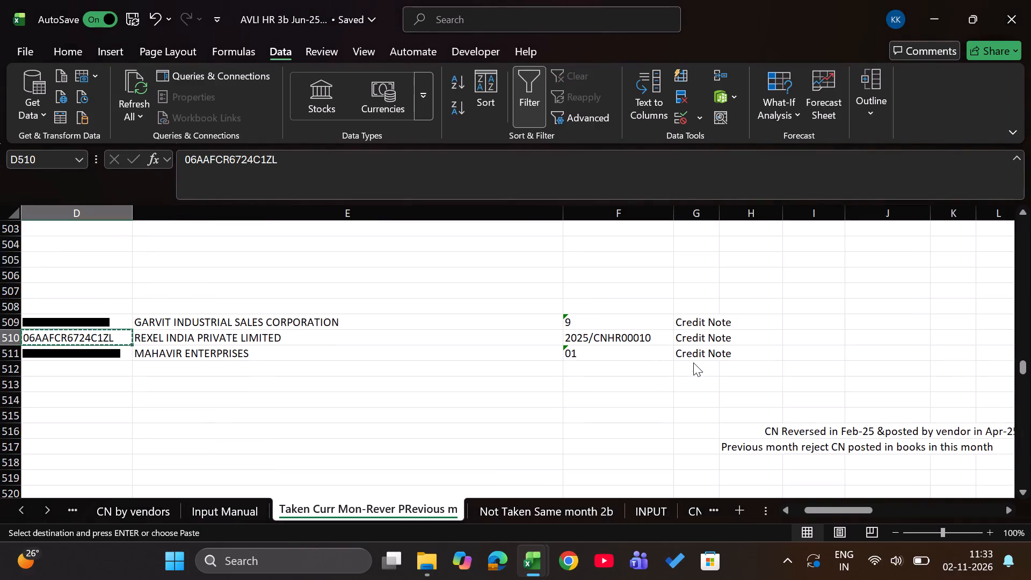
key(Right)
key(Right)
key(Right)
key(Left)
key(alt+Tab)
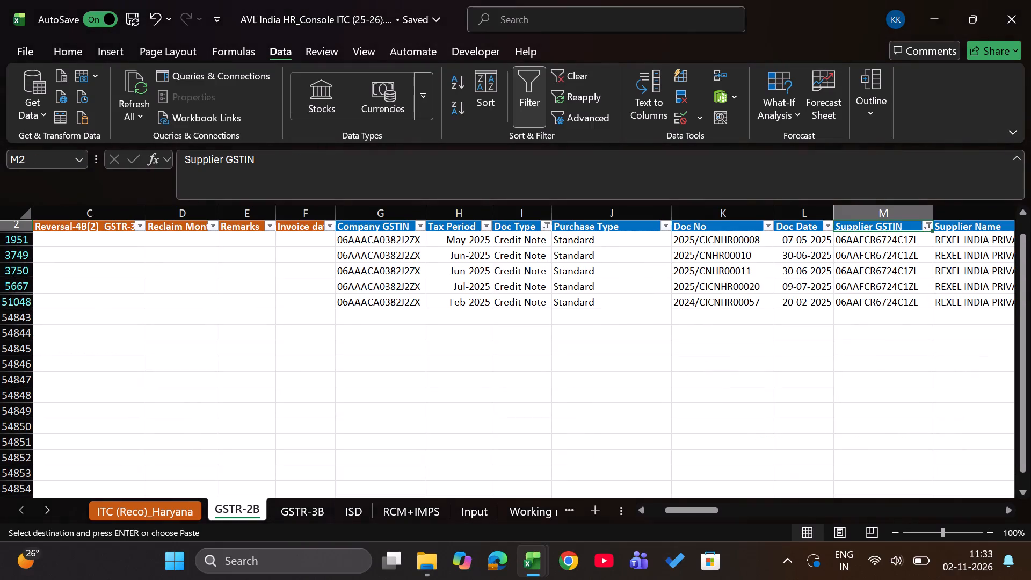
key(Down)
key(Down)
key(Left)
key(Left)
key(Right)
key(Right)
key(Right)
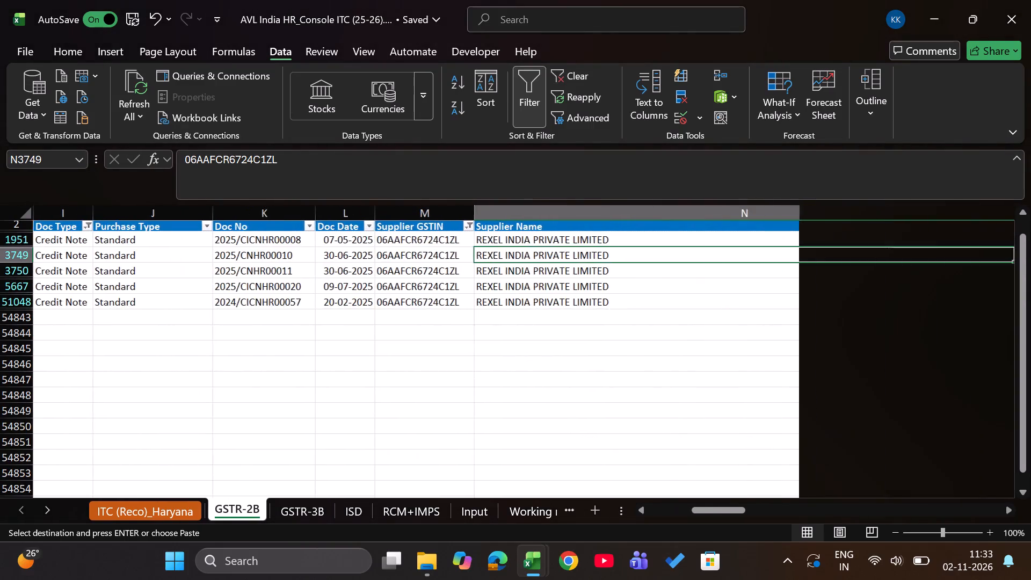
key(Right)
key(Right)
key(Right)
key(Right)
key(Right)
scroll(886, 315, left, 5)
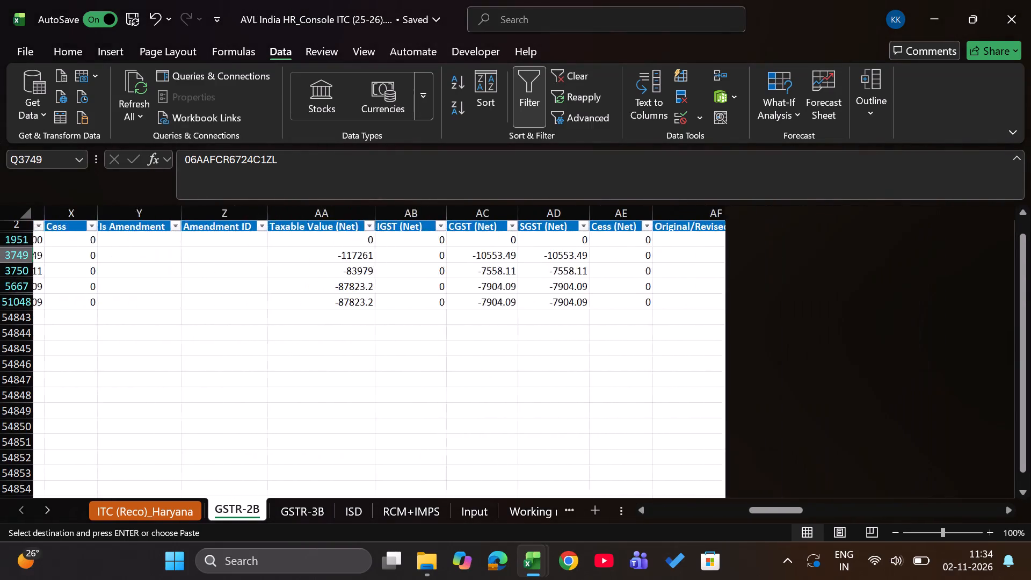
scroll(886, 315, left, 2)
key(alt+Tab)
scroll(886, 315, left, 1)
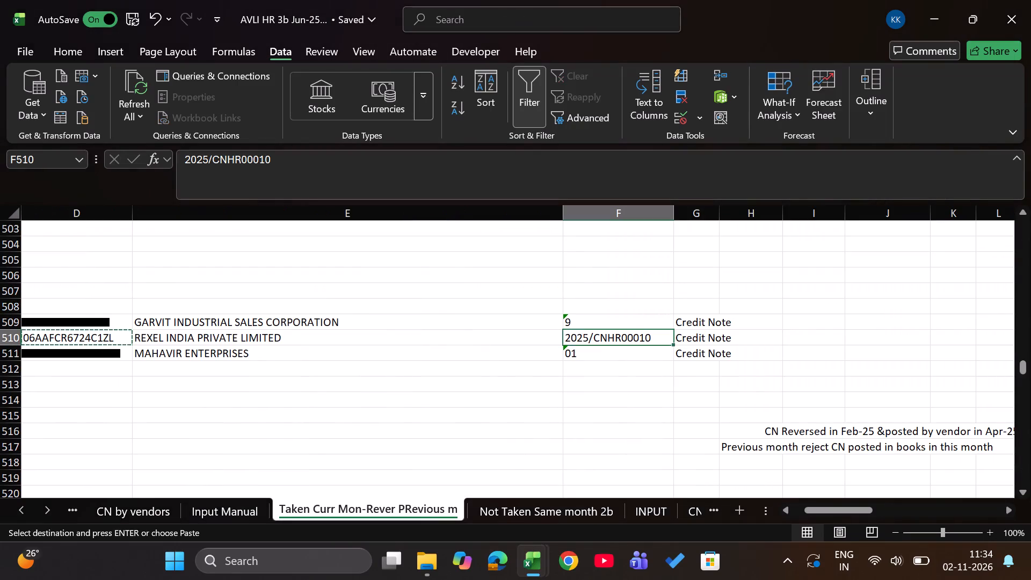
scroll(886, 315, left, 4)
key(alt+Tab)
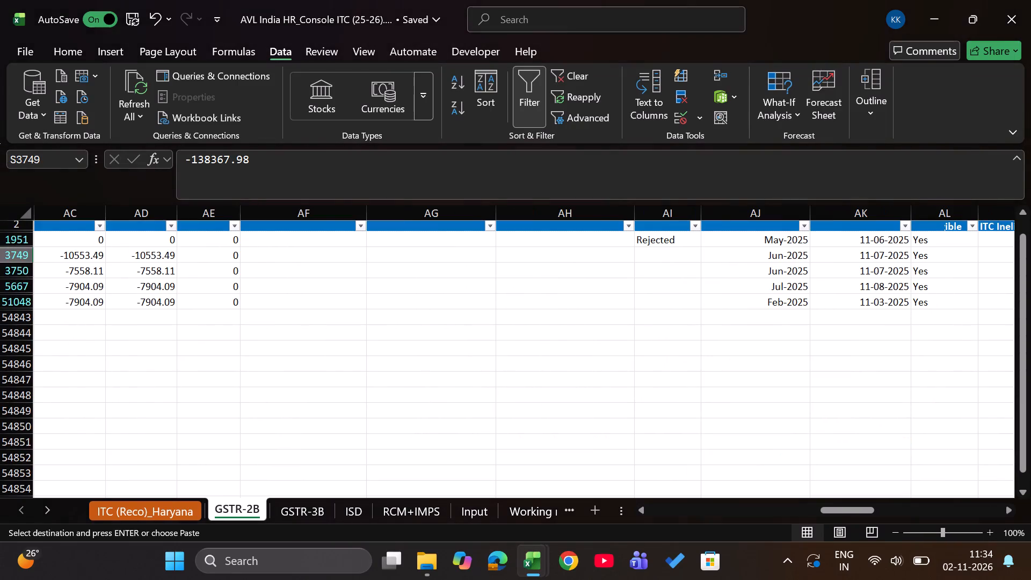
Enter jun25 as the Reclaim Month for Rexel India credit note 2025/CNHR00010 in row 3749 of the GSTR-2B sheet.
key(ctrl+Left)
key(ctrl+Left)
key(ctrl+Left)
key(ctrl+Left)
key(Left)
key(Left)
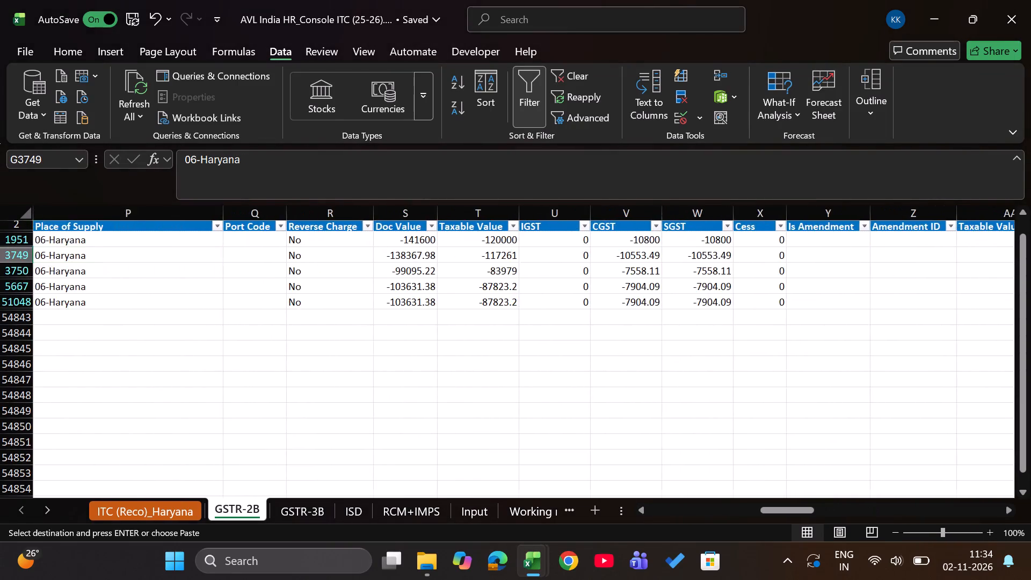
key(Left)
key(Left)
key(Left)
key(Left)
key(Left)
key(Left)
key(Right)
key(Right)
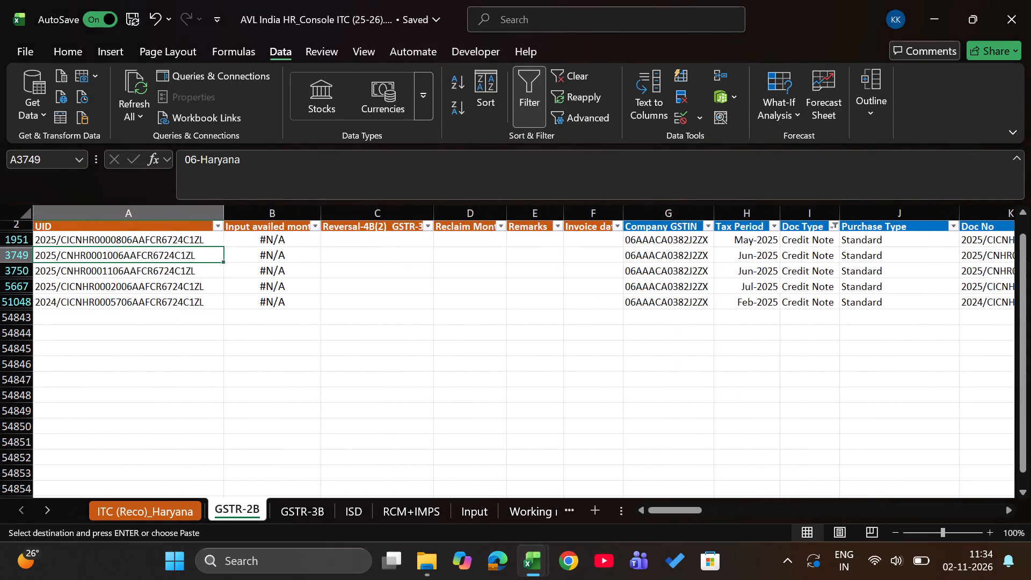
key(Right)
text(jun25)
key(Return)
Copy the supplier GSTIN of Mahavir Enterprises from row 511 of the Jun-25 3B workbook.
key(Up)
key(Up)
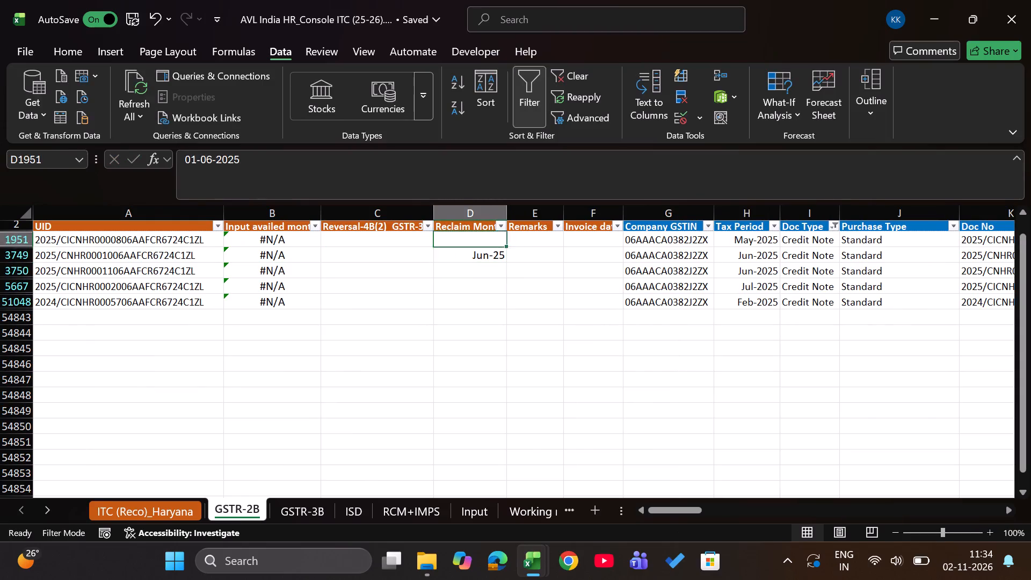
key(Up)
key(Right)
key(Right)
key(Right)
key(Right)
key(Right)
key(Right)
key(Right)
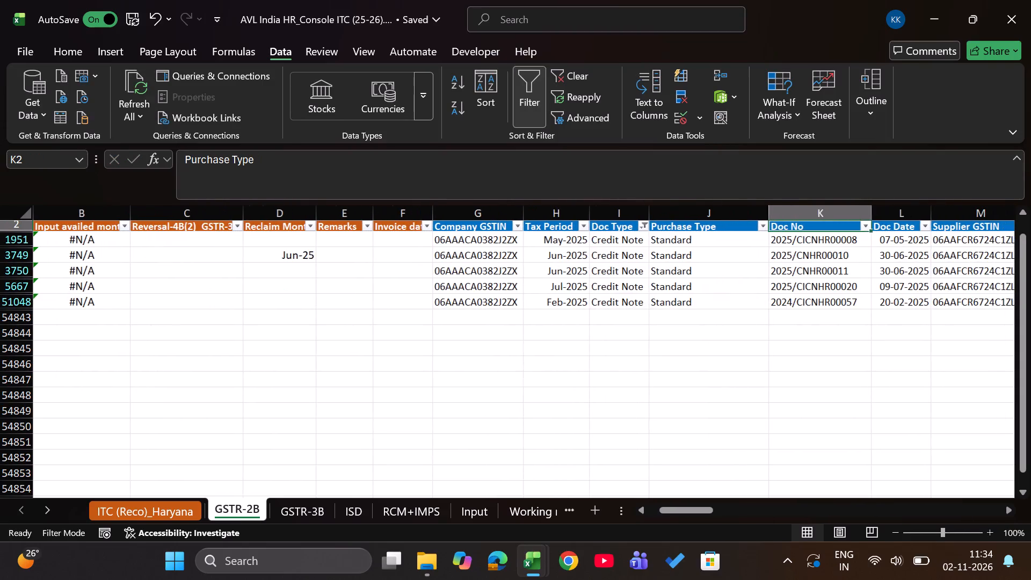
key(Right)
key(Right)
key(alt+Tab)
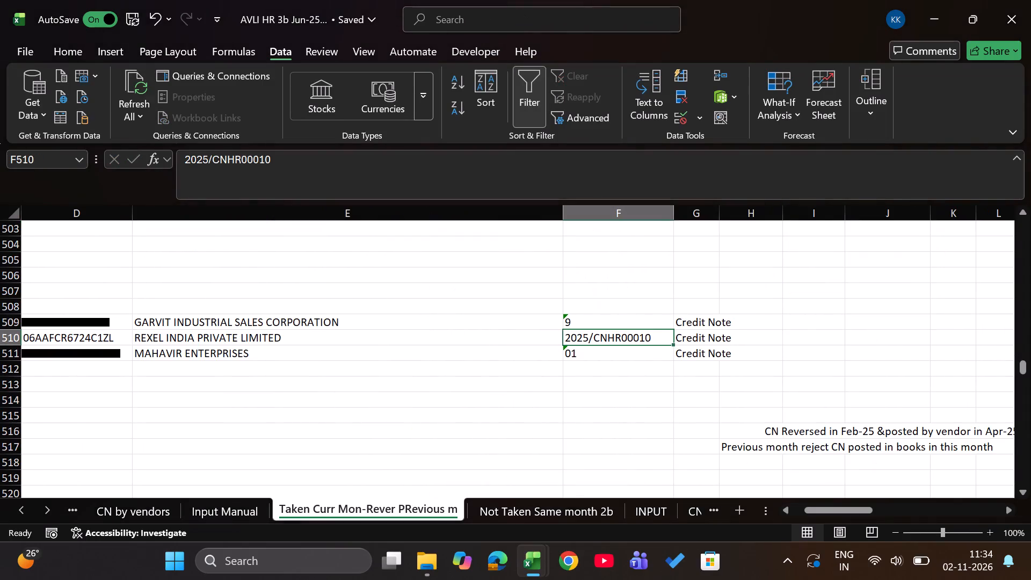
key(Left)
key(Left)
key(Left)
key(Left)
key(Down)
key(Right)
key(Right)
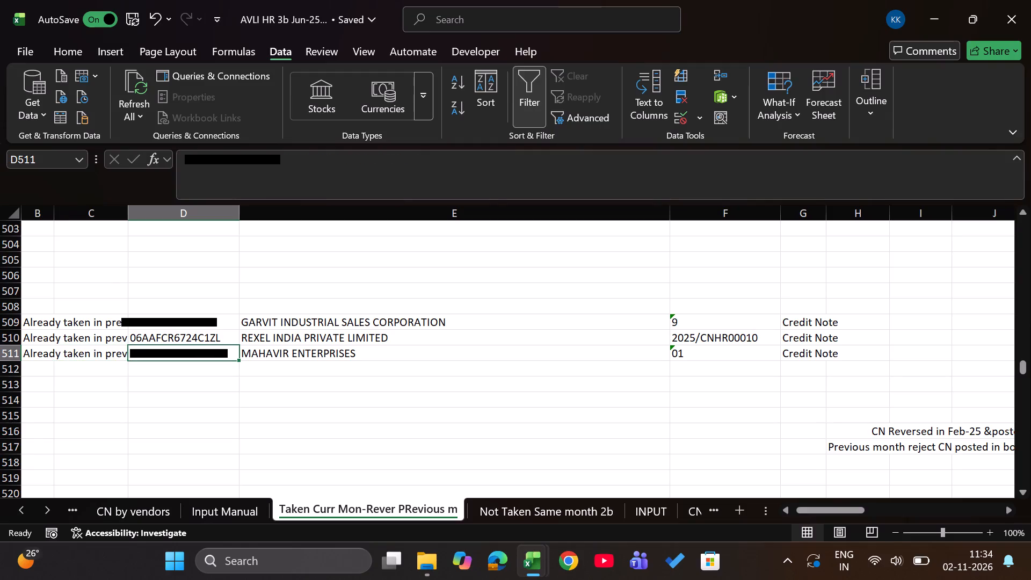
key(ctrl+c)
Filter the Supplier GSTIN column of the GSTR-2B sheet by the copied Mahavir Enterprises GSTIN.
key(alt+Tab)
key(alt+Down)
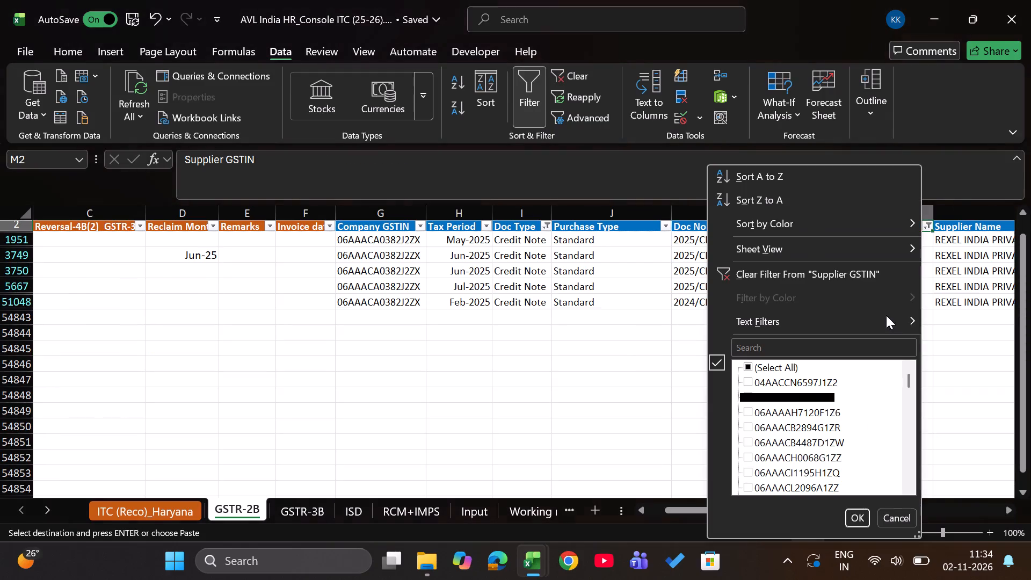
click(837, 344)
key(ctrl+v)
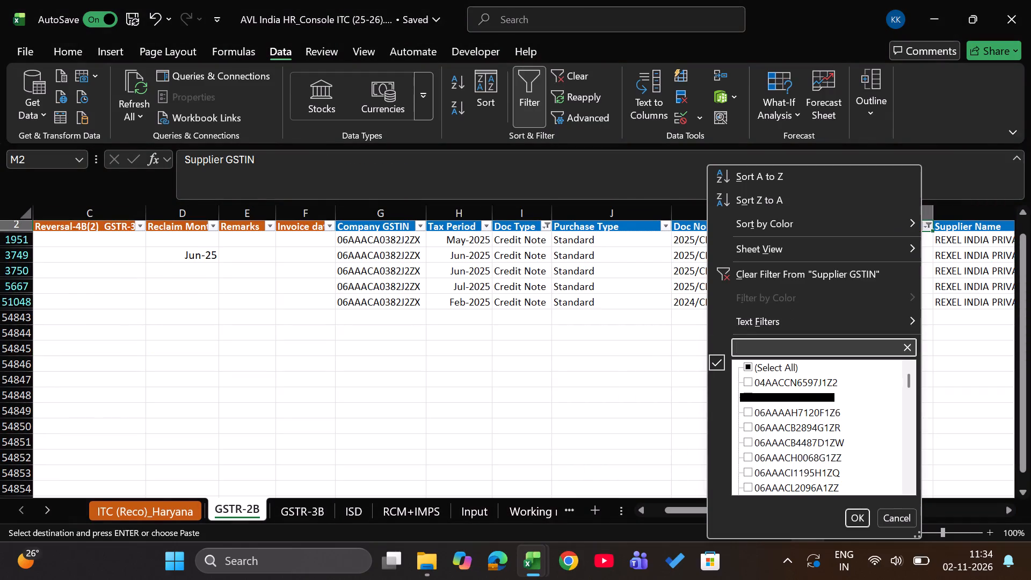
key(Return)
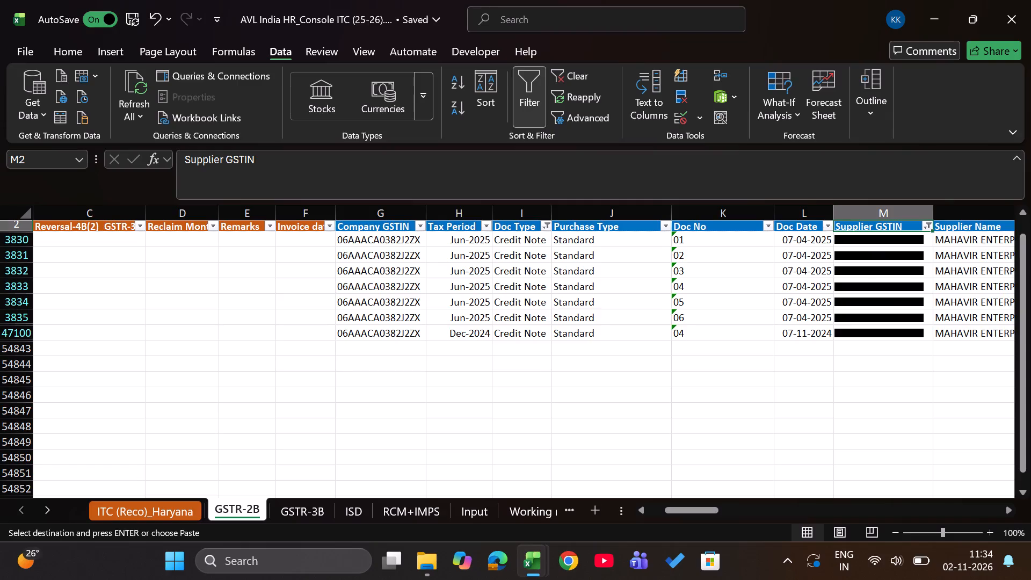
Compare the document numbers and CGST and SGST amounts of the filtered Mahavir Enterprises credit notes with row 511 of the 3B workbook.
key(alt+Tab)
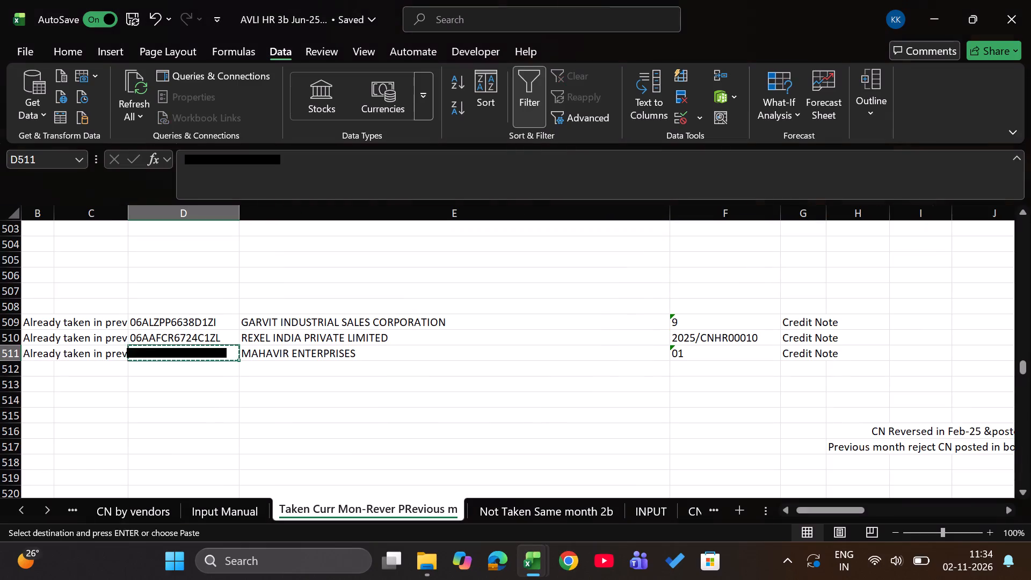
key(Right)
key(Right)
key(alt+Tab)
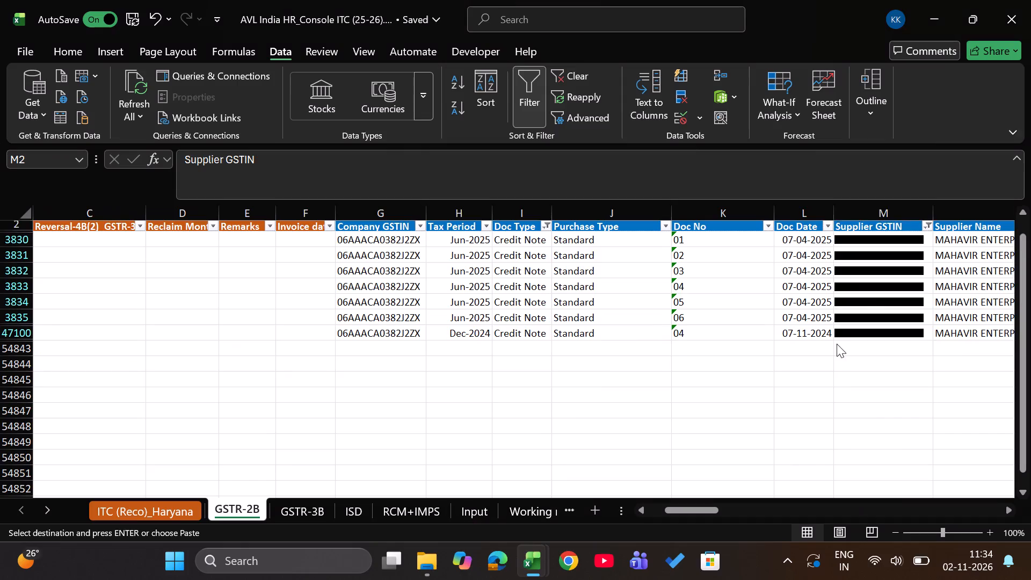
key(Left)
key(Left)
key(Down)
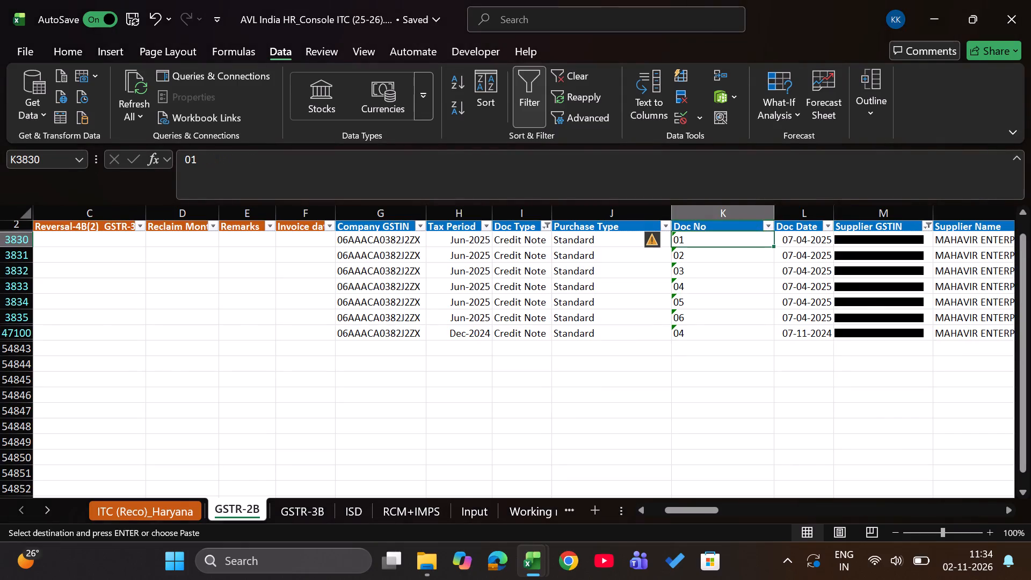
key(alt+Tab)
key(Right)
key(Right)
key(Right)
key(Right)
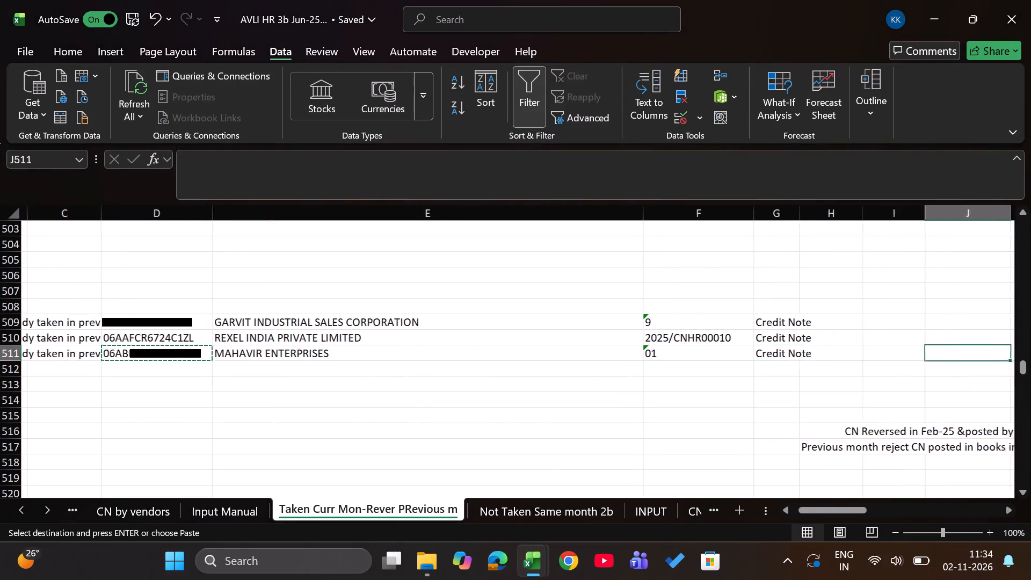
key(Right)
key(Right)
key(Right)
key(Right)
key(alt+Tab)
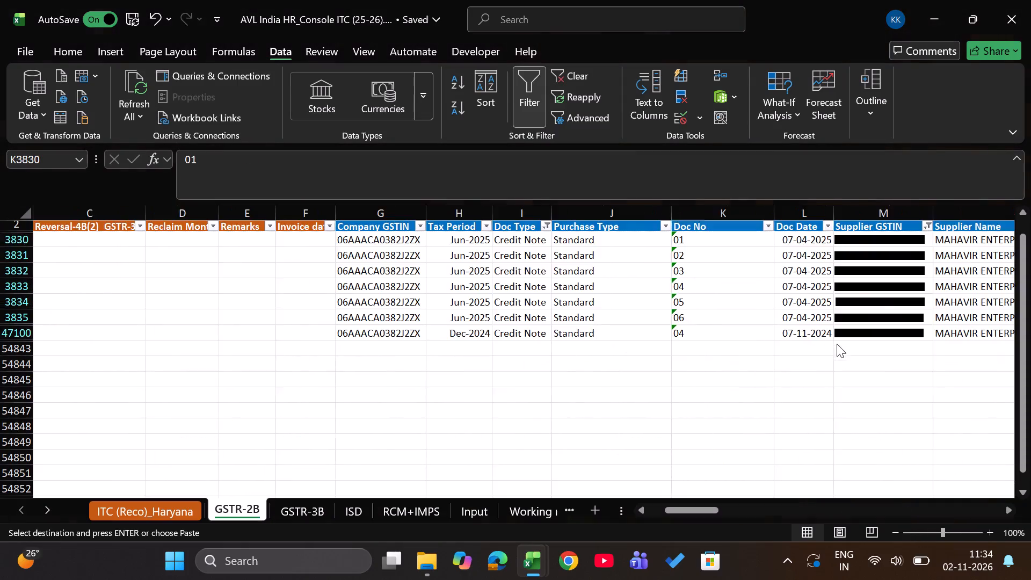
scroll(837, 344, left, 5)
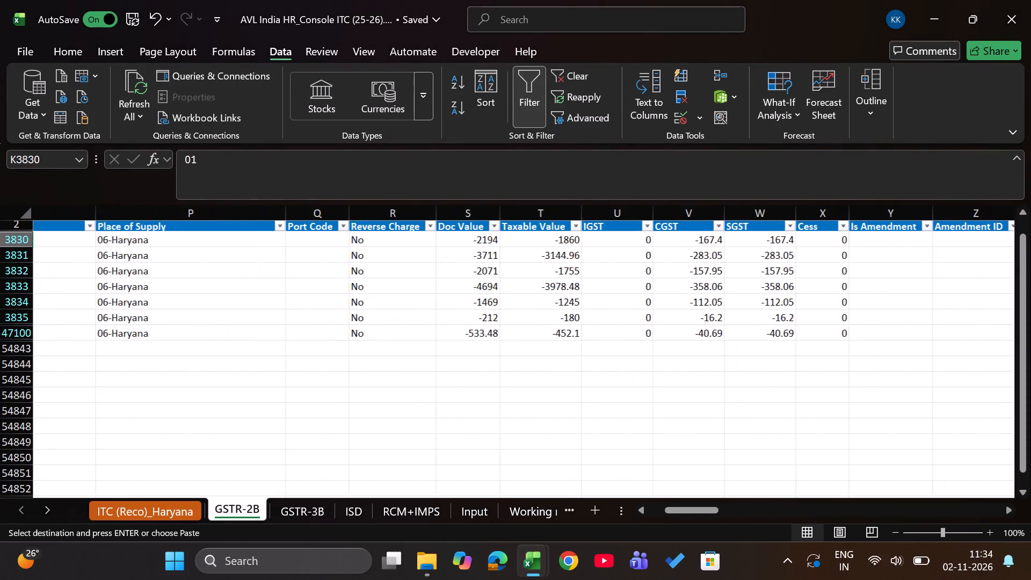
Enter jun25 as the Reclaim Month for Mahavir Enterprises credit note 01 in row 3830 of the GSTR-2B sheet.
key(ctrl+Left)
key(Down)
key(Right)
key(Right)
key(Right)
key(Right)
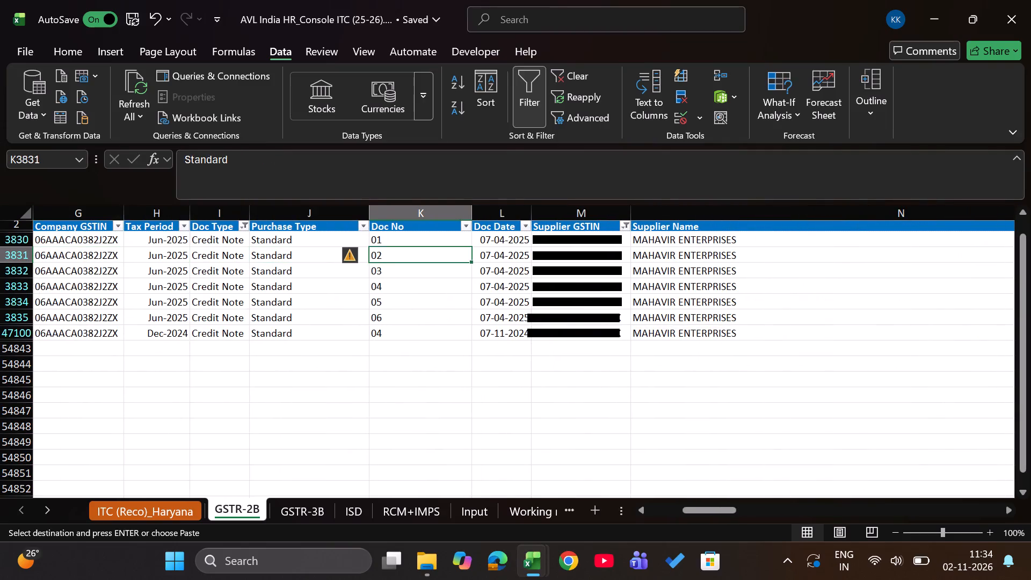
key(Up)
key(Up)
key(Up)
key(Left)
key(Left)
key(Down)
key(ctrl+Left)
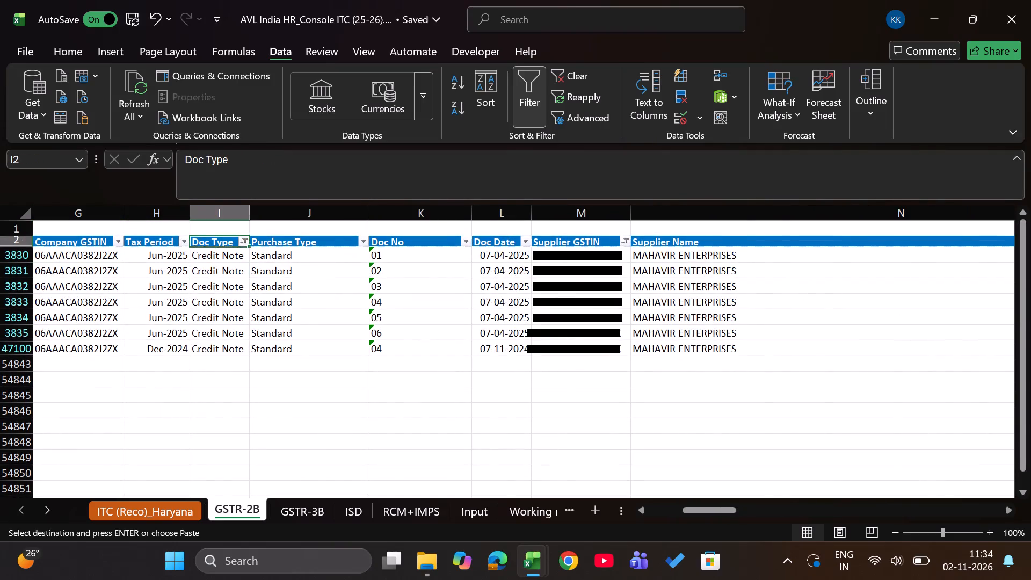
key(Down)
key(Right)
key(Right)
key(Right)
key(Right)
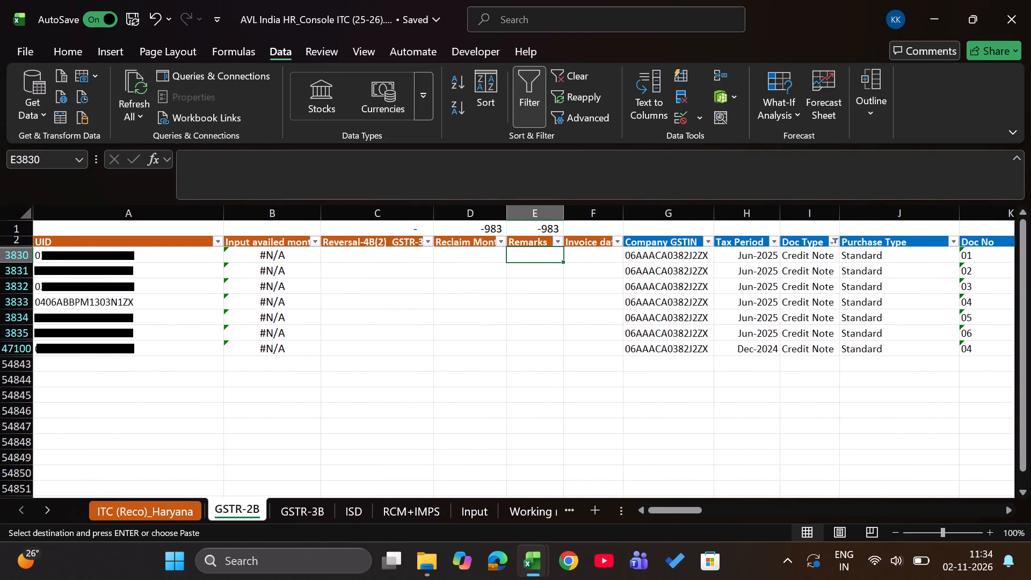
key(Left)
text(jun25)
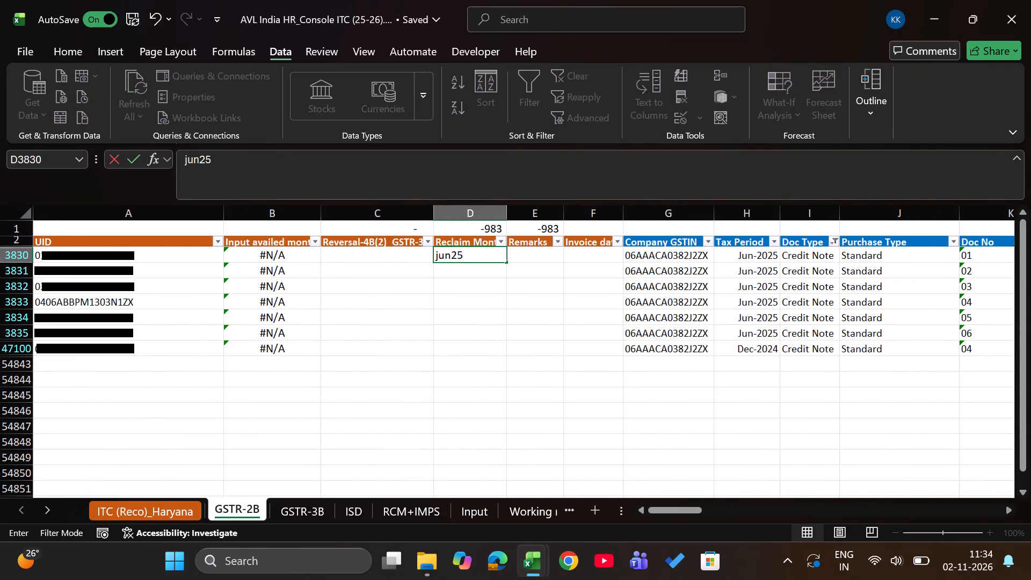
key(Return)
Check the row 41 differences in the Reclaim ITC-GSTR-3B- 4D1 table of ITC (Reco)_Haryana, and return to GSTR-2B.
key(ctrl+Page_Up)
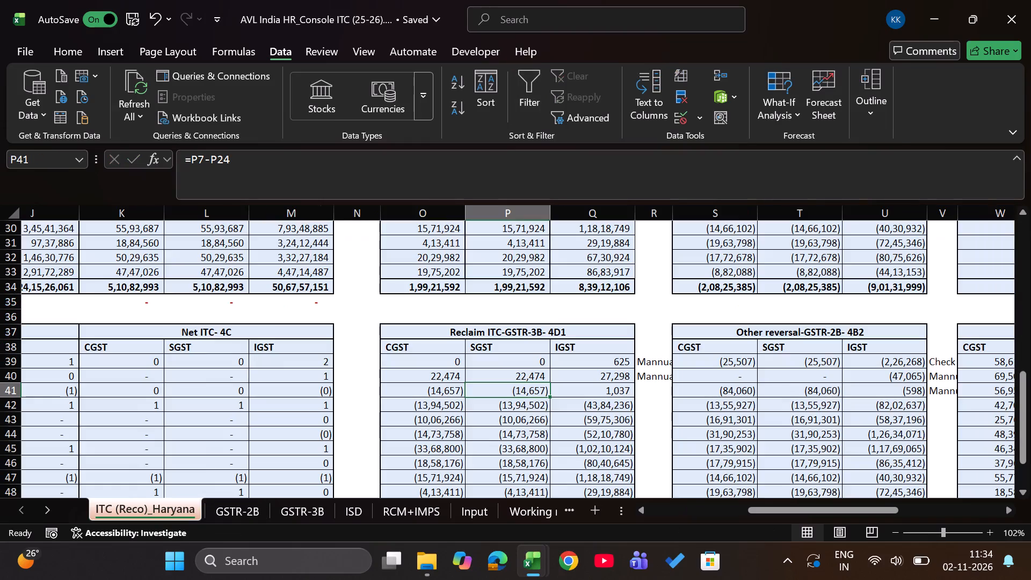
key(Left)
key(ctrl+Page_Down)
key(ctrl+Down)
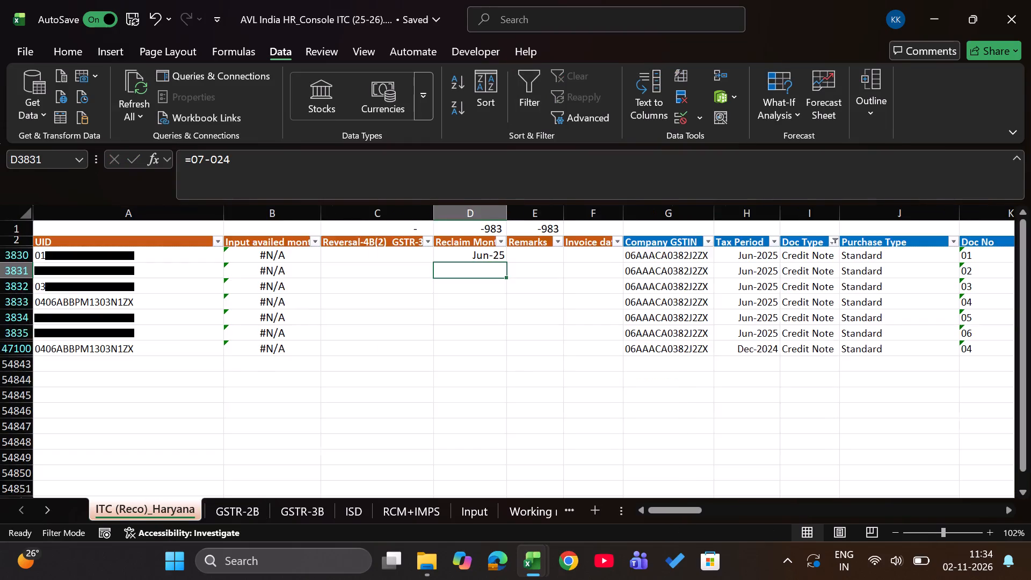
Check the row 41 reclaim differences in ITC (Reco)_Haryana, and trace the row 518 CGST adjustment in the Jun-25 3B workbook.
key(ctrl+Page_Up)
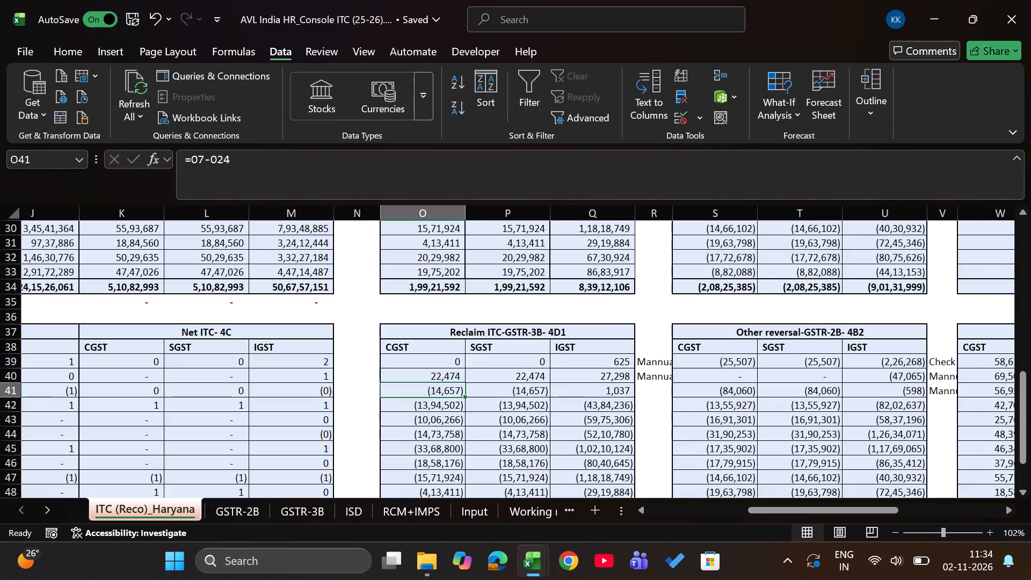
key(ctrl+Page_Down)
key(ctrl+Page_Up)
key(alt+Tab)
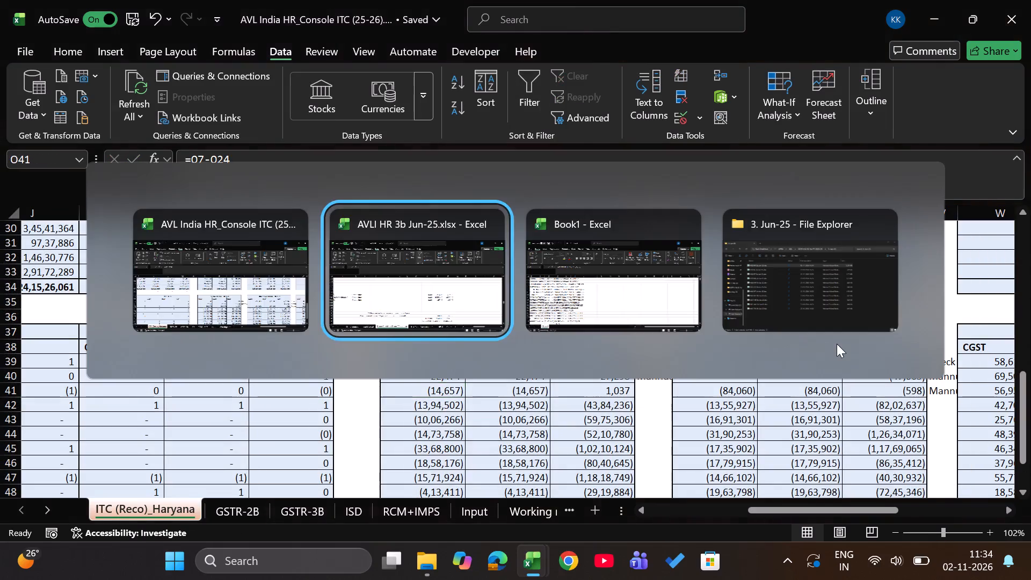
key(alt+Tab)
key(alt+Tab)
key(alt+Tab)
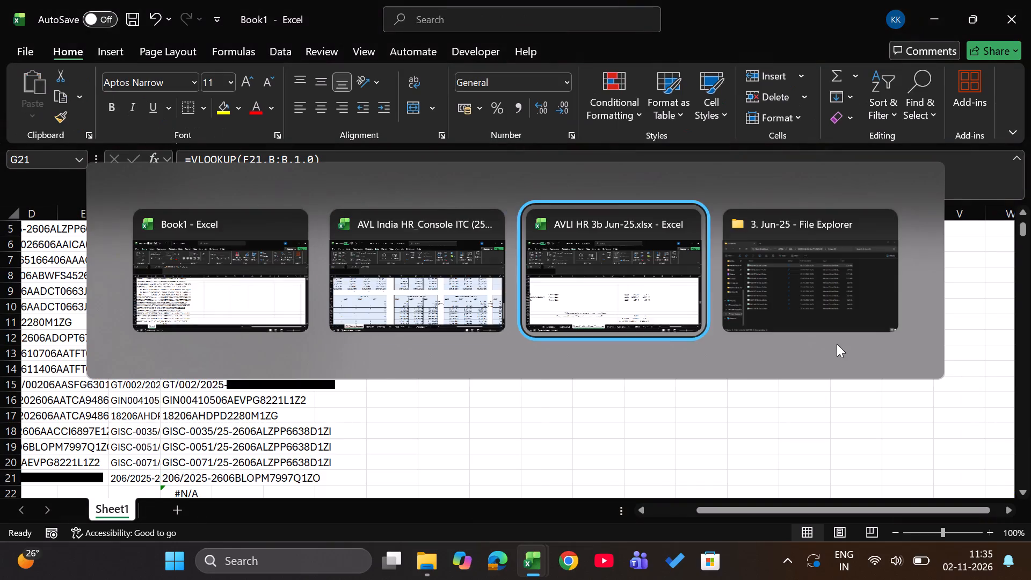
key(Right)
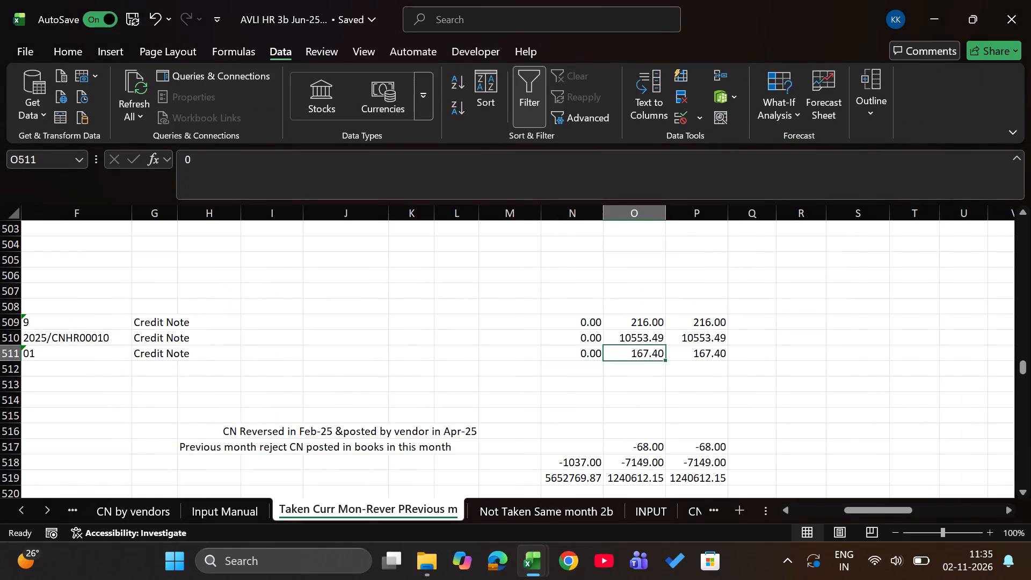
key(Up)
key(Down)
key(Down)
key(Down)
key(Down)
key(Down)
key(Down)
key(Down)
key(Down)
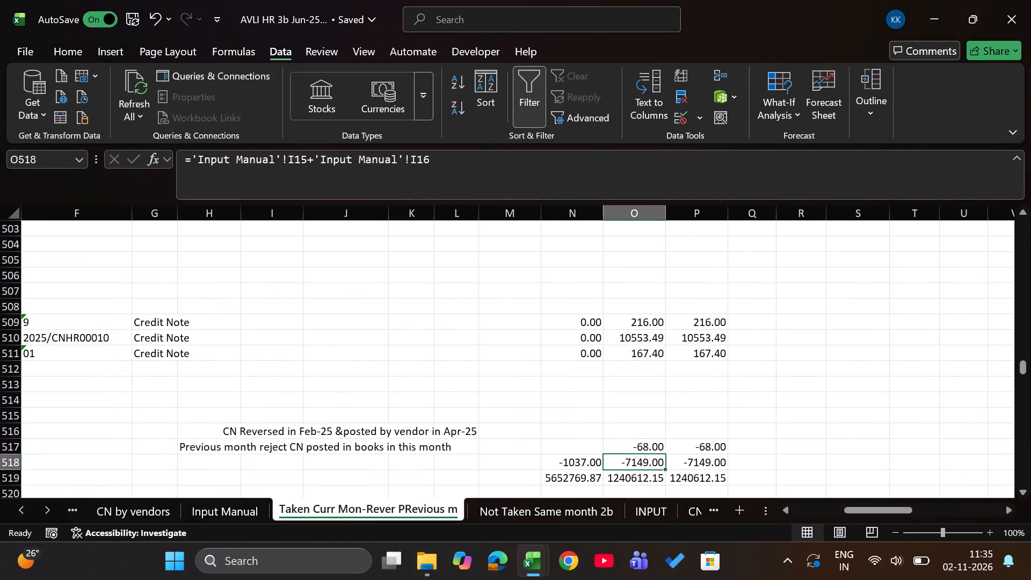
Compare the CGST amounts of credit note rows 509 to 511 with row 518, and read the remark in column B.
key(Up)
key(Up)
key(Up)
key(Up)
key(Up)
key(Up)
key(Up)
key(shift+Up)
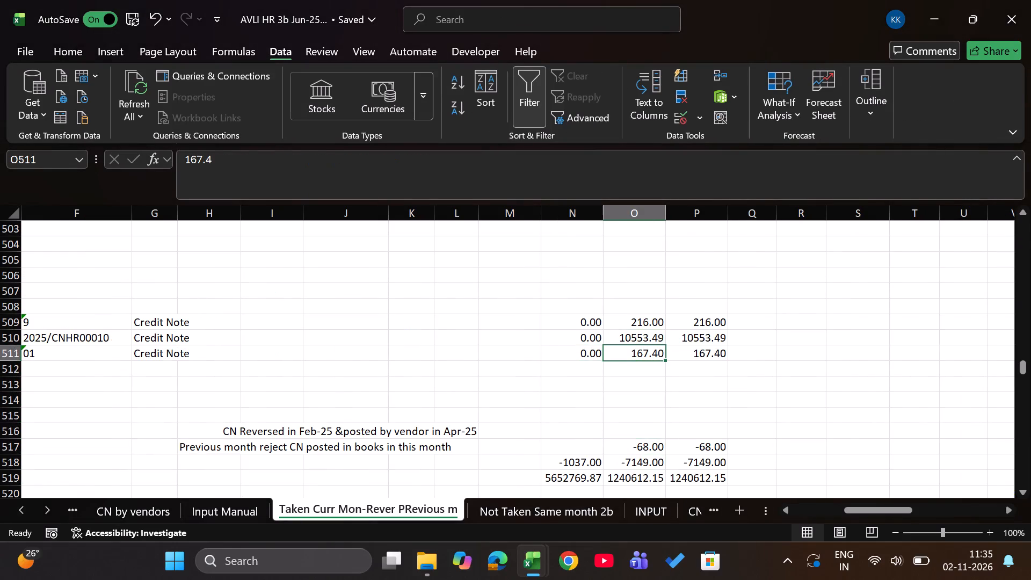
key(shift+Up)
key(Down)
key(Down)
key(Down)
key(Down)
key(Down)
key(Down)
key(Down)
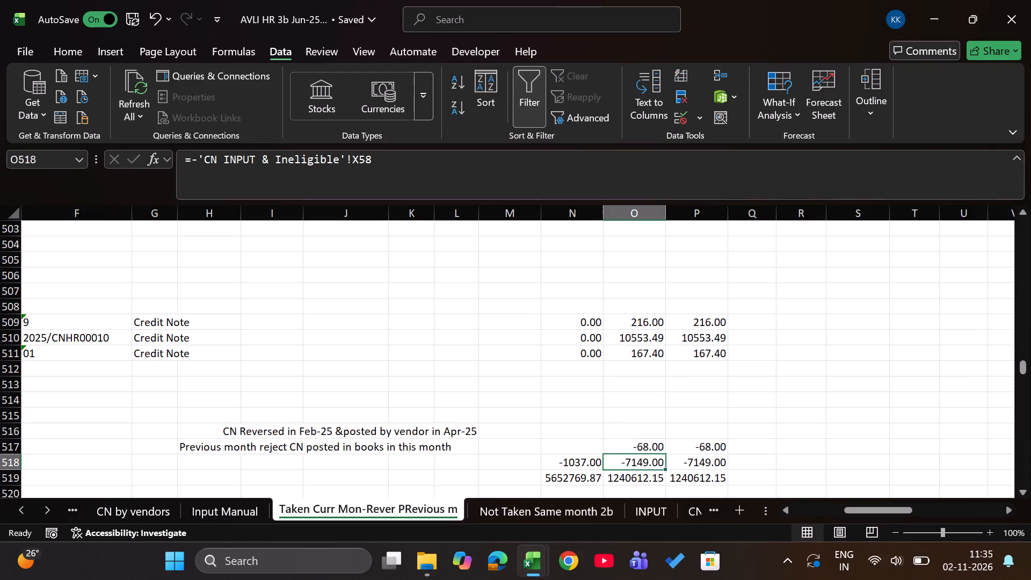
scroll(704, 315, right, 3)
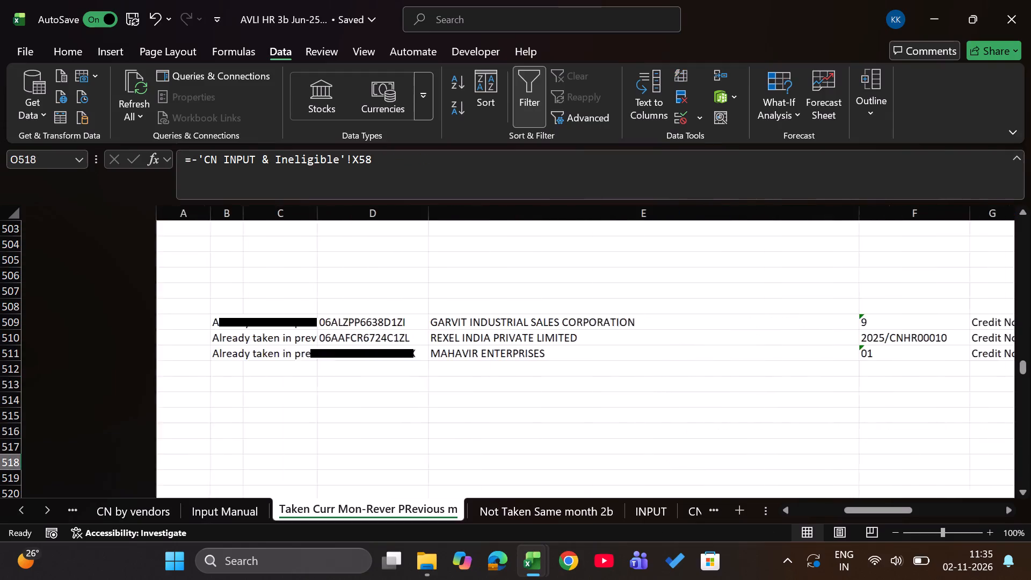
scroll(704, 315, right, 4)
click(91, 323)
In the console ITC workbook, undo the Reclaim Month entries and supplier filters for the Mahavir Enterprises and Rexel India credit notes.
key(alt+Tab)
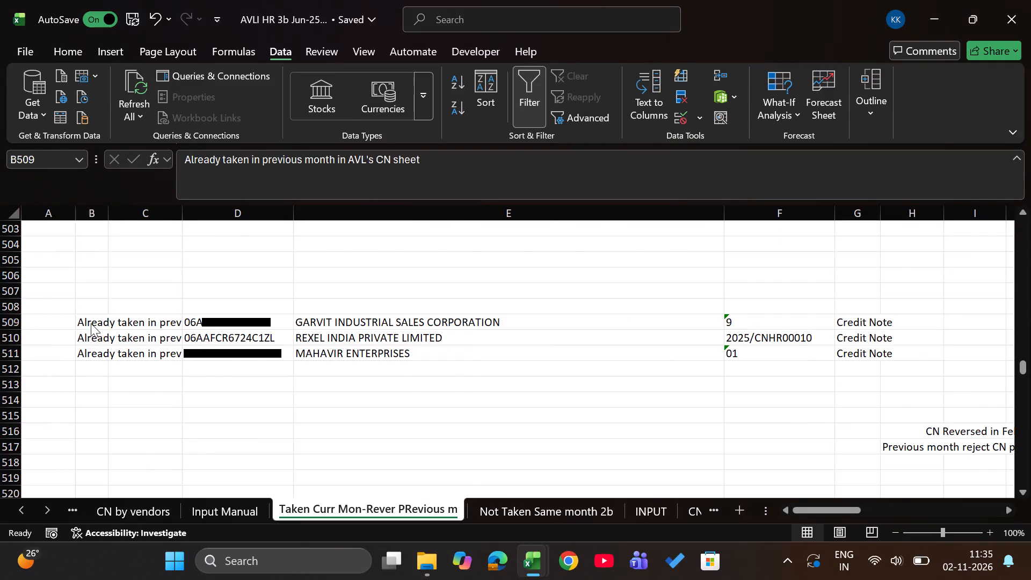
key(alt+Tab)
key(alt+Tab)
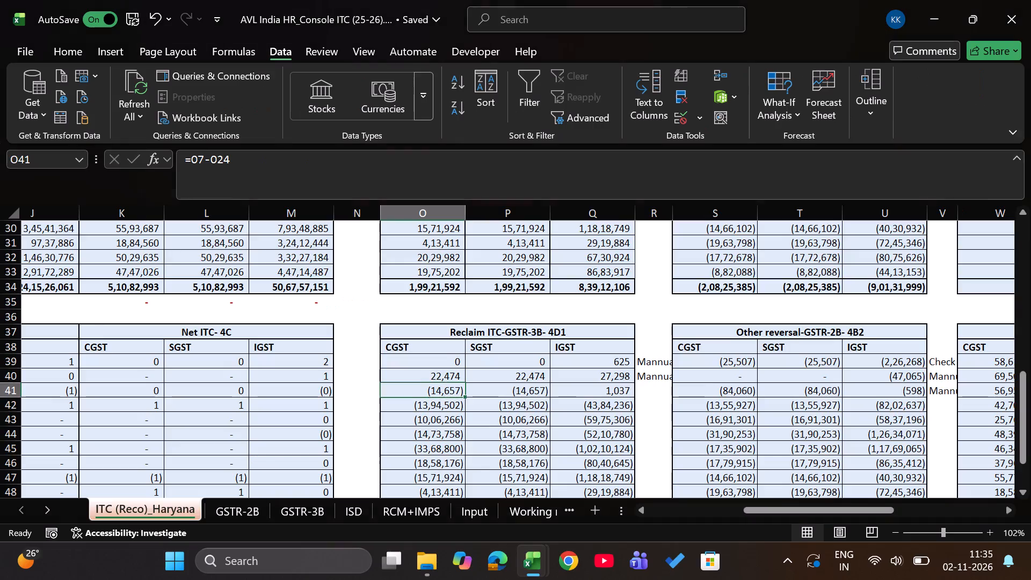
key(ctrl+z)
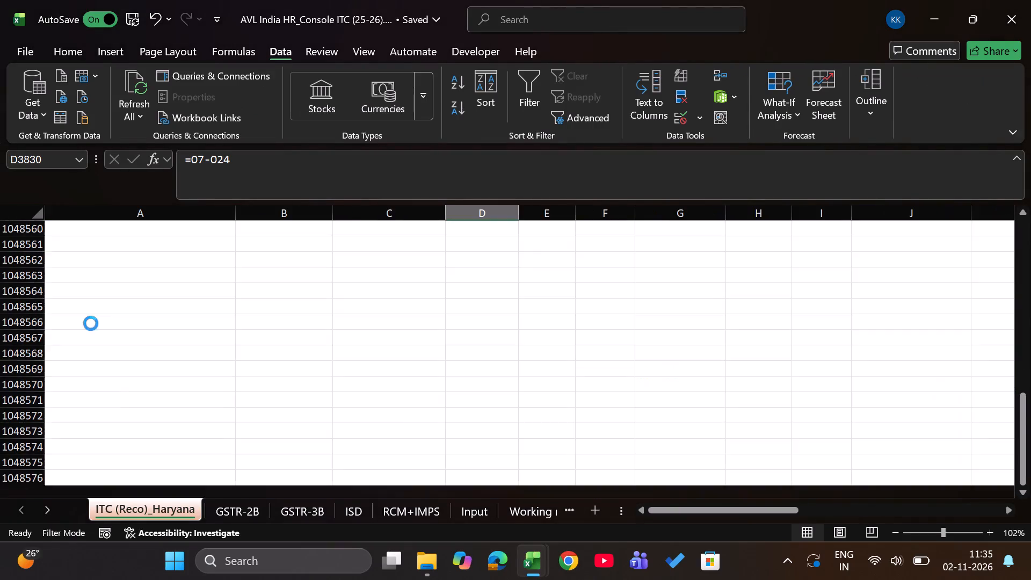
key(ctrl+Up)
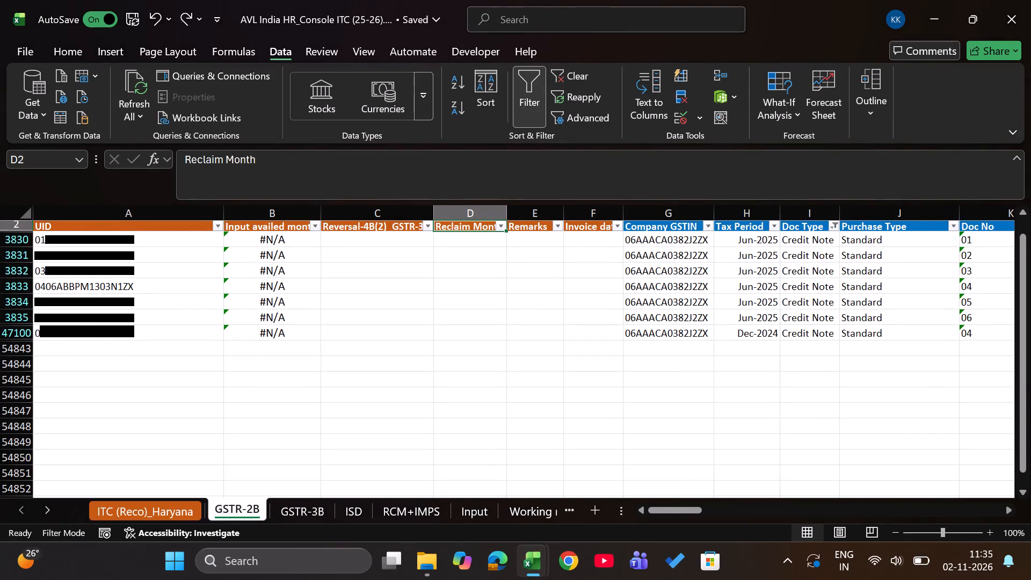
key(ctrl+z)
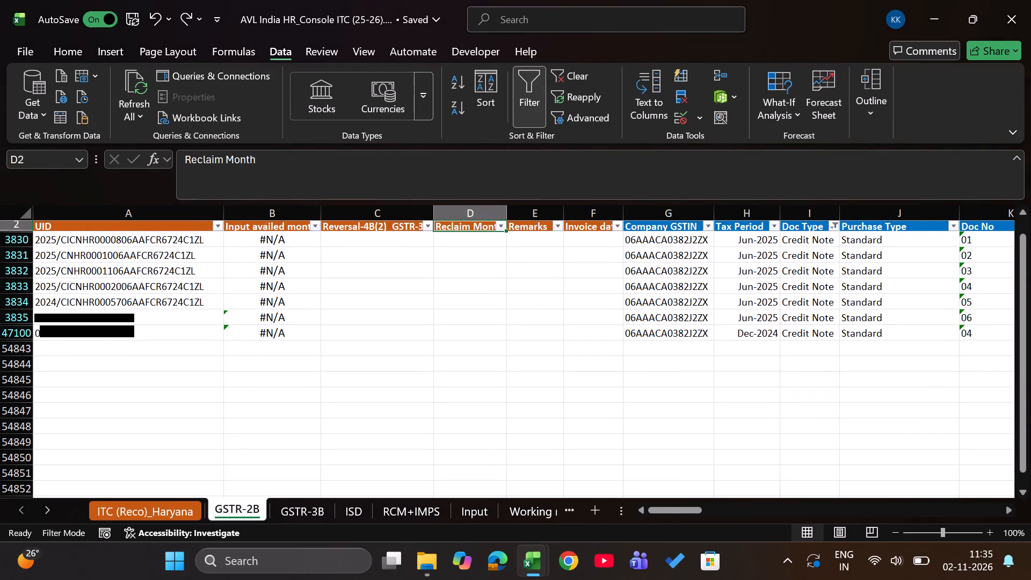
key(ctrl+z)
key(ctrl+z)
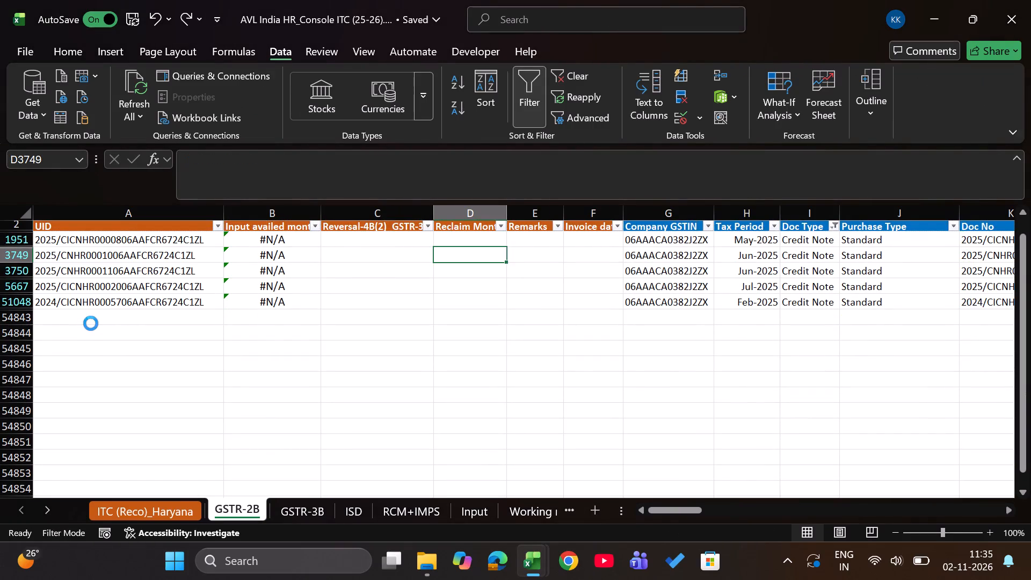
Clear the Reclaim Month of Garvit Industrial credit note 9 in row 4003 of the GSTR-2B sheet.
key(Down)
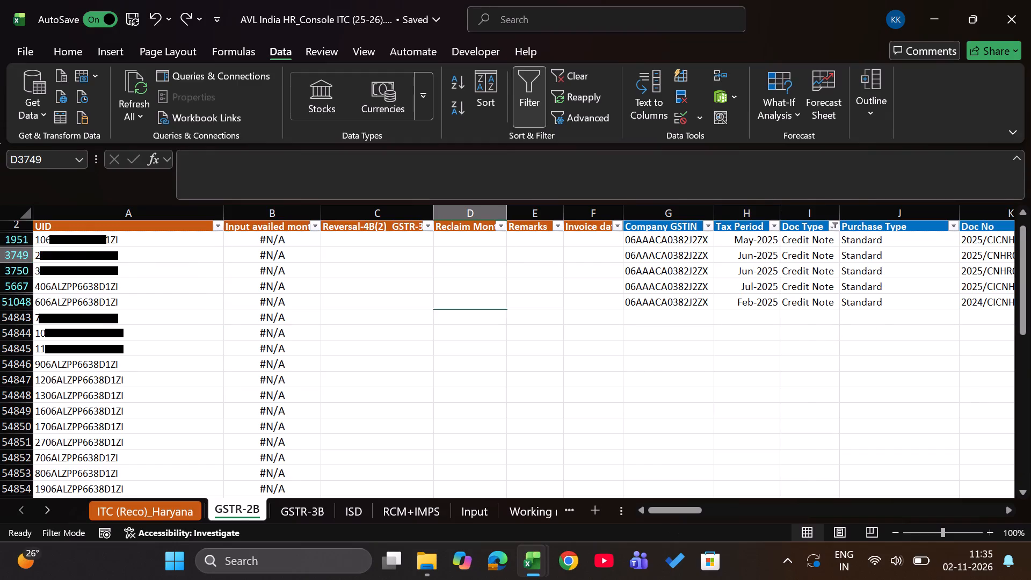
key(Down)
key(Down)
key(Down)
key(Right)
key(Right)
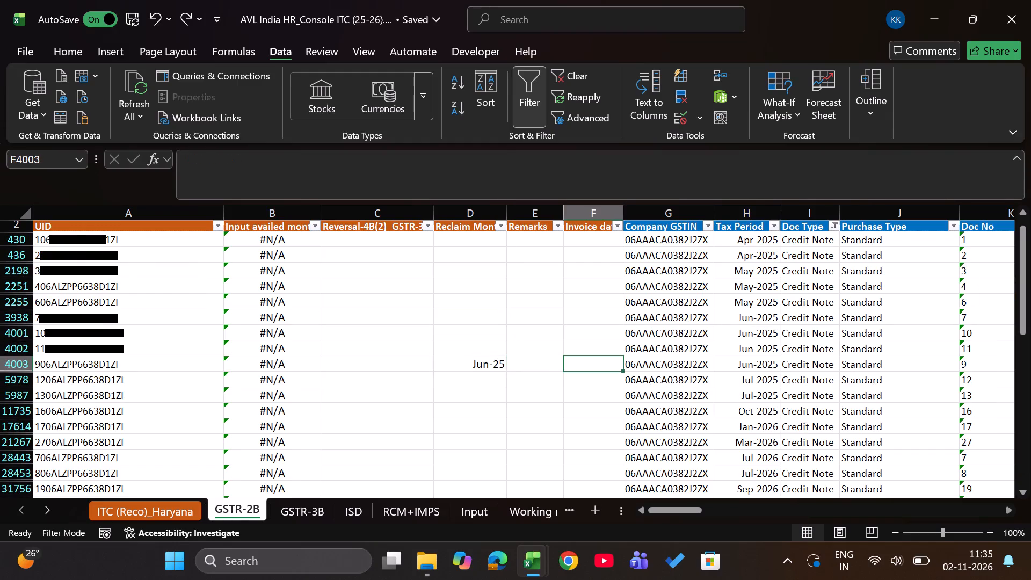
key(Right)
key(Right)
key(Right)
key(Right)
key(Left)
key(Left)
key(Left)
key(Left)
key(Left)
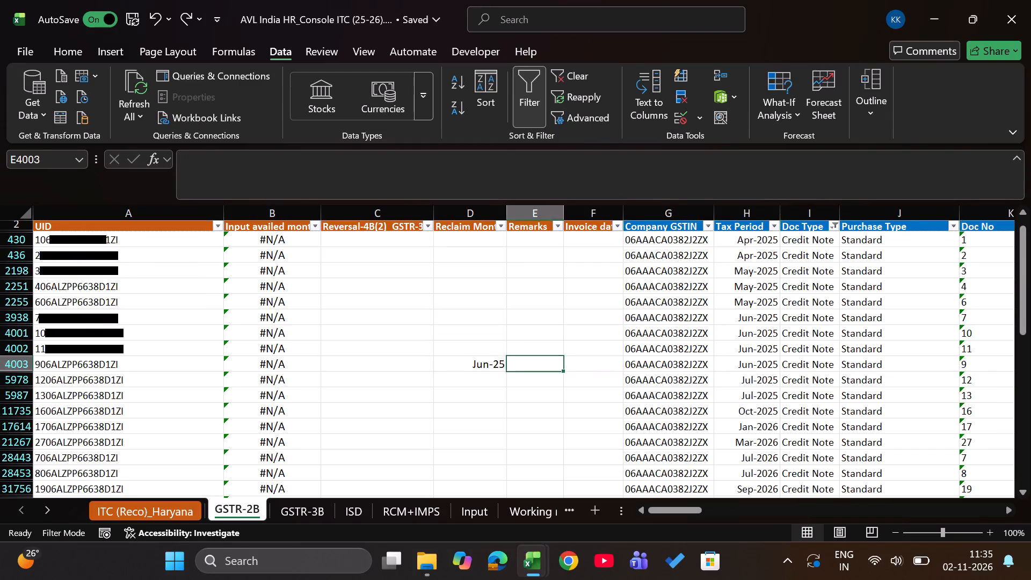
key(Left)
key(Delete)
Copy the Mannual added amount remark from R40 to R41 beside the Reclaim ITC-GSTR-3B- 4D1 table in ITC (Reco)_Haryana.
key(ctrl+Page_Up)
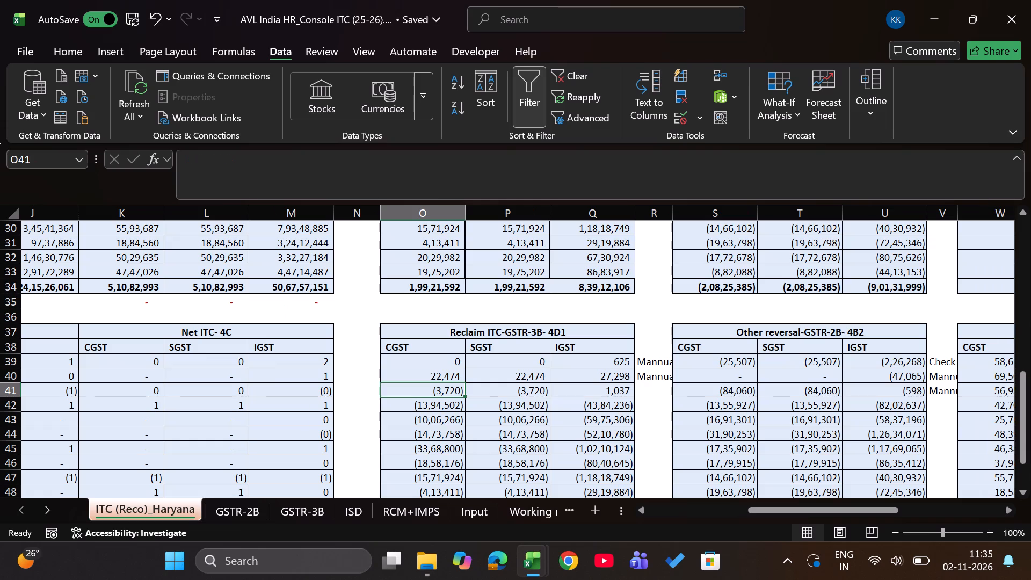
key(Right)
key(Right)
key(Right)
key(Up)
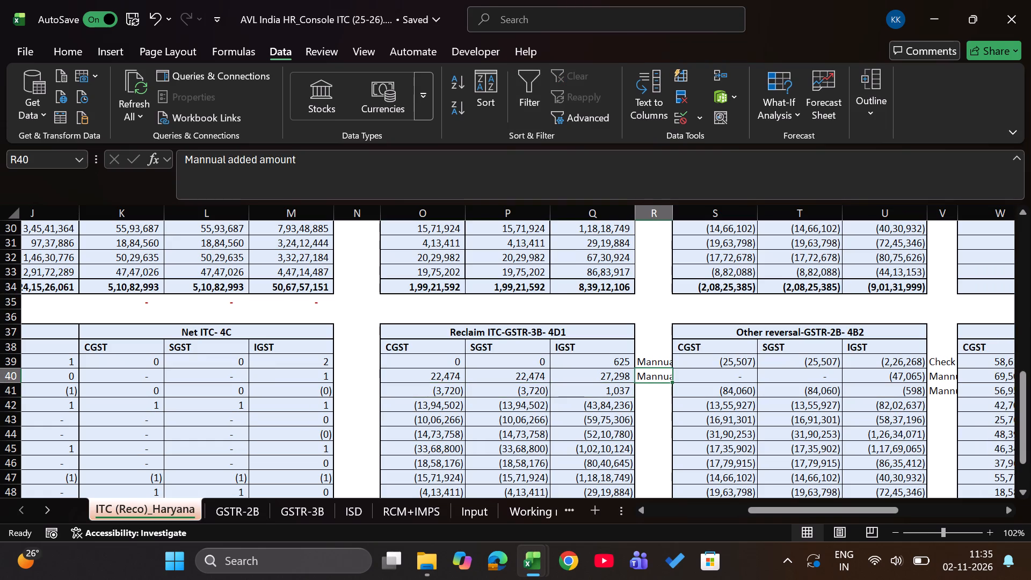
key(ctrl+c)
key(Down)
key(Return)
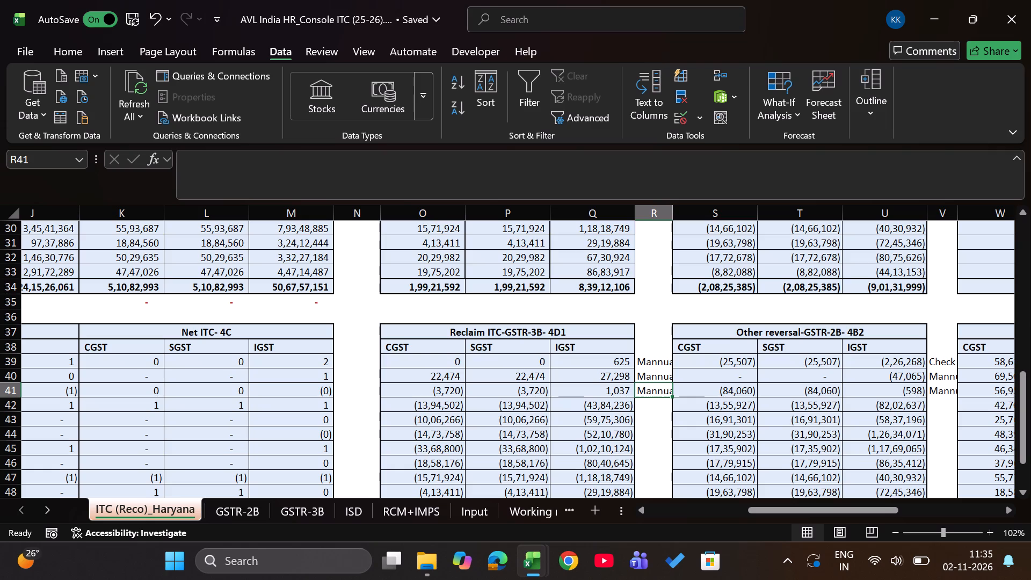
Switch to the AVLI HR 3b Jun-25 workbook and close it.
key(alt+Tab)
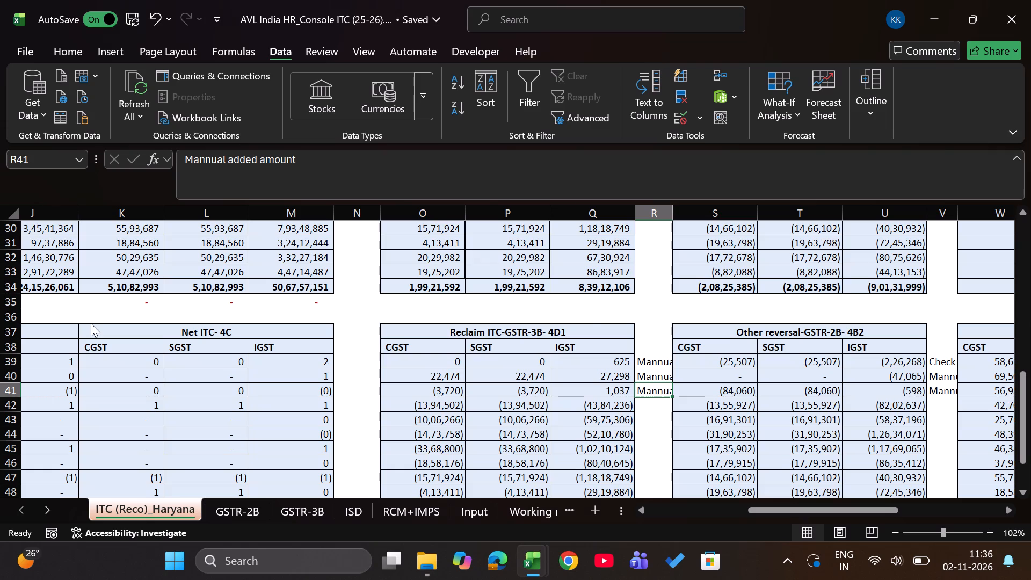
key(alt+Tab)
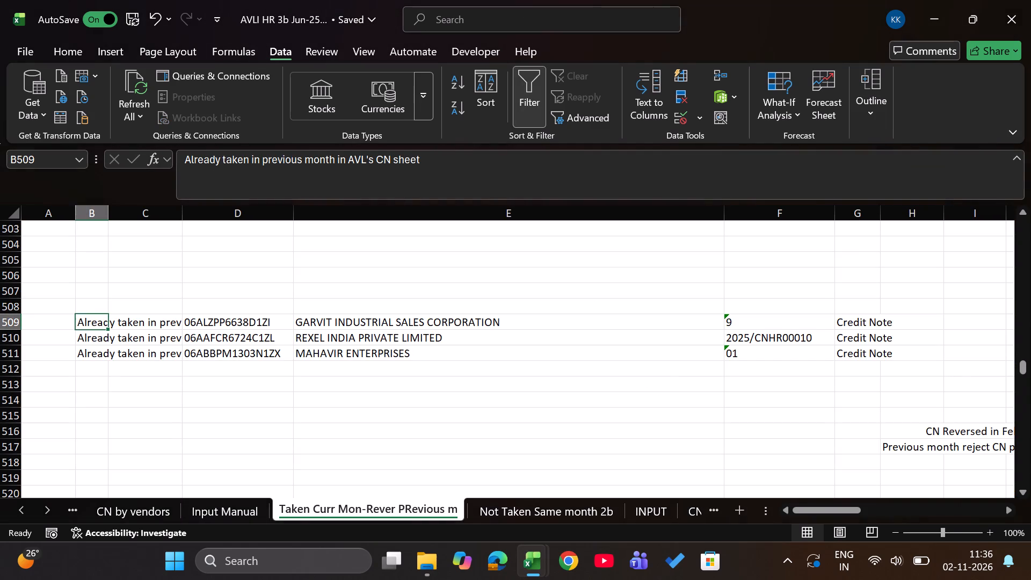
click(1030, 0)
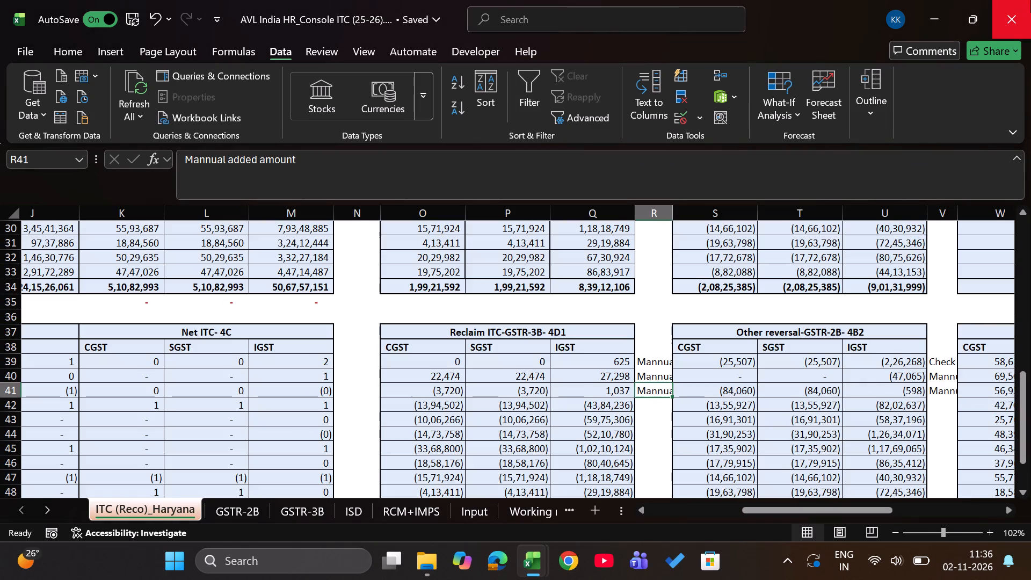
Open the AVLI HR 3b Jul-25 workbook from the 4. Jul-25 folder in File Explorer.
key(alt+Tab)
key(alt+Tab)
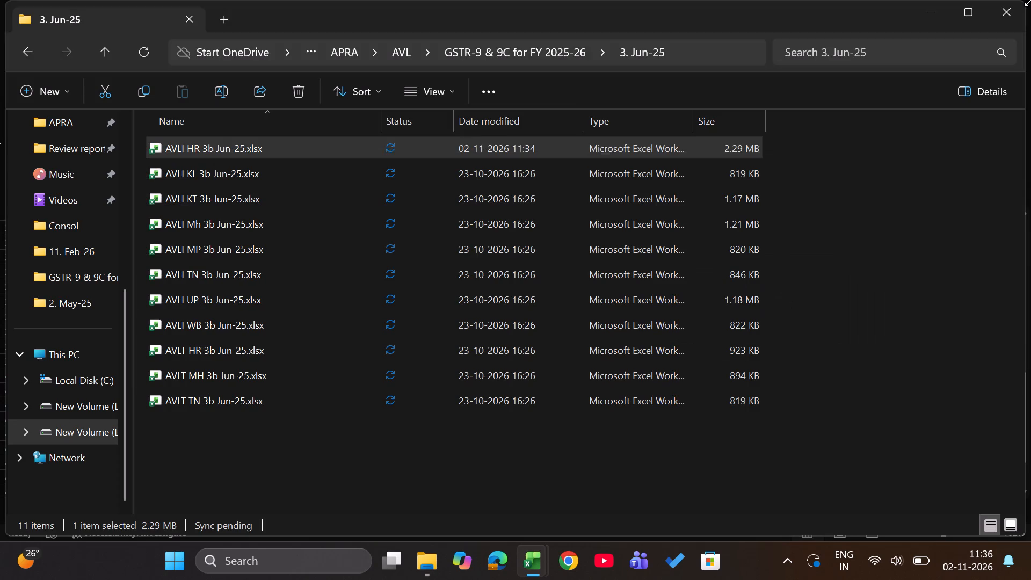
key(BackSpace)
key(Down)
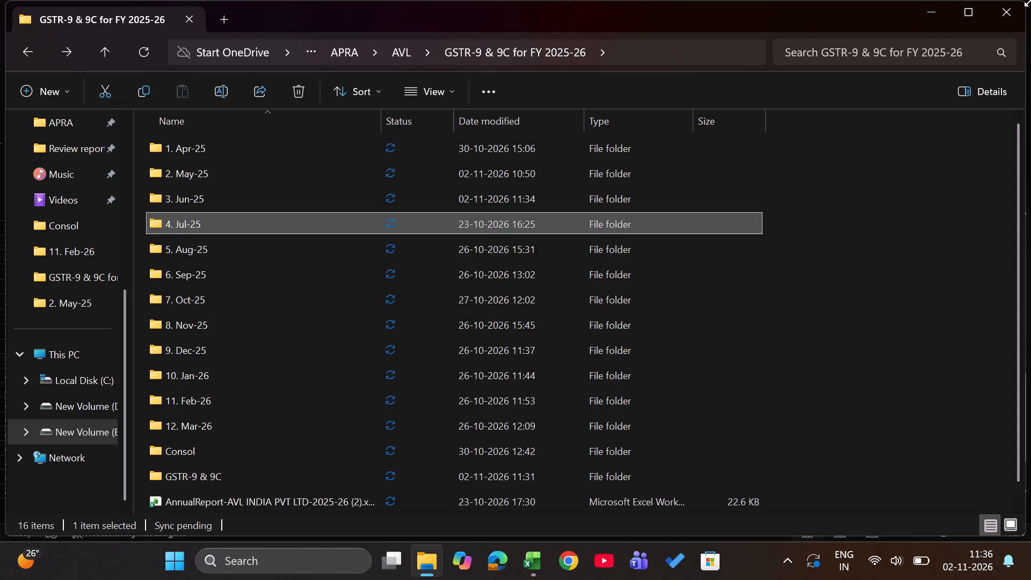
key(Return)
key(Down)
key(Up)
key(Return)
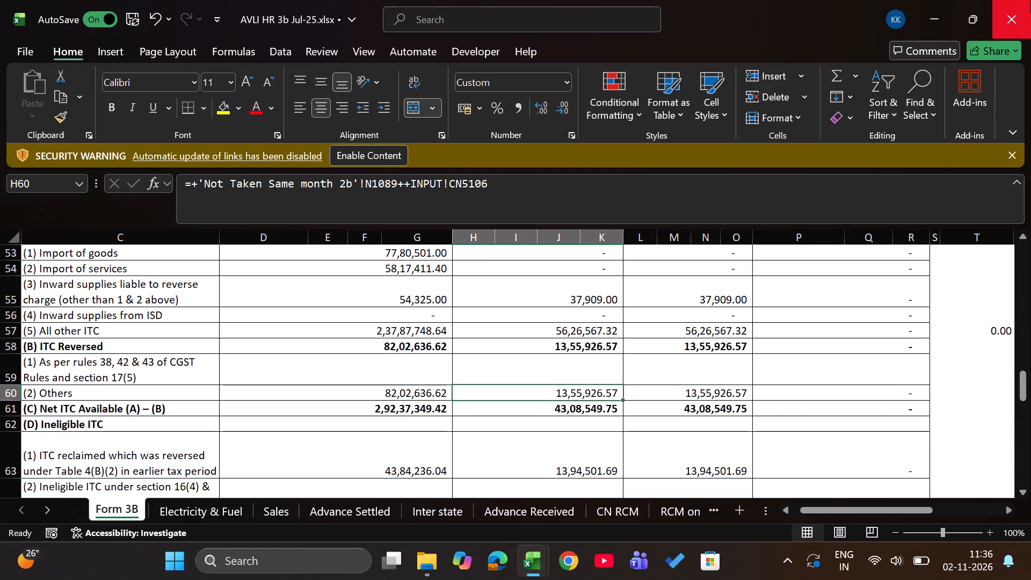
Look through the July workbook's sheets, including the credit notes on CN by vendors, up to Taken Curr Mon-Rever PRevious m.
key(ctrl+Page_Down)
key(ctrl+Page_Down)
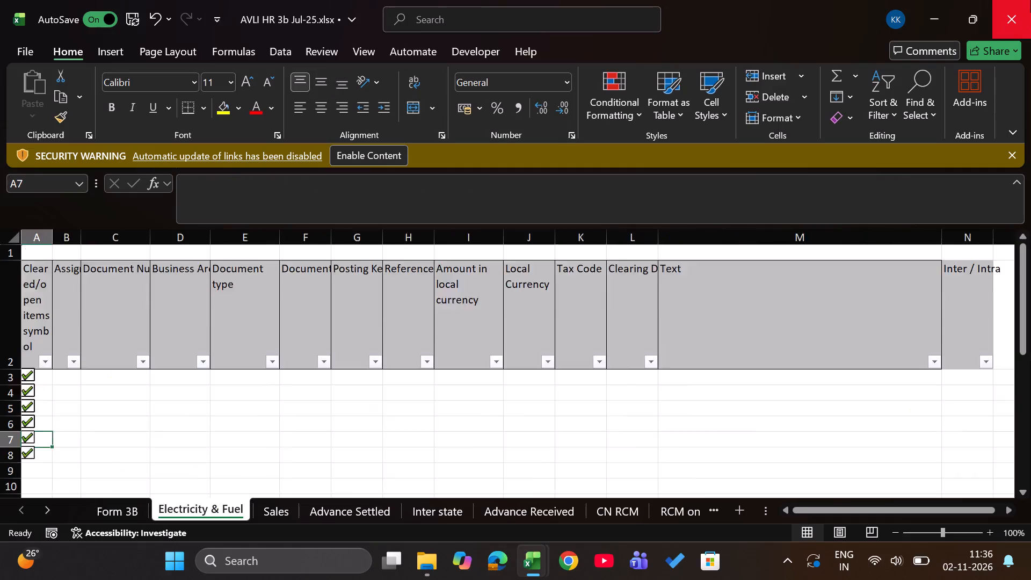
key(ctrl+Page_Down)
key(ctrl+Page_Down)
key(ctrl+Page_Down)
key(ctrl+Page_Down)
key(ctrl+Page_Down)
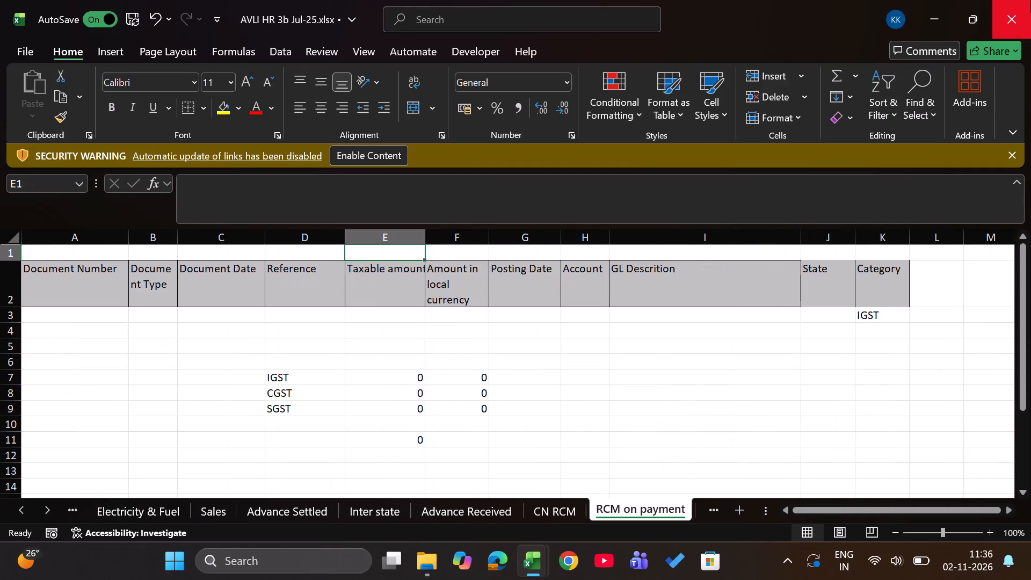
key(ctrl+Page_Down)
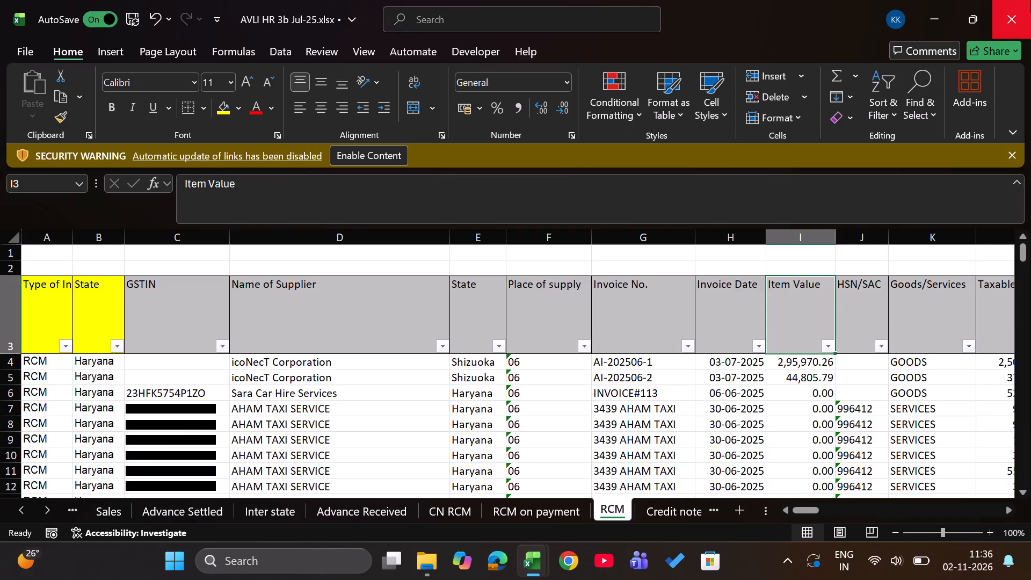
key(ctrl+Page_Down)
key(Up)
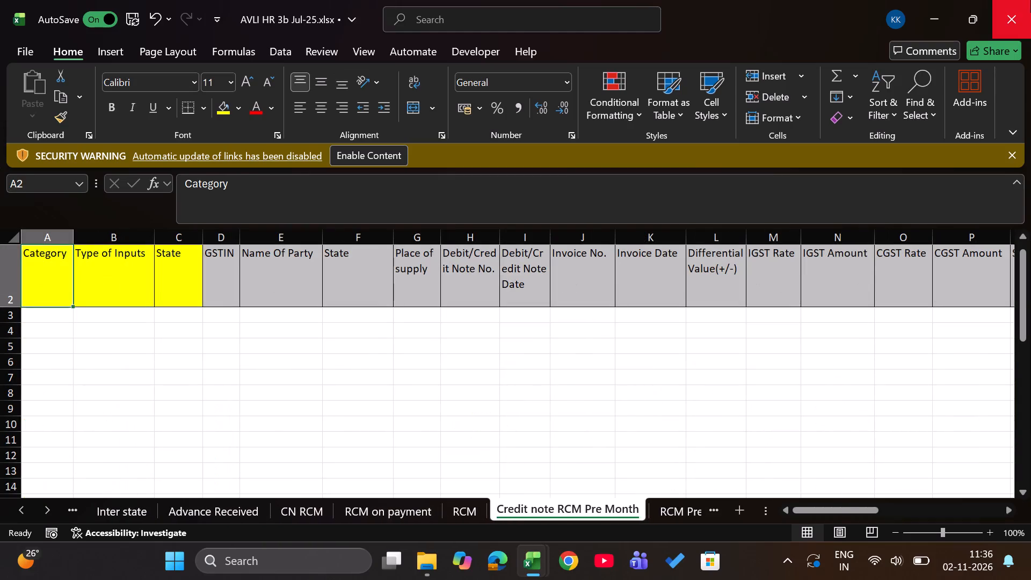
key(ctrl+Page_Down)
key(ctrl+Page_Down)
key(Down)
key(Down)
key(Down)
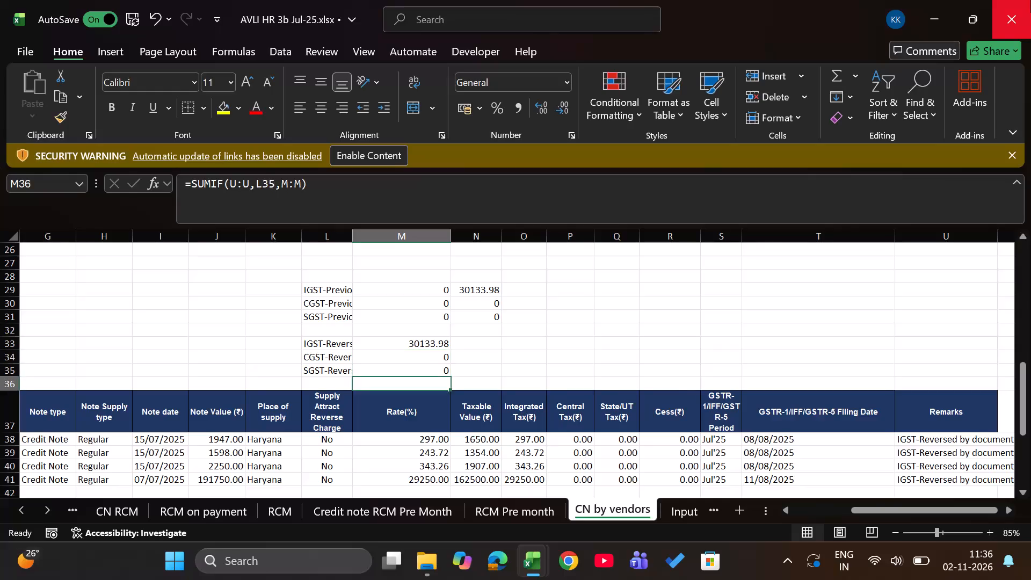
key(Down)
key(ctrl+Left)
key(ctrl+Left)
key(Right)
key(Right)
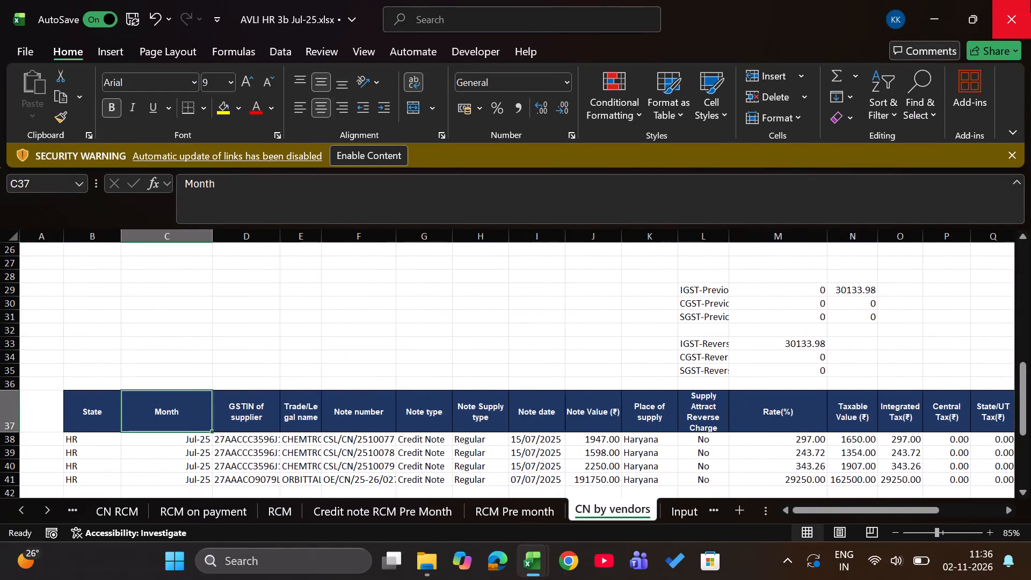
key(ctrl+Page_Down)
key(Left)
key(Left)
key(ctrl+Page_Down)
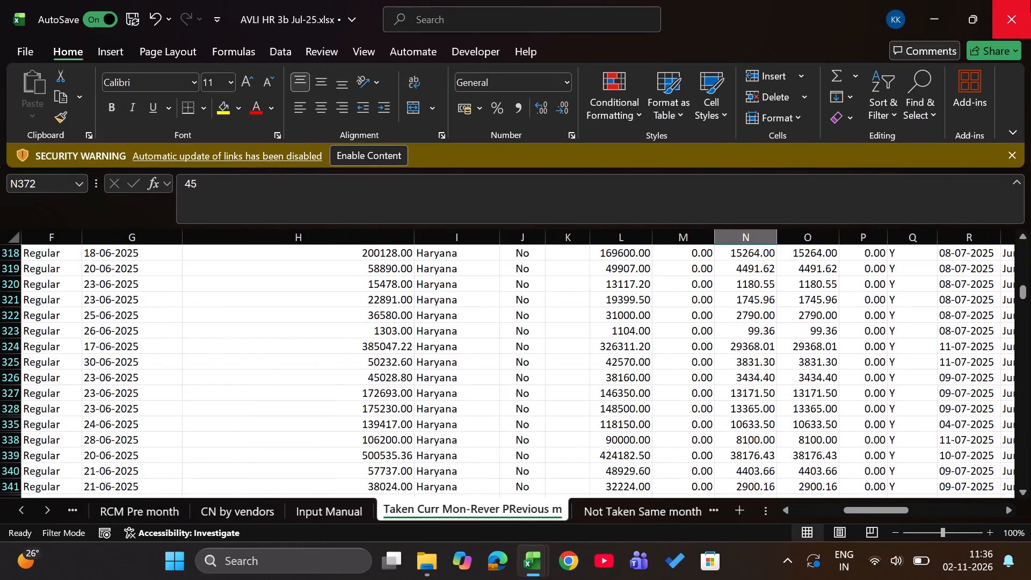
Insert a new column before column A, which holds the HR state code, in the Taken Curr Mon-Rever PRevious m sheet.
key(Up)
key(Up)
key(ctrl+Left)
key(ctrl+Left)
key(ctrl+Left)
key(ctrl+Left)
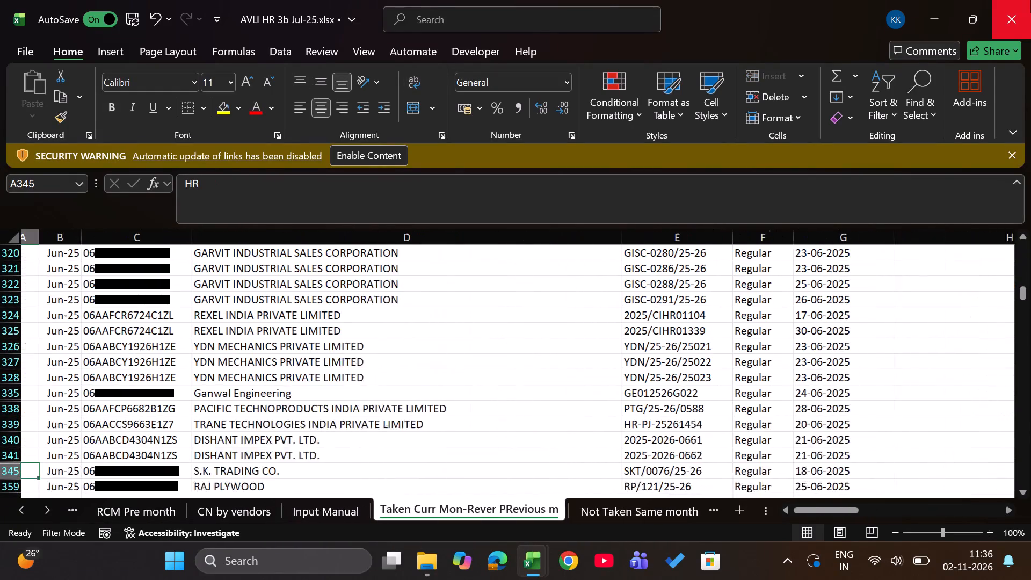
key(ctrl+Left)
key(ctrl+Left)
key(ctrl+Left)
key(ctrl+Left)
key(ctrl+space)
key(ctrl+shift+equal)
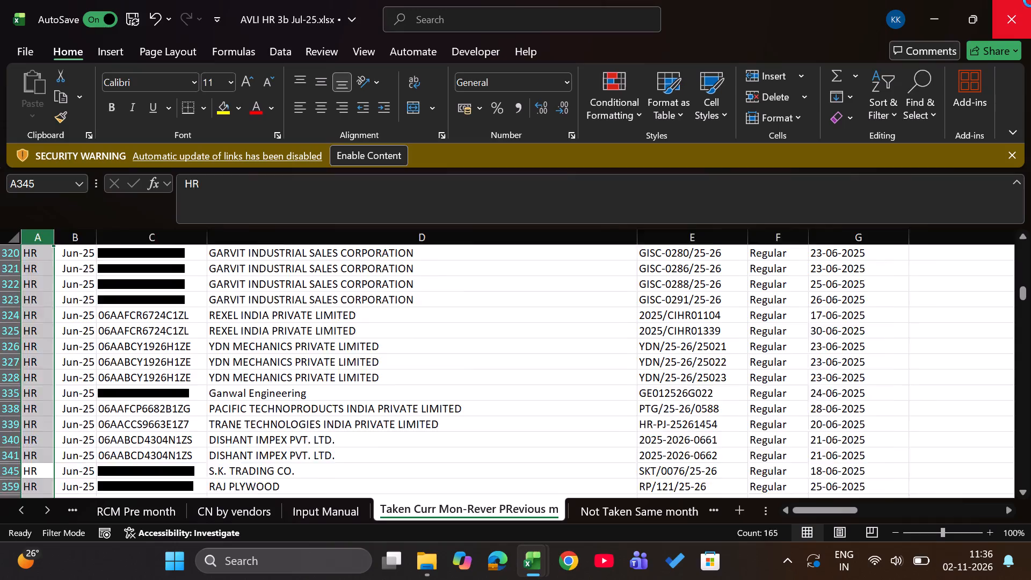
Examine the adjustment rows and totals at the bottom of the Not Taken Same month 2b sheet.
key(Up)
key(Up)
key(Up)
key(ctrl+Up)
key(Down)
key(Down)
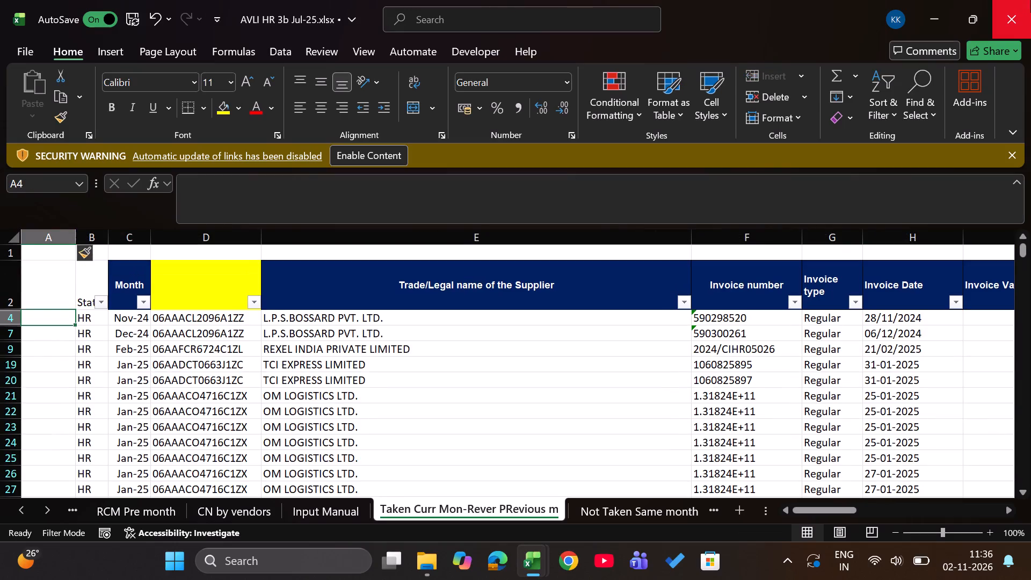
key(ctrl+Page_Down)
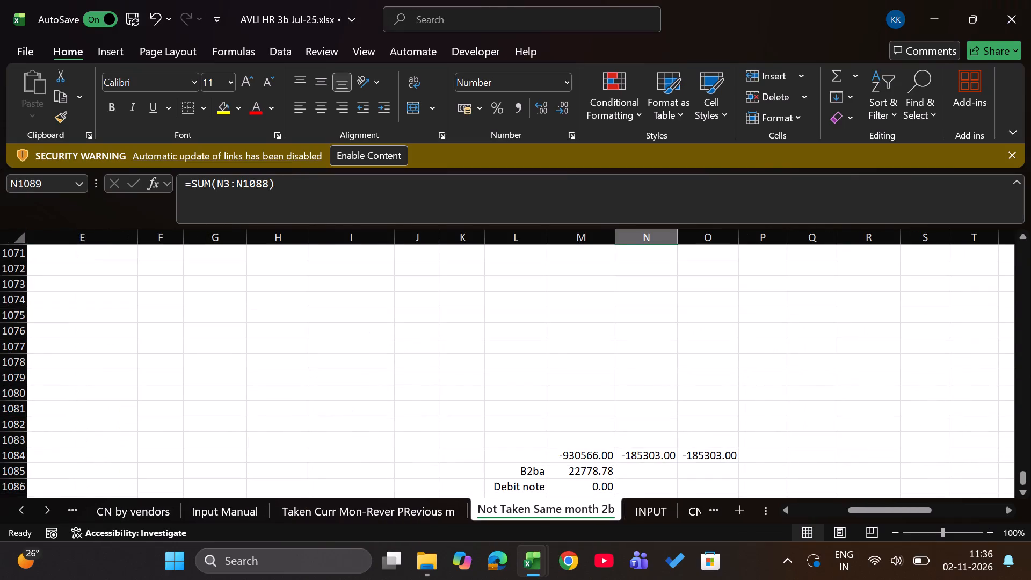
scroll(553, 460, down, 2)
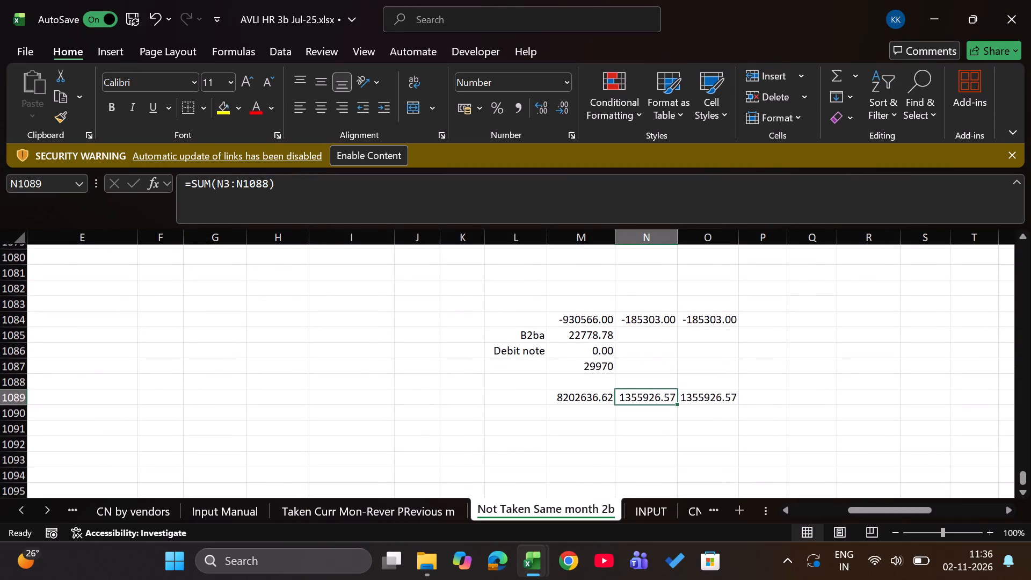
scroll(553, 460, down, 1)
key(Up)
key(Up)
key(Up)
key(Up)
key(Up)
key(Left)
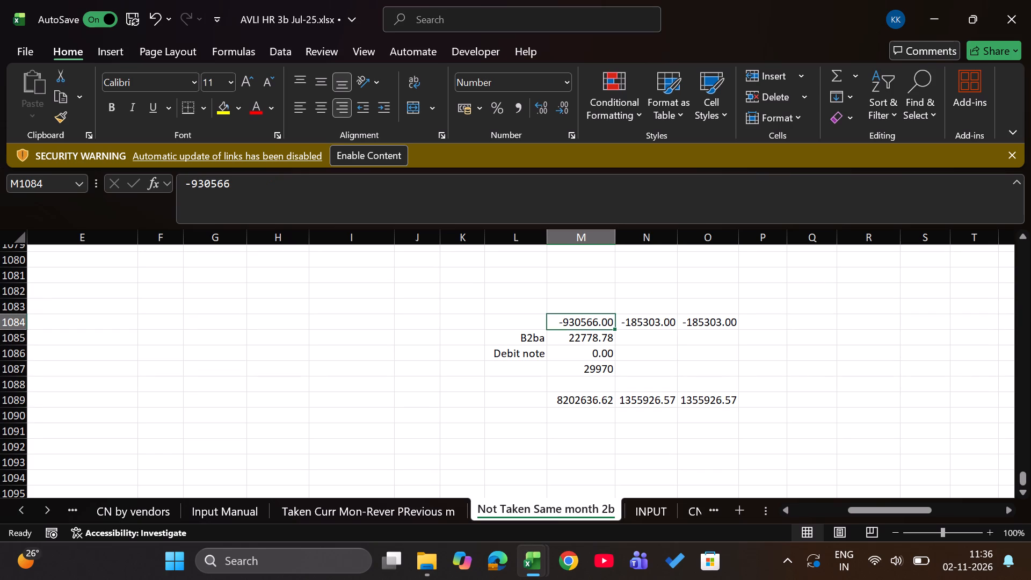
key(shift+Right)
key(shift+Right)
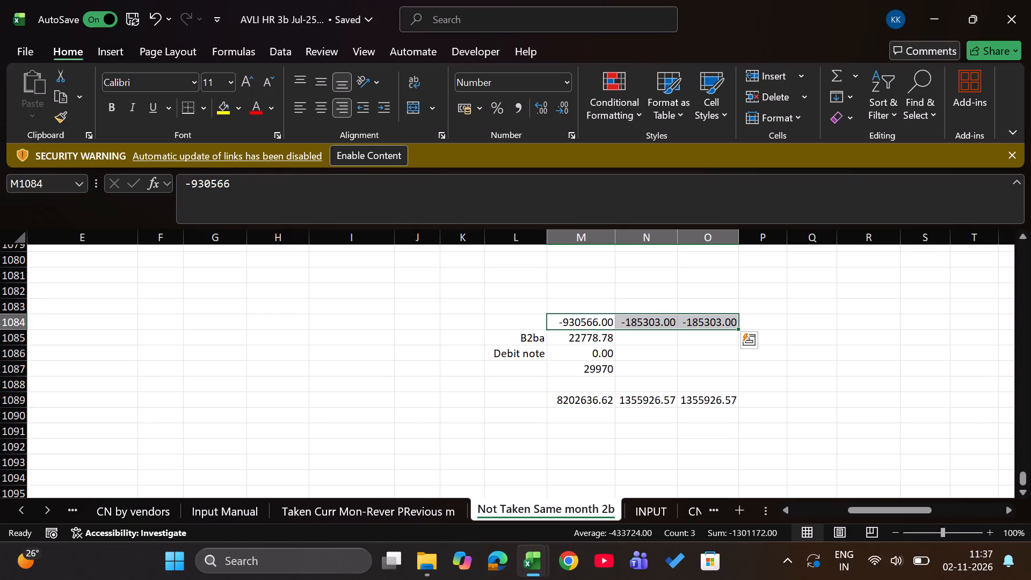
key(Left)
key(Left)
key(Left)
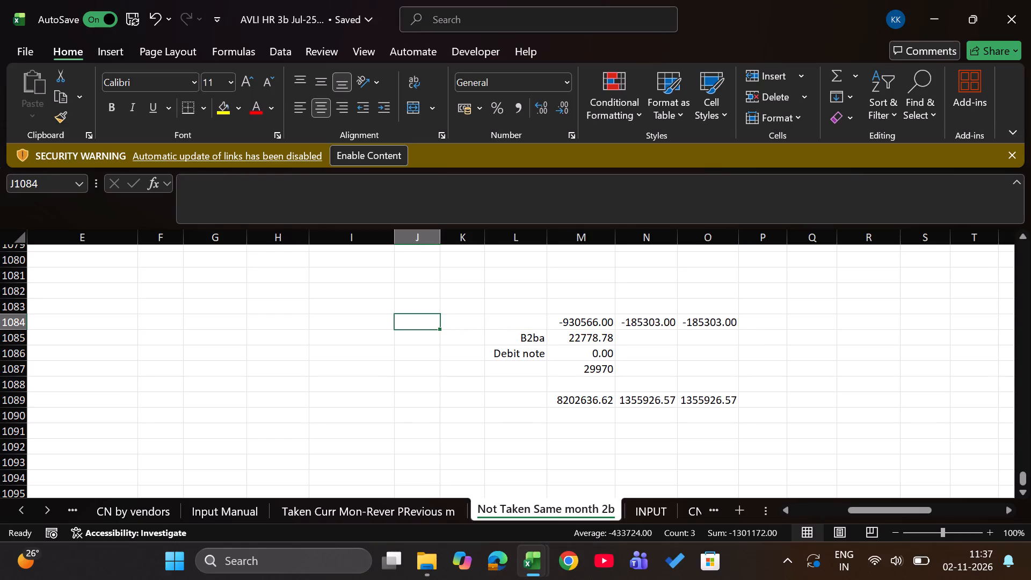
Insert a new column before column A, which holds the HR state code, in the Not Taken Same month 2b sheet.
key(ctrl+Up)
key(ctrl+Up)
key(ctrl+Up)
key(ctrl+Left)
key(ctrl+Left)
key(Down)
key(Down)
key(Down)
key(Up)
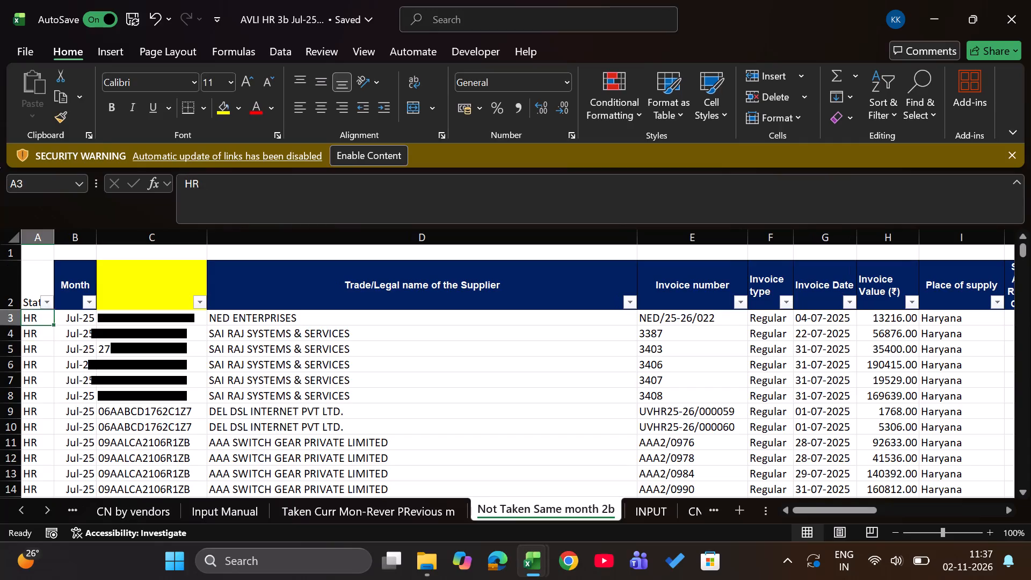
key(Up)
key(ctrl+space)
key(ctrl+shift+equal)
key(Down)
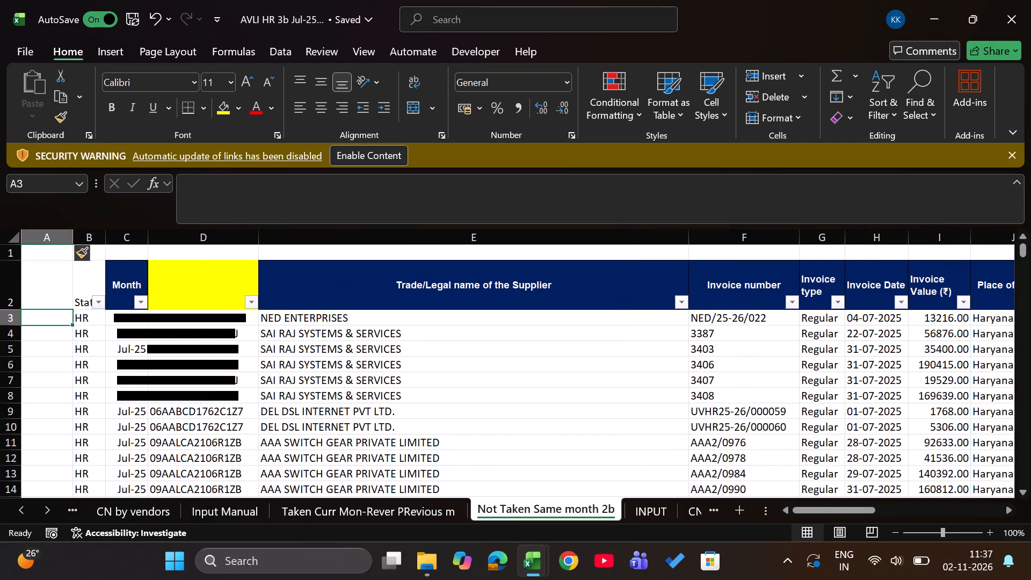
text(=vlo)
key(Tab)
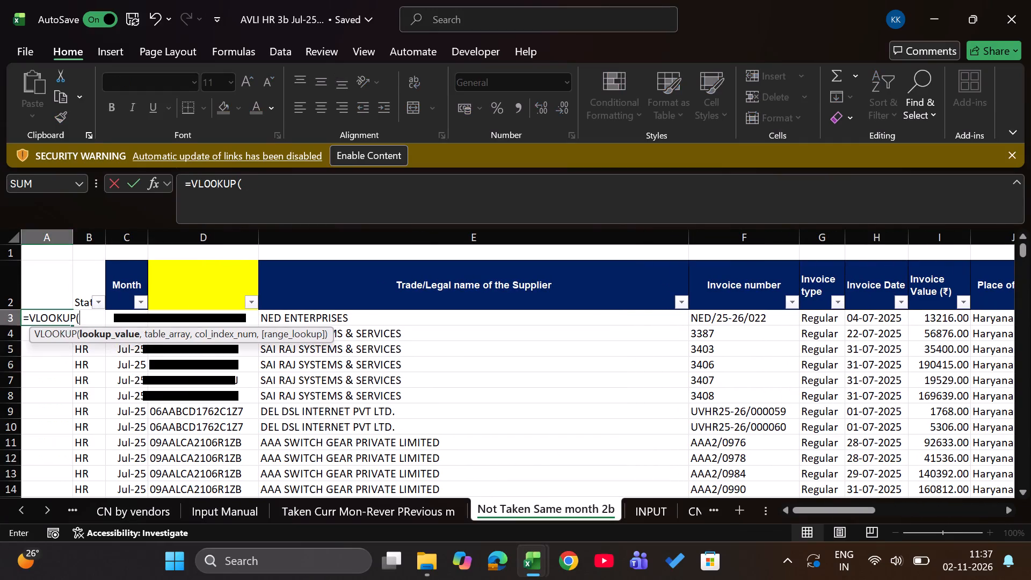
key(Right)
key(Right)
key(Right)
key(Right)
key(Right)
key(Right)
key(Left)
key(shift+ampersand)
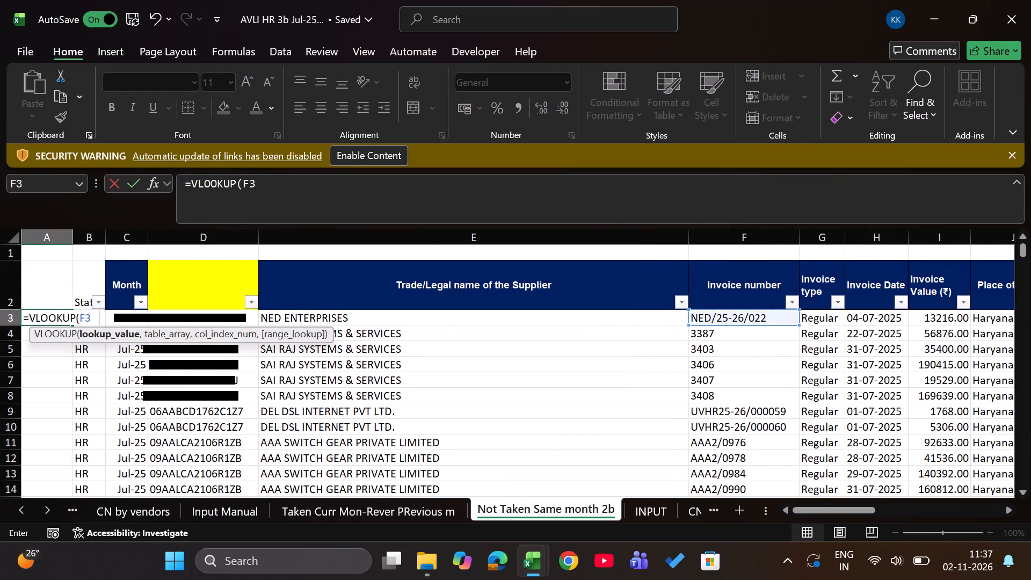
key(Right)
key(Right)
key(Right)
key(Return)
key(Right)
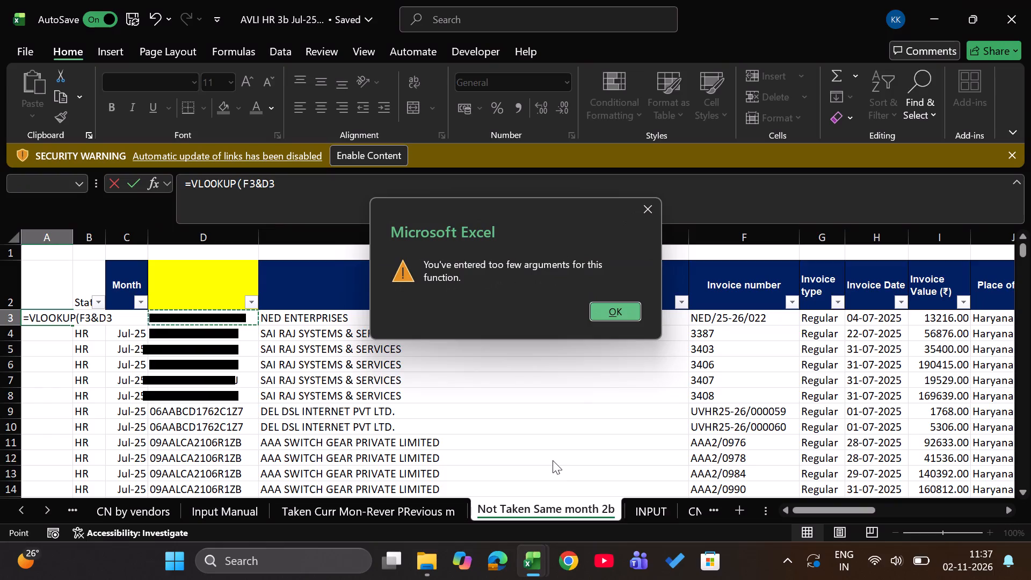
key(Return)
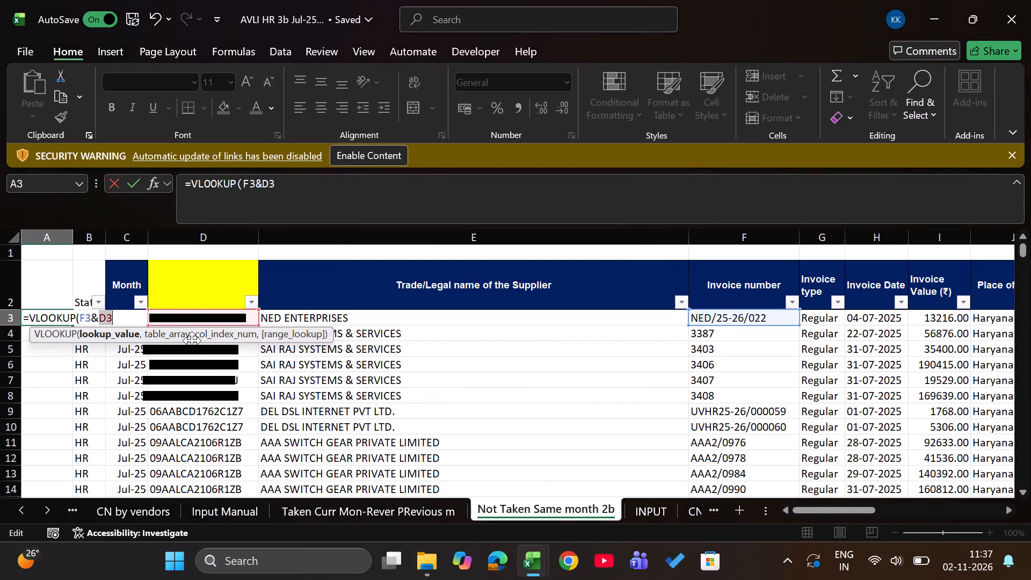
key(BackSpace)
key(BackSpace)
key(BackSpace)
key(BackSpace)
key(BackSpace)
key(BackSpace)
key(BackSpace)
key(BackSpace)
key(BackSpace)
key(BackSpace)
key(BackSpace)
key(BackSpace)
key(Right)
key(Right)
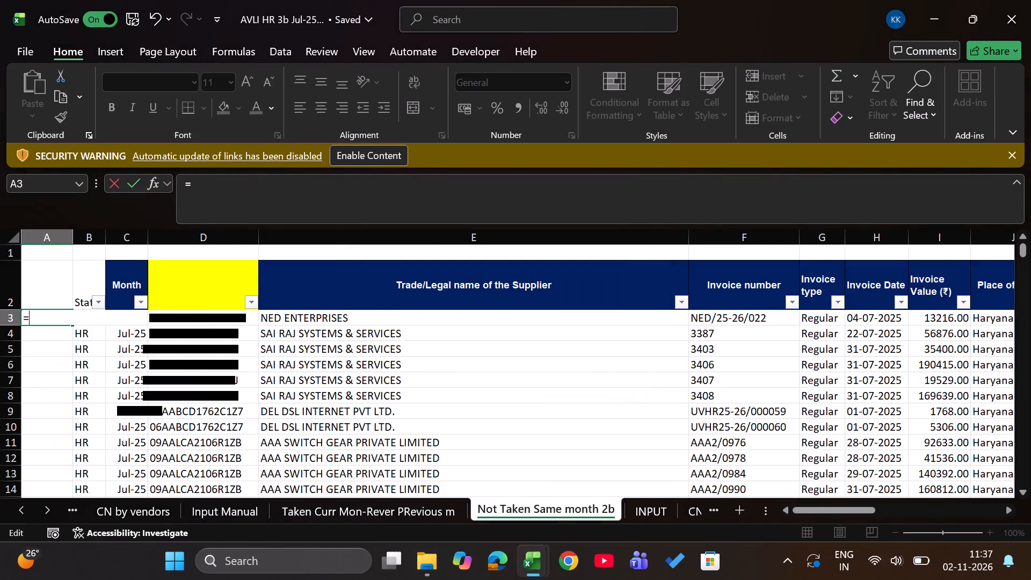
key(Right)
Join the invoice number and supplier GSTIN into a key in cell A3 with the formula =F3&D3.
click(782, 322)
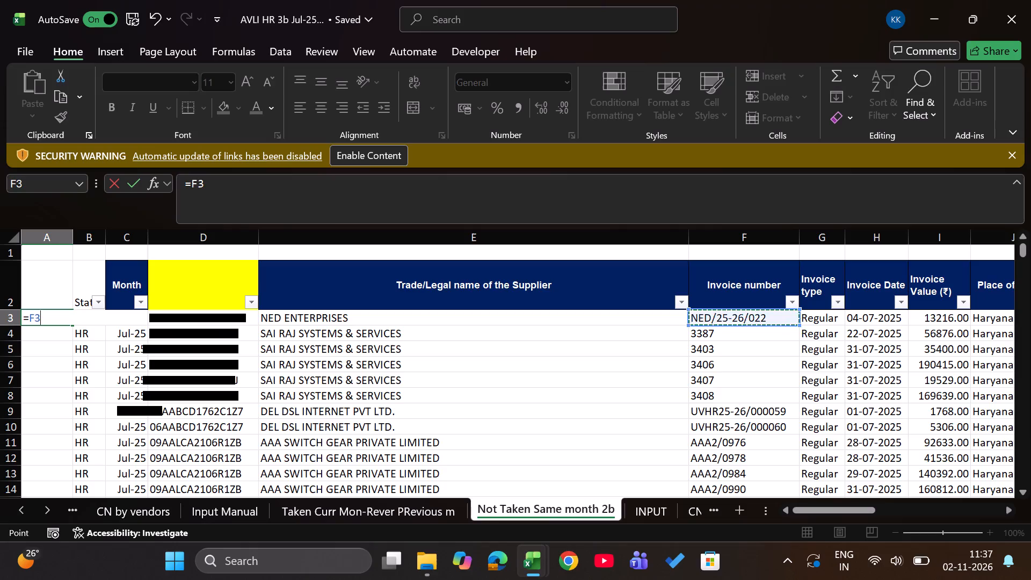
key(shift+ampersand)
key(Right)
key(Right)
key(Right)
key(Return)
Fill the key formula from A3 down column A to the last data row of Not Taken Same month 2b.
key(Right)
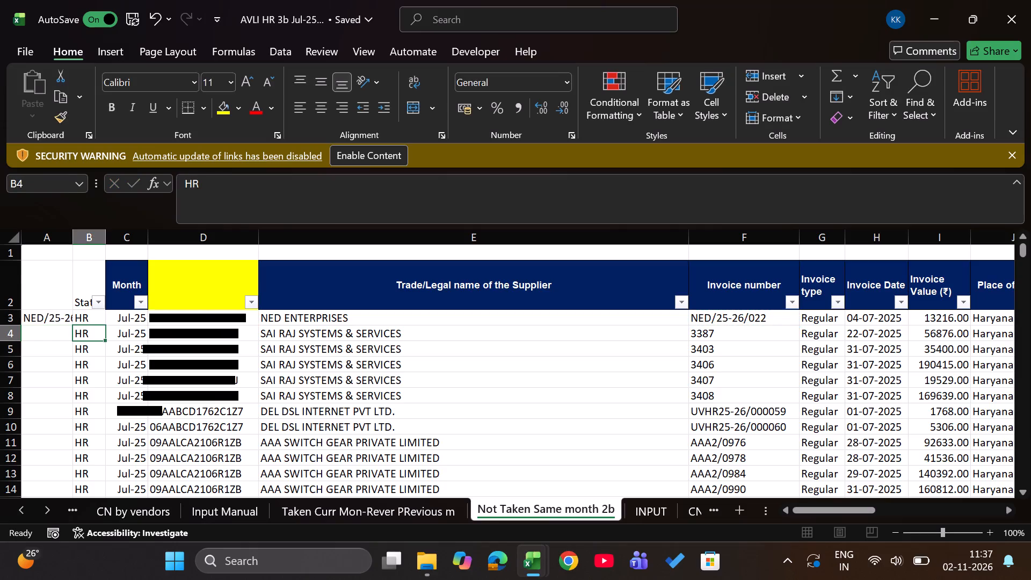
key(ctrl+Down)
key(Left)
key(ctrl+shift+Up)
key(ctrl+d)
key(ctrl+Up)
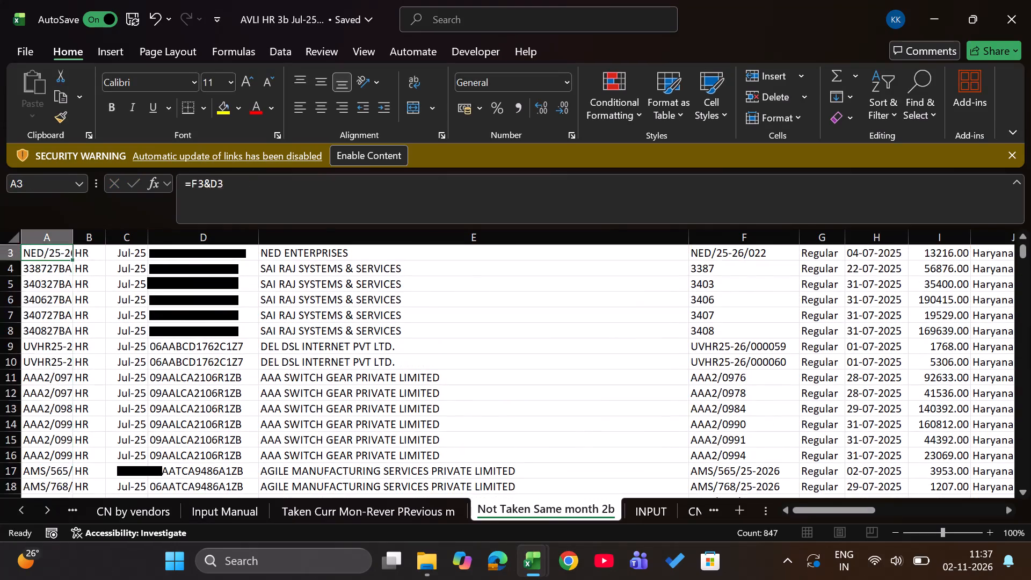
key(Up)
key(Up)
Switch to the AVL India HR_Console ITC workbook and clear the Credit Note filter on the GSTR-2B sheet.
key(alt+Tab)
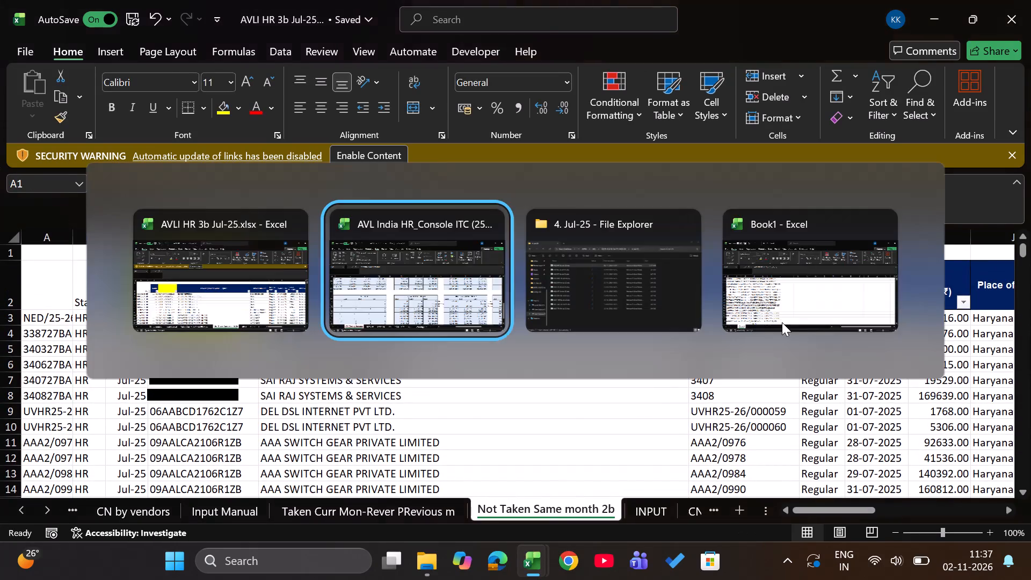
key(ctrl+Page_Down)
key(ctrl+Page_Down)
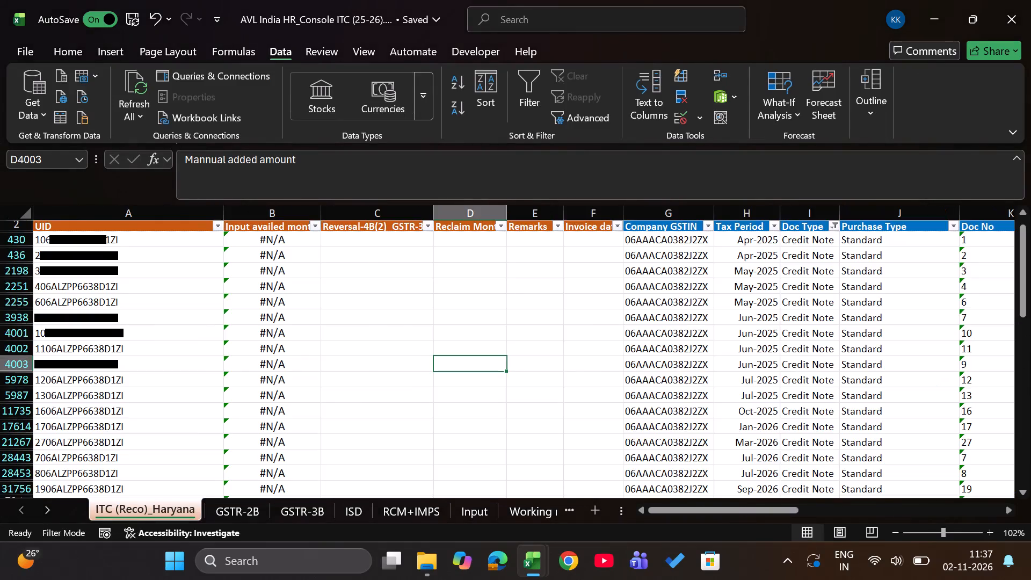
key(ctrl+Page_Up)
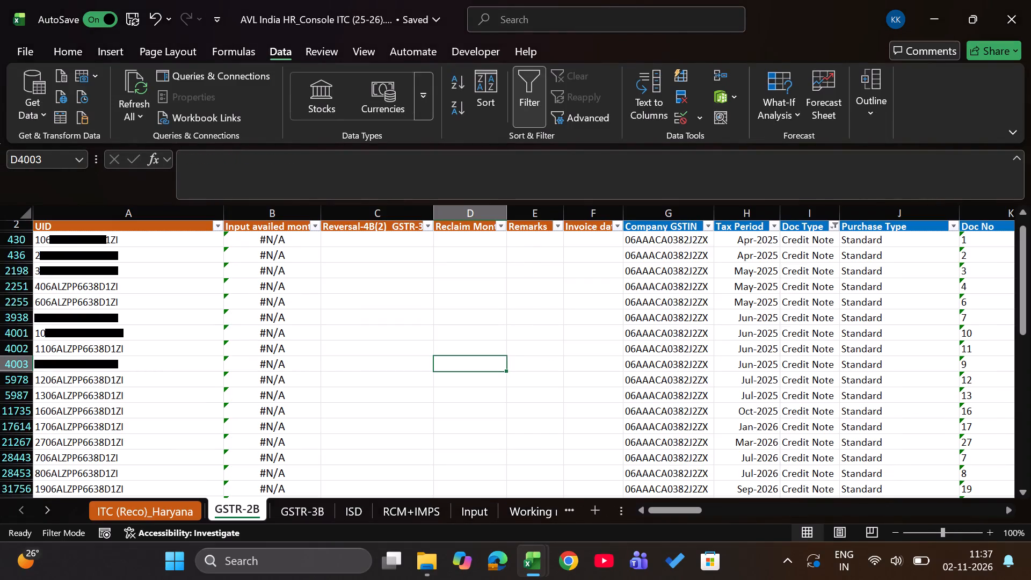
key(Left)
key(Left)
key(Left)
key(Right)
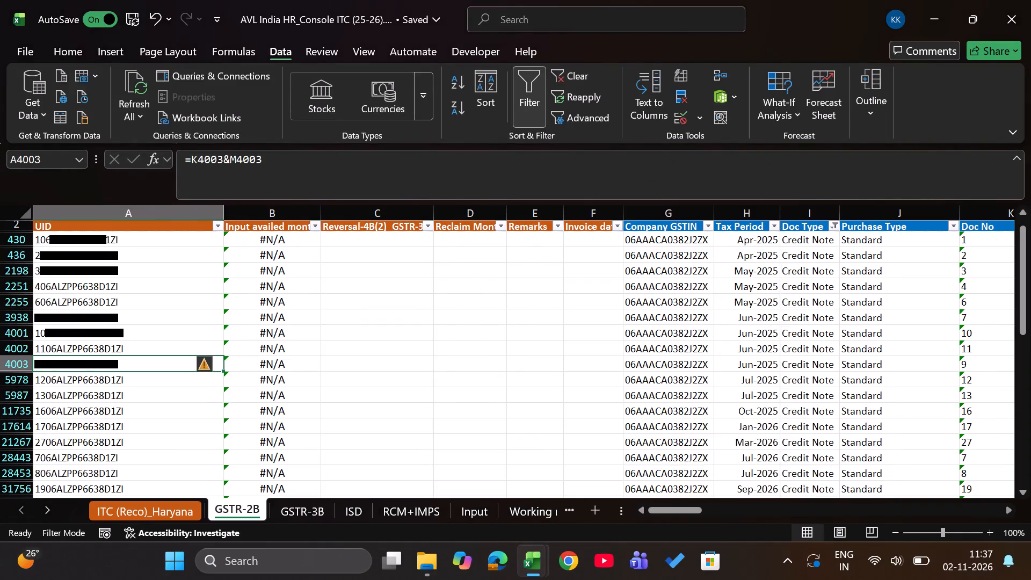
text(ac)
key(ctrl+Up)
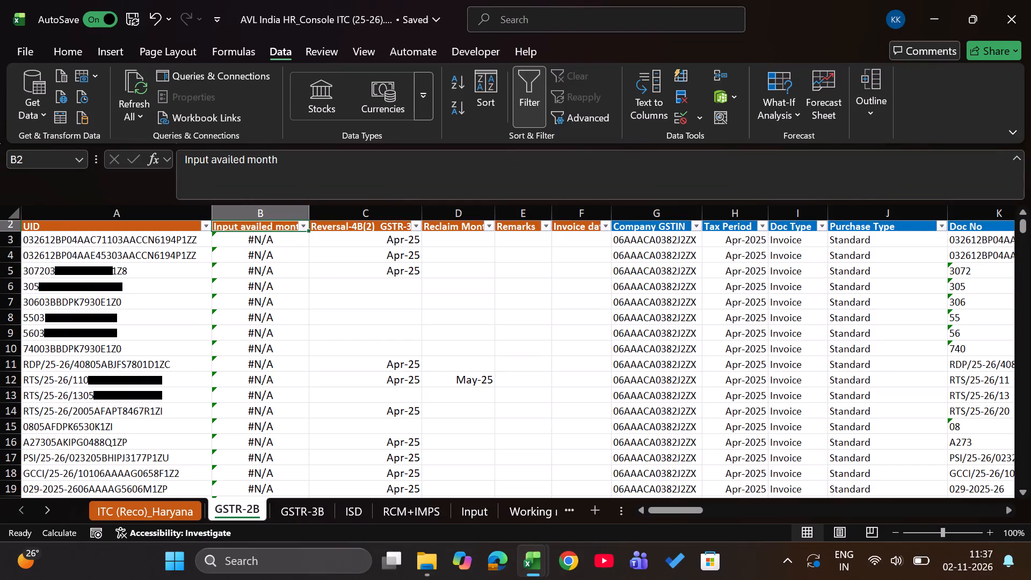
Delete all the lookup formulas under Input availed month, from B3 to the bottom of the GSTR-2B data.
key(Up)
key(Down)
key(Down)
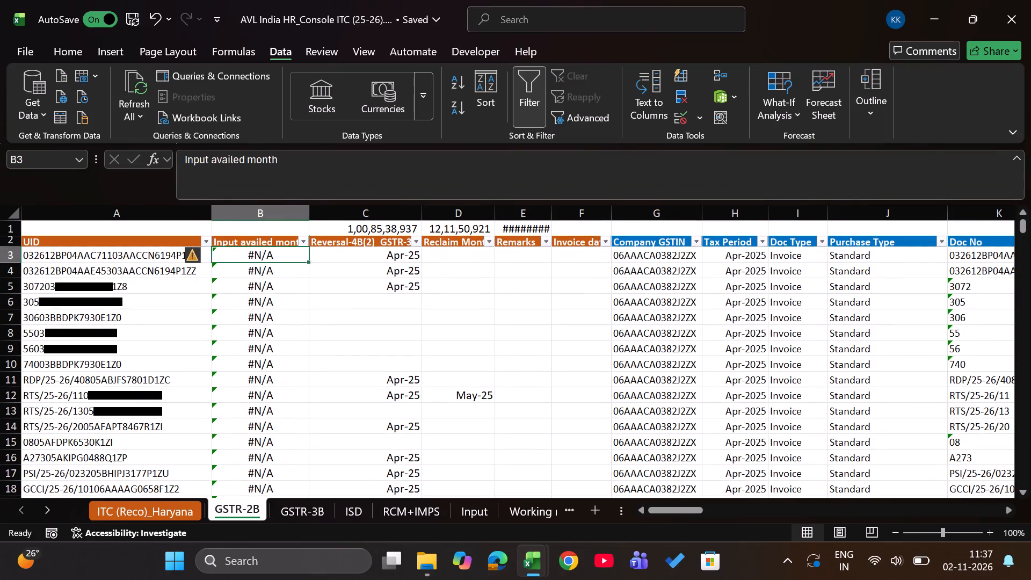
key(ctrl+shift+Down)
key(Delete)
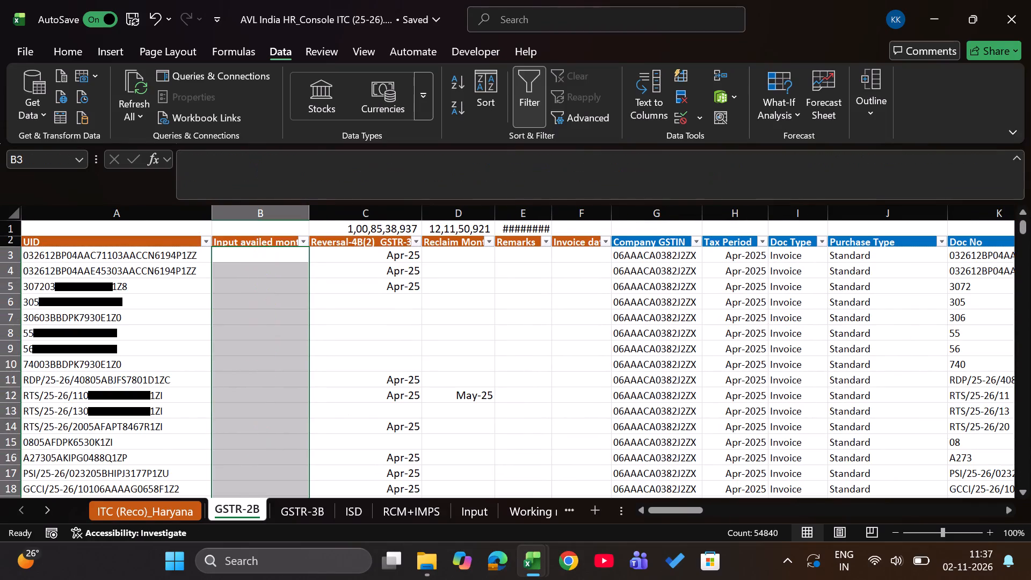
Filter the GSTR-2B sheet's Tax Period column to July 2025 only.
key(ctrl+Up)
key(Right)
key(Right)
key(Right)
key(Right)
key(Right)
key(Right)
key(alt+Down)
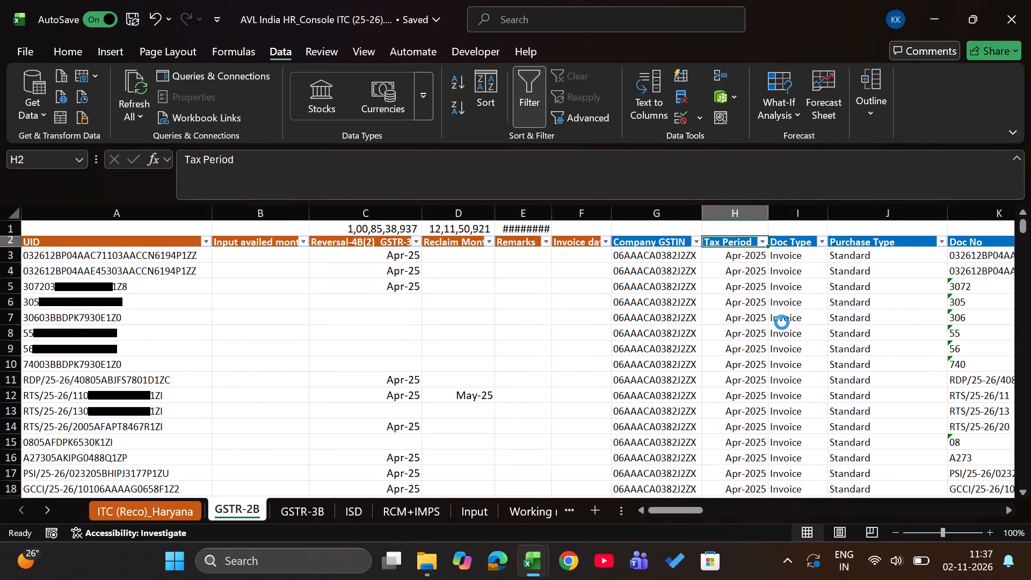
click(613, 367)
key(Down)
key(Down)
key(Down)
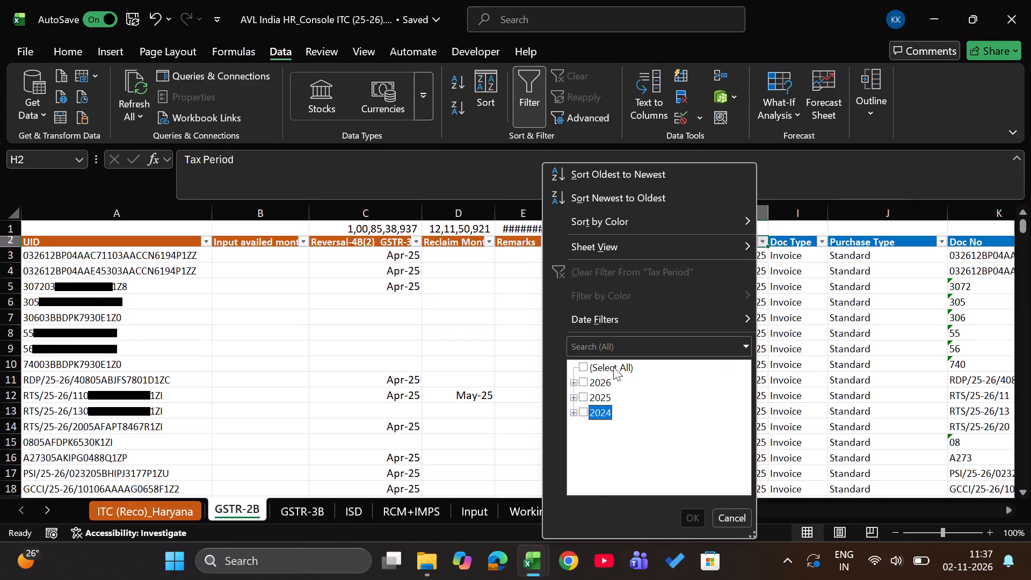
key(Right)
key(Down)
key(Up)
key(Up)
key(Right)
key(Down)
key(Right)
key(Down)
key(Down)
key(Down)
key(Down)
key(Down)
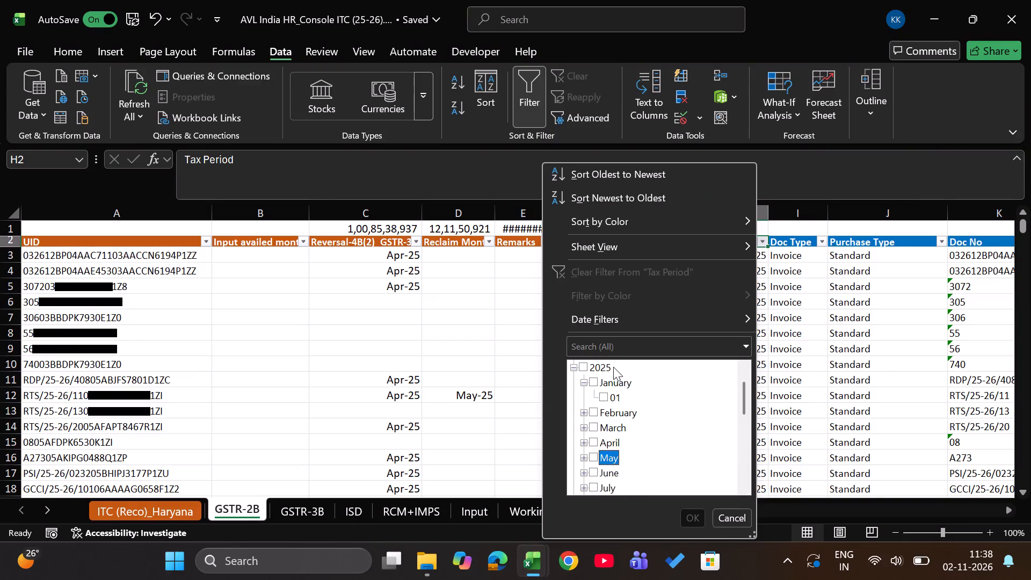
key(Down)
key(Down)
key(space)
key(Return)
Enter a VLOOKUP in B5493 matching UID A5493 exactly against column A of AVLI HR 3b Jul-25's Not Taken Same month 2b, returning column 1.
key(Left)
key(Left)
key(Left)
key(Left)
key(Left)
key(Left)
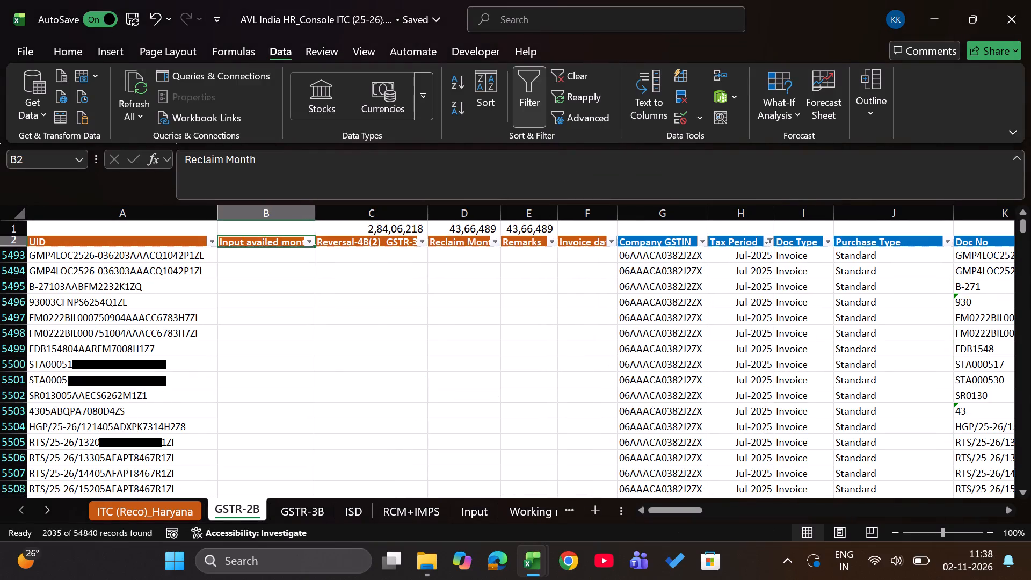
key(Down)
text(=vlo)
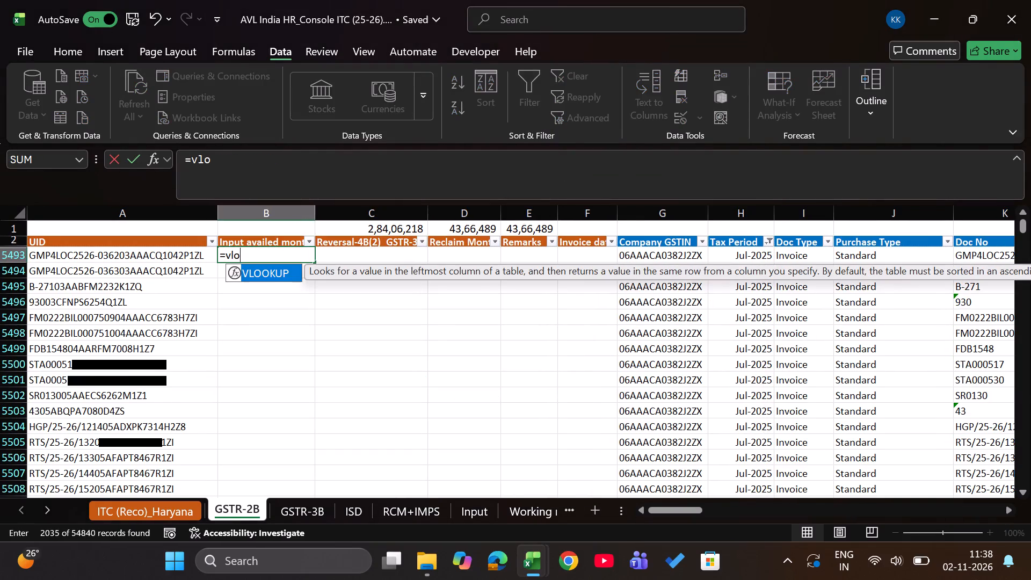
key(Tab)
key(Left)
key(comma)
key(alt+Tab)
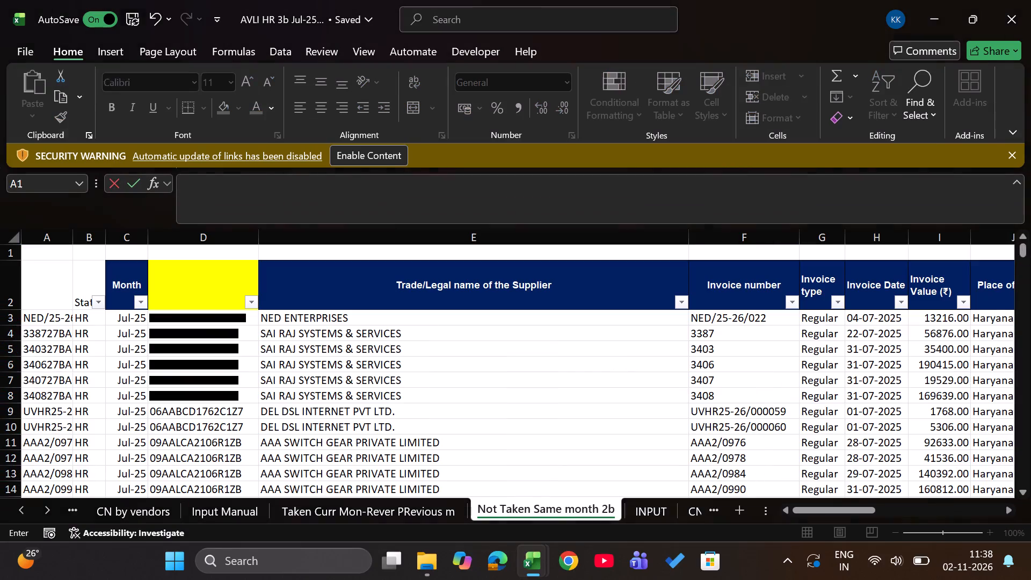
click(45, 240)
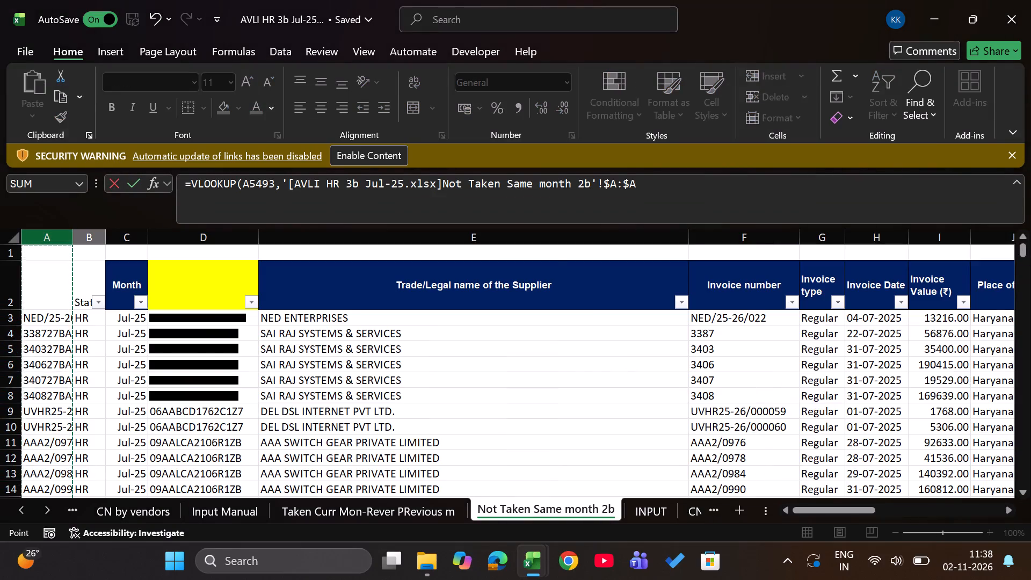
text(,1,0)
key(Return)
Fill the VLOOKUP down the Input availed month column for all filtered July 2025 rows.
key(Left)
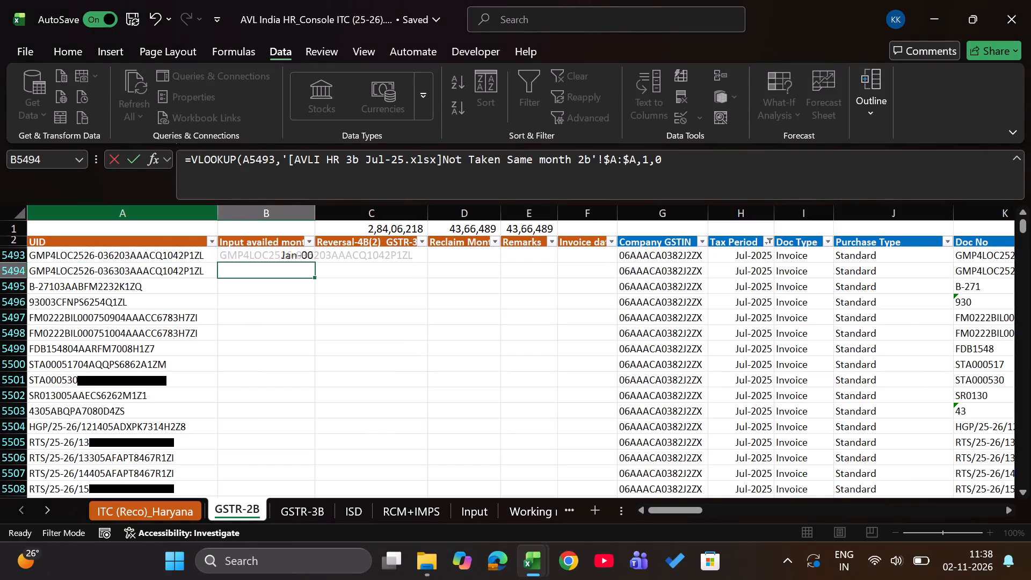
key(ctrl+Down)
key(Right)
key(ctrl+shift+Up)
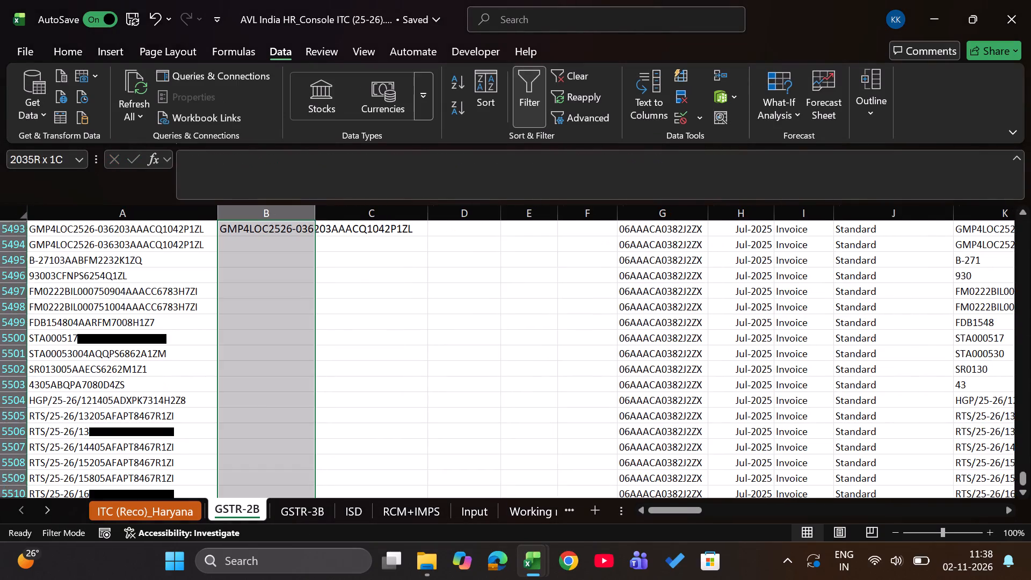
key(ctrl+d)
key(ctrl+Up)
Filter the Input availed month column to exclude #N/A, keeping only the matched July invoices.
key(alt+Down)
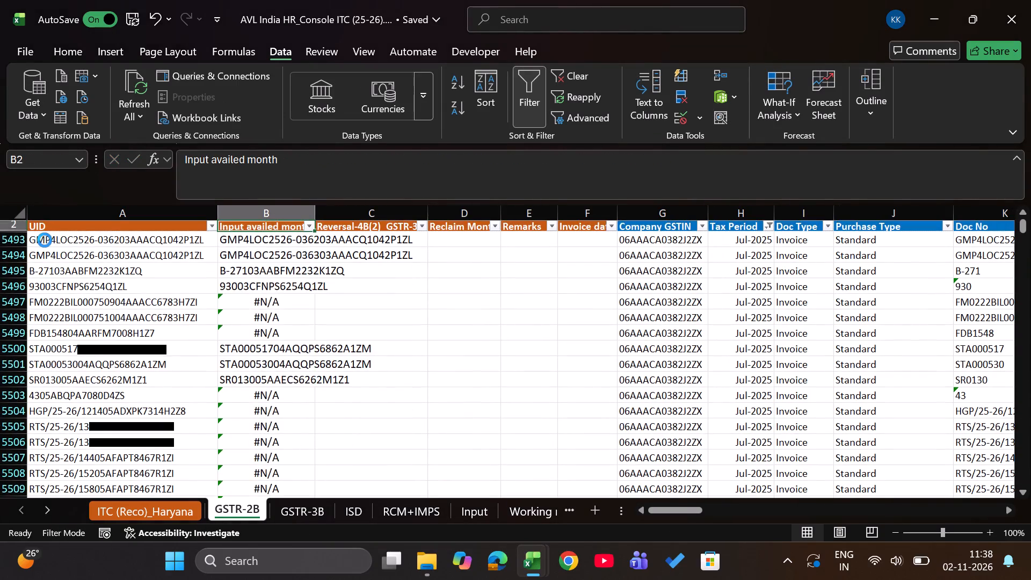
scroll(169, 423, down, 20)
scroll(169, 423, down, 5)
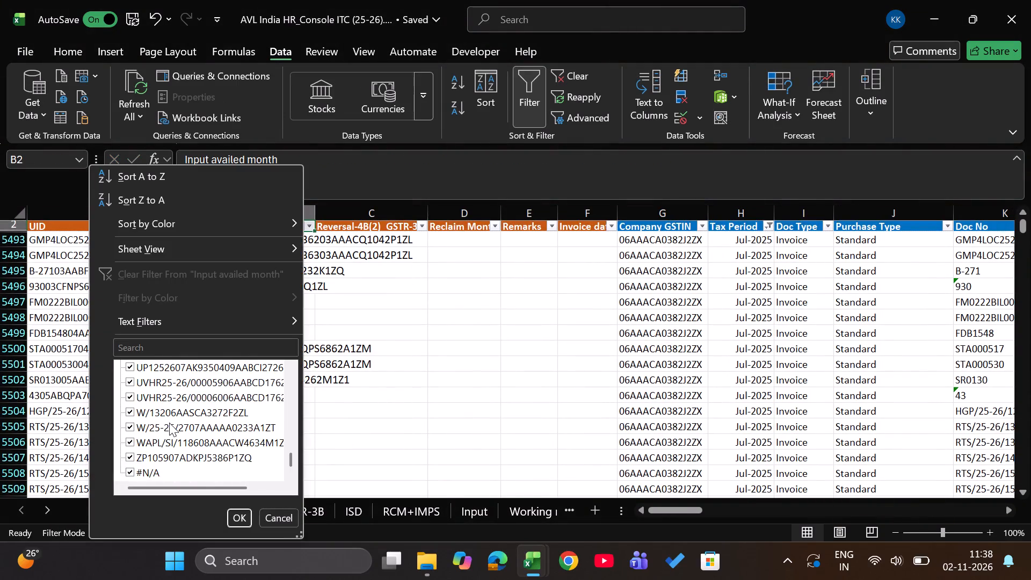
click(141, 475)
key(Return)
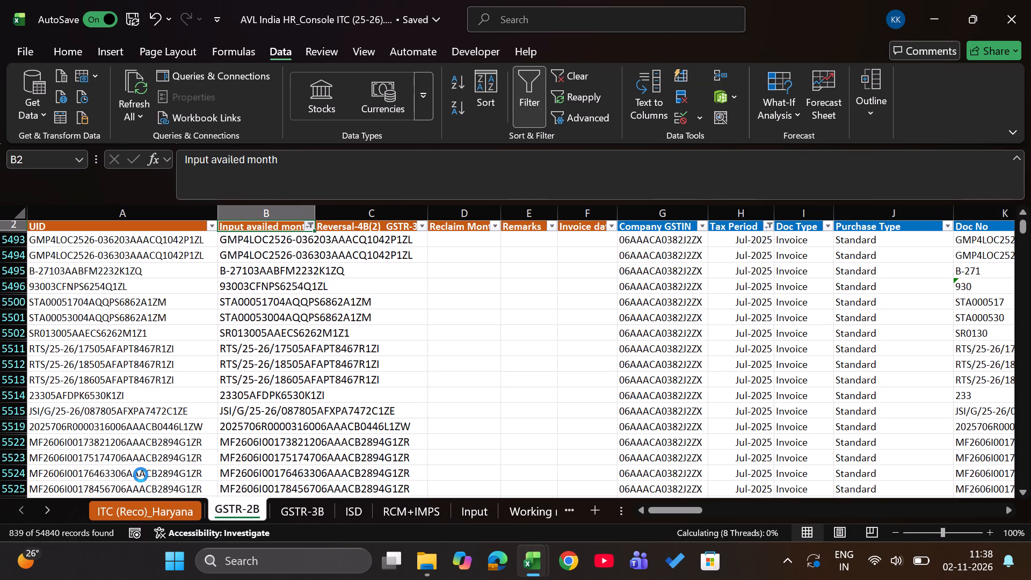
In AVLI HR 3b Jul-25's Not Taken Same month 2b sheet, enter a SUBTOTAL (function 9) of Integrated Tax N3:N849 in C1.
scroll(274, 409, up, 1)
key(Right)
key(Right)
key(Up)
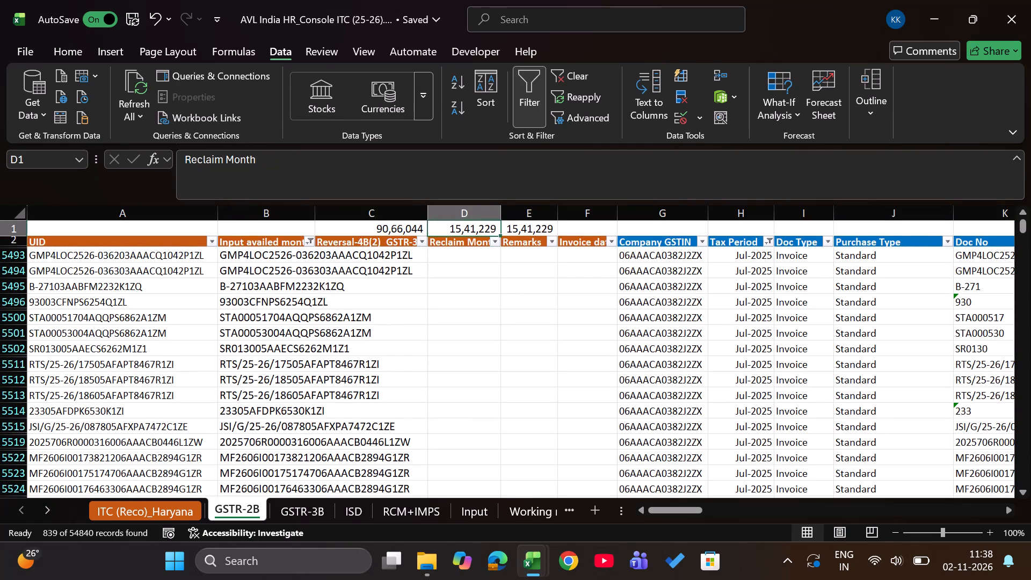
key(Left)
key(alt+Tab)
key(Right)
key(Right)
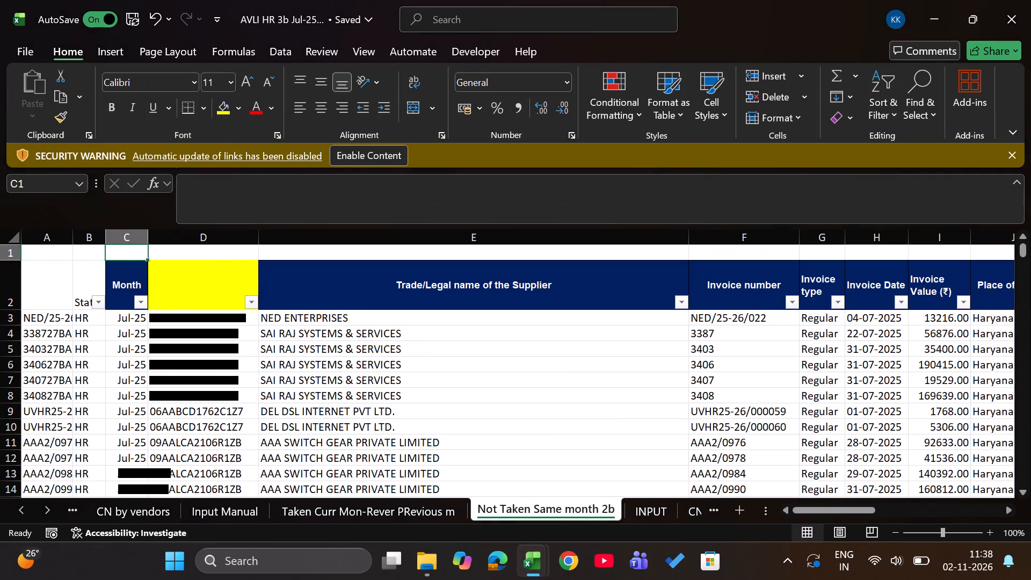
text(=subt)
key(Tab)
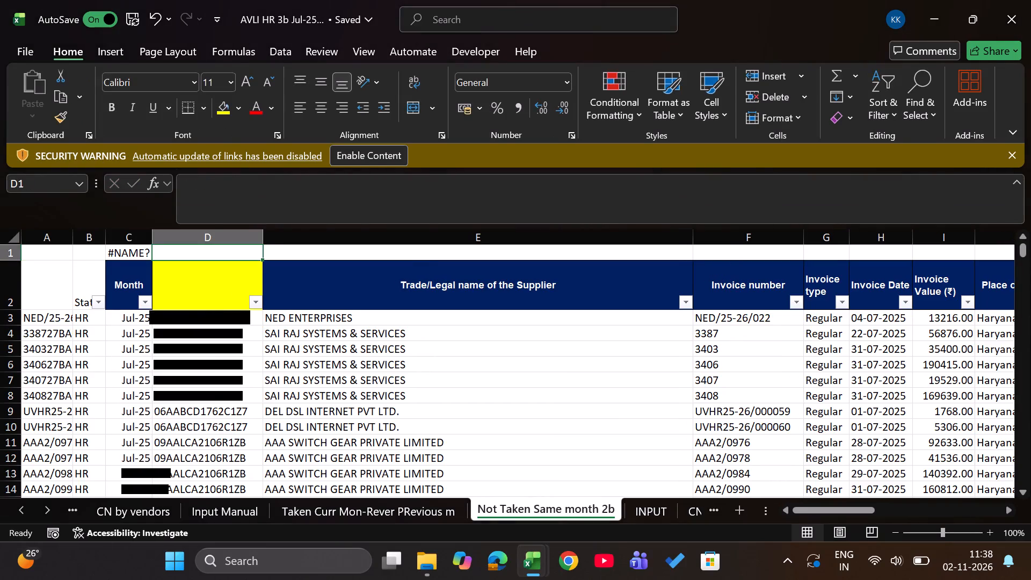
key(Left)
text(=subt)
key(Tab)
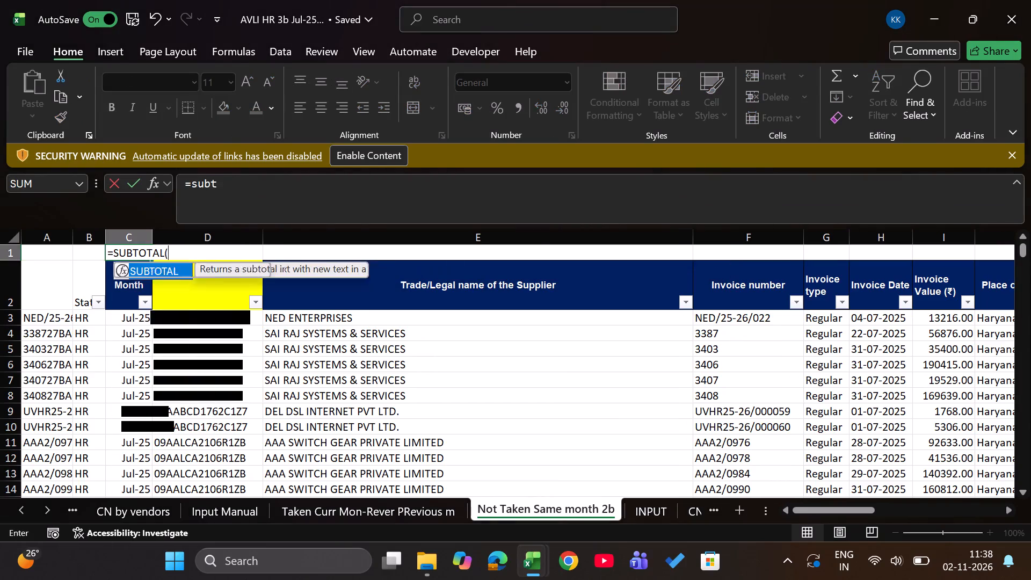
text(9,)
key(Down)
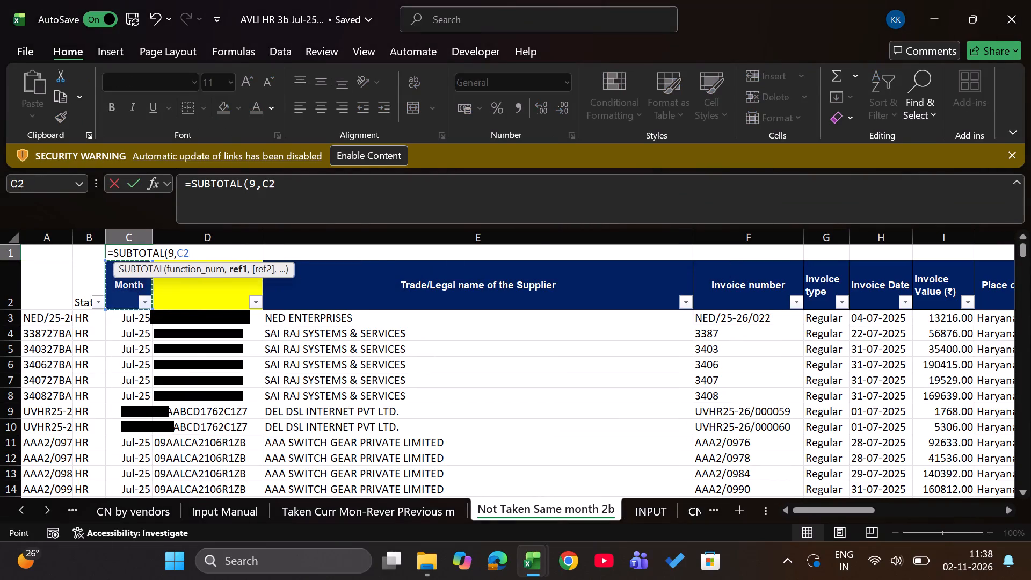
key(Down)
key(Right)
key(Right)
key(Right)
key(Right)
key(Right)
key(Right)
key(Right)
key(Right)
key(Right)
key(Right)
key(Right)
key(Right)
key(Right)
key(Right)
key(Right)
key(Right)
key(Right)
key(Right)
key(Right)
key(Right)
key(Left)
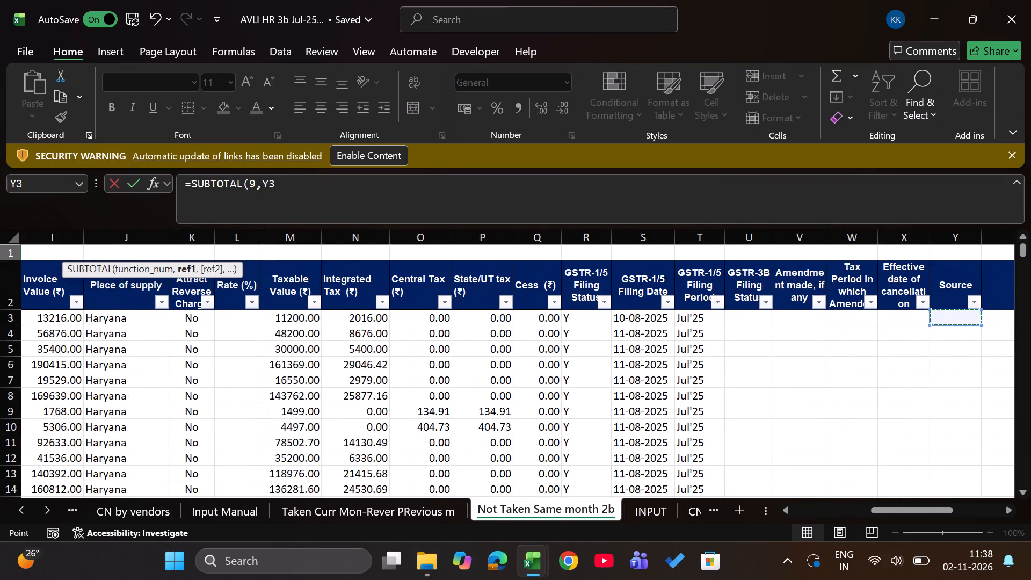
key(Left)
key(Left)
key(Left)
key(Left)
key(Left)
key(Left)
key(Left)
key(Left)
key(Left)
key(Left)
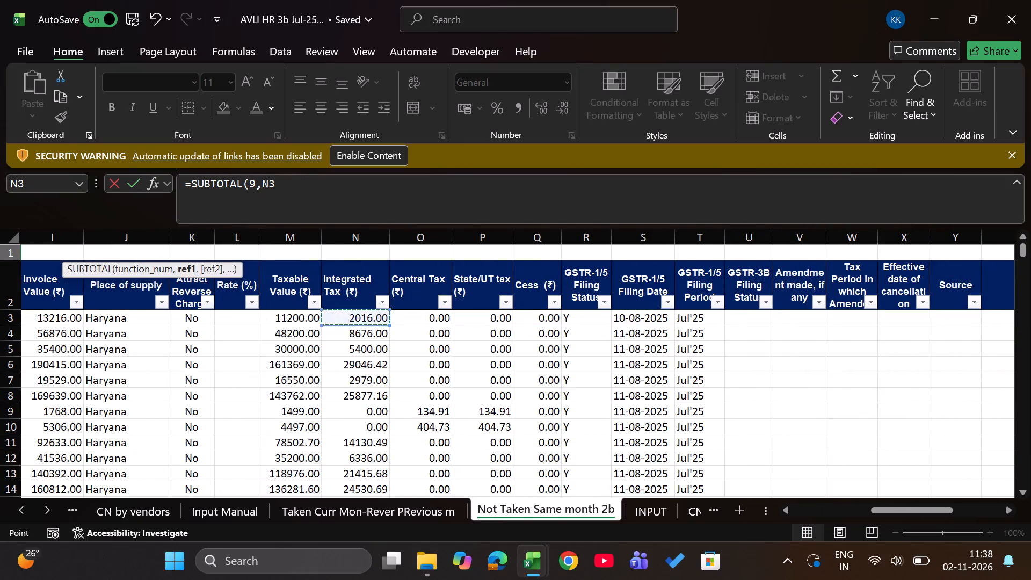
key(ctrl+shift+Down)
key(Return)
key(Return)
key(Up)
key(Up)
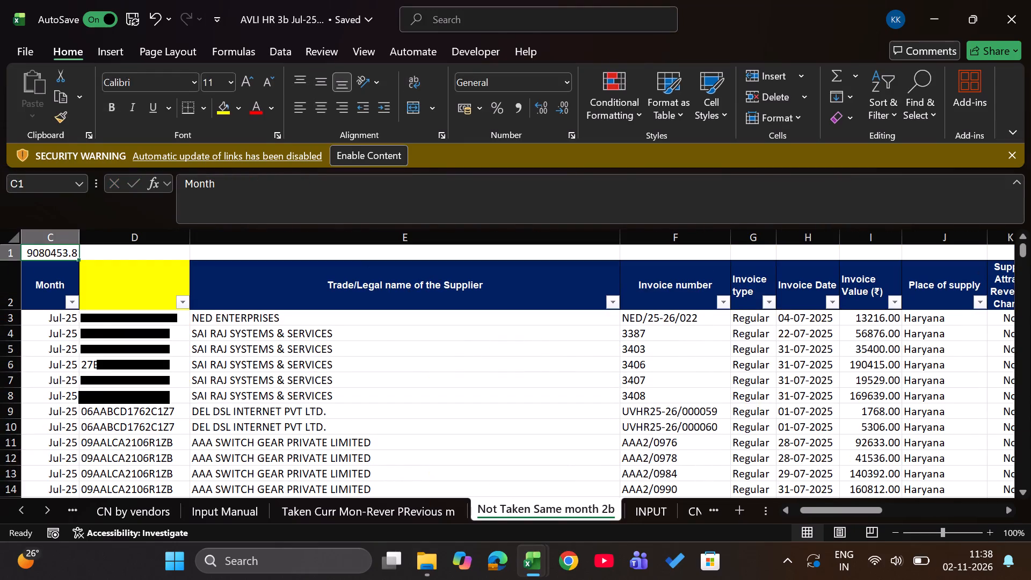
Format the subtotal in C1 with comma style and one decimal place.
text(hk)
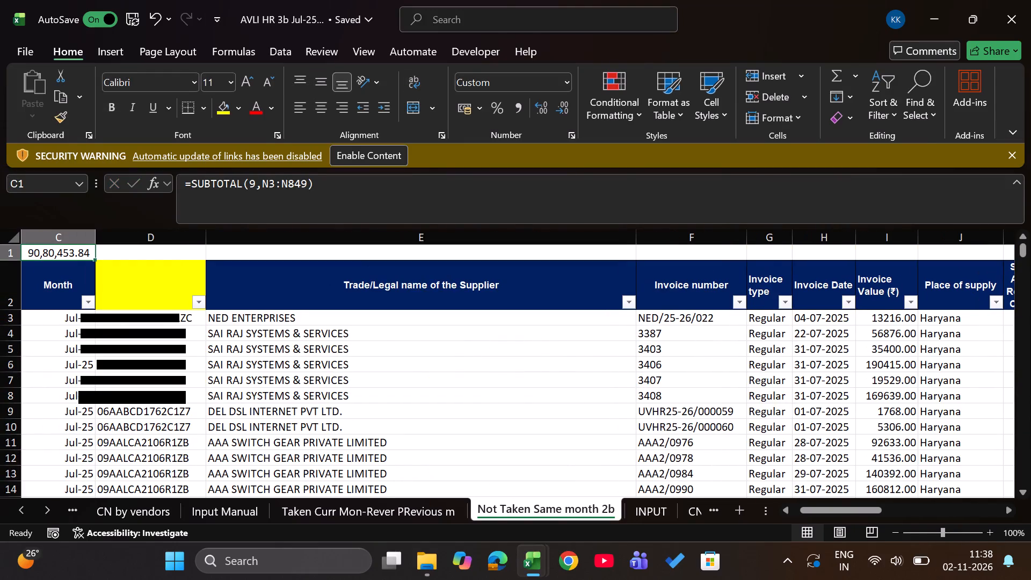
key(alt+h)
key(9)
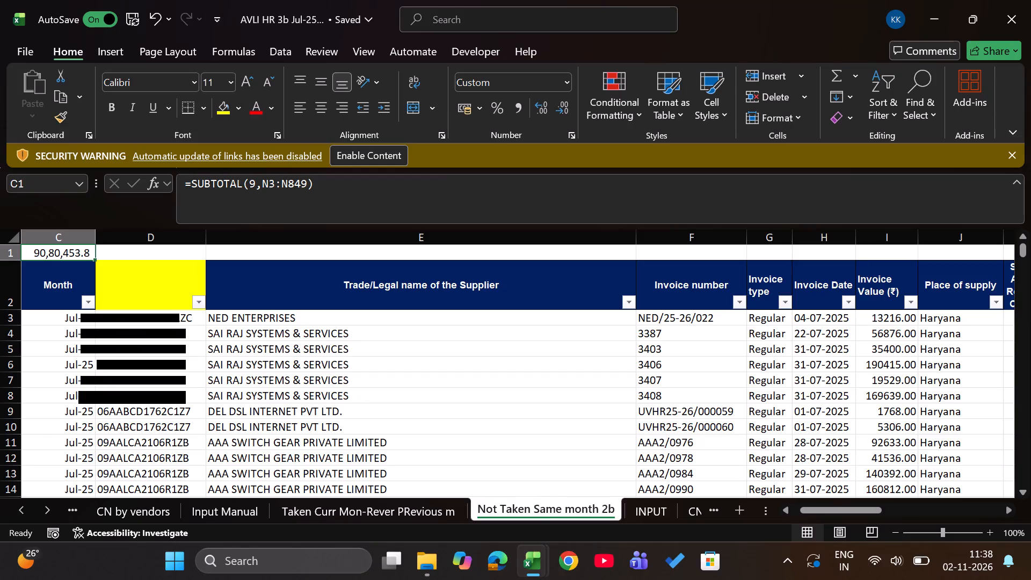
Copy the C1 subtotal formula into D1 to total the Central Tax column.
key(ctrl+c)
key(Right)
key(Return)
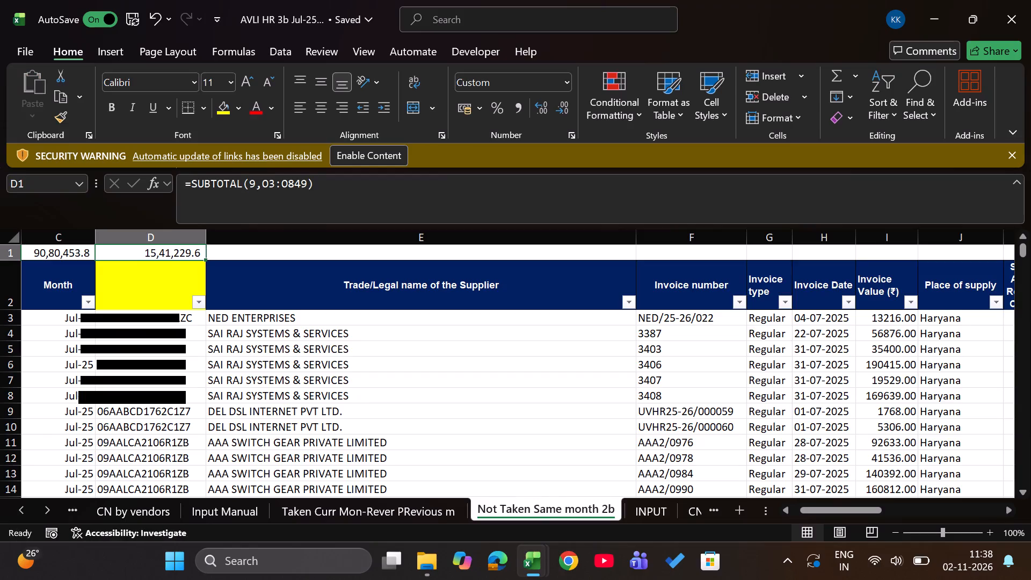
Back in the AVL India HR_Console ITC workbook, filter the GSTR-2B sheet's CGST column to exclude 0.
key(alt+Tab)
key(Right)
key(alt+Tab)
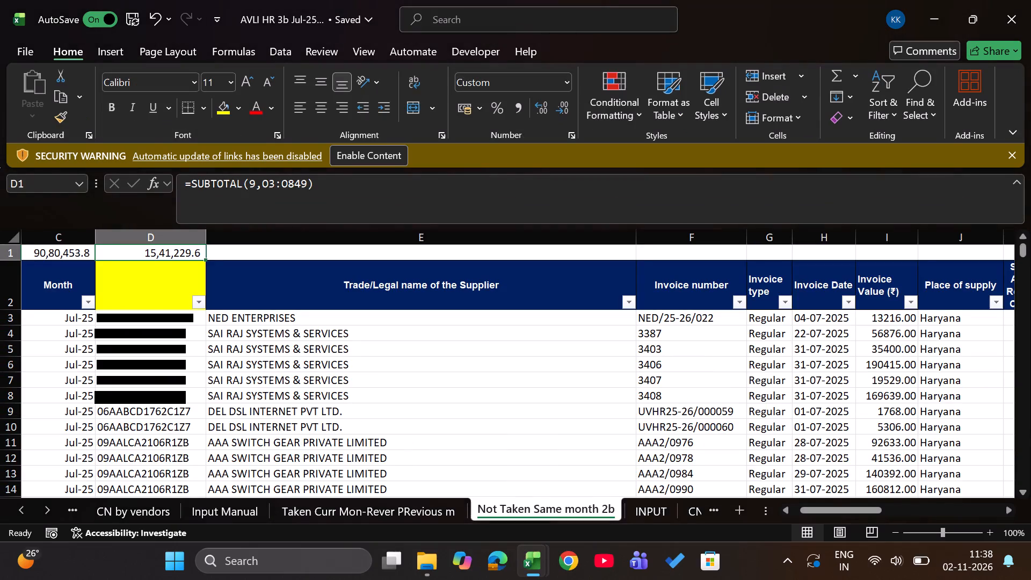
key(Down)
key(Right)
key(Right)
key(alt+Tab)
key(Right)
key(Right)
key(Right)
key(Down)
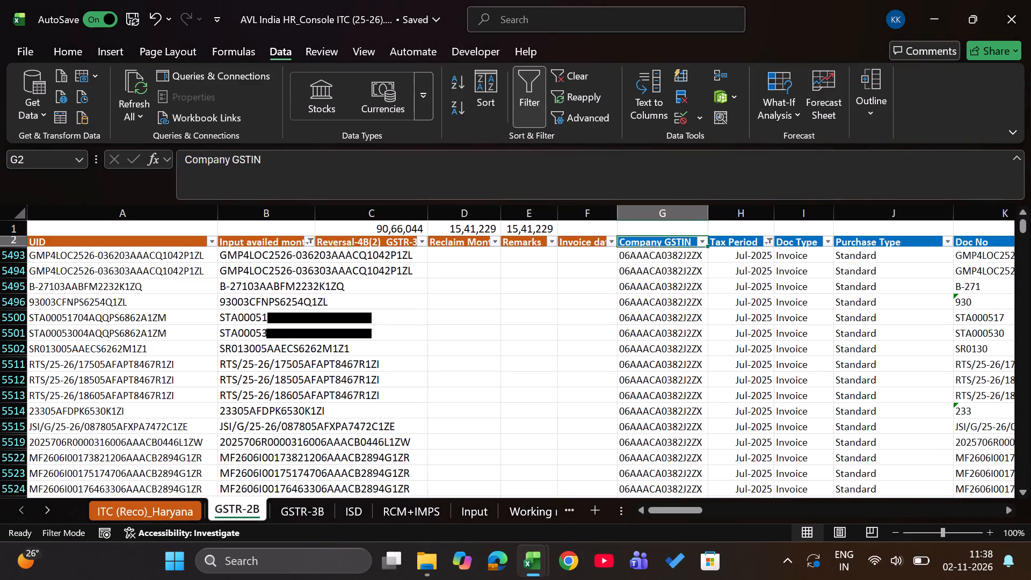
key(Right)
key(Right)
key(Right)
key(Right)
key(Right)
key(Right)
key(Right)
key(Right)
key(Right)
key(Right)
key(Right)
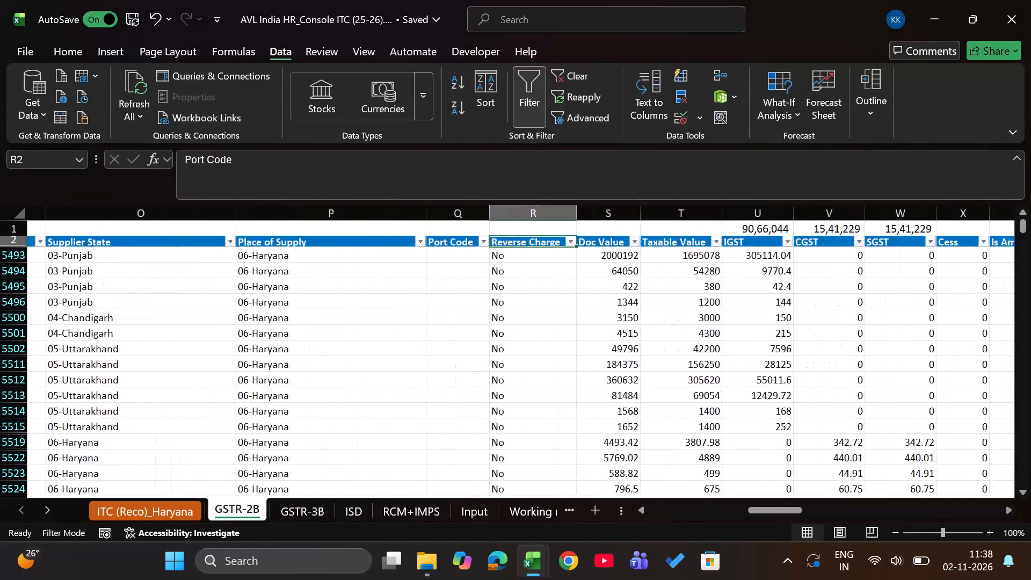
key(Right)
key(Right)
key(Right)
key(Right)
key(alt+Down)
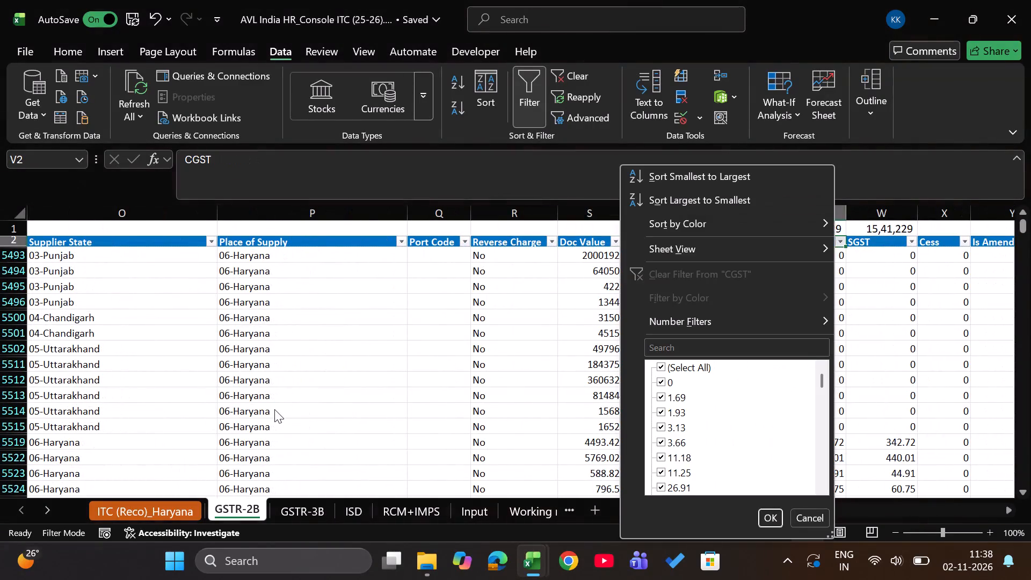
click(670, 390)
key(space)
key(Up)
key(space)
key(Return)
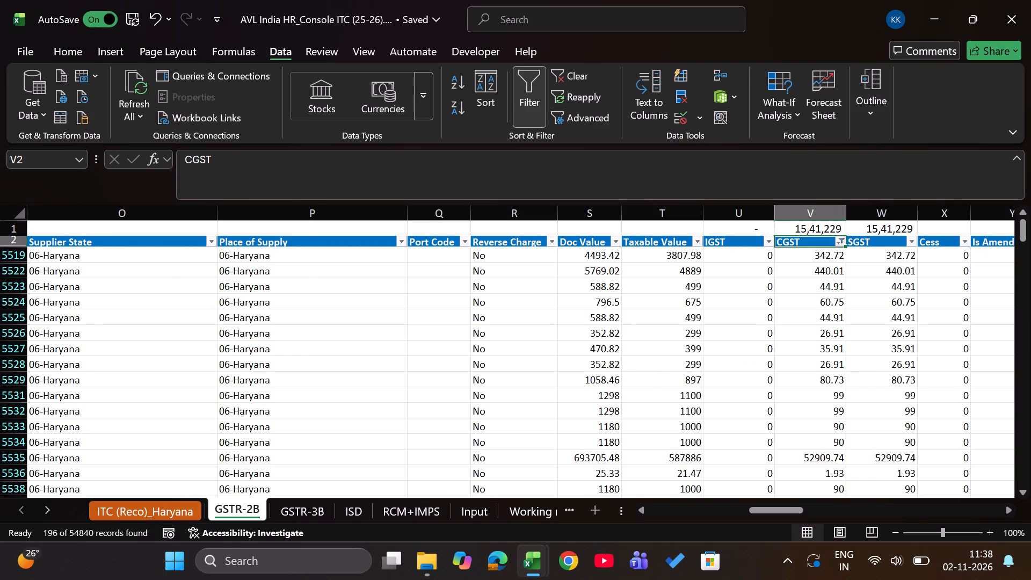
Compare the filtered GSTR-2B rows and totals with the Not Taken Same month 2b sheet in AVLI HR 3b Jul-25.
key(ctrl+Left)
key(Down)
key(Right)
key(Right)
key(Right)
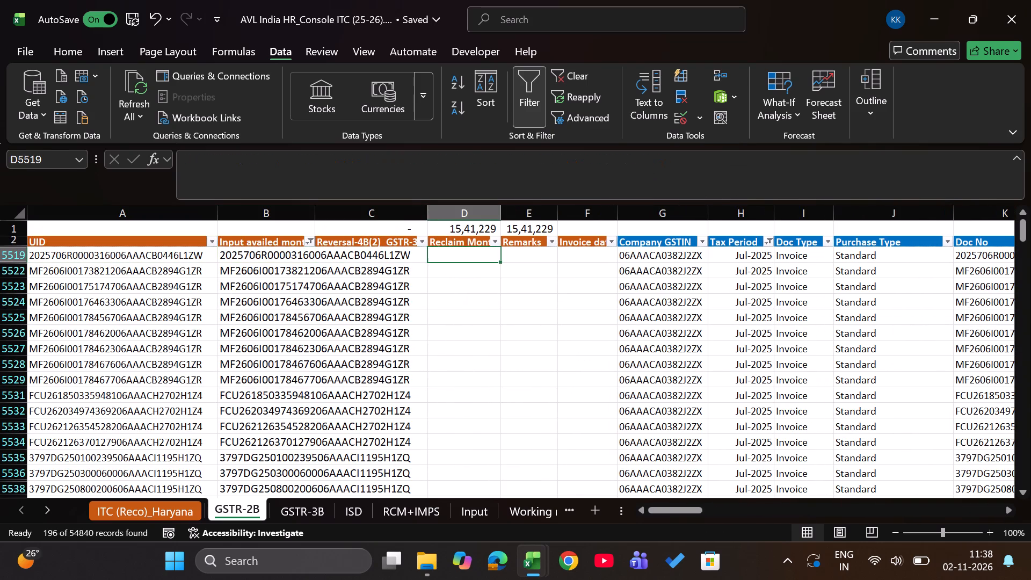
key(alt+Tab)
key(Tab)
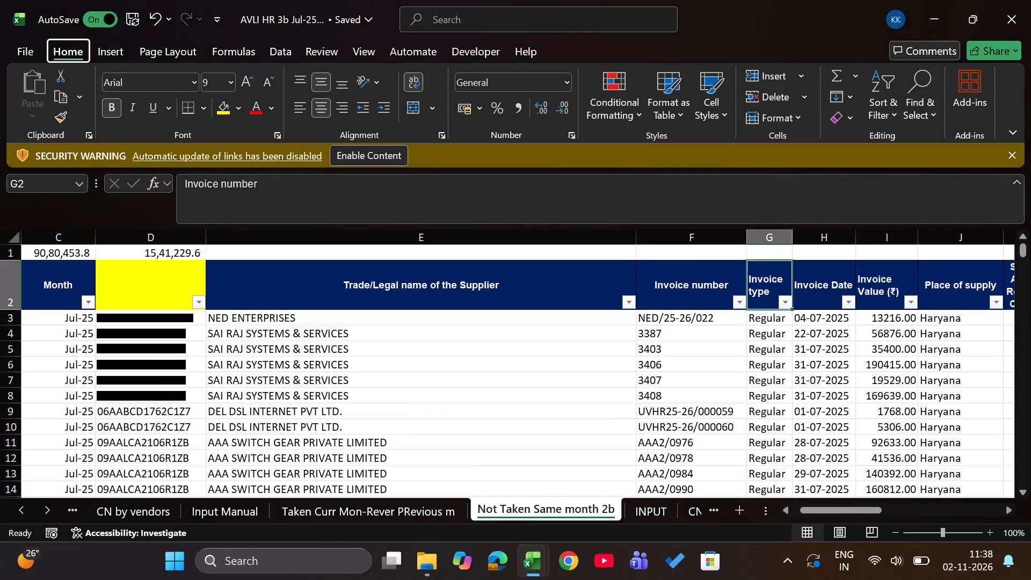
key(Left)
key(Left)
key(Down)
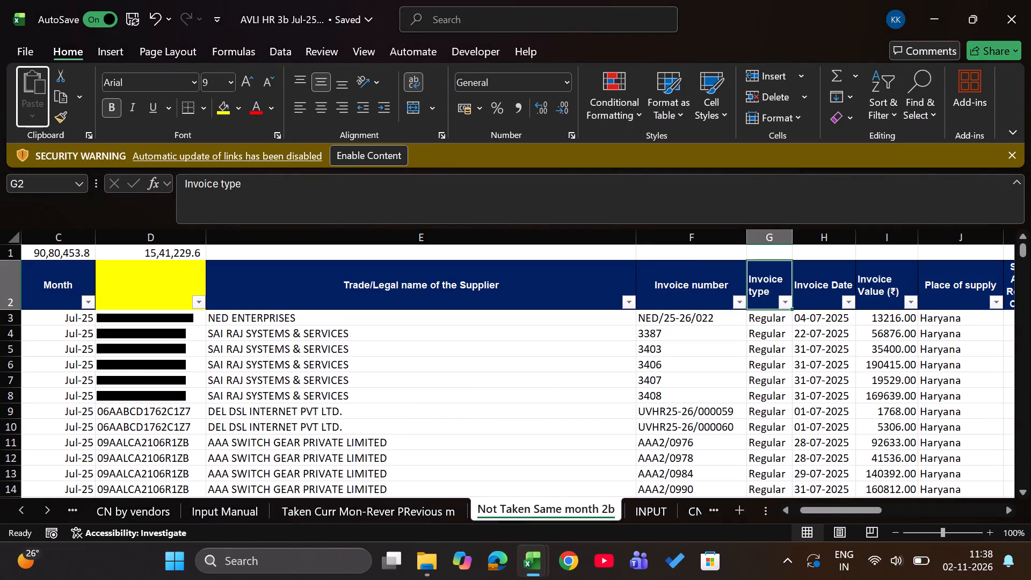
key(Escape)
key(Left)
key(Left)
key(Left)
key(Left)
key(alt+Tab)
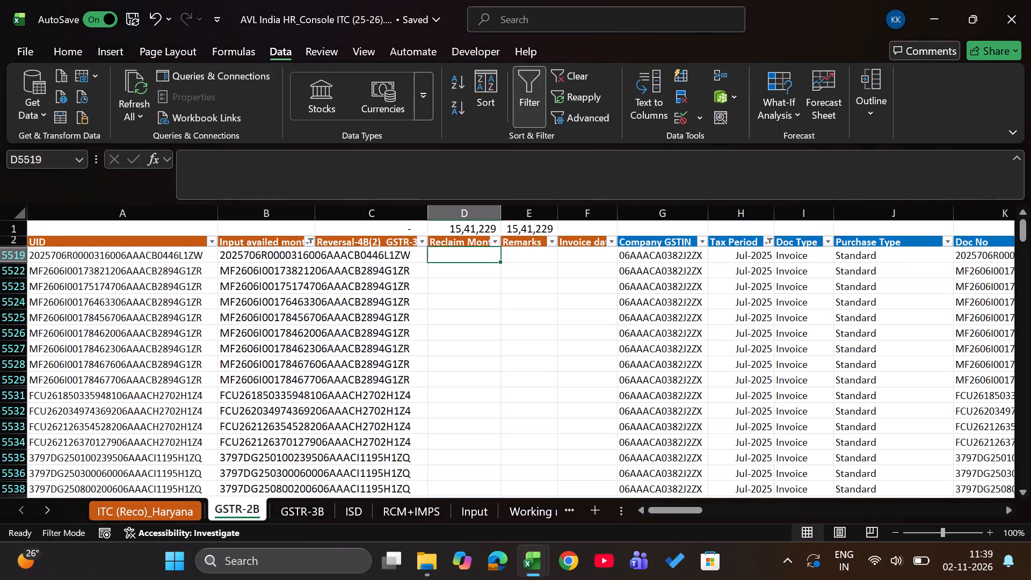
key(alt+Tab)
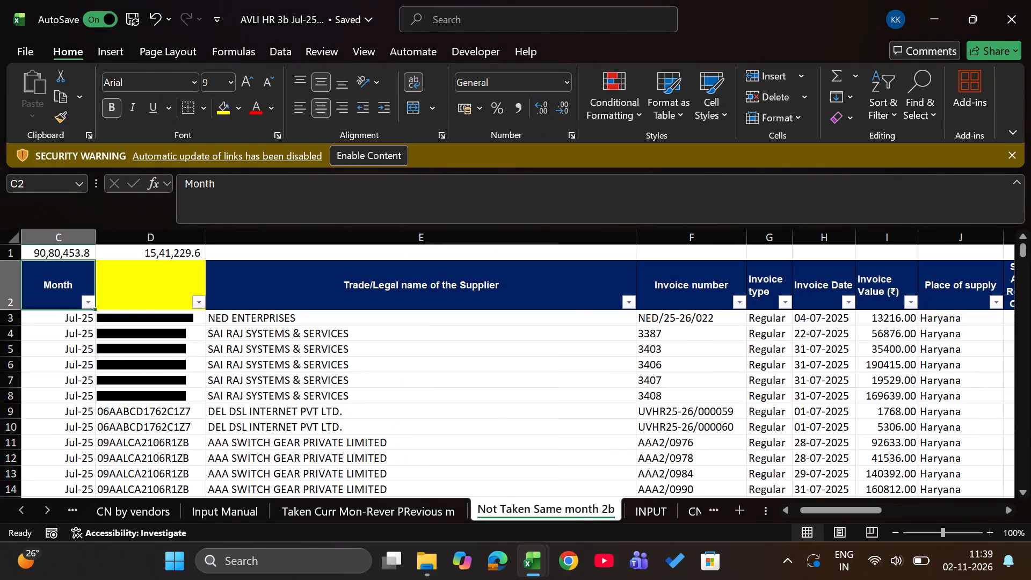
key(alt+Tab)
key(Left)
key(Left)
key(Right)
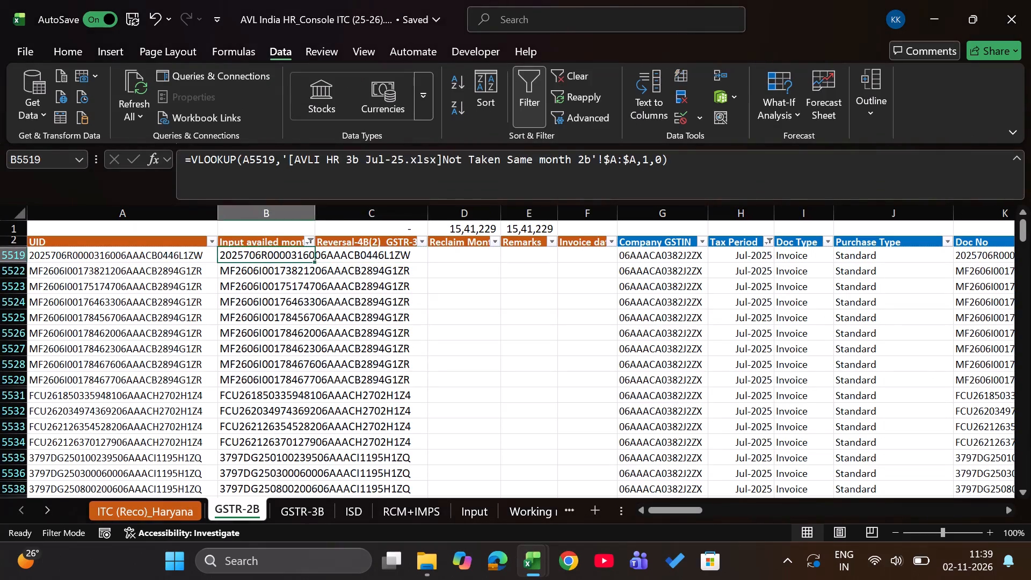
key(alt+Tab)
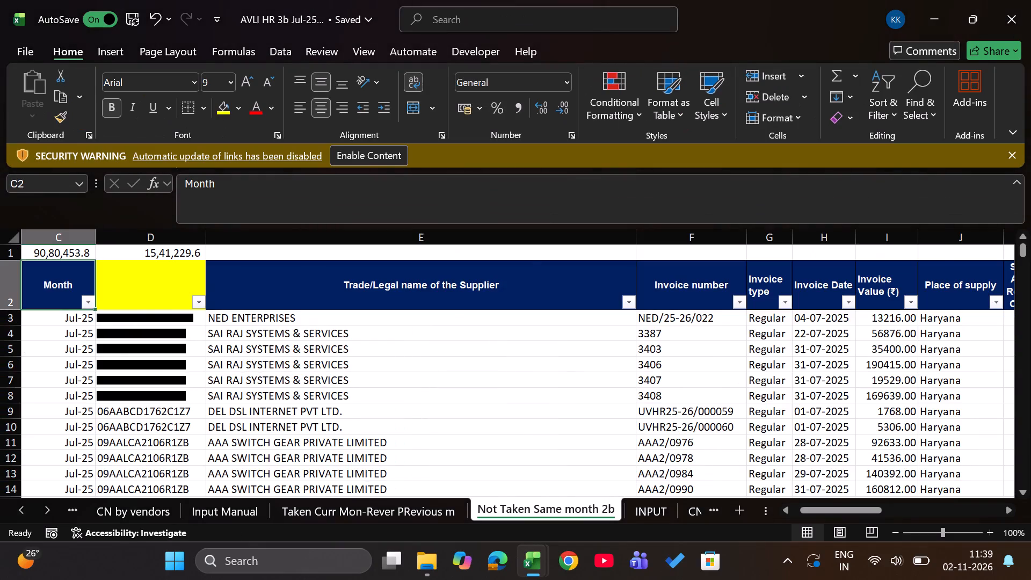
In the console workbook's GSTR-2B sheet, enter Jul-25 in the Reversal-4B(2) column at C5519 and fill it down the visible rows to C6064.
key(alt+Tab)
key(Return)
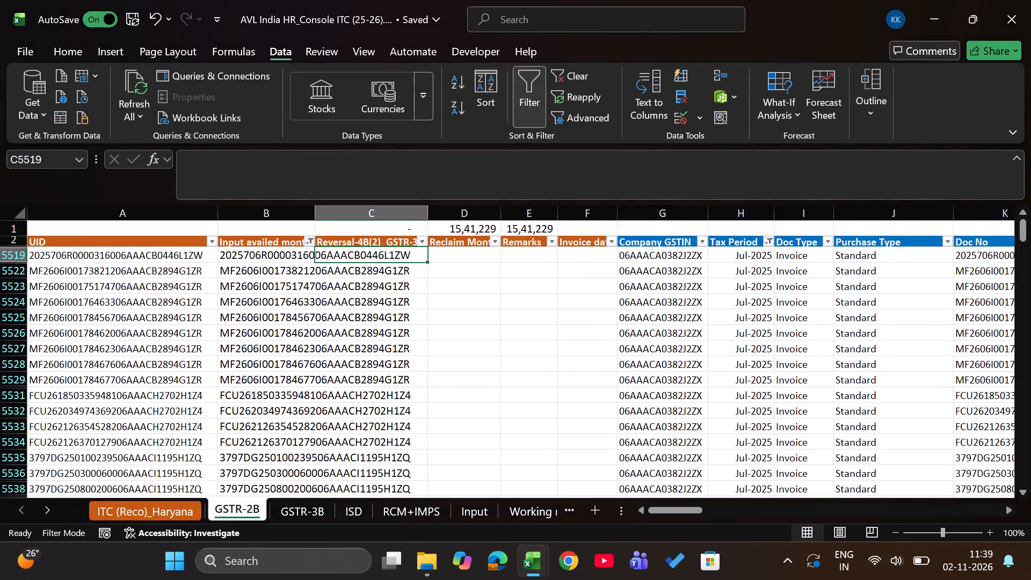
key(k)
key(BackSpace)
text(jul25)
key(Return)
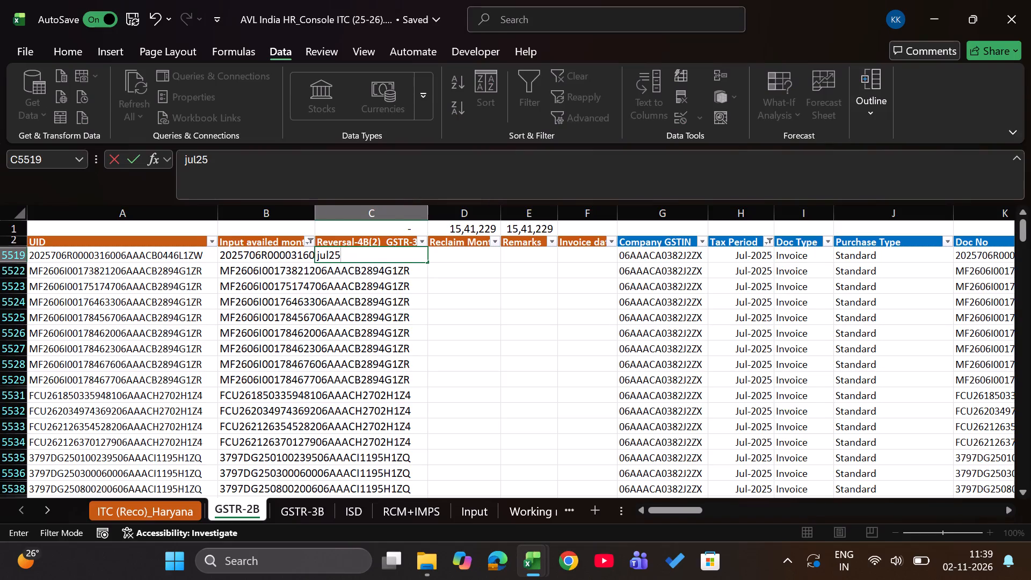
key(Left)
key(ctrl+Down)
key(Right)
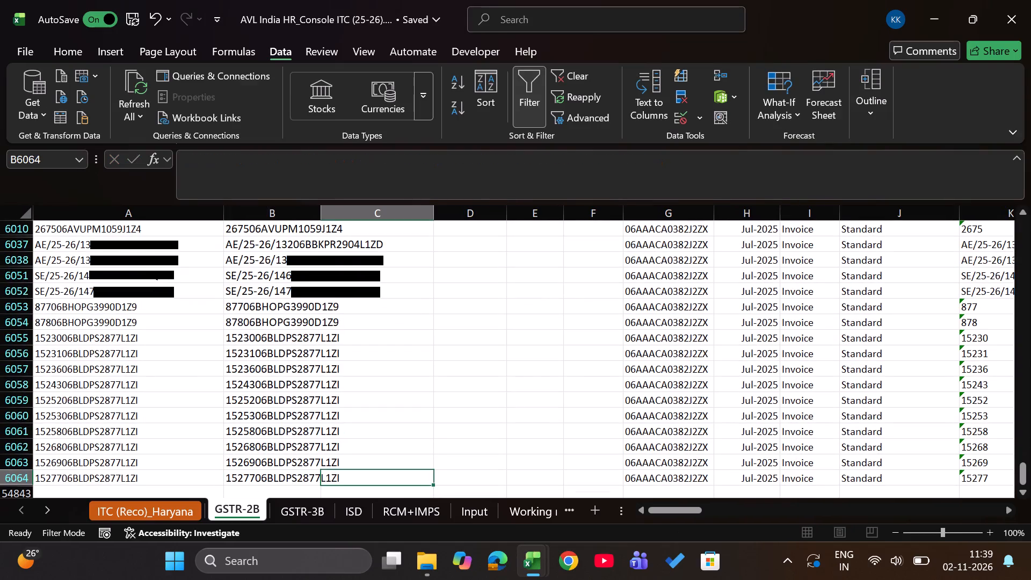
key(ctrl+shift+Up)
key(alt+semicolon)
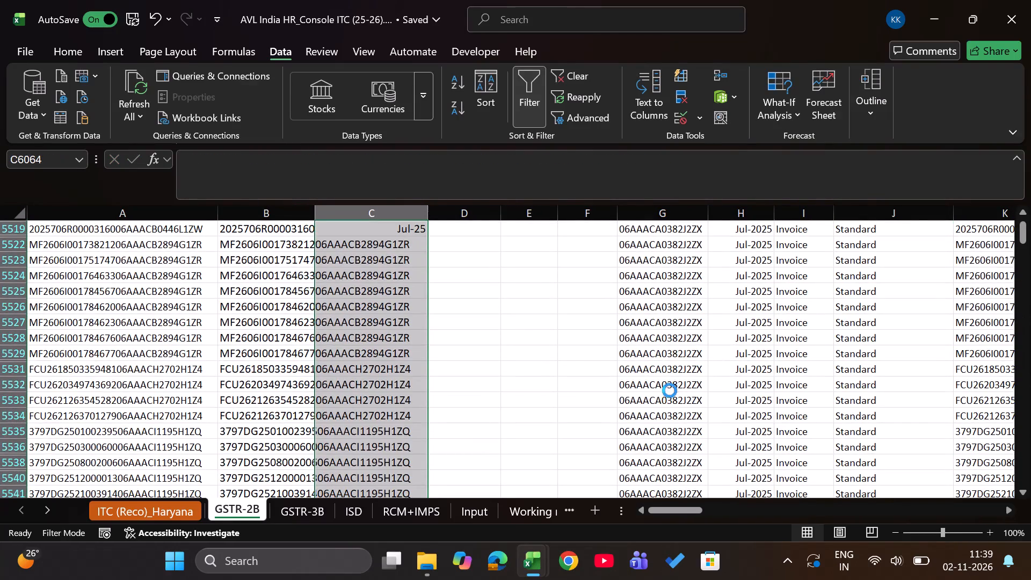
key(ctrl+d)
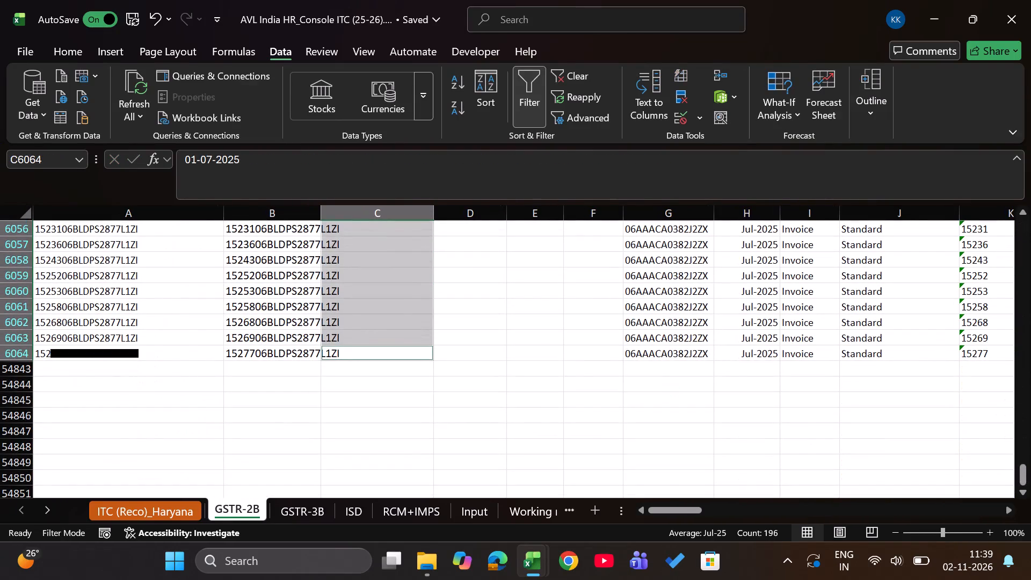
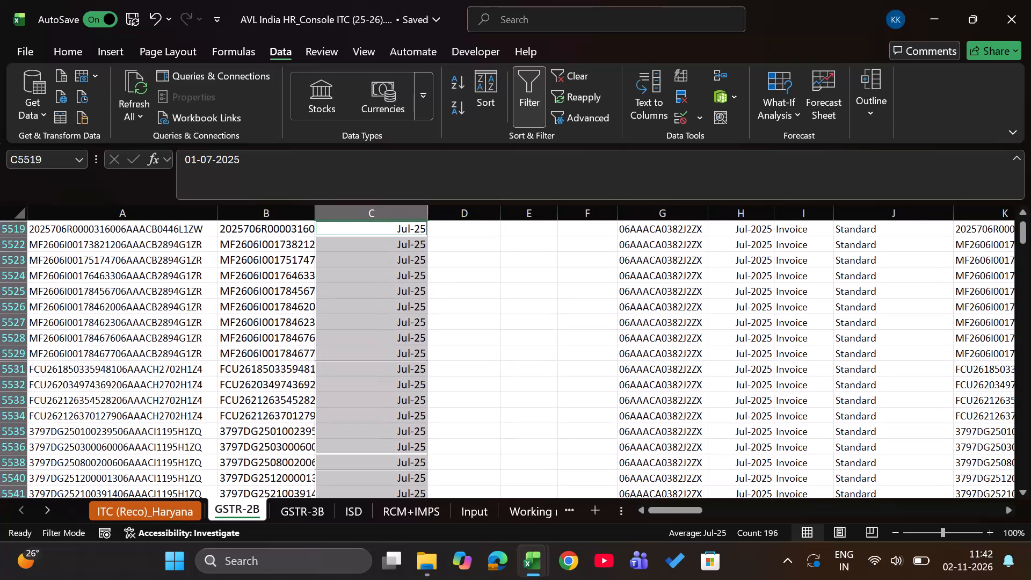
Reset the GSTR-2B sheet's CGST column filter to include all values.
key(Up)
key(Up)
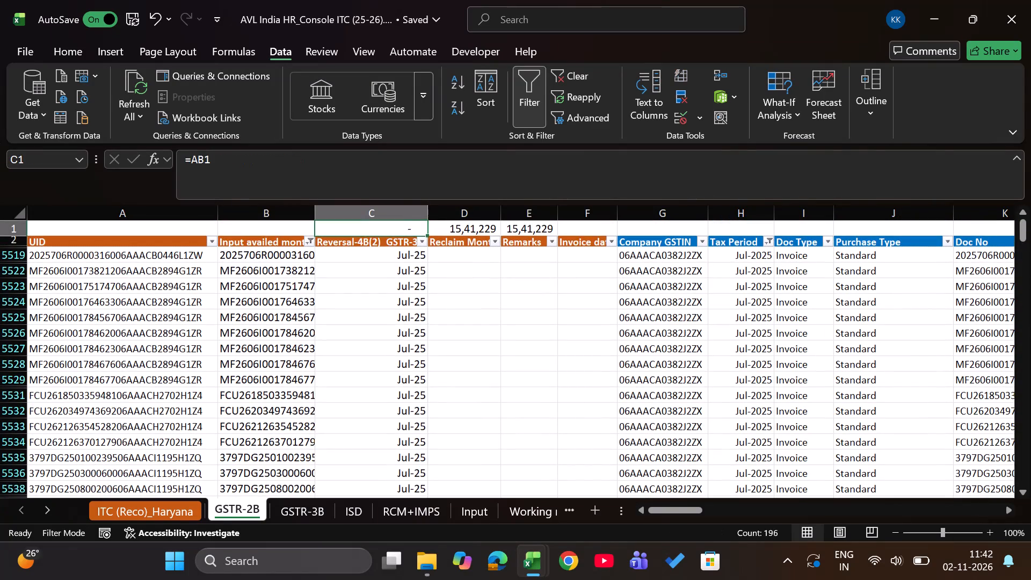
key(Down)
key(Right)
key(Right)
key(Right)
key(Right)
key(Right)
key(Right)
key(Left)
key(Left)
key(Right)
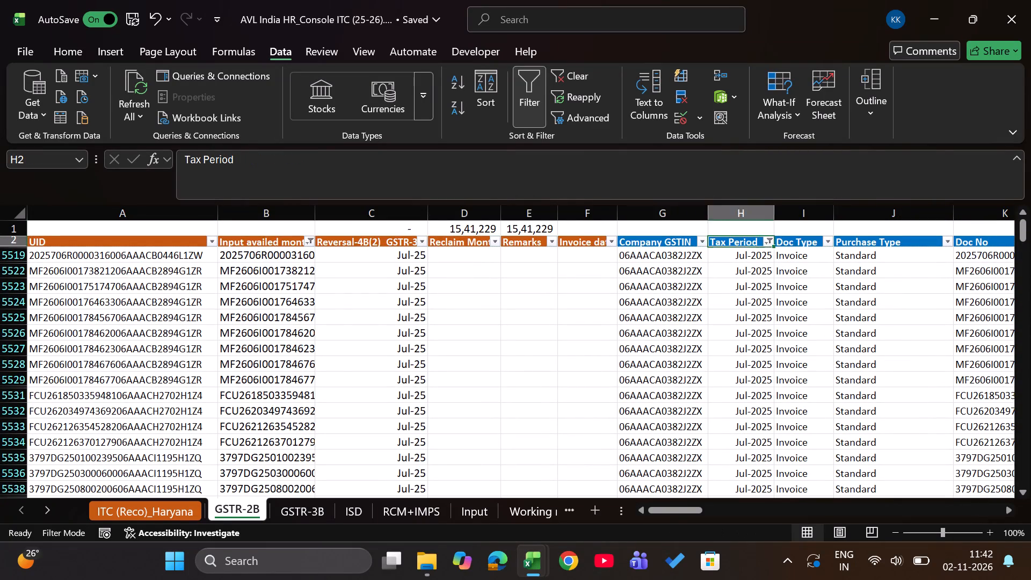
key(Right)
key(Right)
key(Right)
key(Right)
key(Right)
key(Right)
key(Right)
key(Right)
key(Right)
key(Right)
key(Right)
key(Right)
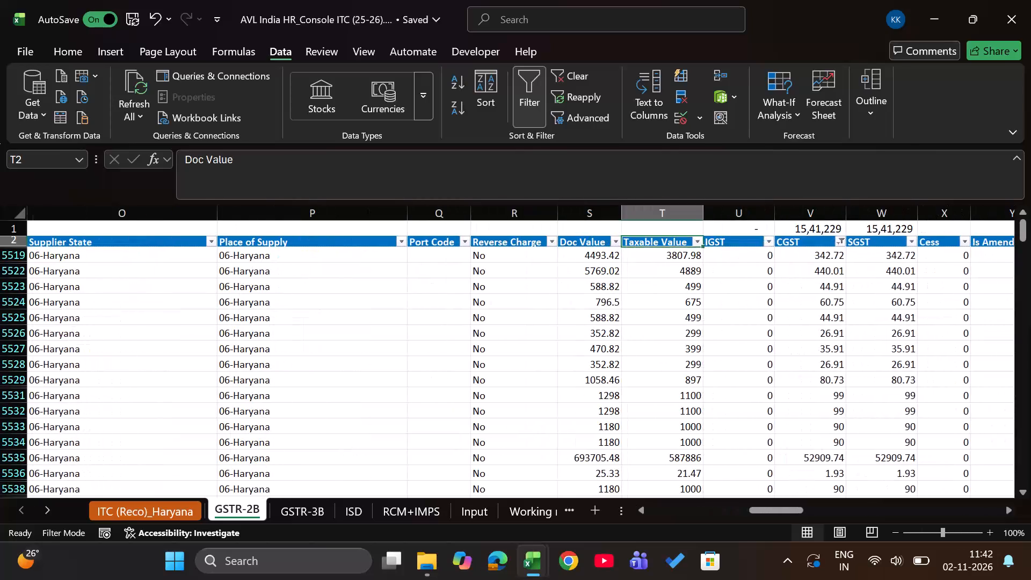
key(Right)
key(Right)
key(Right)
key(Left)
key(alt+Down)
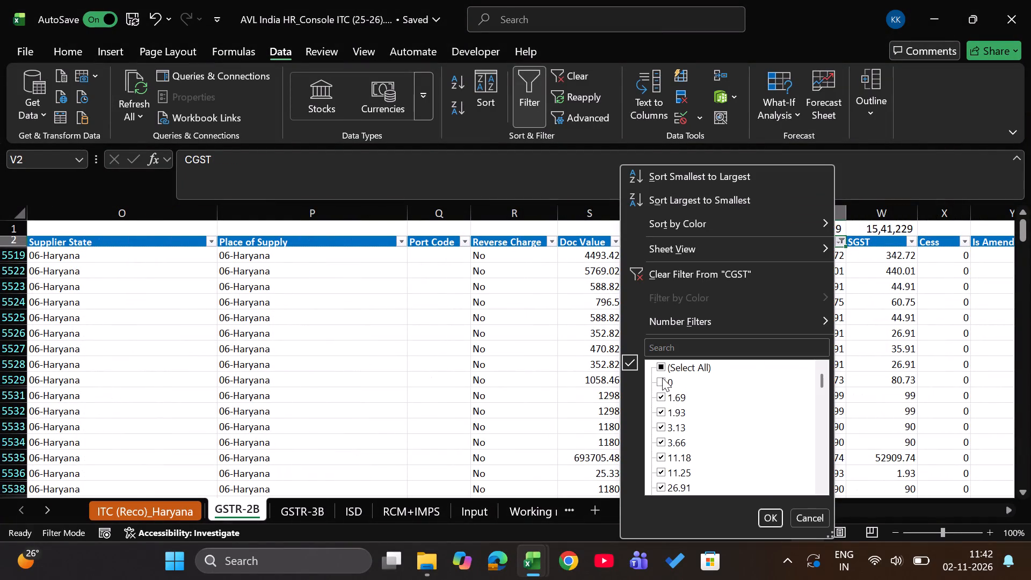
click(664, 371)
key(backslash)
key(Return)
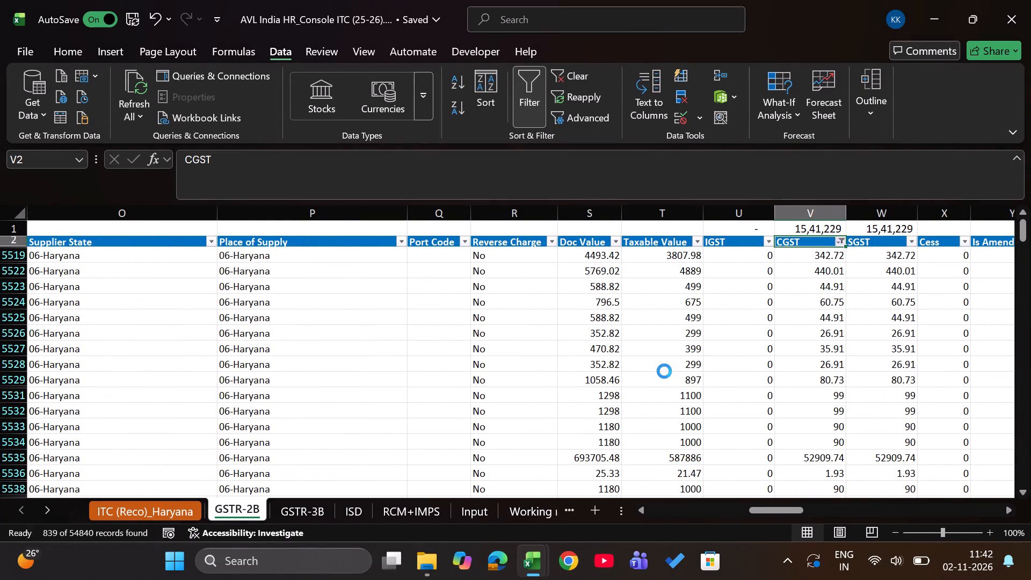
Filter the GSTR-2B sheet's IGST column to exclude 0 and return toward the sheet's first columns.
key(Left)
key(alt+Down)
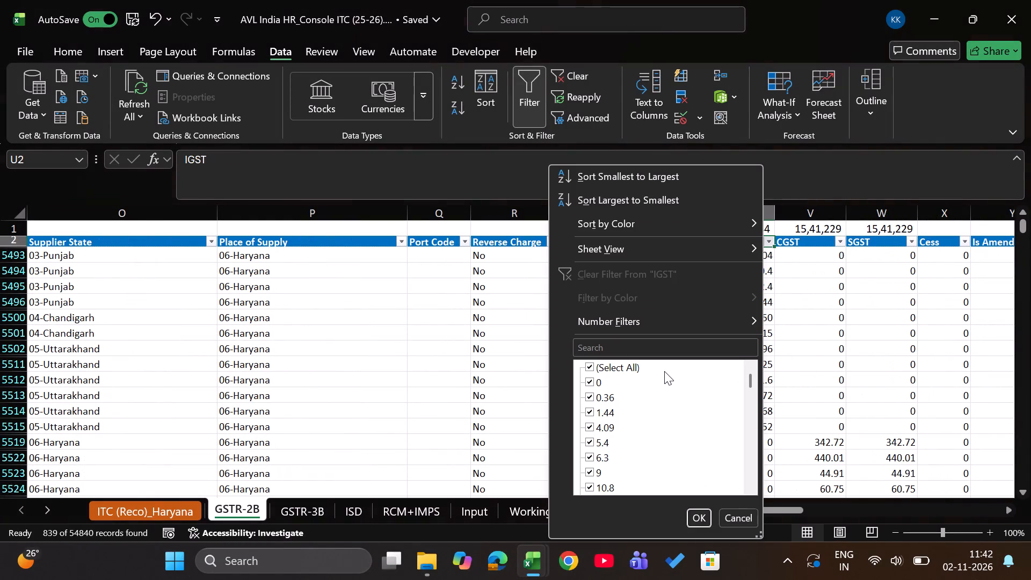
click(600, 385)
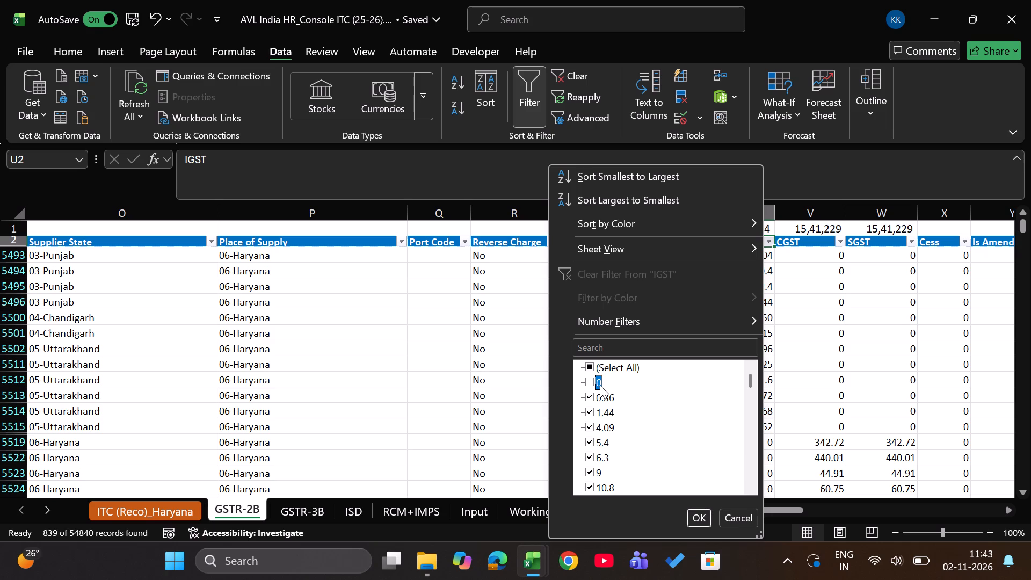
key(Return)
key(Left)
key(Left)
key(Left)
key(Left)
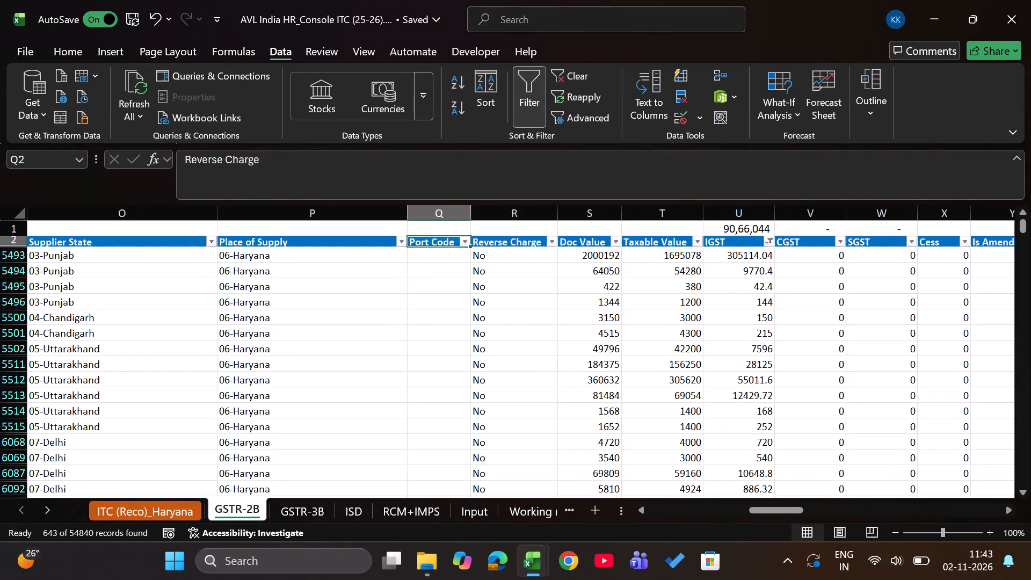
key(Left)
key(Left)
key(Left)
key(Left)
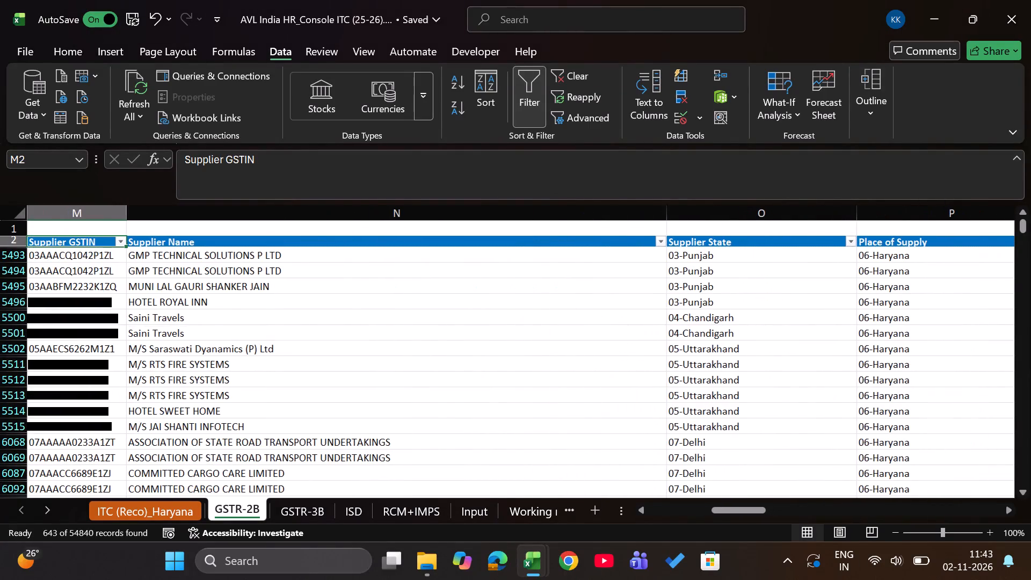
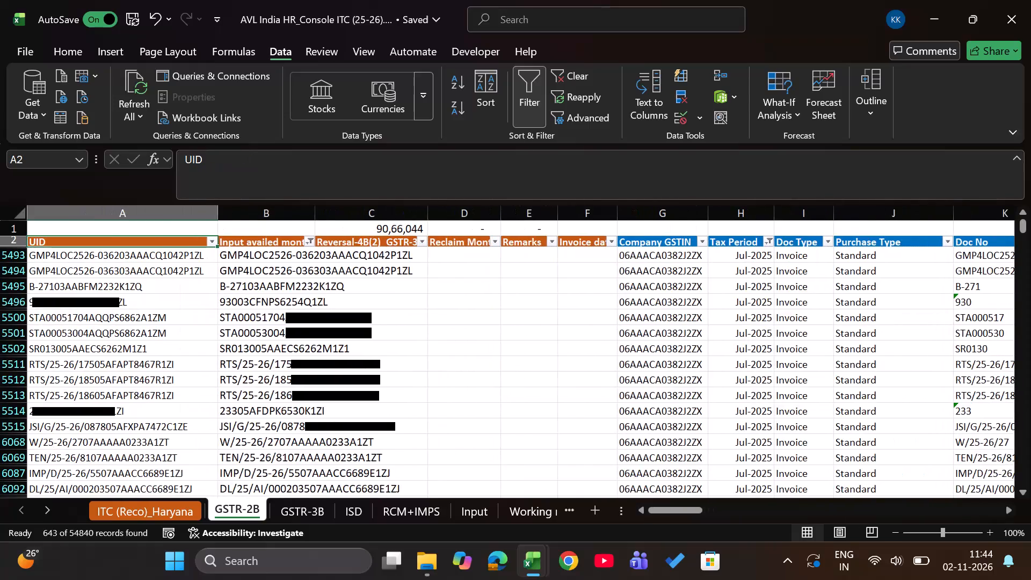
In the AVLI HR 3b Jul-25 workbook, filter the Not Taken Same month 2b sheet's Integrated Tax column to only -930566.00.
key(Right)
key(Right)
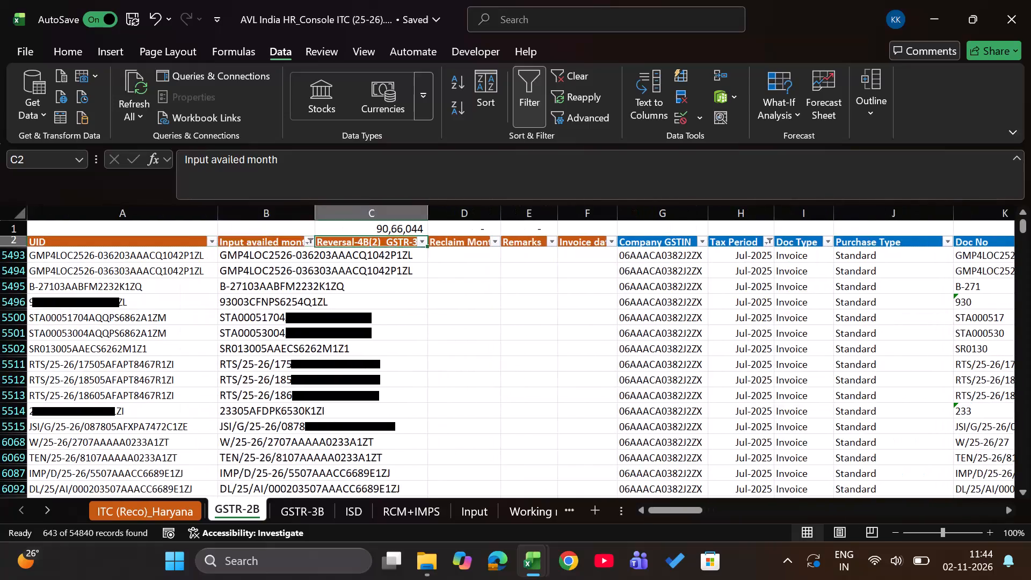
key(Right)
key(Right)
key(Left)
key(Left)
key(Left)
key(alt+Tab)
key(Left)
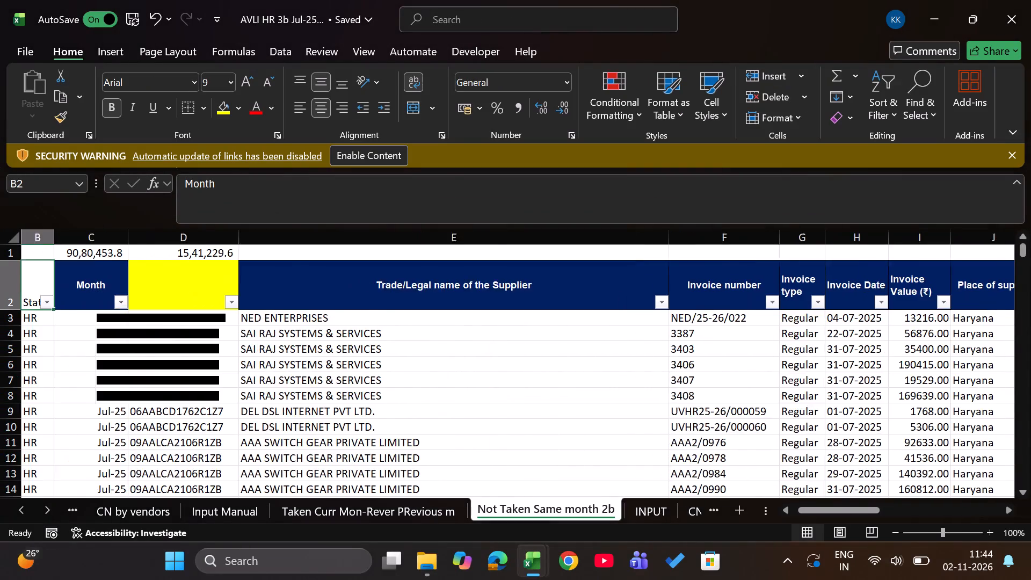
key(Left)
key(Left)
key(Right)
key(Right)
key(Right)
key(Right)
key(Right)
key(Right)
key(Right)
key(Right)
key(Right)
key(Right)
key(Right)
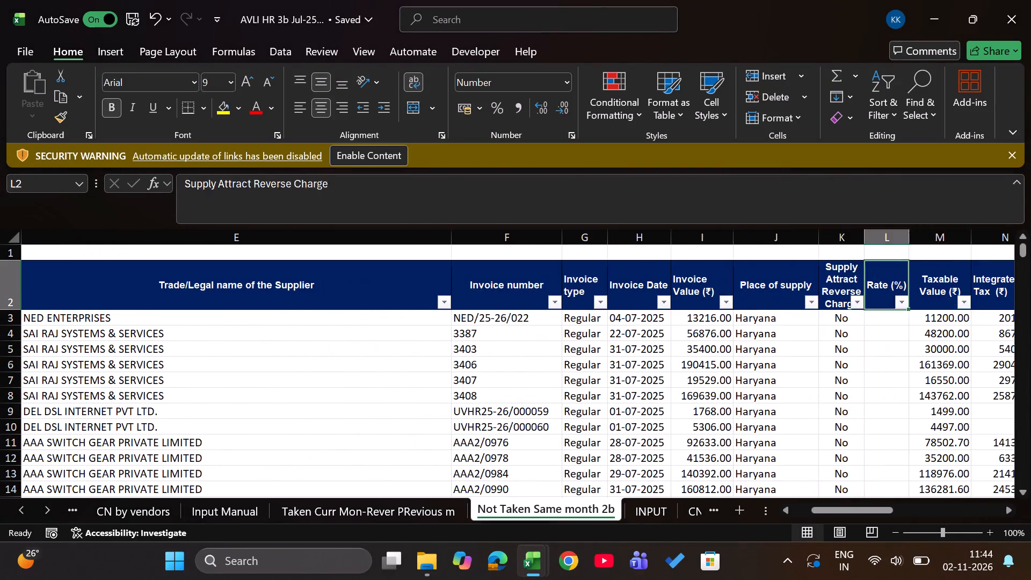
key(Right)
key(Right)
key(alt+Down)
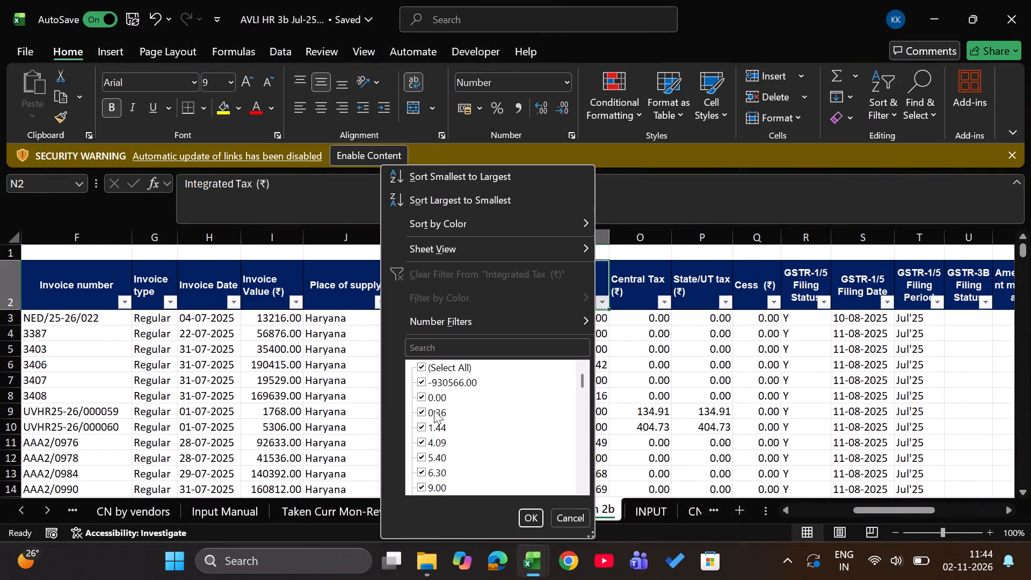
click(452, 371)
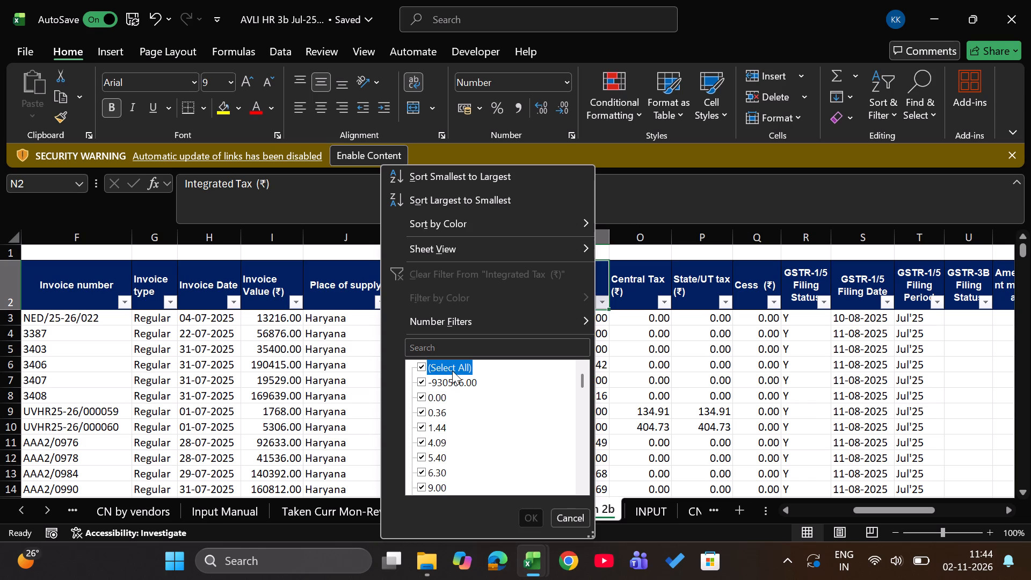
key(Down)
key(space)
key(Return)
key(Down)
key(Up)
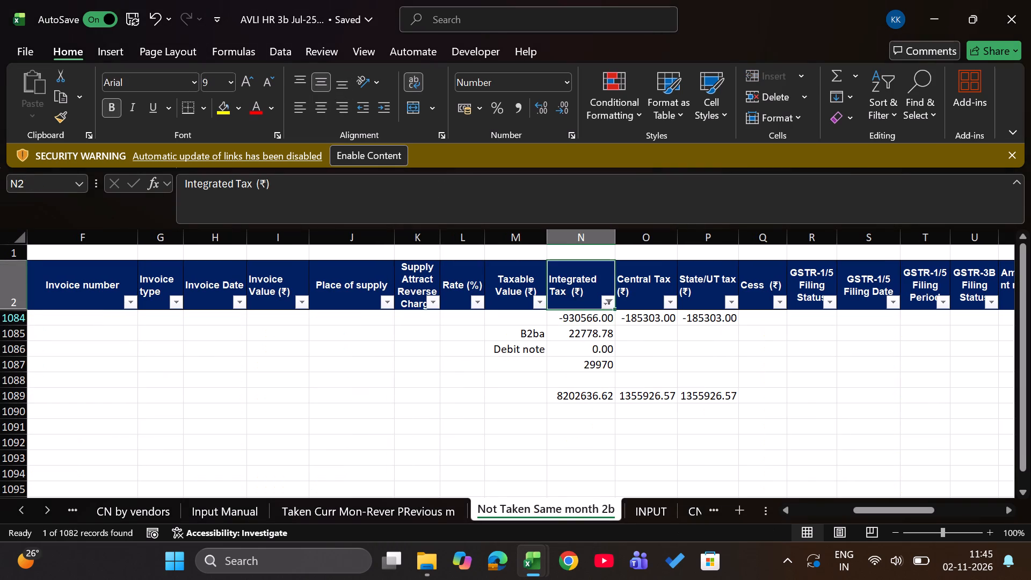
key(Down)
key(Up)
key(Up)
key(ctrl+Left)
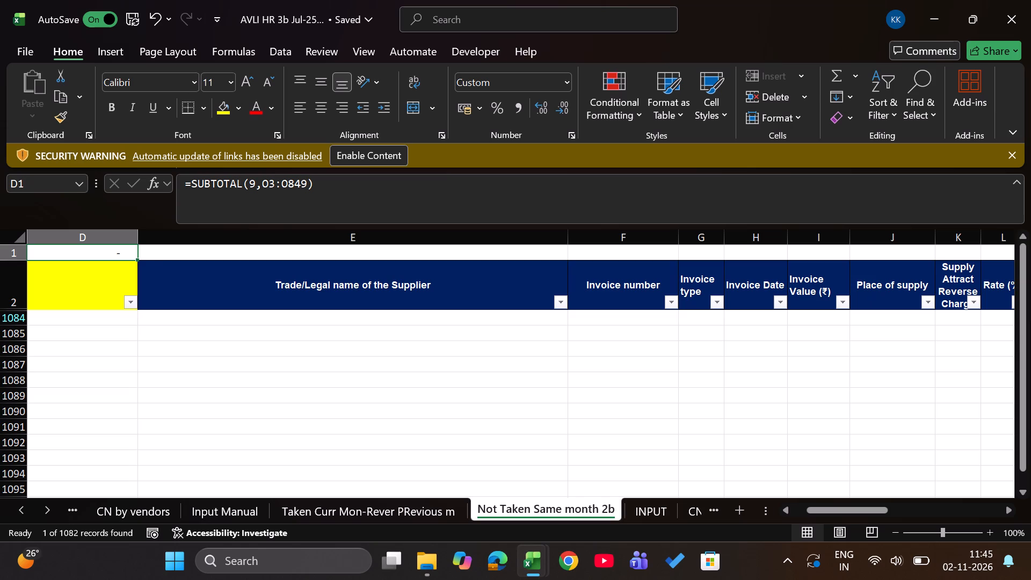
Change the Integrated Tax filter on the Not Taken Same month 2b sheet to all values except -930566.00 and 0.00.
key(Down)
key(Right)
key(Right)
key(Right)
key(Right)
key(Right)
key(Right)
key(Right)
key(Right)
key(Right)
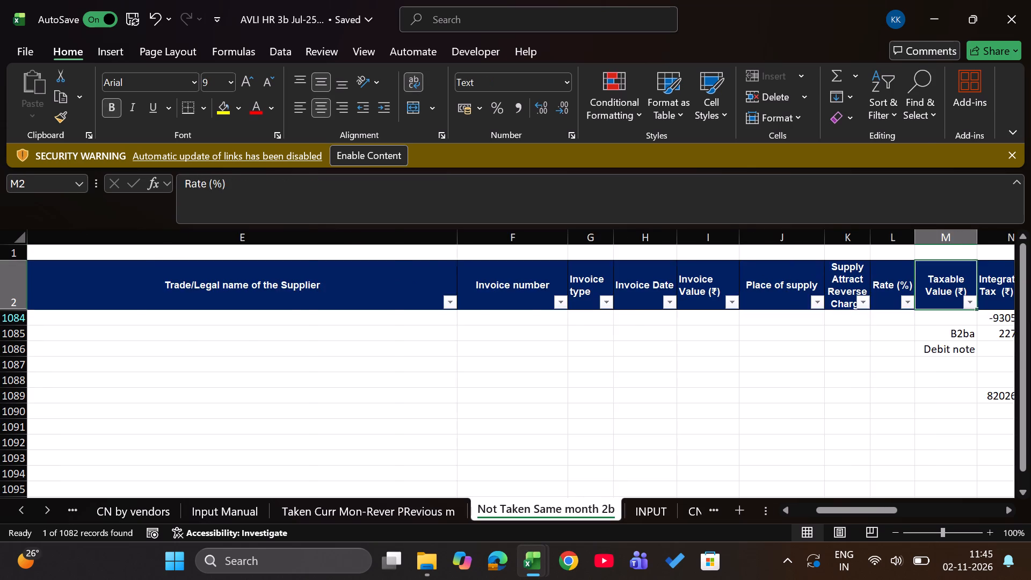
key(Right)
key(Right)
key(Left)
key(Down)
key(Up)
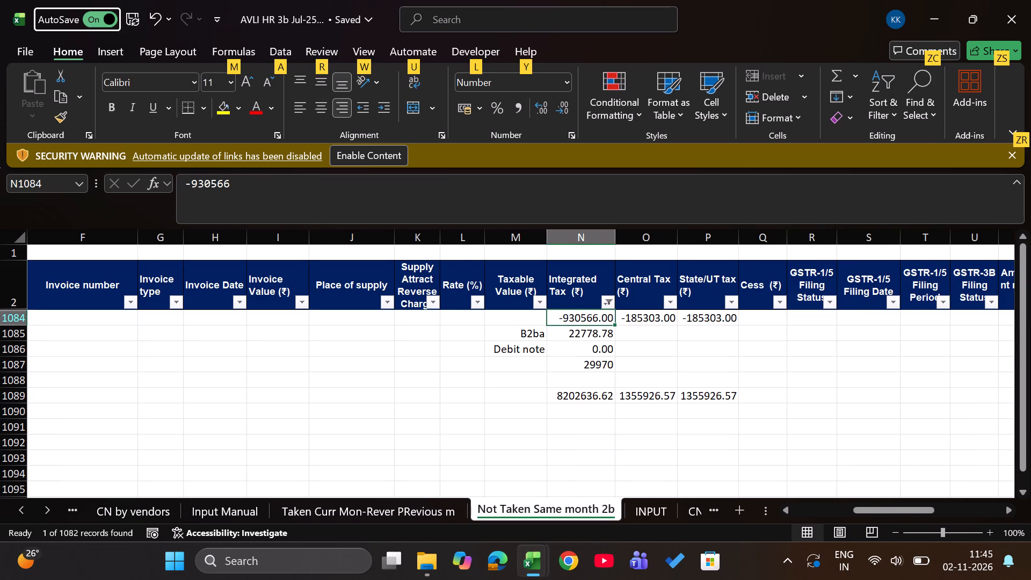
key(Escape)
key(Up)
key(alt+Down)
key(alt+Down)
key(alt+Down)
key(alt+Down)
key(alt+Down)
key(alt+Down)
key(alt+Down)
key(alt+Down)
key(alt+Down)
key(alt+Down)
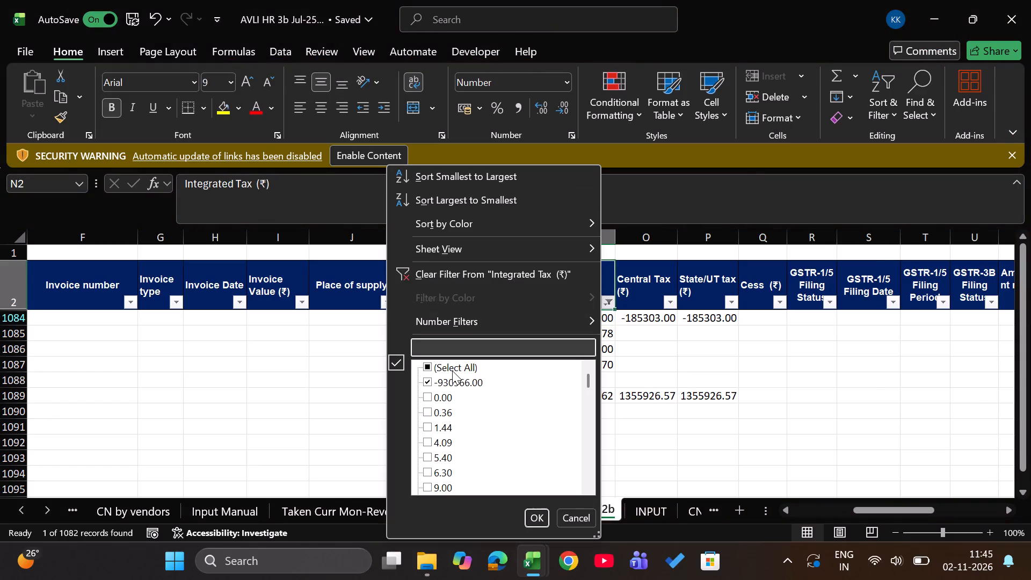
key(space)
key(Down)
key(space)
key(Down)
key(space)
key(Return)
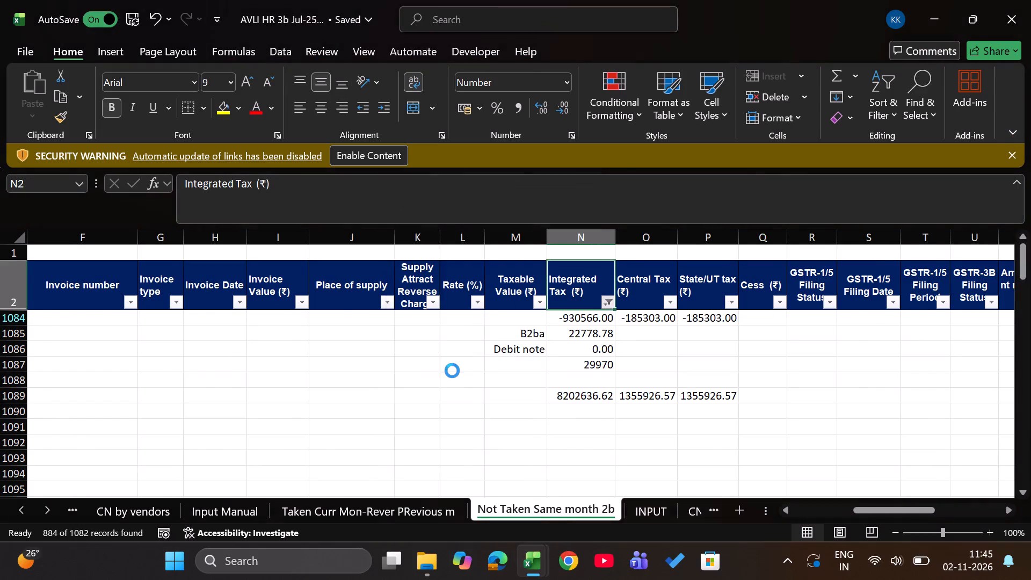
key(Up)
key(ctrl+Left)
key(Left)
key(Left)
key(Left)
key(Right)
key(Right)
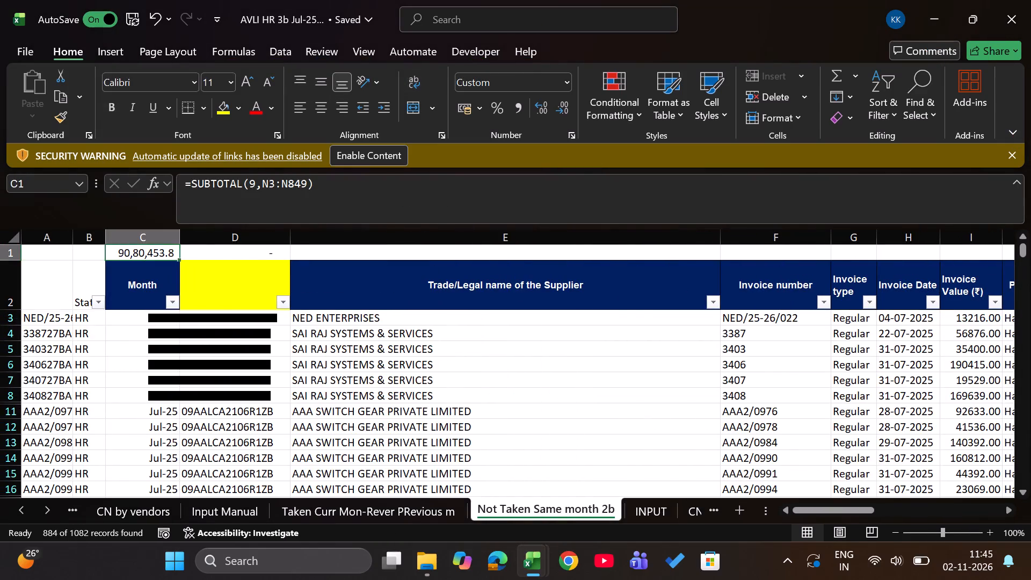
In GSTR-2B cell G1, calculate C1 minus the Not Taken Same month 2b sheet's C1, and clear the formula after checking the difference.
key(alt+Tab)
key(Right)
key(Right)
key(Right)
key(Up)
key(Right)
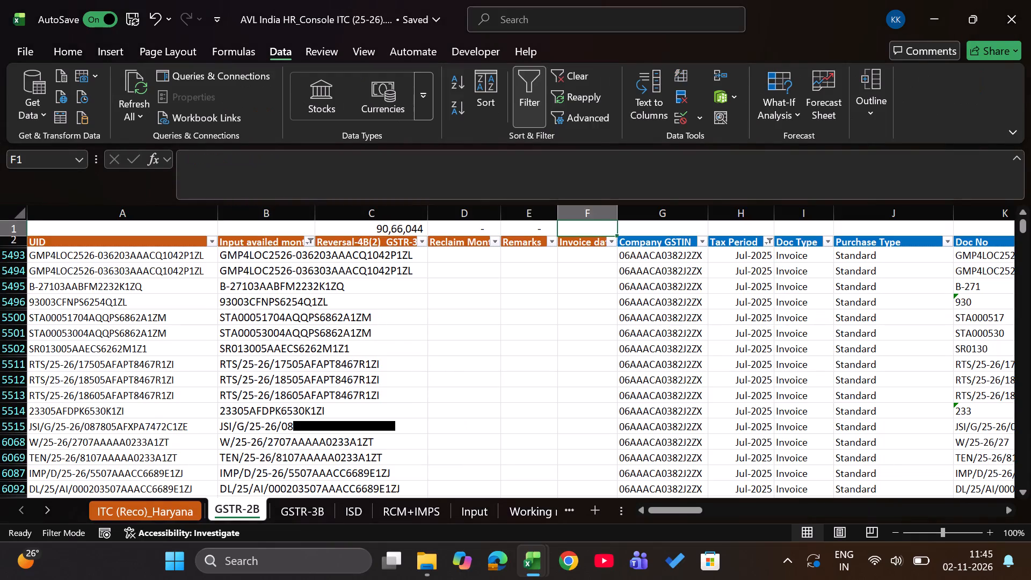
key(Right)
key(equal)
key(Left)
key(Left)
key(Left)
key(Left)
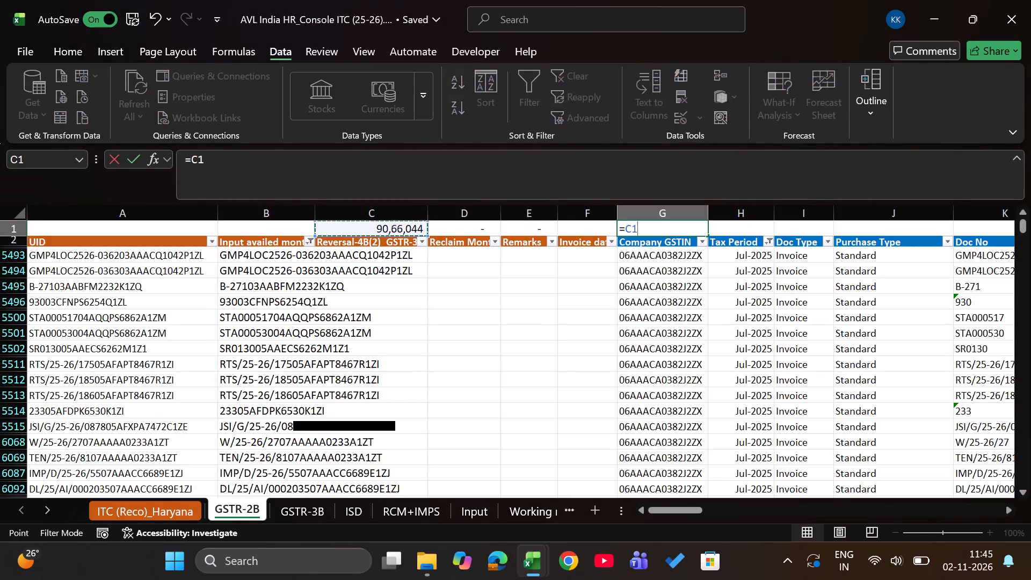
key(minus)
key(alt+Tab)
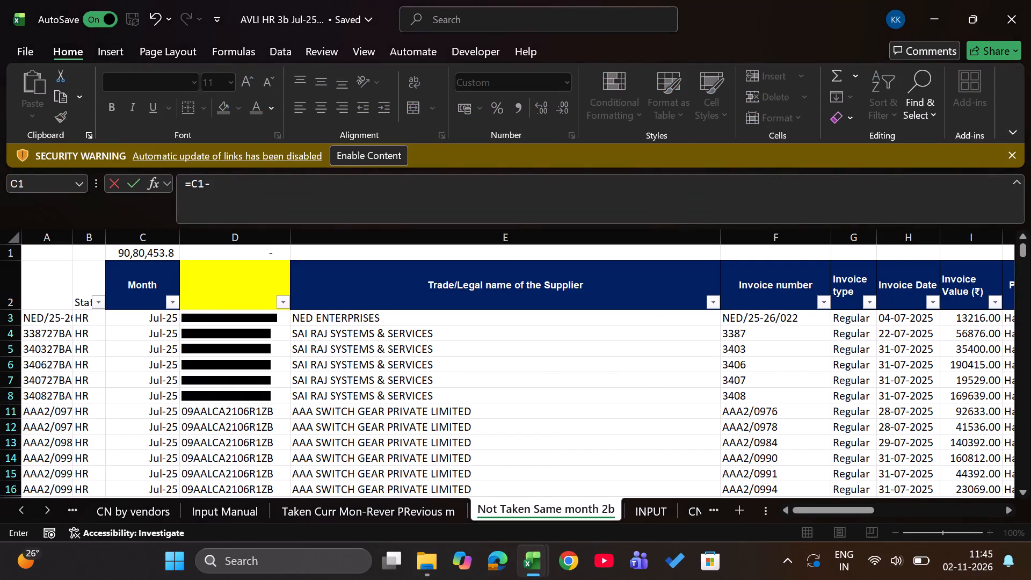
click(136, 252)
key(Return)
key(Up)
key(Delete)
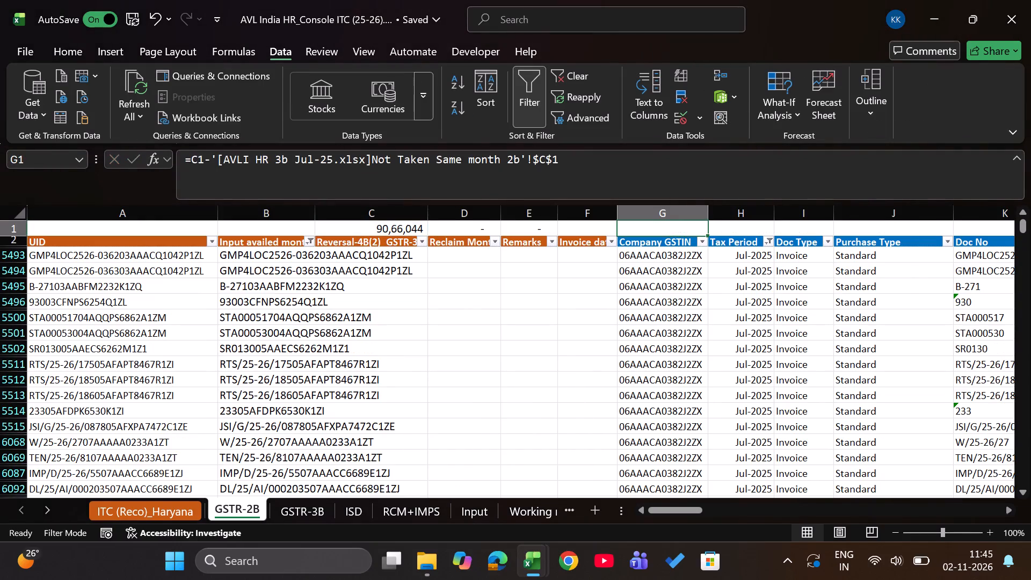
Examine the filtered GSTR-2B rows' IGST values and Is Amendment column for amended July 2025 invoices.
key(Down)
key(Right)
key(Right)
key(Right)
key(Right)
key(Right)
key(Right)
key(Right)
key(Right)
key(Right)
key(Right)
key(Right)
key(Right)
key(Right)
key(Right)
key(Right)
key(Right)
key(Right)
key(Right)
key(Right)
key(Right)
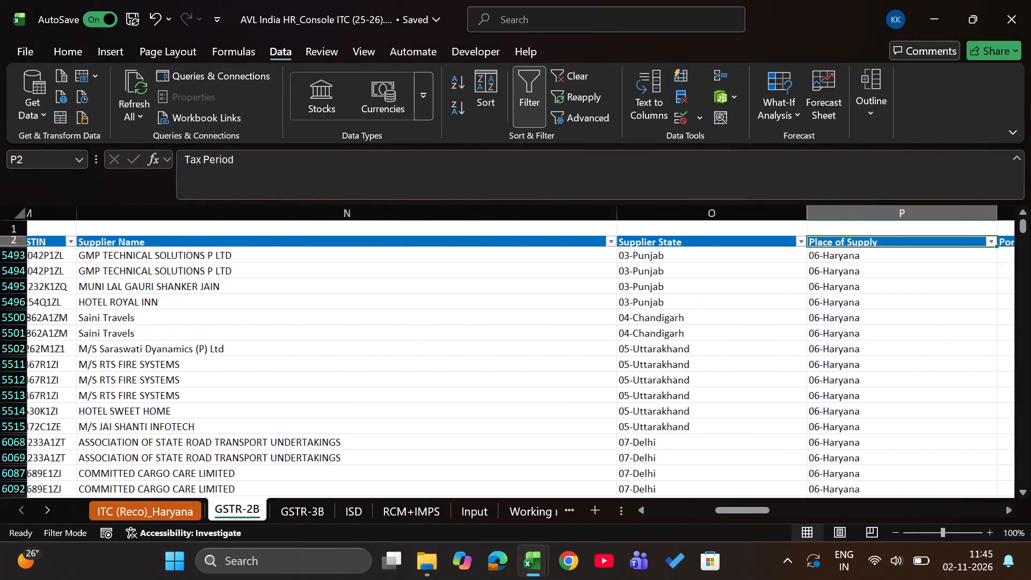
scroll(504, 357, left, 6)
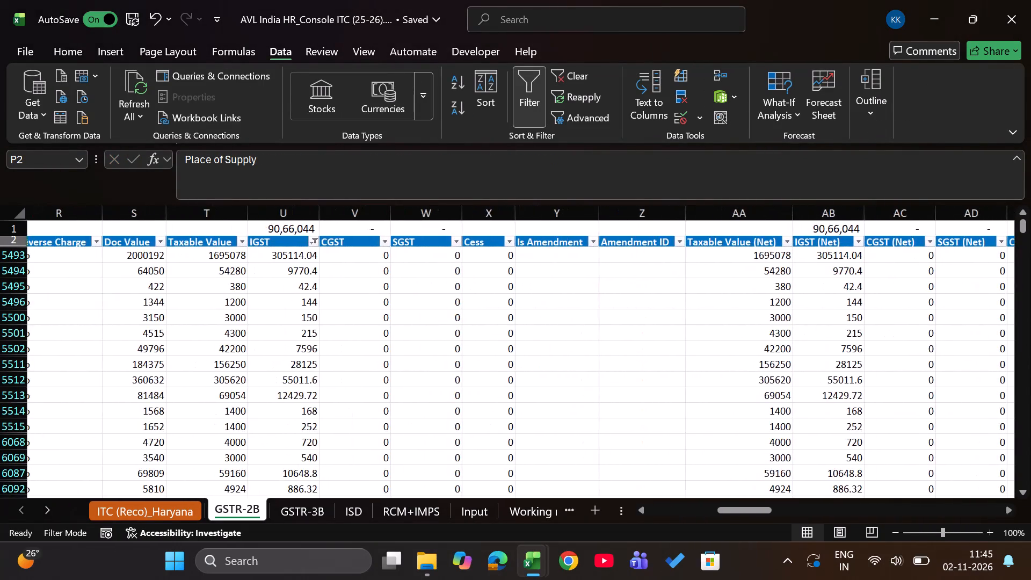
scroll(504, 357, left, 1)
scroll(504, 357, down, 12)
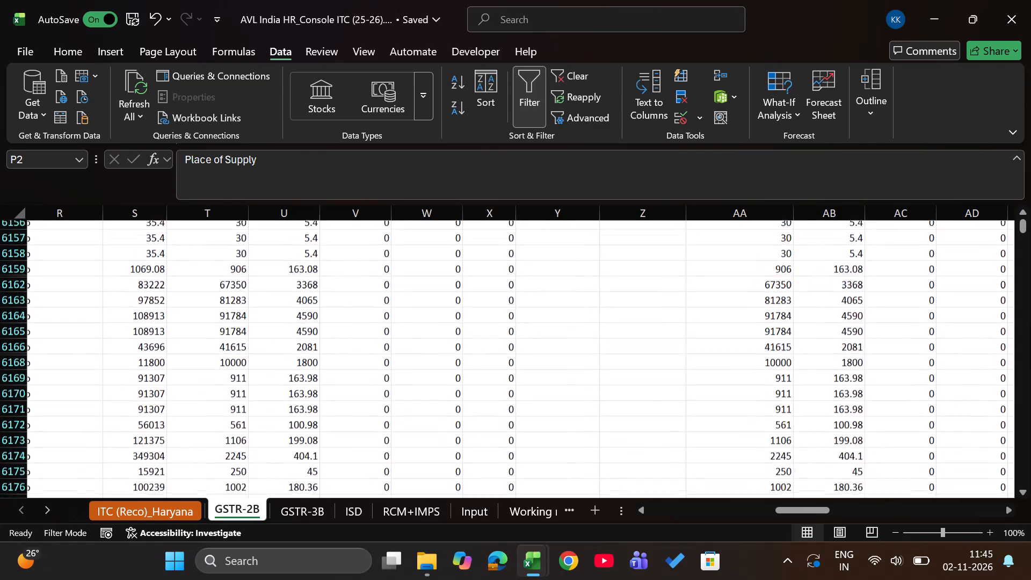
scroll(504, 357, down, 11)
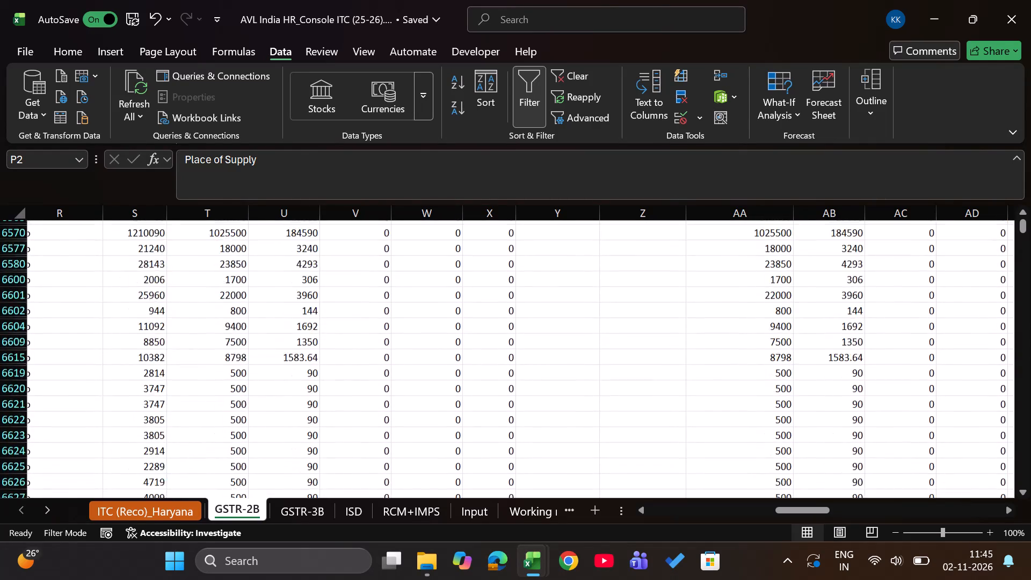
scroll(504, 357, down, 5)
click(554, 473)
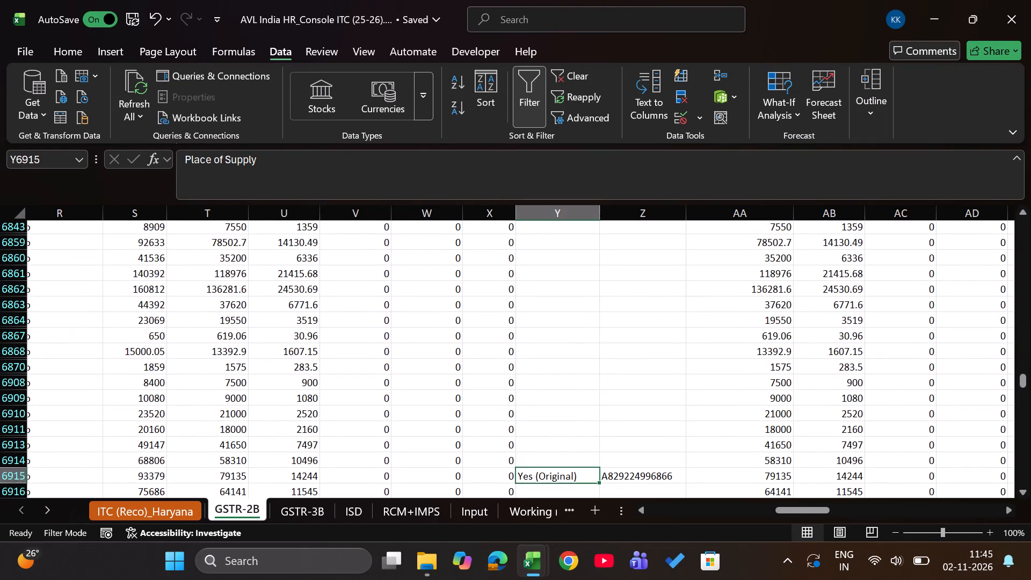
key(ctrl+Down)
key(Down)
key(Down)
key(Down)
key(ctrl+Down)
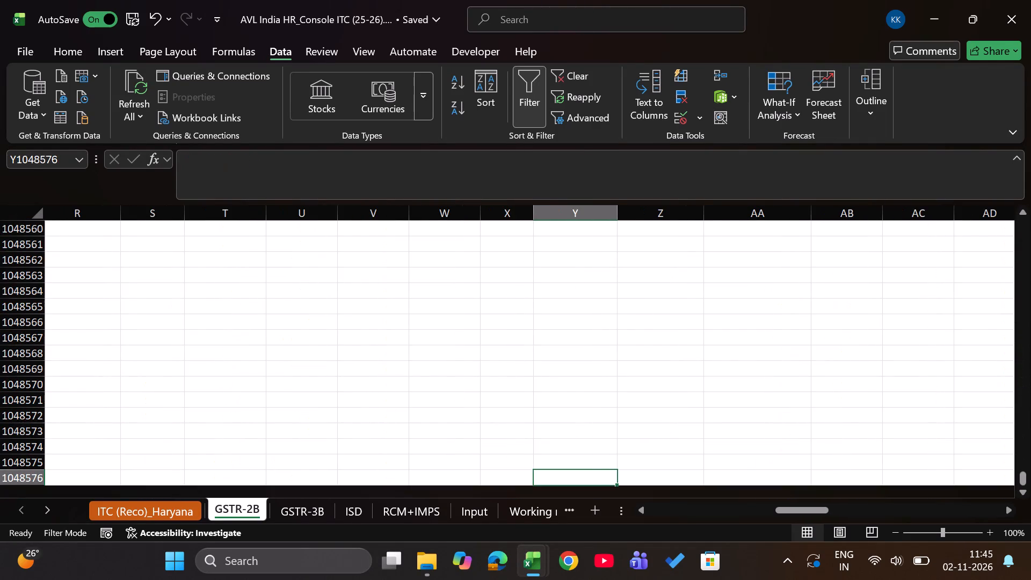
key(ctrl+Up)
key(Up)
key(Up)
key(Up)
key(Up)
key(Up)
key(Up)
key(Up)
key(Up)
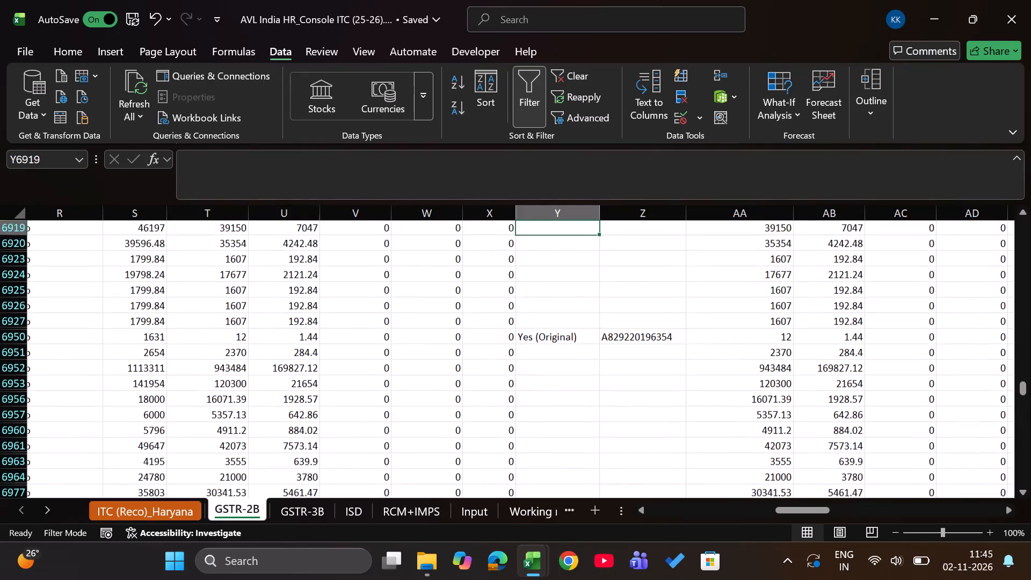
key(Up)
key(Up)
Filter the GSTR-2B sheet's Is Amendment column to show only Yes (Original).
key(ctrl+Up)
key(alt+Down)
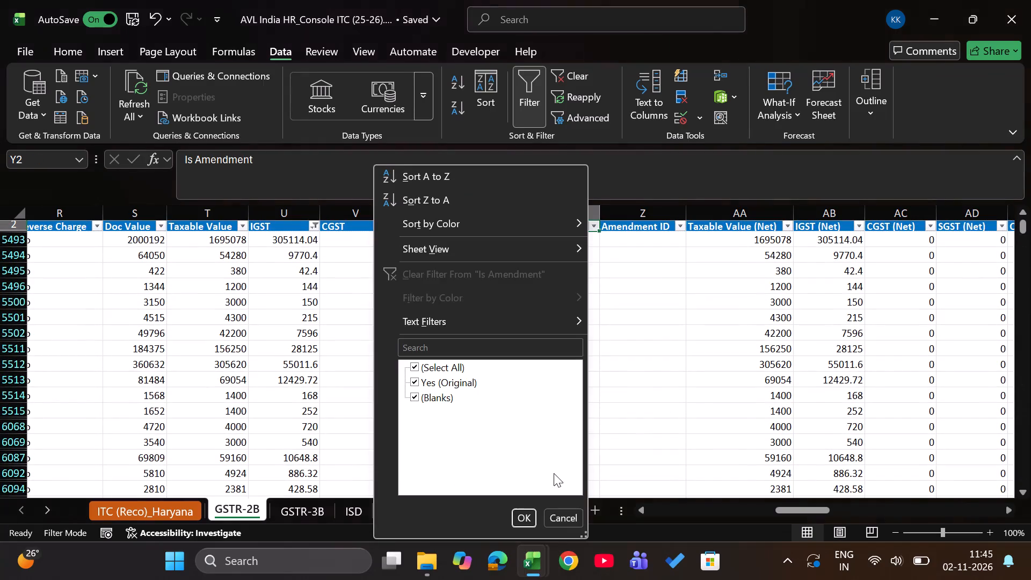
click(439, 396)
key(Return)
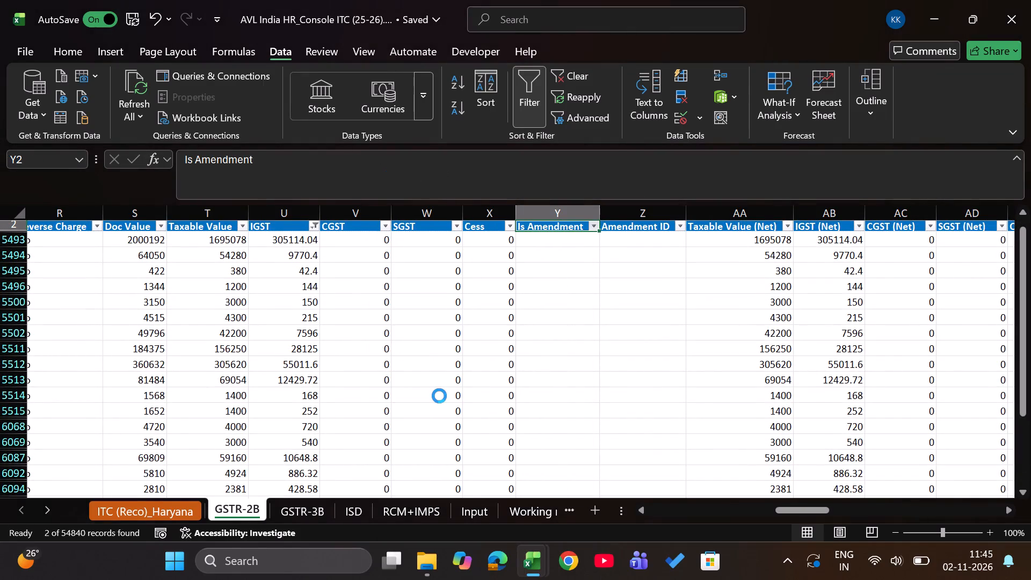
Examine the two filtered Yes (Original) rows in GSTR-2B, checking their UID, lookup result, Tax Period and Doc No.
key(Down)
key(Up)
key(ctrl+Left)
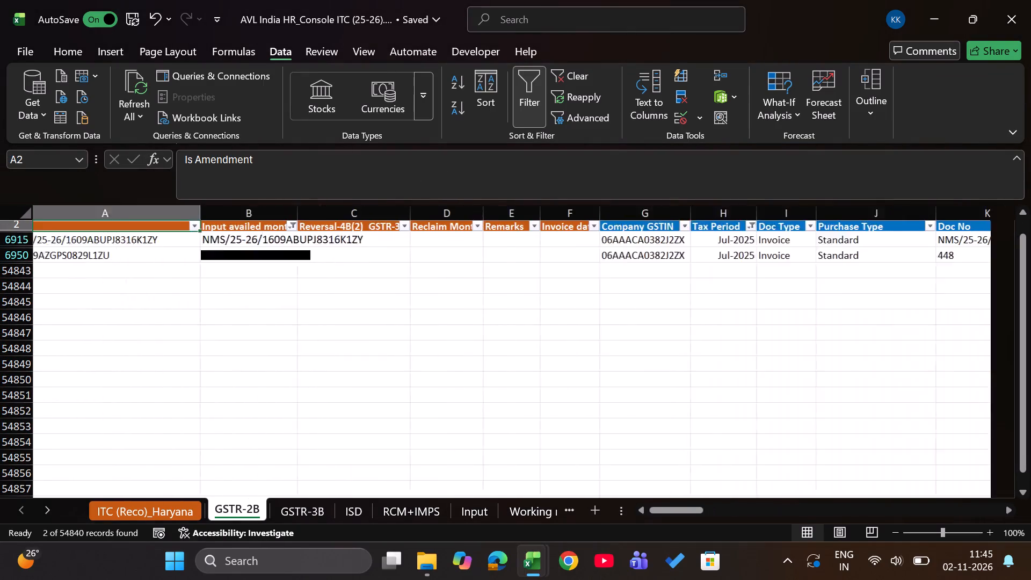
key(Down)
key(Right)
key(Right)
key(Right)
key(Right)
key(Right)
key(Right)
key(Right)
key(Right)
key(Right)
key(Right)
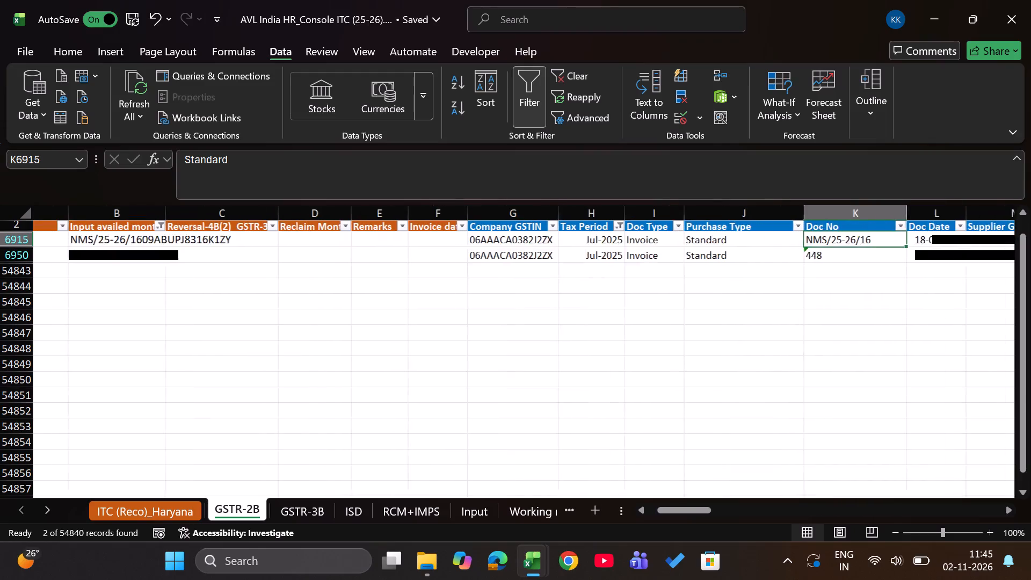
key(shift+Down)
key(Left)
key(Left)
key(Left)
key(Left)
key(Left)
key(Left)
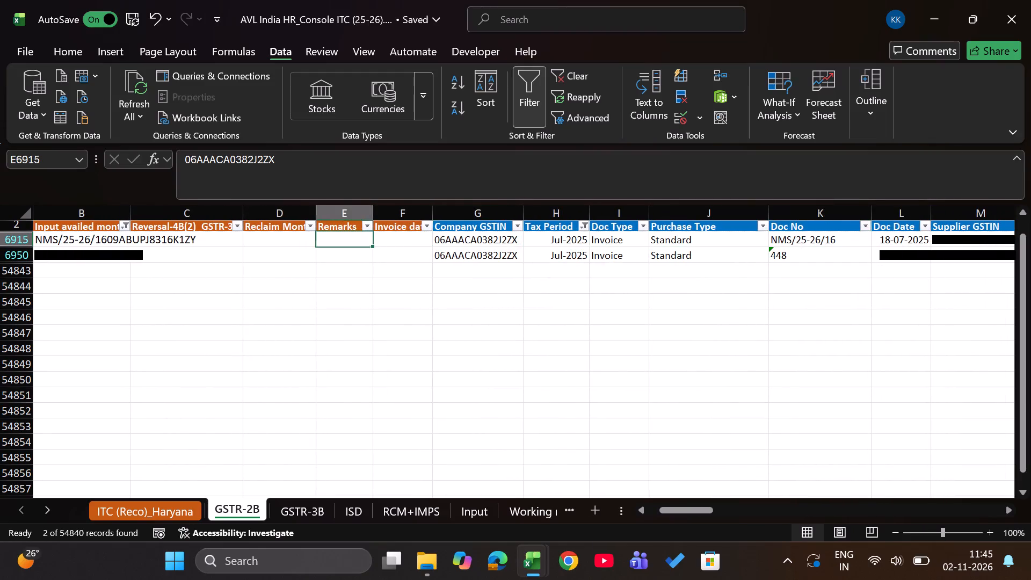
key(Left)
key(Left)
key(Left)
key(Left)
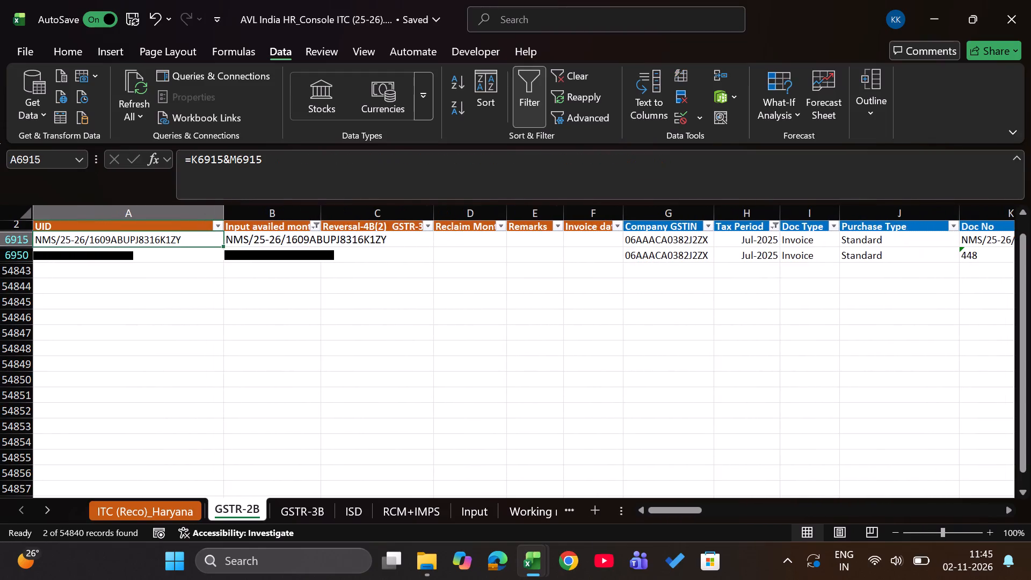
key(Right)
key(Right)
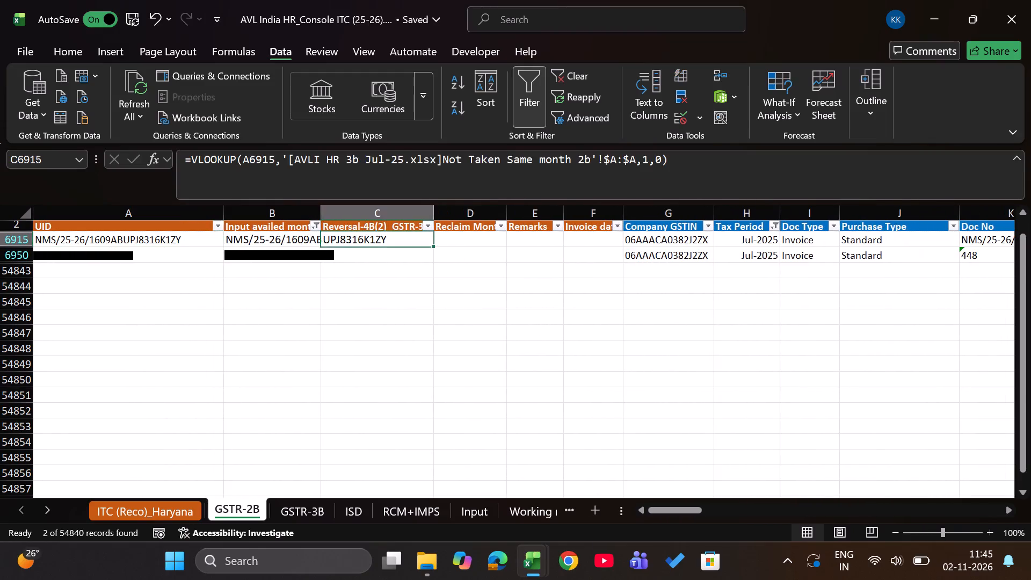
key(Right)
key(Right)
key(Right)
key(Right)
key(Right)
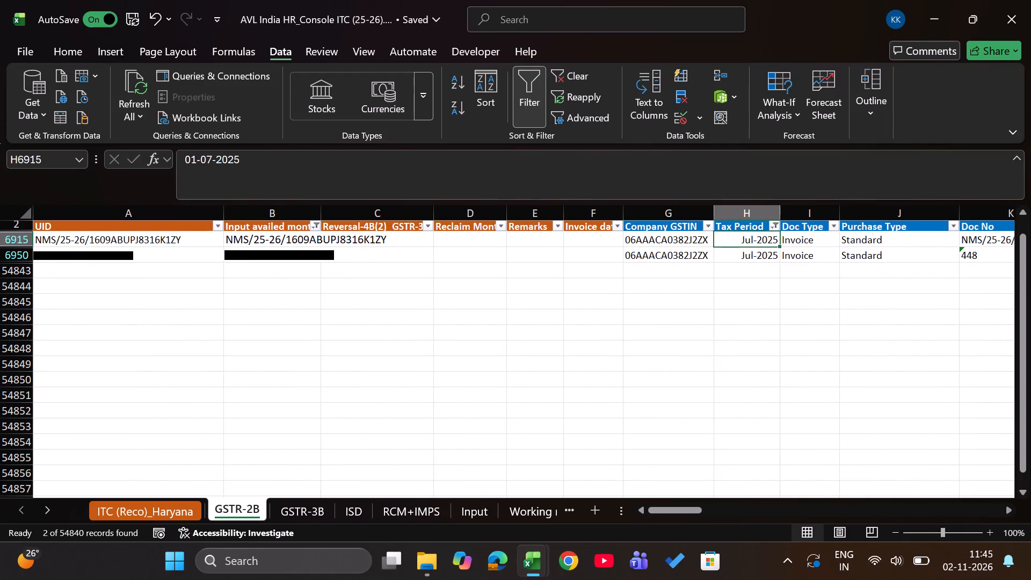
key(Up)
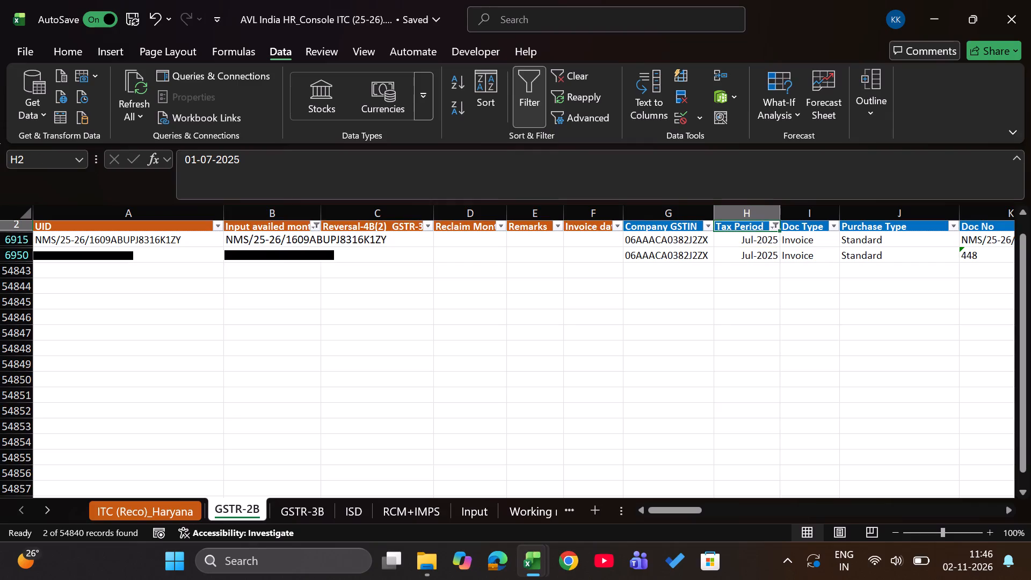
key(Down)
key(Left)
key(Left)
key(Left)
key(Left)
key(Left)
key(Left)
Switch to the AVLI HR 3b Jul-25 workbook and reset the Not Taken Same month 2b header-row filters so column A has one.
key(alt+Tab)
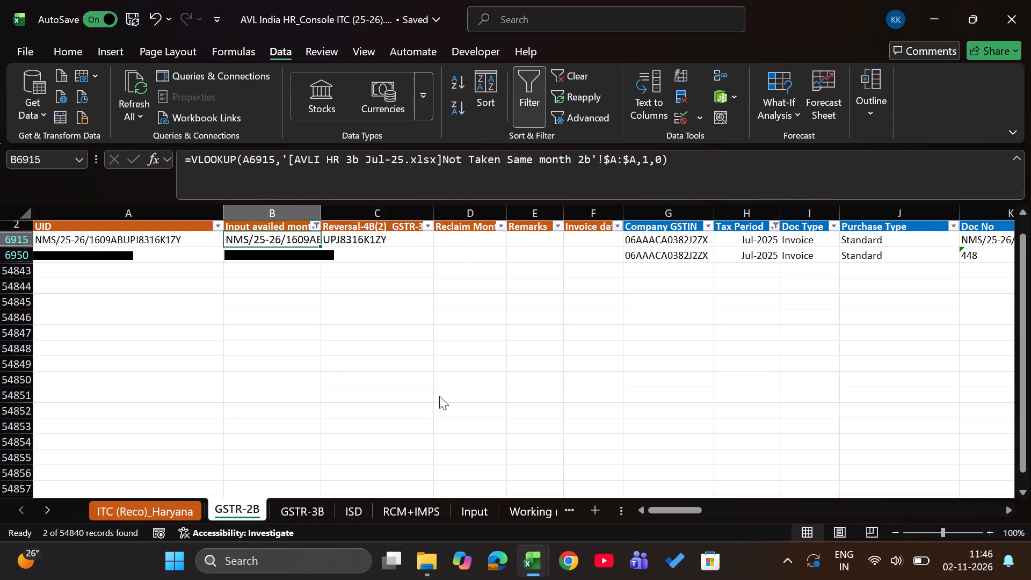
key(Down)
key(Left)
key(Left)
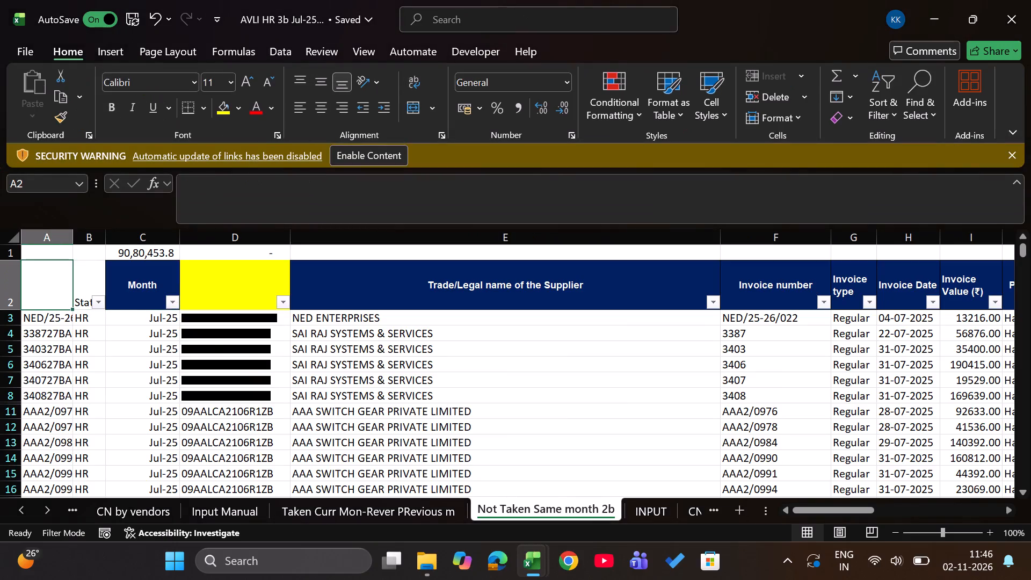
key(shift+space)
key(ctrl+shift+l)
key(ctrl+shift+l)
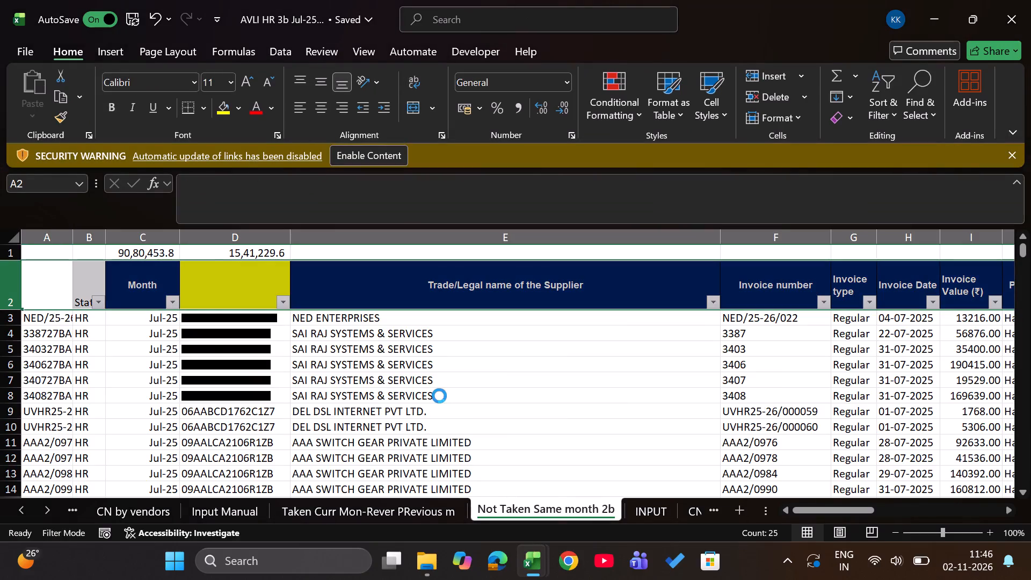
key(Right)
key(Right)
key(Right)
key(Right)
key(Right)
key(Left)
key(Left)
key(Left)
key(Left)
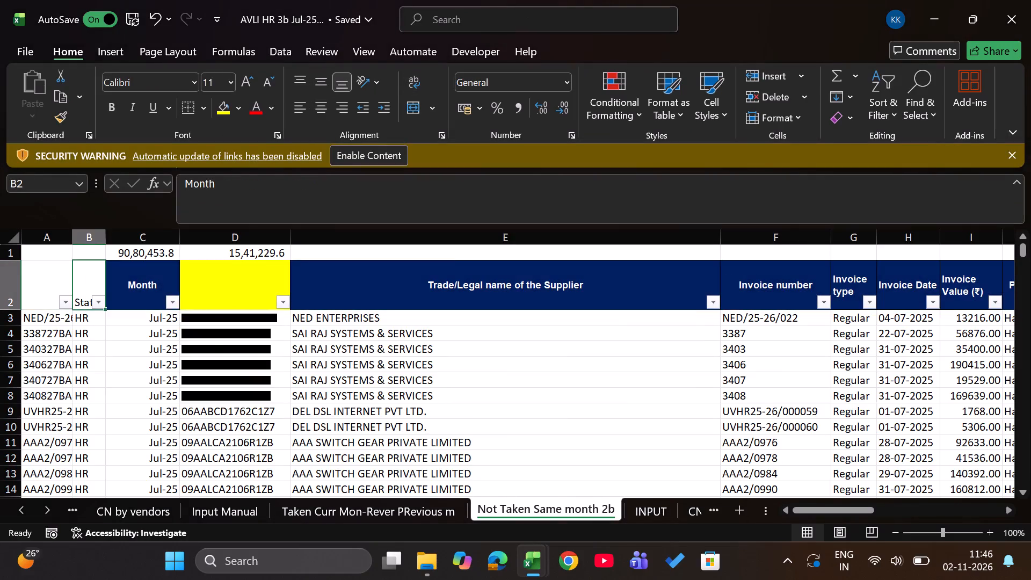
Filter Not Taken Same month 2b column A by the GSTR-2B lookup value for invoice NMS/25-26/16 and clear that row's column A cell.
key(alt+Tab)
key(ctrl+c)
key(alt+Tab)
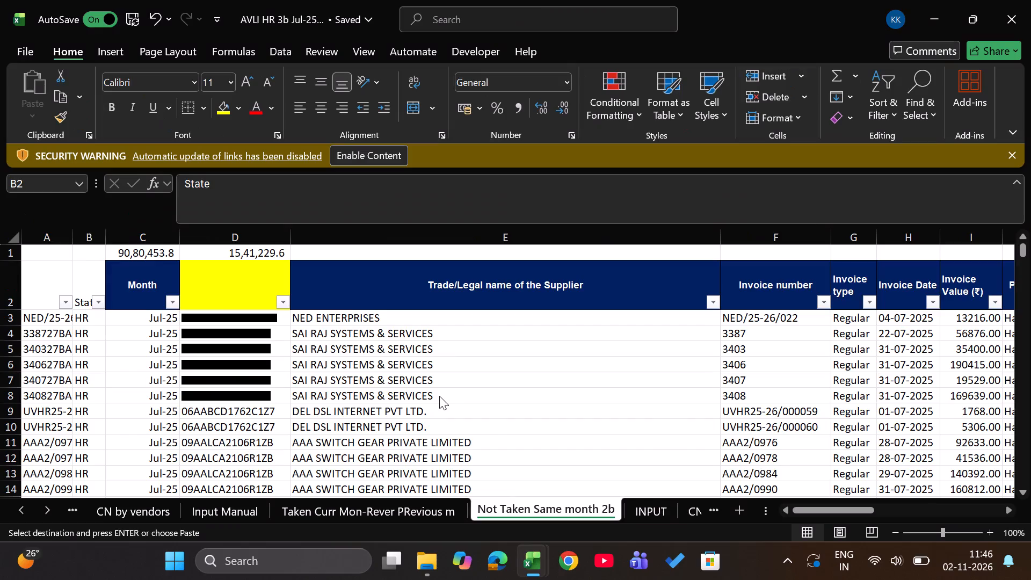
key(Left)
key(alt+Down)
key(alt+Down)
key(alt+Down)
key(alt+Down)
key(alt+Down)
key(alt+Down)
key(alt+Down)
key(alt+Down)
key(alt+Down)
key(alt+Down)
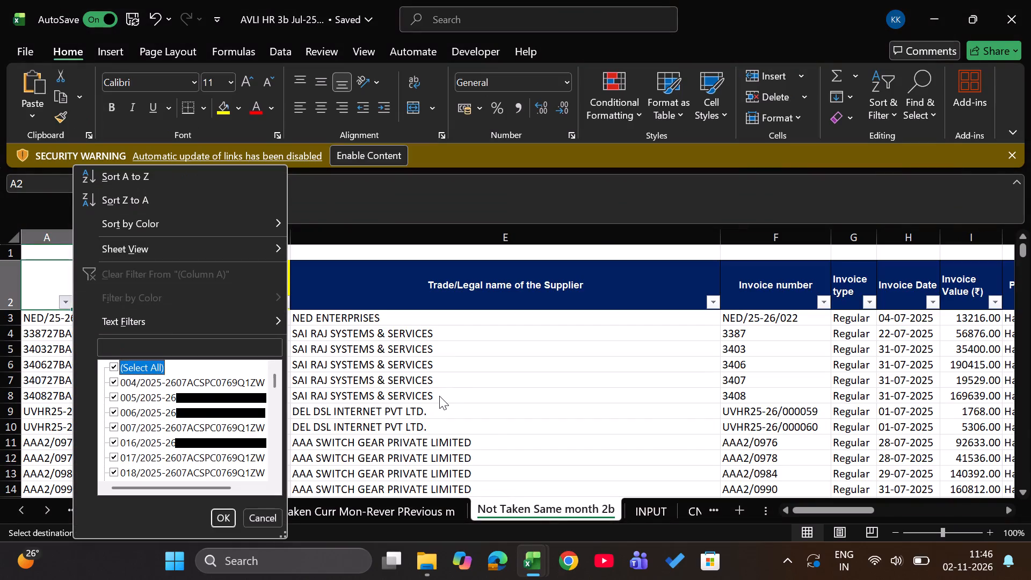
key(Up)
key(ctrl+v)
key(Return)
key(Down)
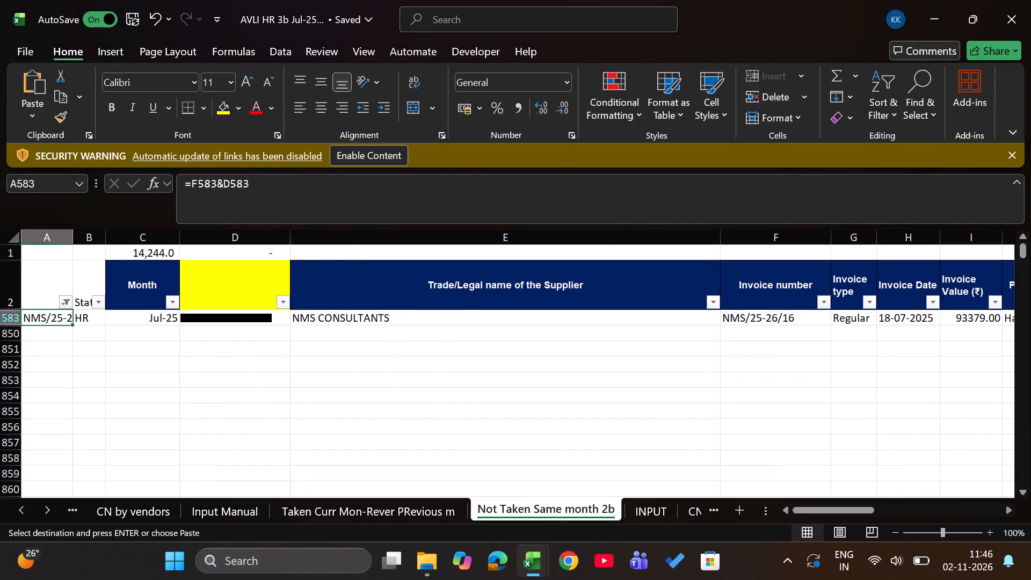
key(Delete)
Filter Not Taken Same month 2b column A by the GSTR-2B lookup value for invoice 448 and clear that row's column A cell.
key(alt+Tab)
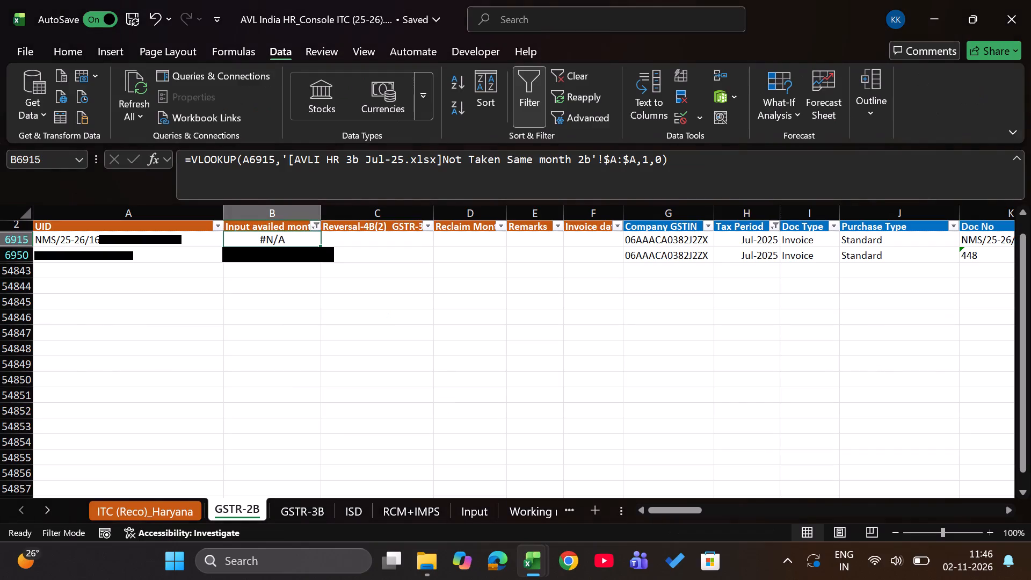
key(Down)
key(ctrl+c)
key(alt+Tab)
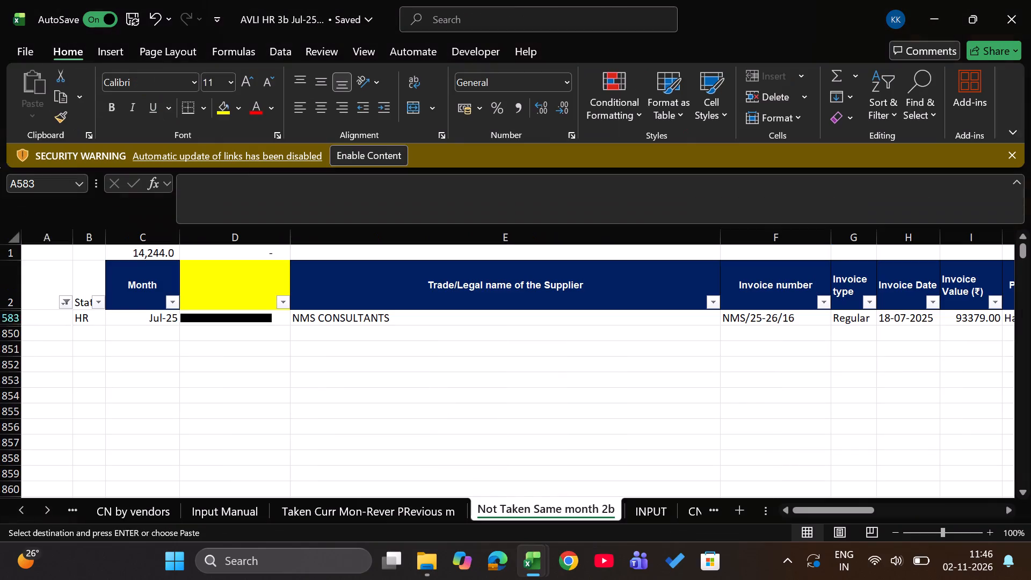
key(Up)
key(alt+Down)
key(alt+Down)
key(alt+Down)
key(alt+Down)
key(alt+Down)
key(alt+Down)
key(alt+Down)
key(alt+Down)
key(alt+Down)
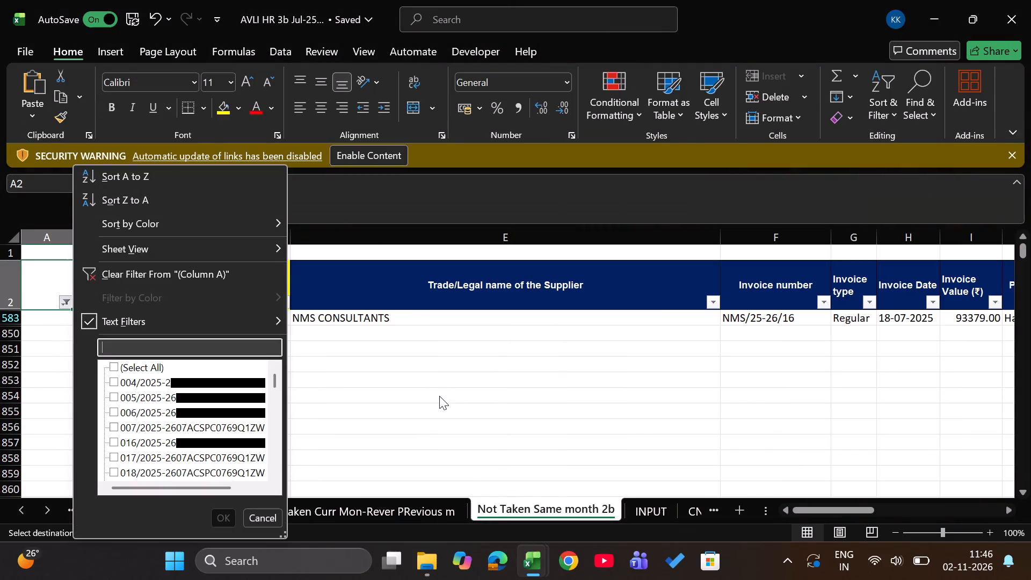
key(ctrl+v)
key(Return)
key(Down)
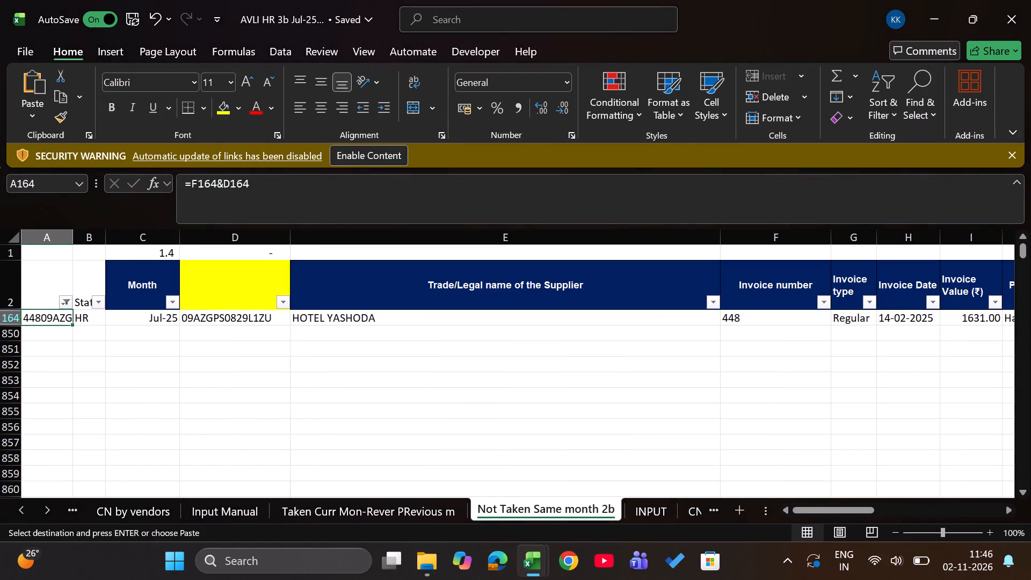
key(Delete)
Return to the GSTR-2B sheet and set the Is Amendment filter to show all values.
key(alt+Tab)
key(Up)
key(Up)
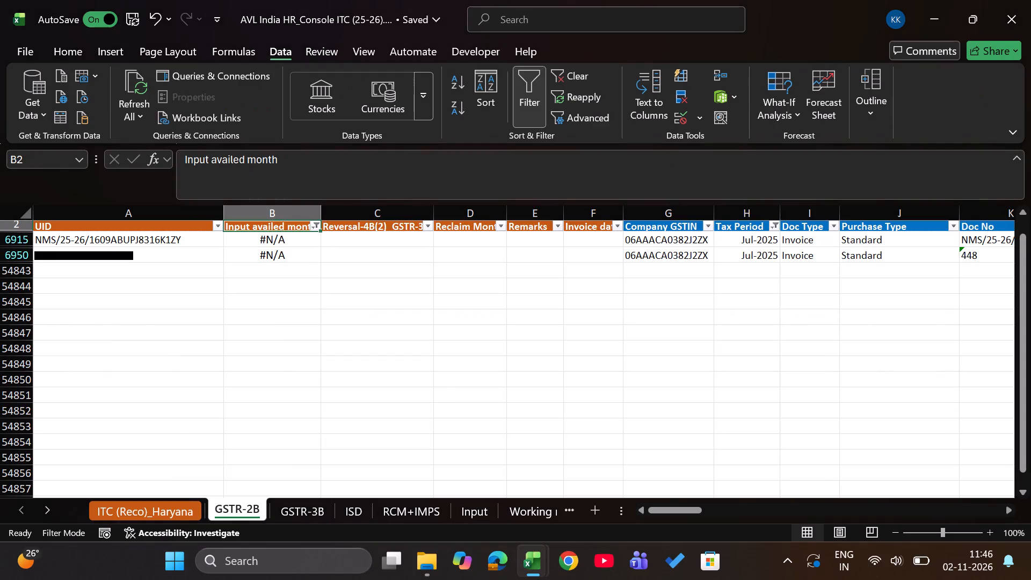
key(alt+Down)
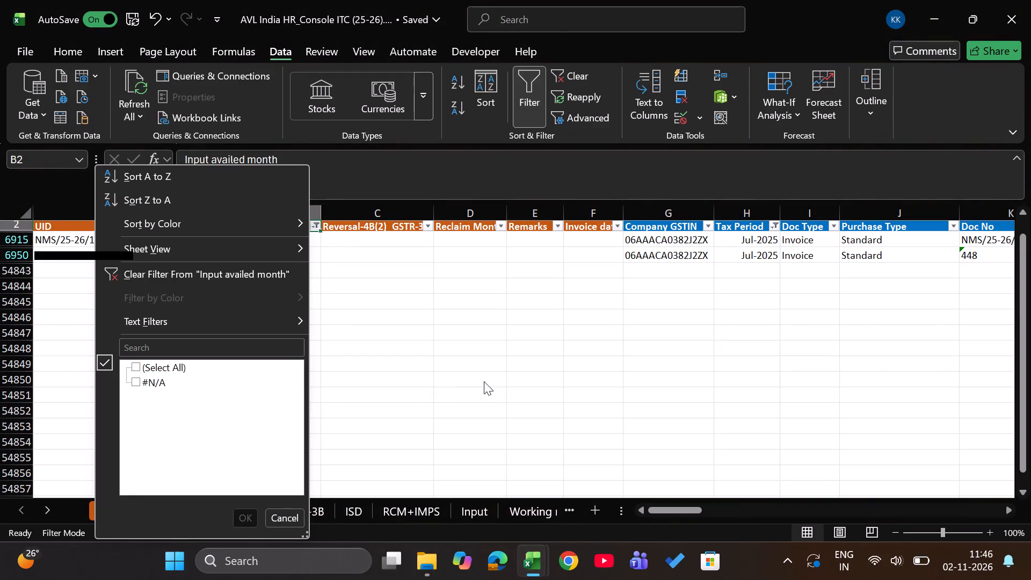
click(484, 381)
key(Right)
key(Right)
key(Right)
key(Right)
key(Right)
key(Right)
key(Right)
key(Right)
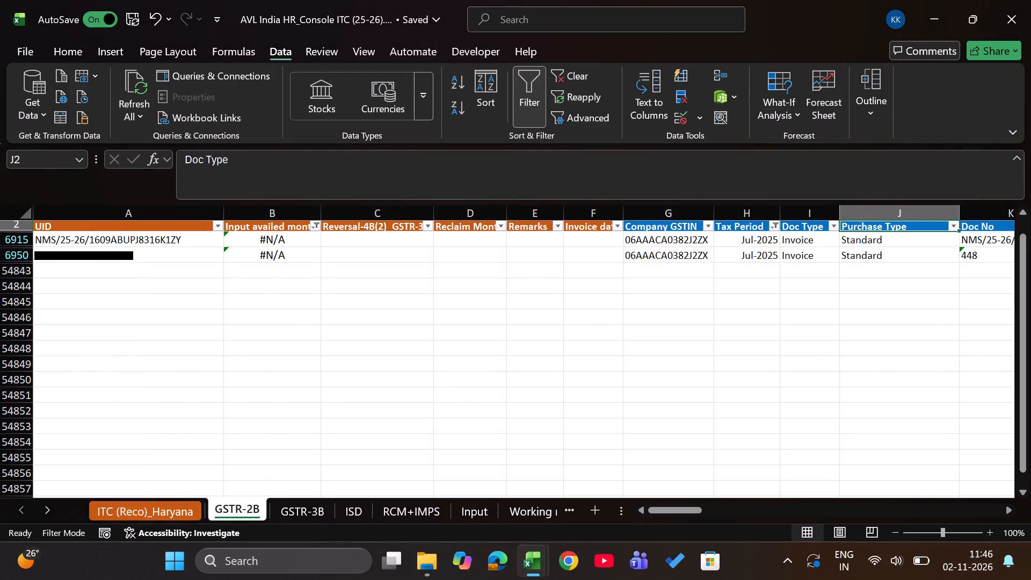
key(Right)
key(Right)
key(Right)
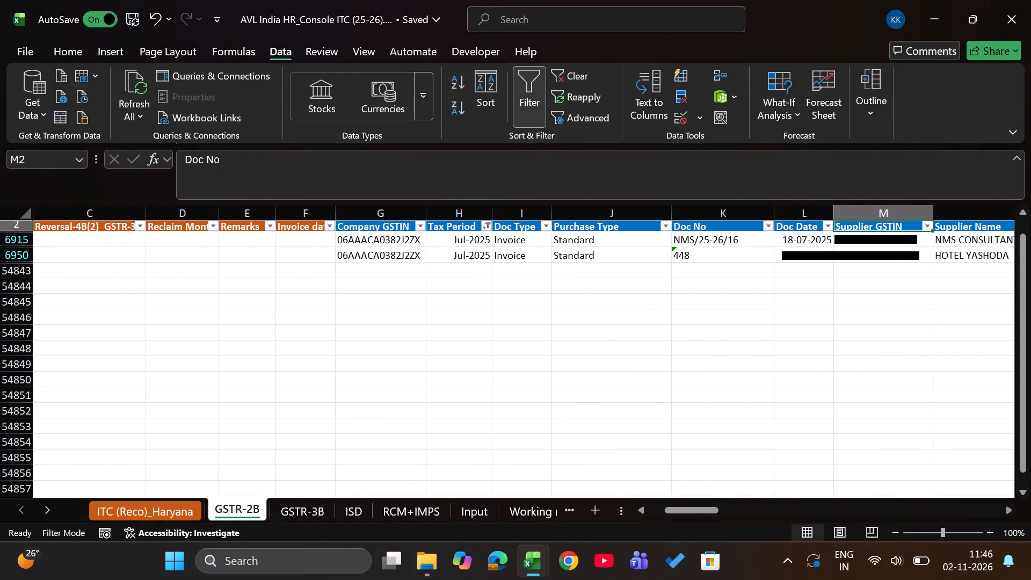
key(Right)
key(Right)
key(Right)
key(Right)
key(Right)
key(Right)
key(Right)
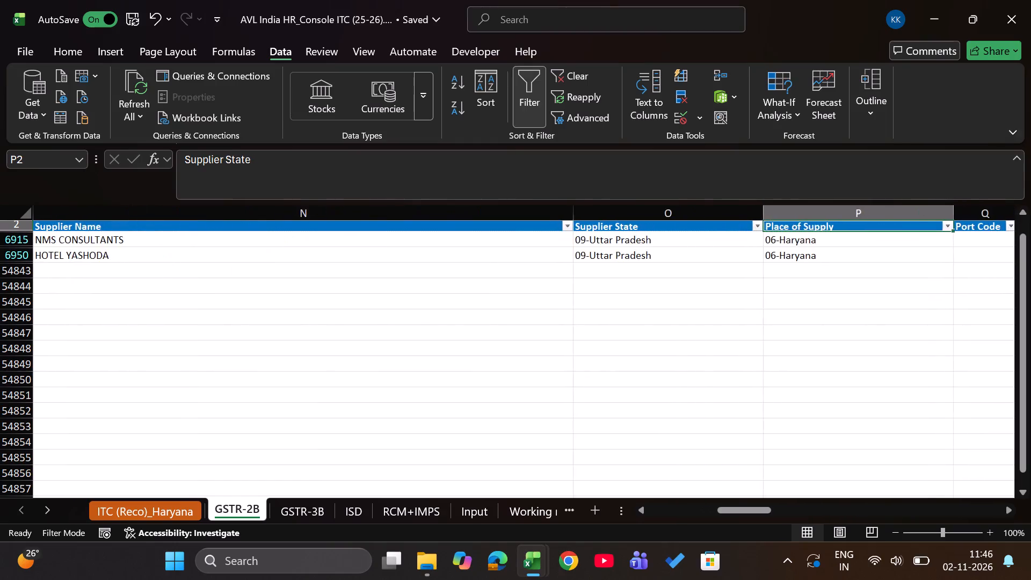
key(Right)
key(Right)
key(Right)
key(Right)
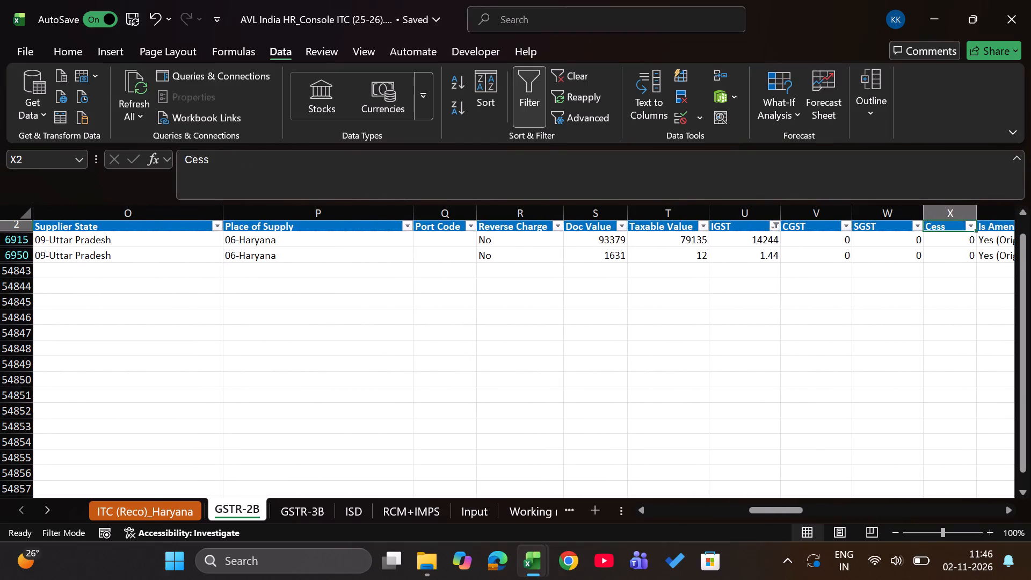
key(Right)
key(alt+Down)
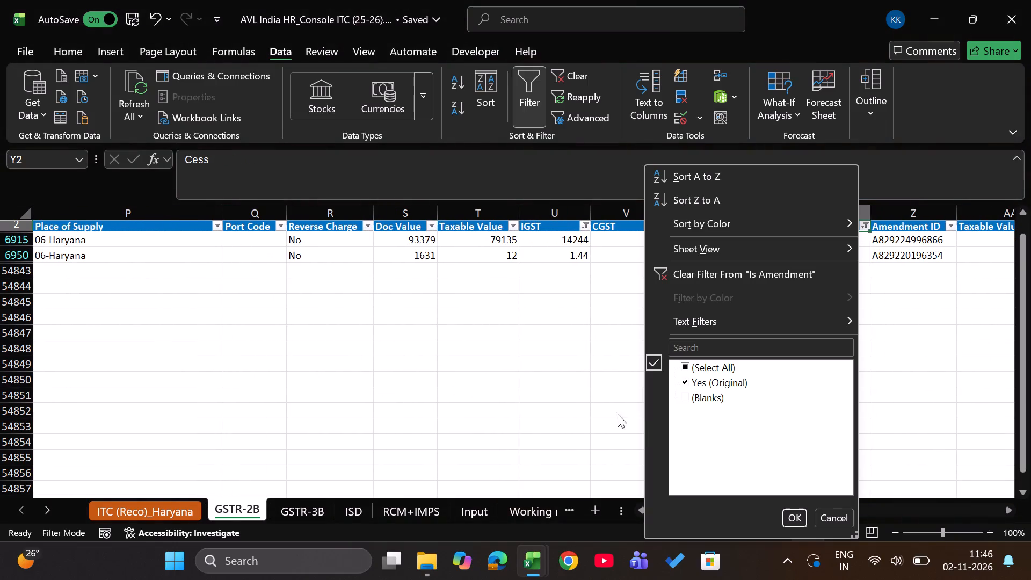
click(693, 367)
key(Return)
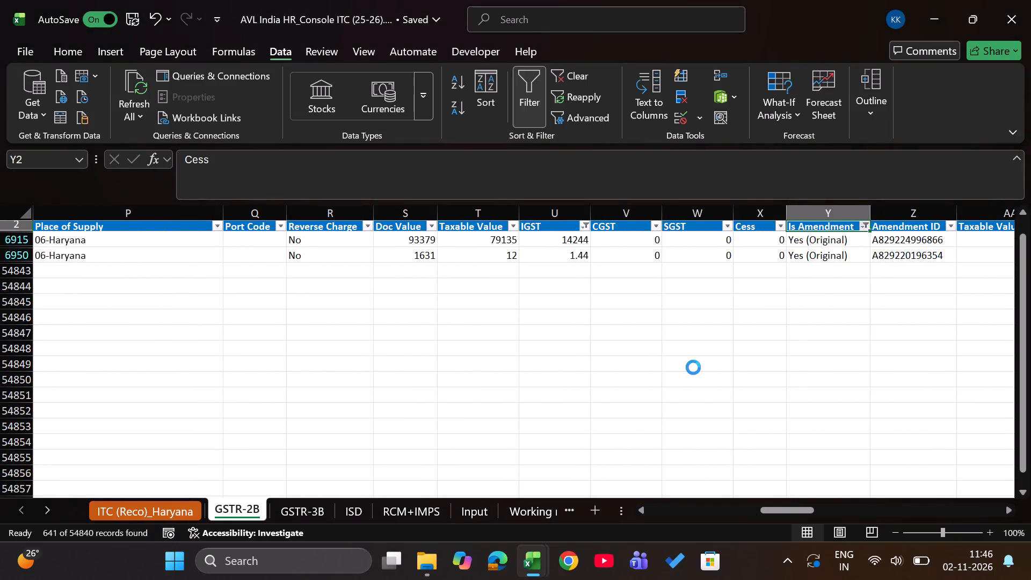
Check the Input availed month filter values and the filtered IGST total in cell C1 of GSTR-2B.
key(ctrl+Left)
key(Right)
key(alt+Down)
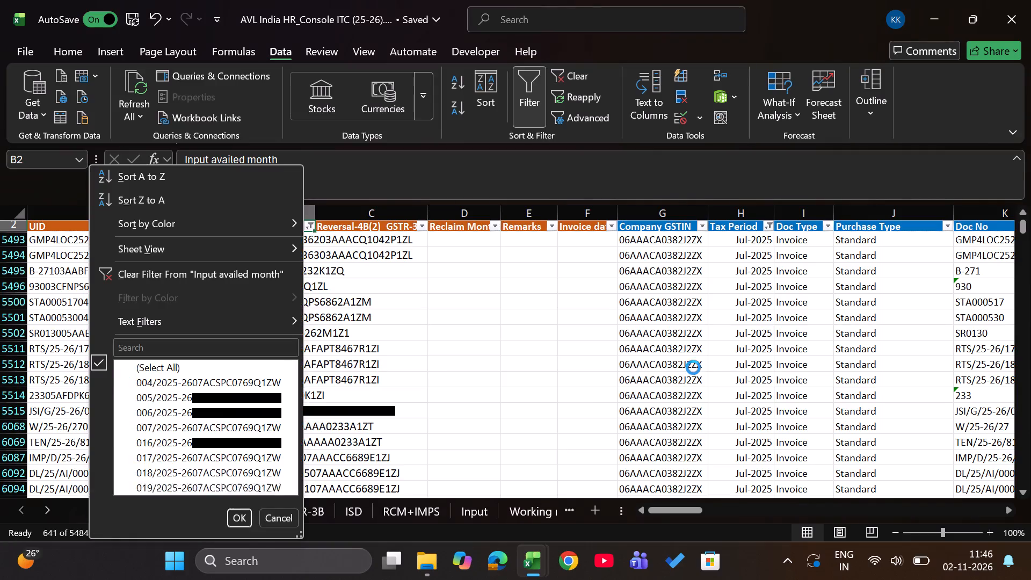
click(736, 368)
key(Up)
key(Right)
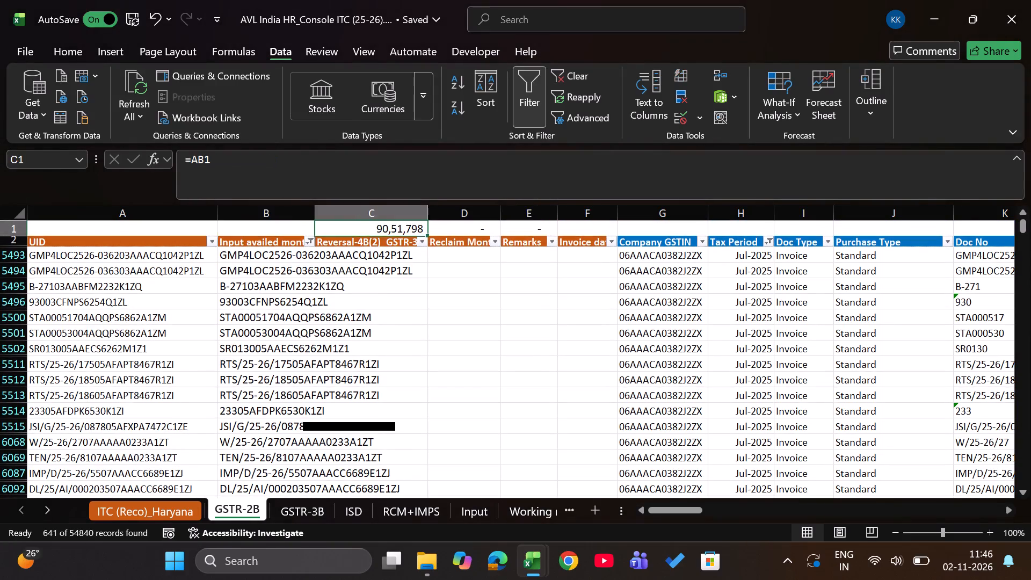
Set the column A filter on the Not Taken Same month 2b sheet to show all values.
key(alt+Tab)
key(Up)
key(alt+Down)
key(alt+Down)
key(alt+Down)
key(alt+Down)
key(alt+Down)
key(alt+Down)
key(alt+Down)
key(alt+Down)
key(alt+Down)
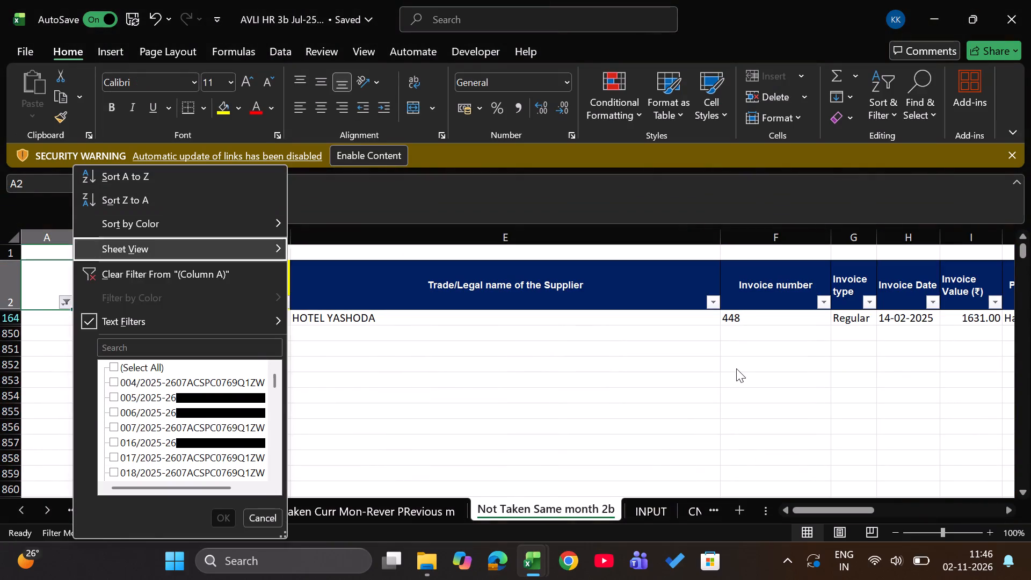
key(Down)
key(space)
key(Return)
key(Up)
key(Down)
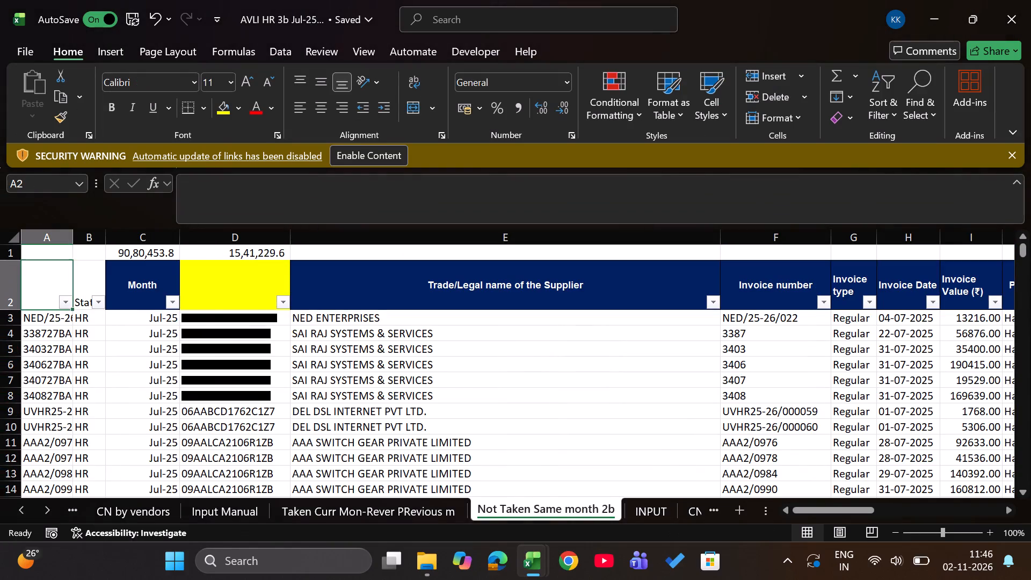
Exclude blanks from the column A filter on the Not Taken Same month 2b sheet.
key(alt+Down)
scroll(162, 396, down, 12)
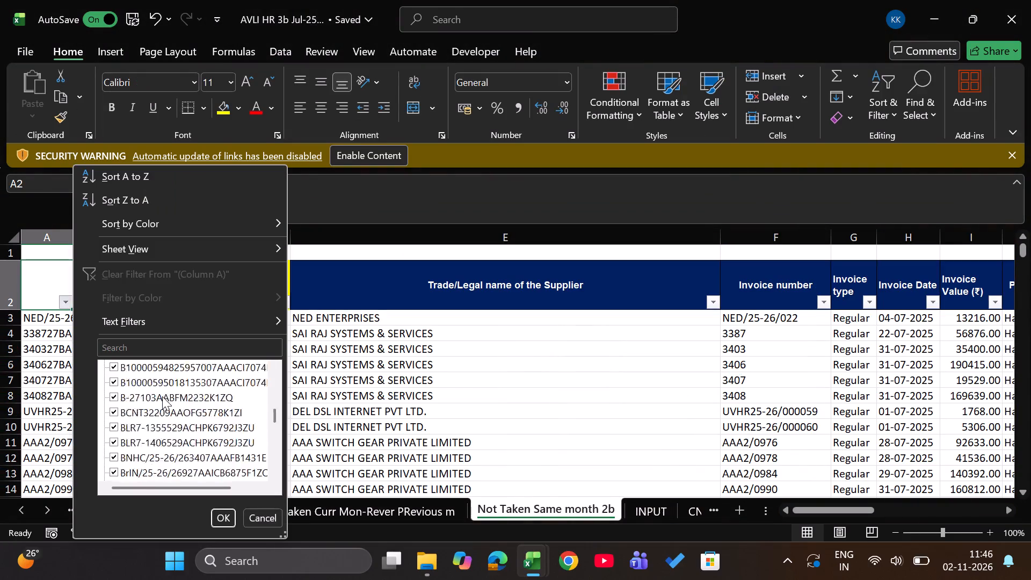
scroll(162, 396, down, 4)
click(137, 473)
key(Return)
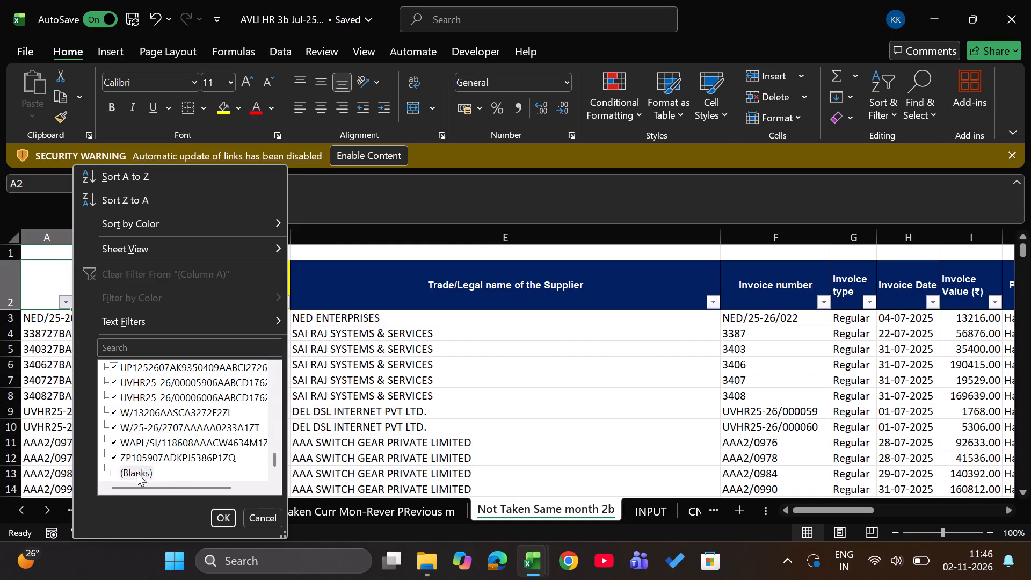
Compare the filtered IGST total in C1 of Not Taken Same month 2b with C1 of GSTR-2B in the console ITC workbook.
key(Up)
key(Right)
key(Right)
key(alt+Tab)
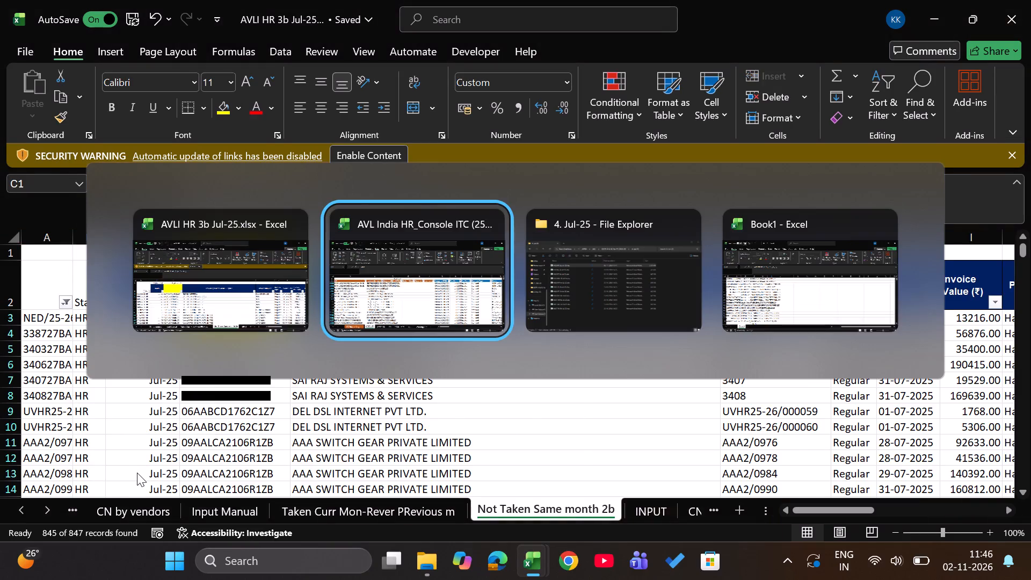
key(Return)
key(Right)
key(Right)
key(Down)
key(Left)
key(Left)
key(Left)
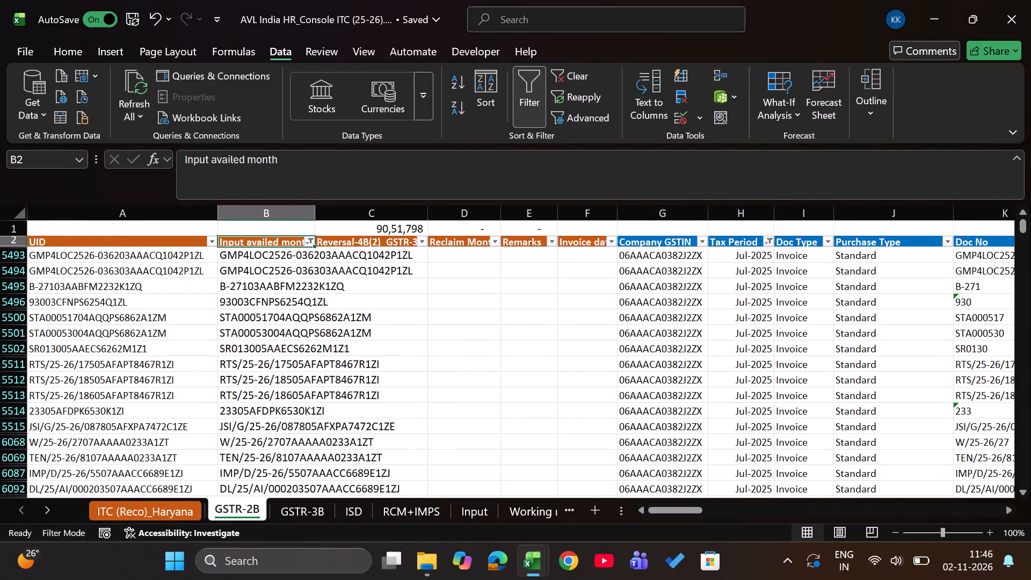
key(Right)
key(Right)
key(Right)
key(Right)
key(Left)
key(Left)
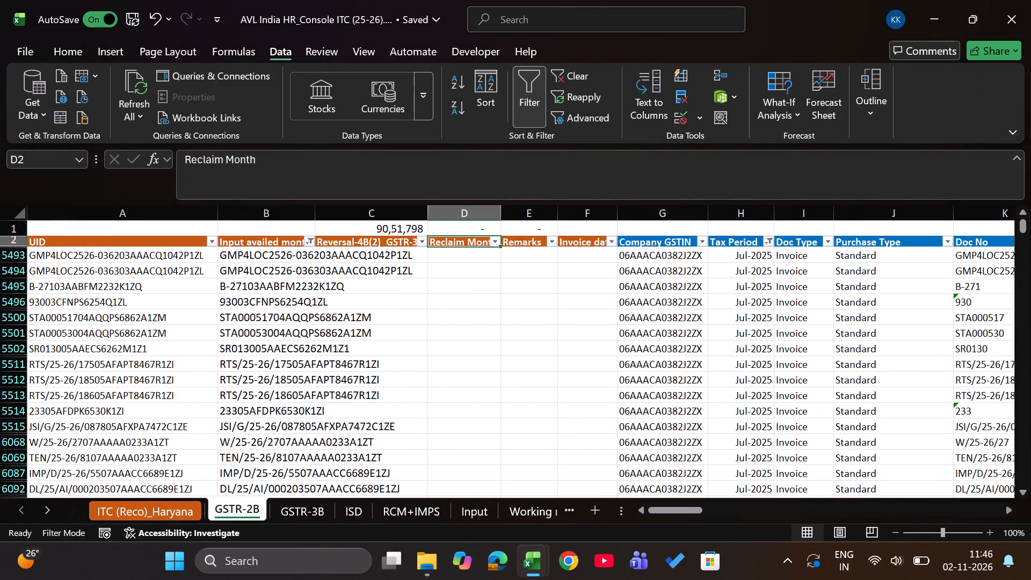
key(Left)
key(Left)
Check the Is Amendment filter values and the net IGST and CGST columns on the GSTR-2B sheet.
key(Right)
key(Right)
key(Right)
key(Right)
key(Right)
key(Right)
key(Right)
key(Right)
key(Right)
key(Right)
key(Right)
key(Right)
key(Right)
key(Right)
key(Right)
key(Right)
key(Right)
key(Right)
key(Right)
key(Right)
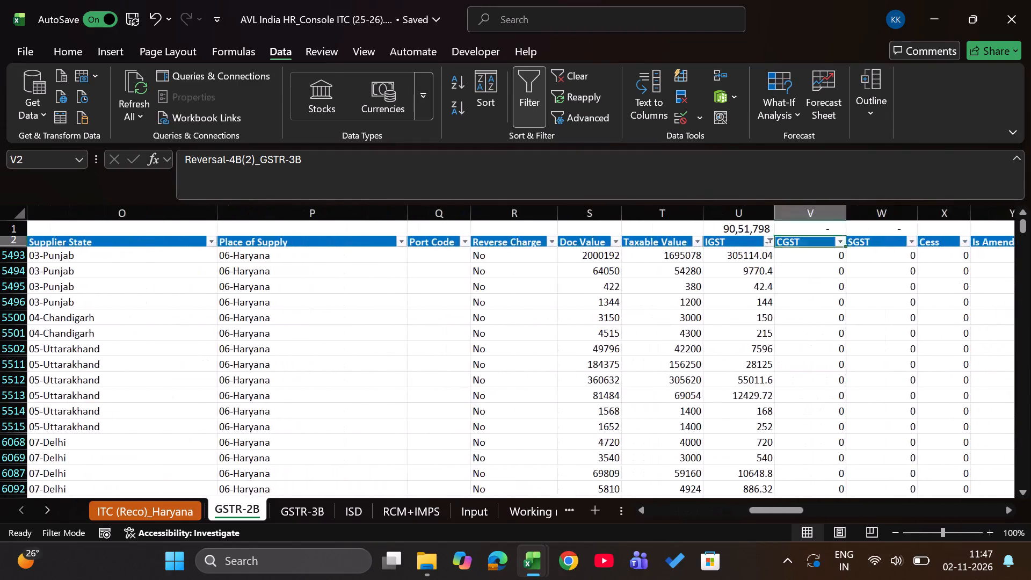
key(Left)
key(Left)
key(Left)
key(alt+Down)
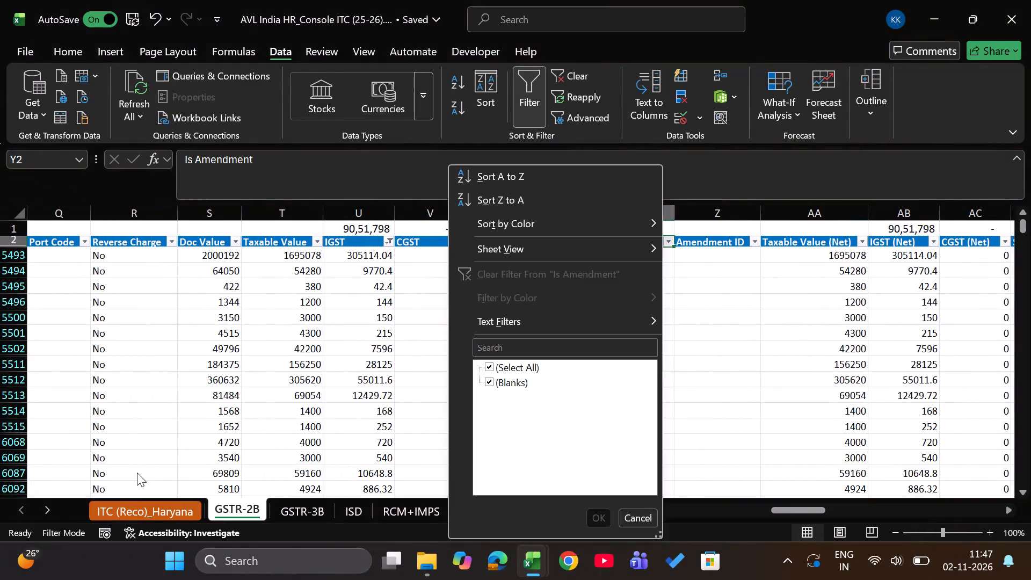
click(216, 400)
key(Right)
key(Right)
key(Right)
key(Right)
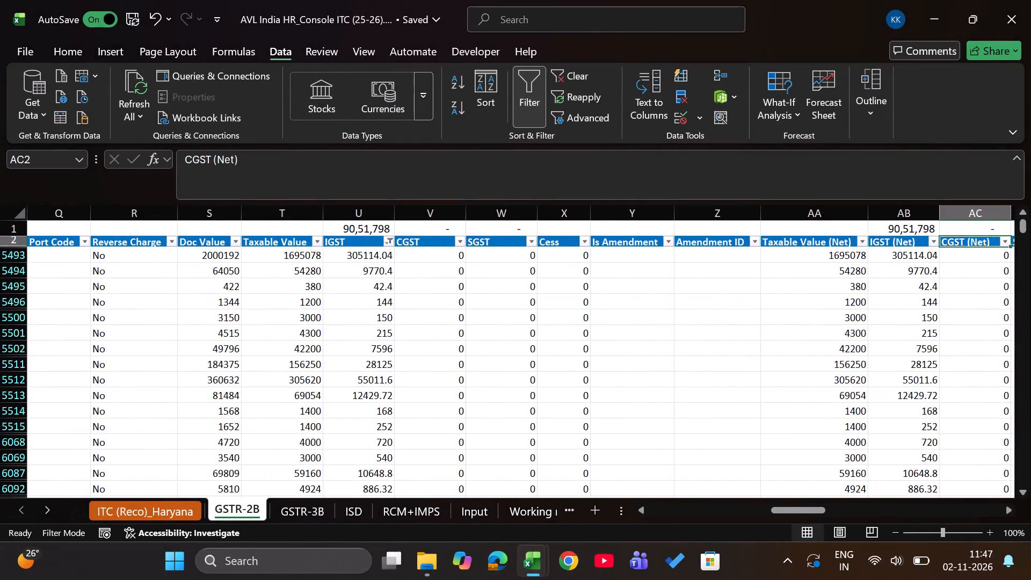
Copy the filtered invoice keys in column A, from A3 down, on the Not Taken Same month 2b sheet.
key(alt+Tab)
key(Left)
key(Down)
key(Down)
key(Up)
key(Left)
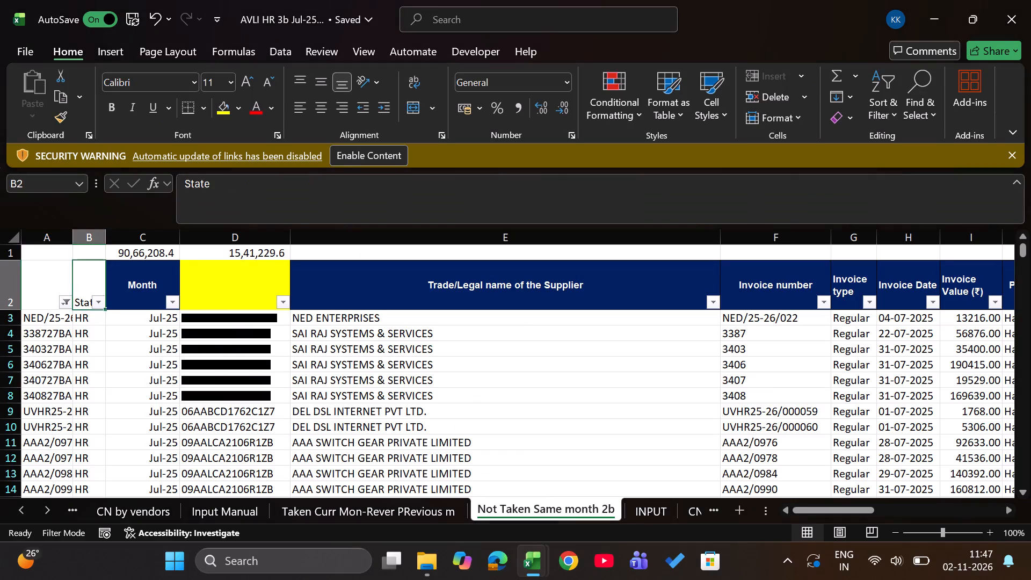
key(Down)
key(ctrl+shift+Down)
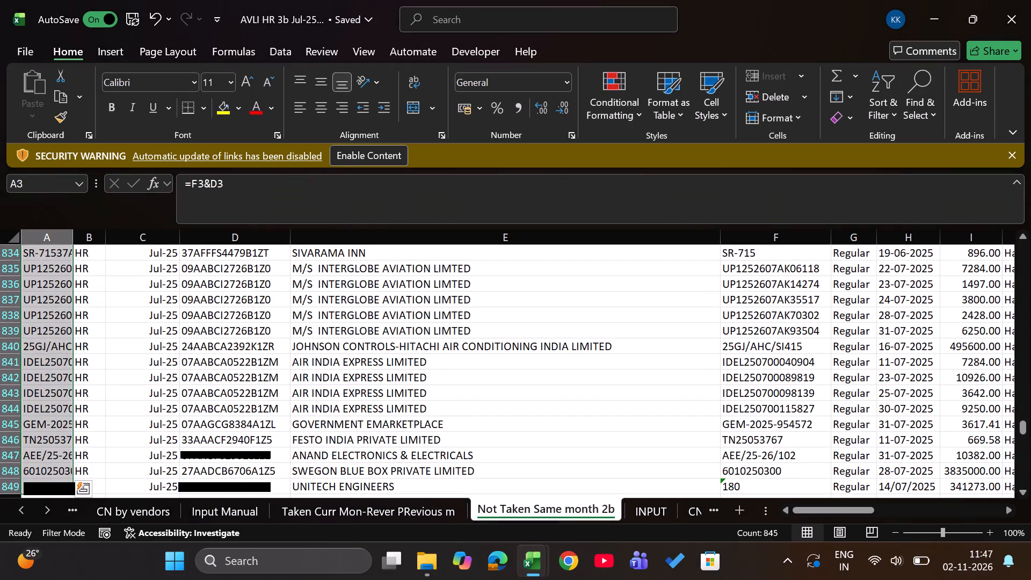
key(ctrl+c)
Examine the filters on the Reclaim Month, Reversal-4B(2) and Tax Period columns of the GSTR-2B sheet.
key(alt+Tab)
key(Left)
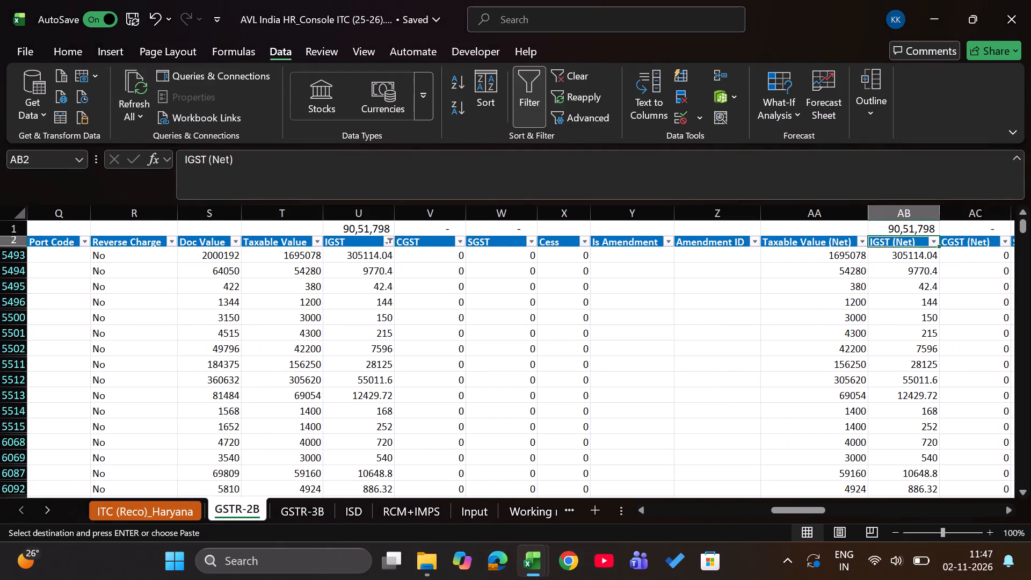
key(ctrl+Left)
key(Right)
key(Right)
key(Right)
key(Right)
key(Left)
key(alt+Down)
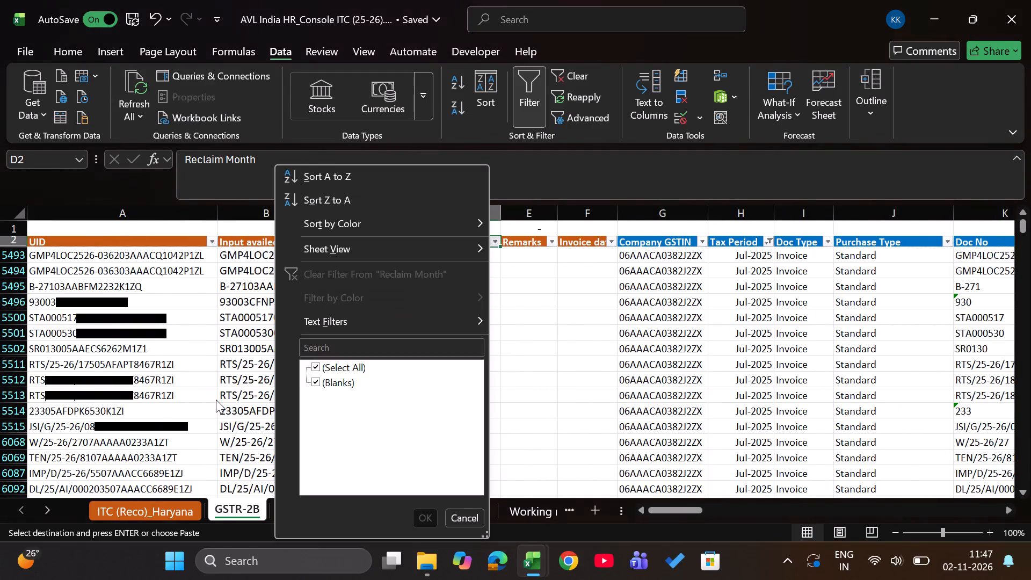
click(558, 404)
key(Left)
key(Left)
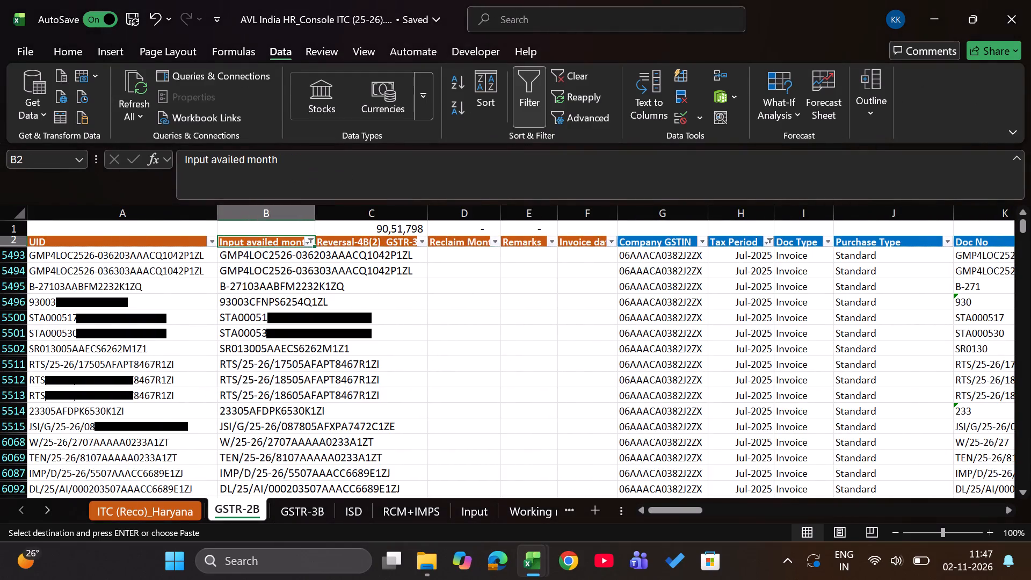
key(Right)
key(alt+Down)
click(473, 371)
key(Right)
key(Right)
key(Right)
key(Right)
key(Right)
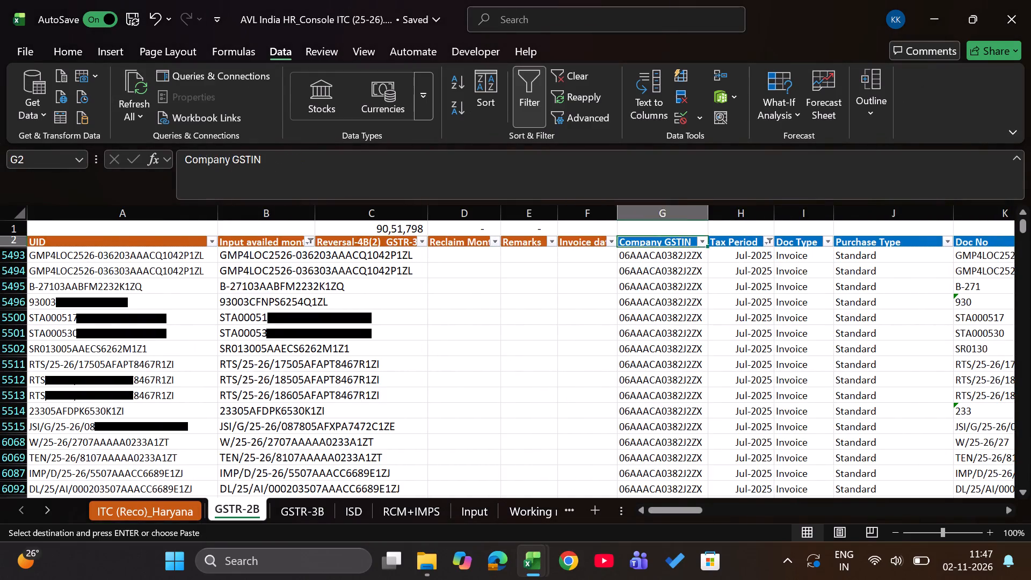
key(alt+Down)
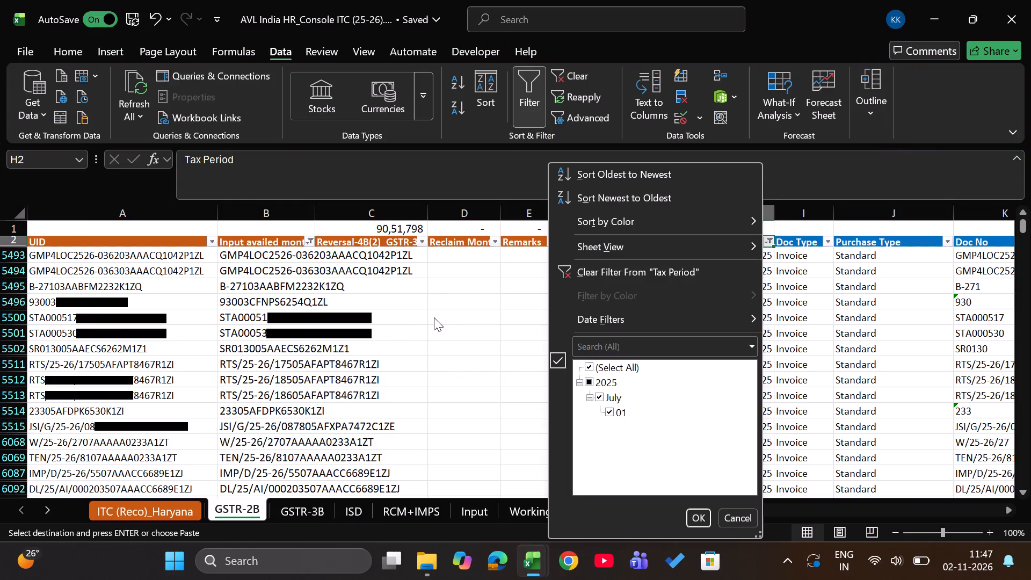
click(434, 317)
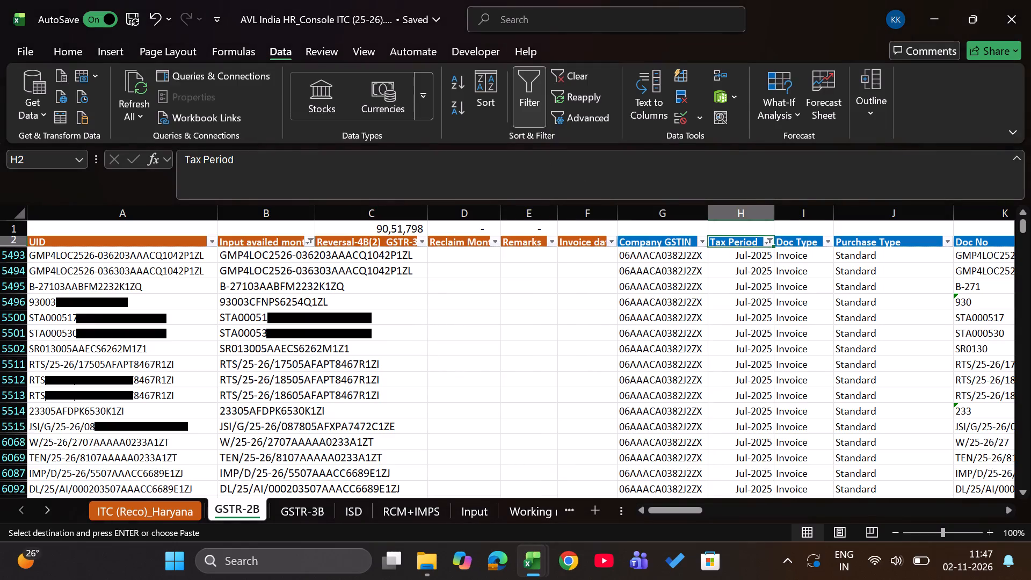
key(Down)
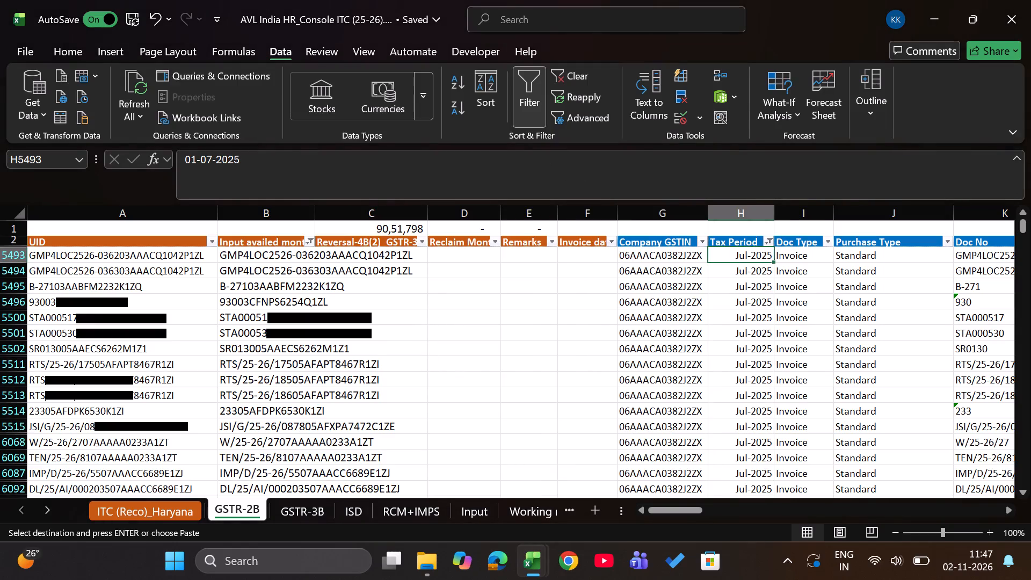
key(Down)
key(Up)
key(Up)
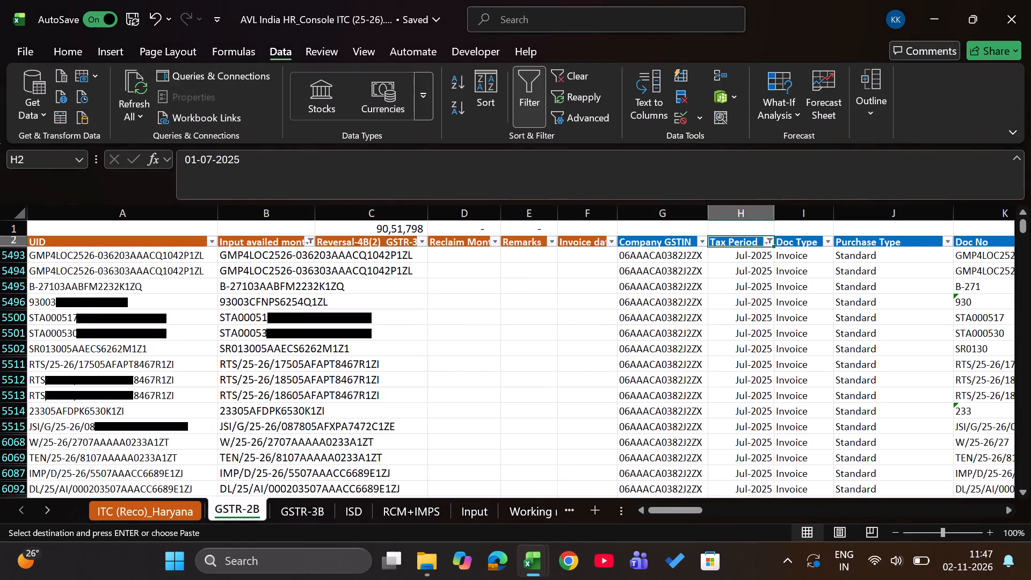
Copy the filtered Input availed month values in column B of GSTR-2B, from B5493 down.
key(Left)
key(Left)
key(Left)
key(Left)
key(Left)
key(Left)
key(Left)
key(Down)
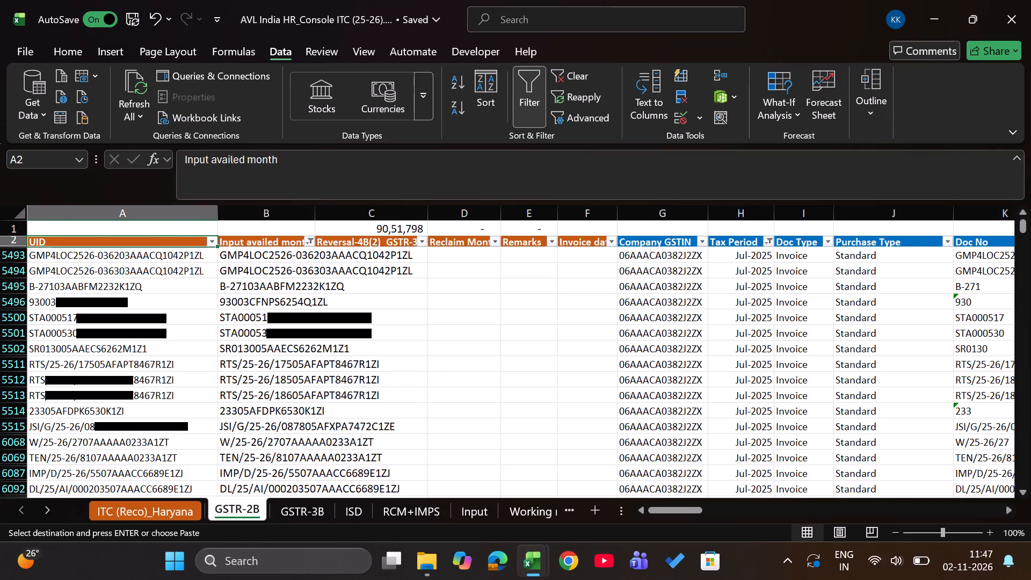
key(Right)
key(ctrl+shift+Down)
key(ctrl+c)
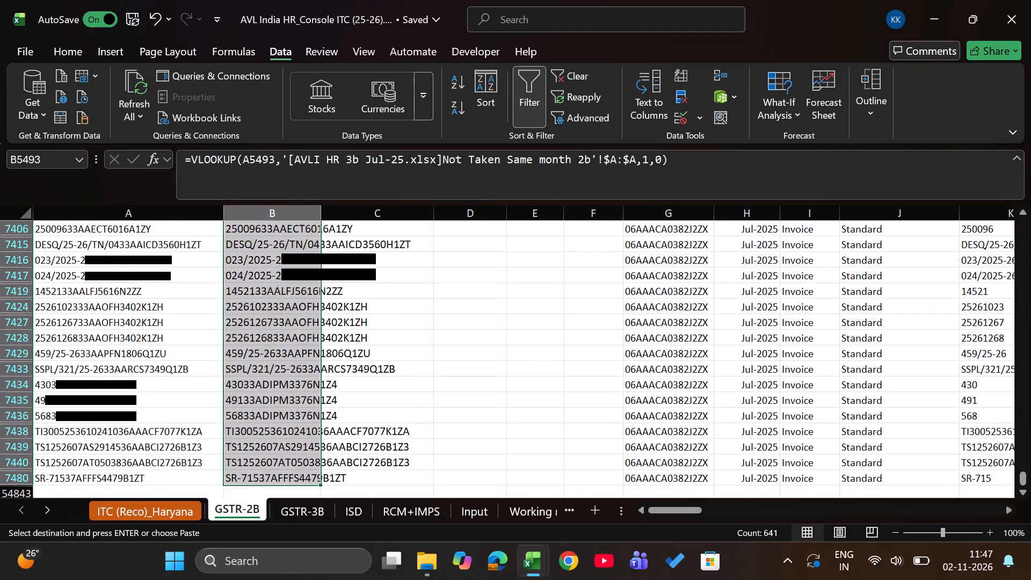
Switch to Book1 and paste the copied keys as values starting at cell F2.
key(alt+Tab)
key(alt+Tab)
key(alt+Tab)
key(Right)
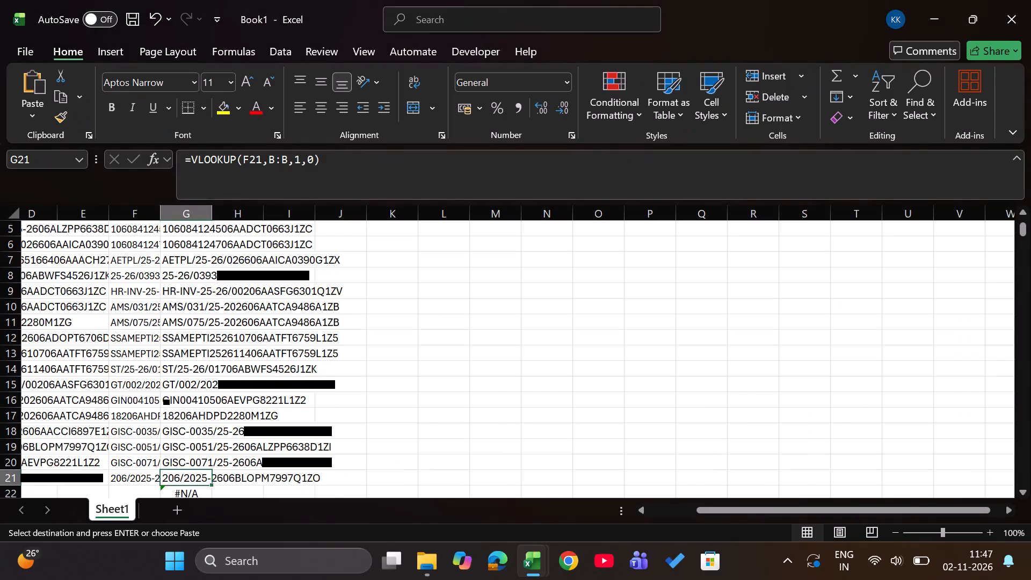
key(ctrl+Up)
key(Left)
key(Down)
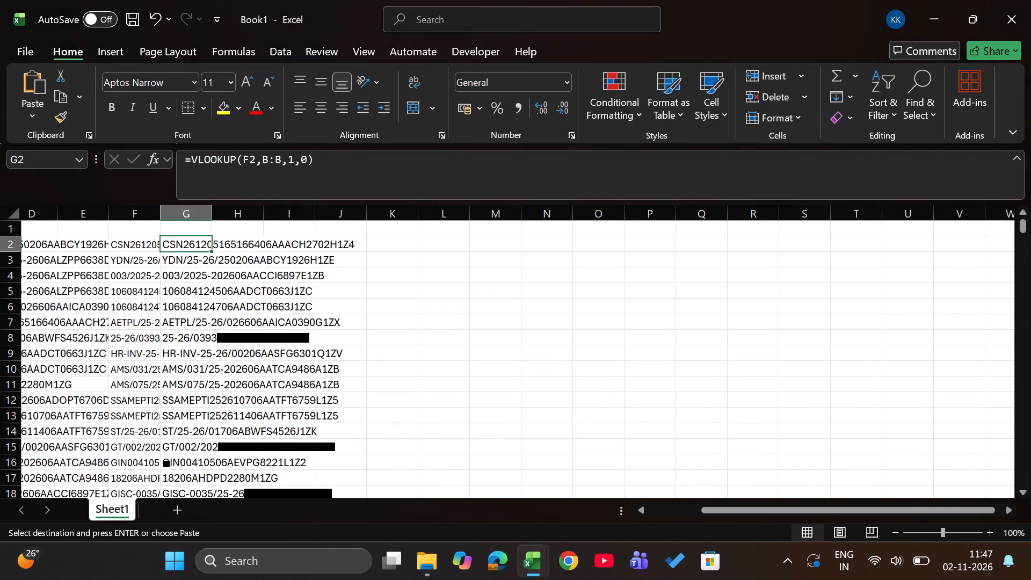
key(Left)
key(ctrl+alt+v)
key(v)
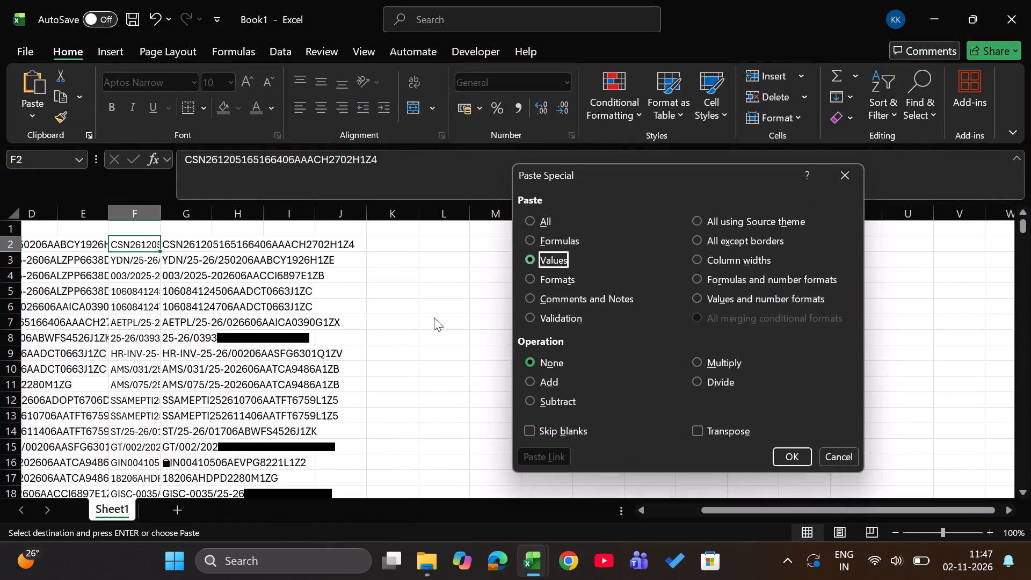
key(Return)
Extend the VLOOKUP in column G of Book1 down to row 642 and go back to cell B2.
key(ctrl+Down)
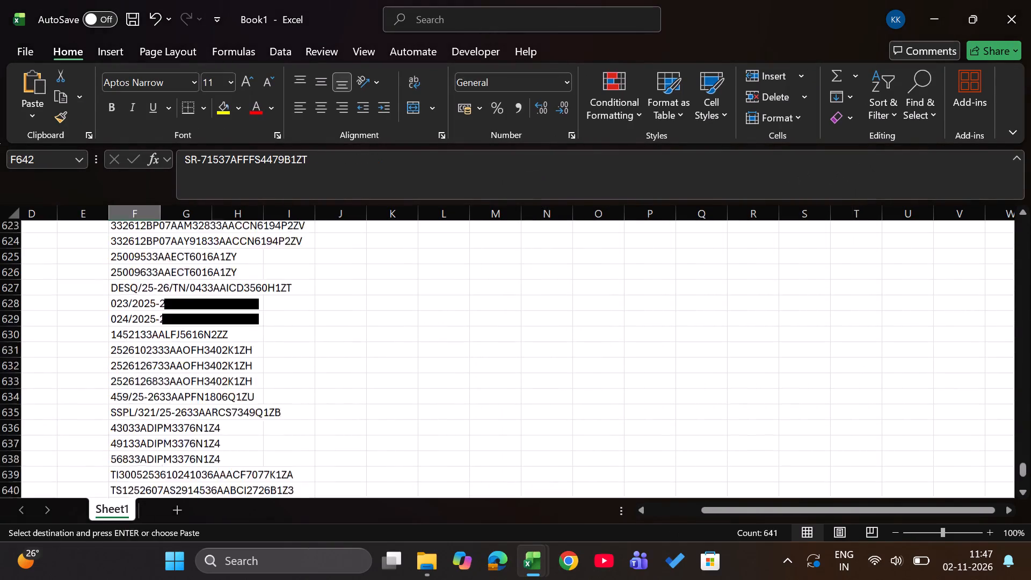
key(Right)
key(ctrl+shift+Up)
key(ctrl+d)
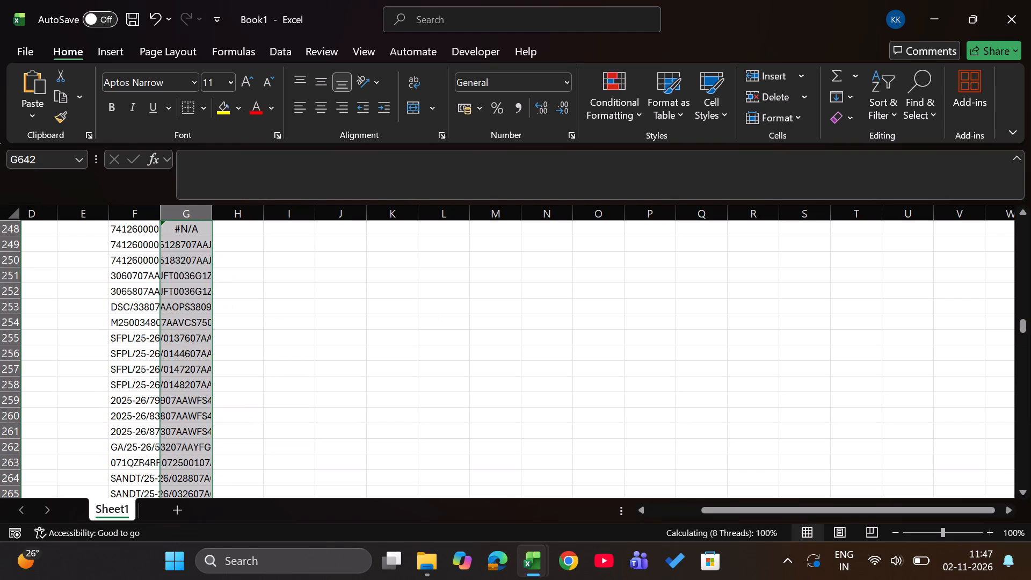
key(ctrl+Up)
key(Left)
key(Left)
key(Left)
key(Left)
key(Left)
key(ctrl+Up)
key(Down)
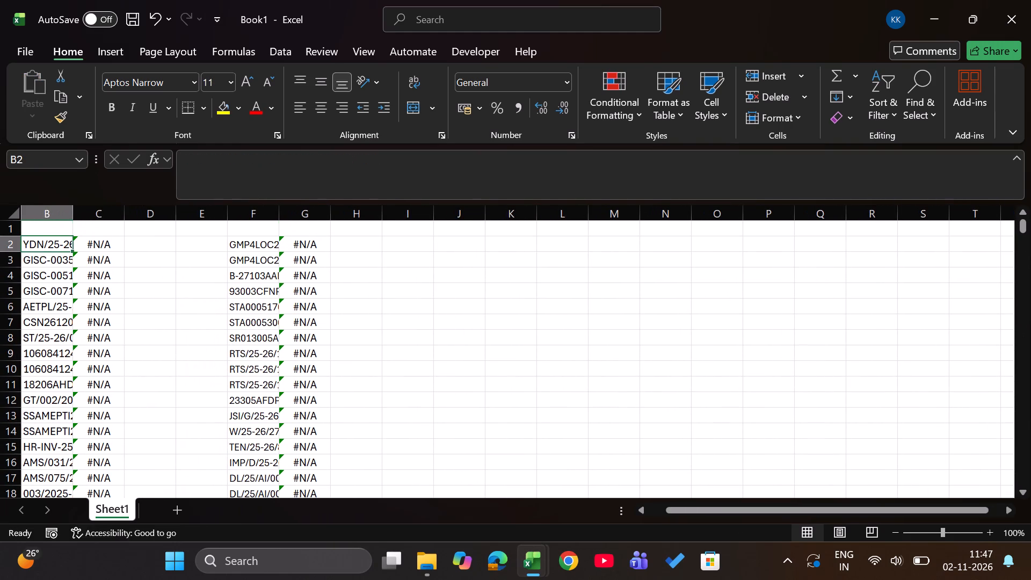
Switch to the Not Taken Same month 2b sheet and exclude 0.00 from the Integrated Tax column filter.
key(alt+Tab)
key(alt+Tab)
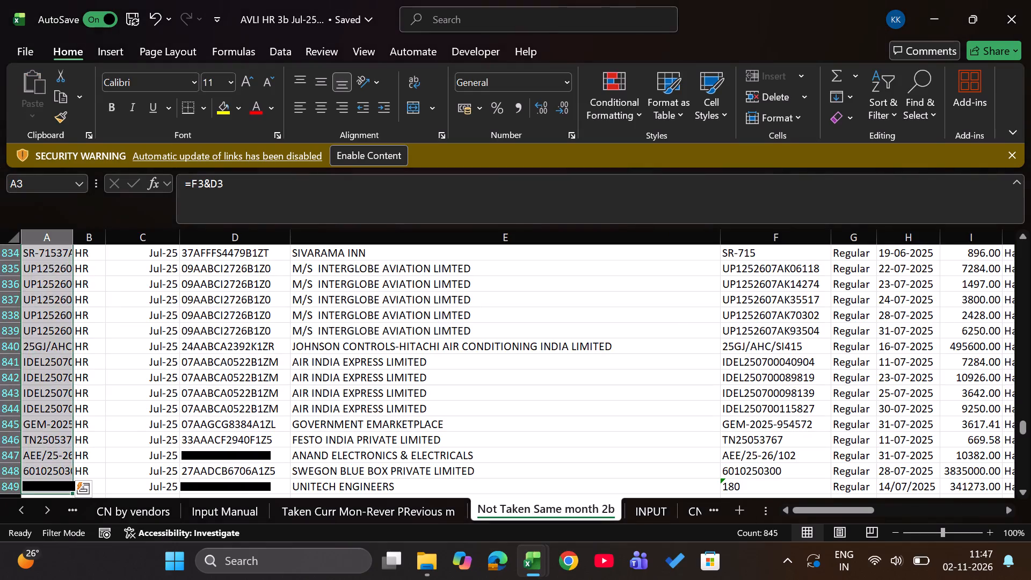
key(alt+Tab)
key(alt+Tab)
key(alt+Tab)
key(alt+Tab)
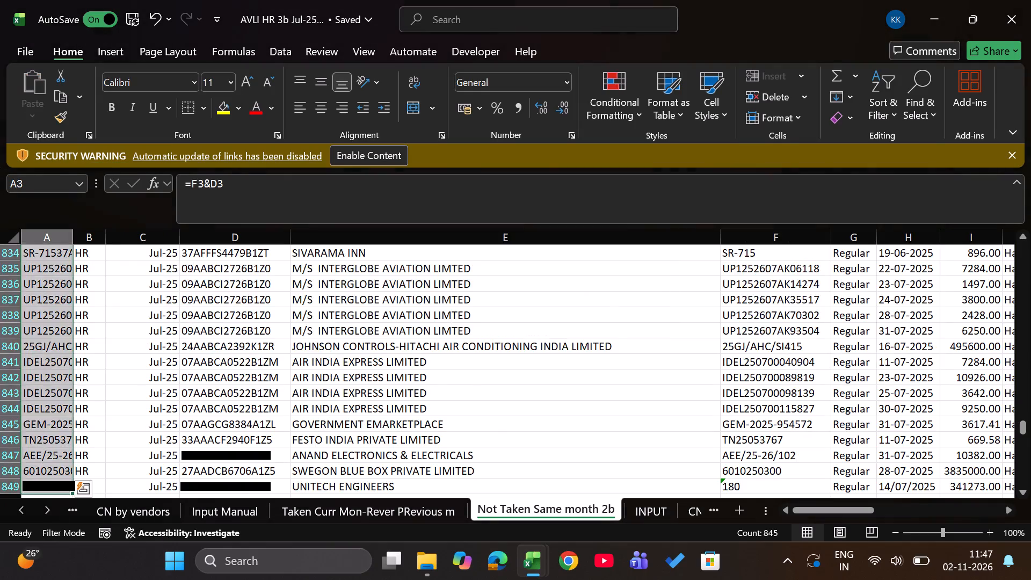
key(Left)
key(Left)
key(Up)
key(Down)
key(Up)
key(Up)
key(Up)
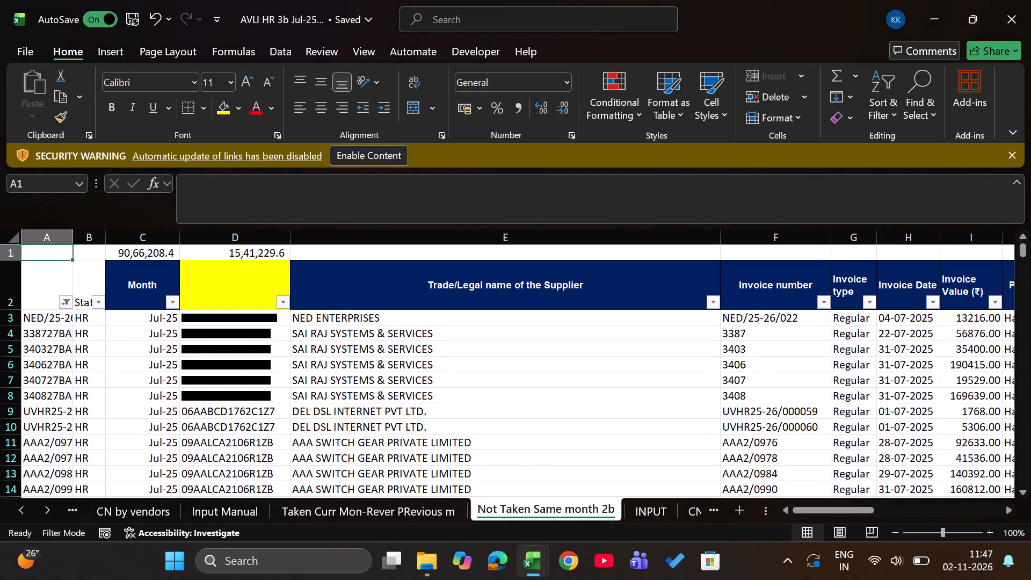
key(Right)
key(Down)
key(Right)
key(Right)
key(Right)
key(Right)
key(Right)
key(Right)
key(Right)
key(Right)
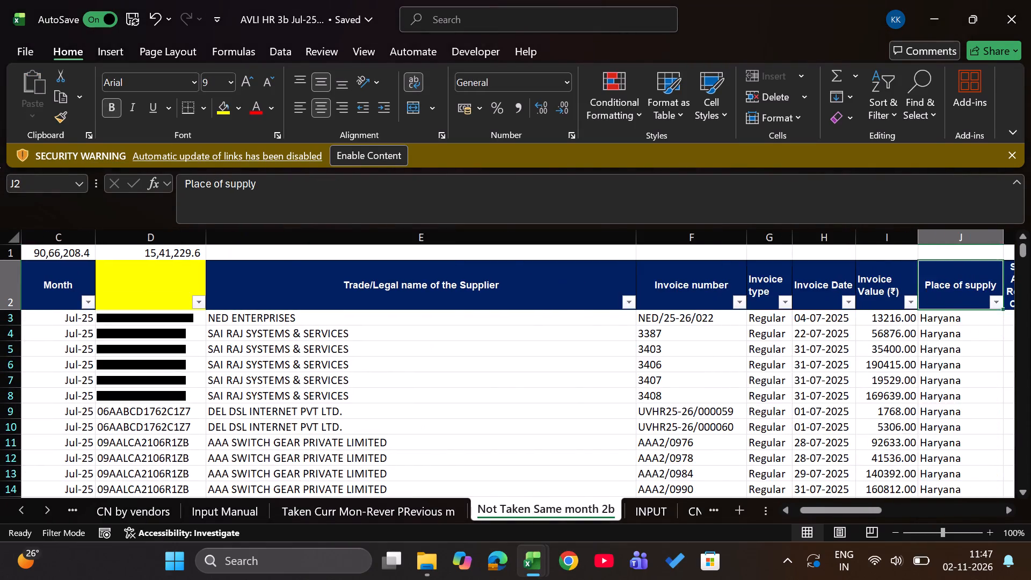
key(Right)
key(Right)
key(Right)
key(Right)
key(Right)
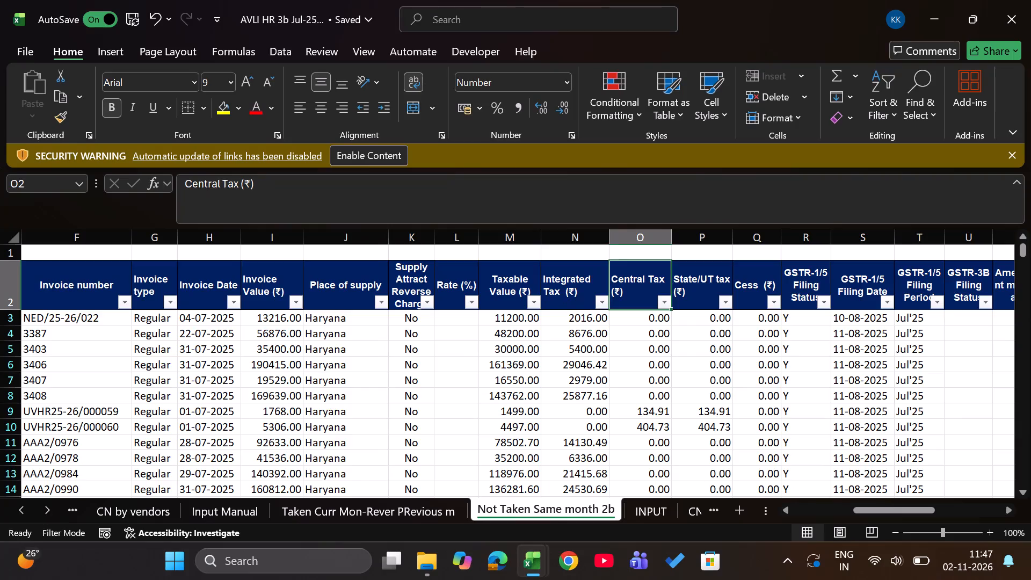
key(Left)
key(alt+Down)
click(443, 383)
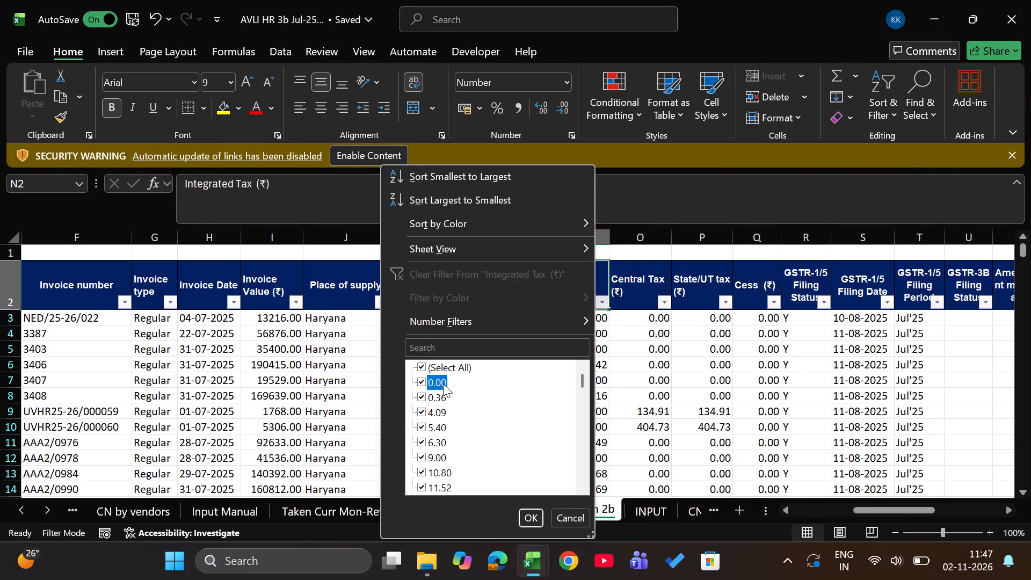
key(Return)
Copy the filtered invoice keys in column A of the Not Taken Same month 2b sheet, from A3 down.
key(ctrl+Left)
key(ctrl+Left)
key(Left)
key(Left)
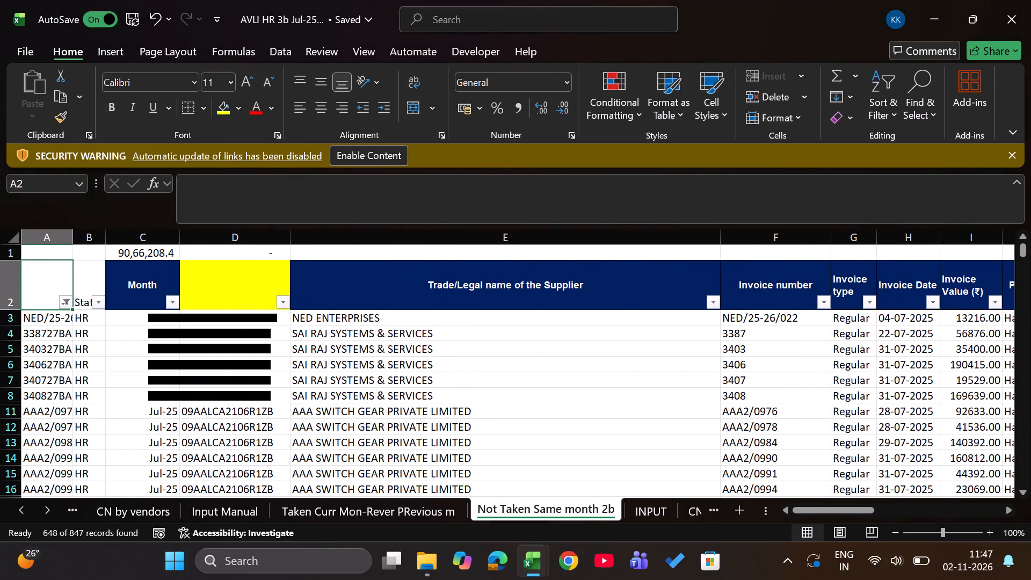
key(Down)
key(ctrl+shift+Down)
key(ctrl+c)
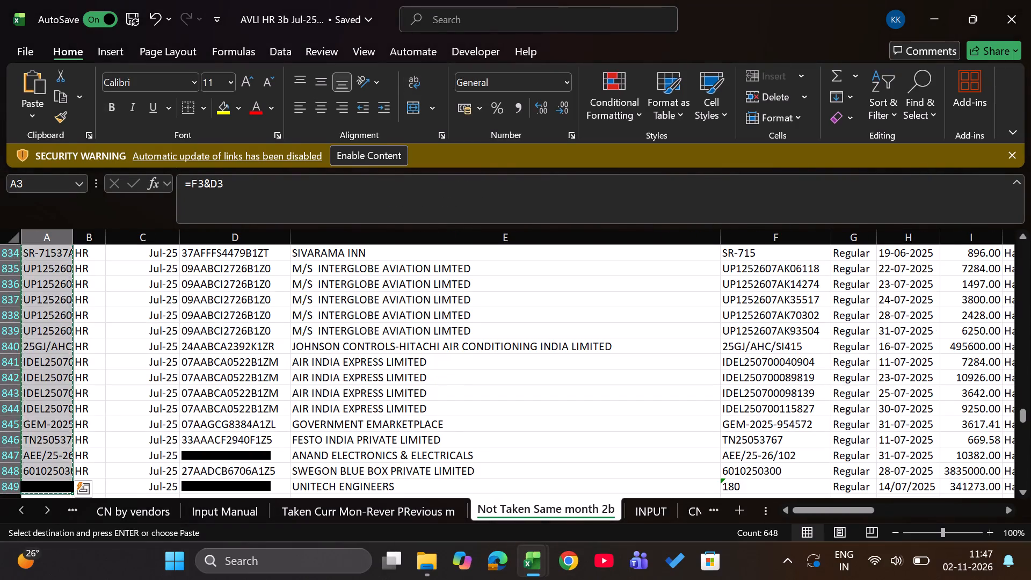
Switch to Book1 and paste the copied keys as values starting at cell B2.
key(alt+Tab)
key(ctrl+alt+v)
key(v)
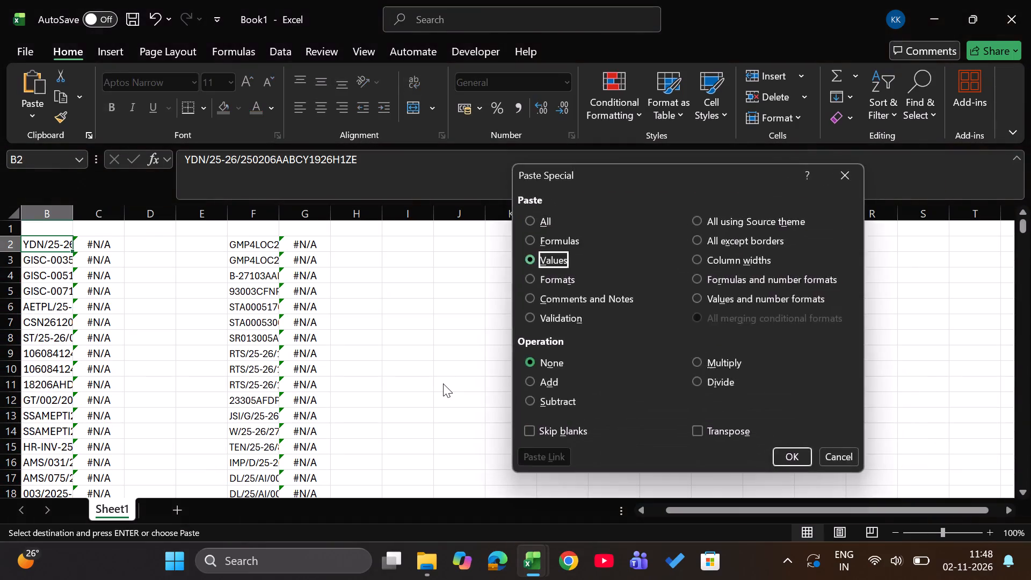
key(Return)
key(Left)
key(Right)
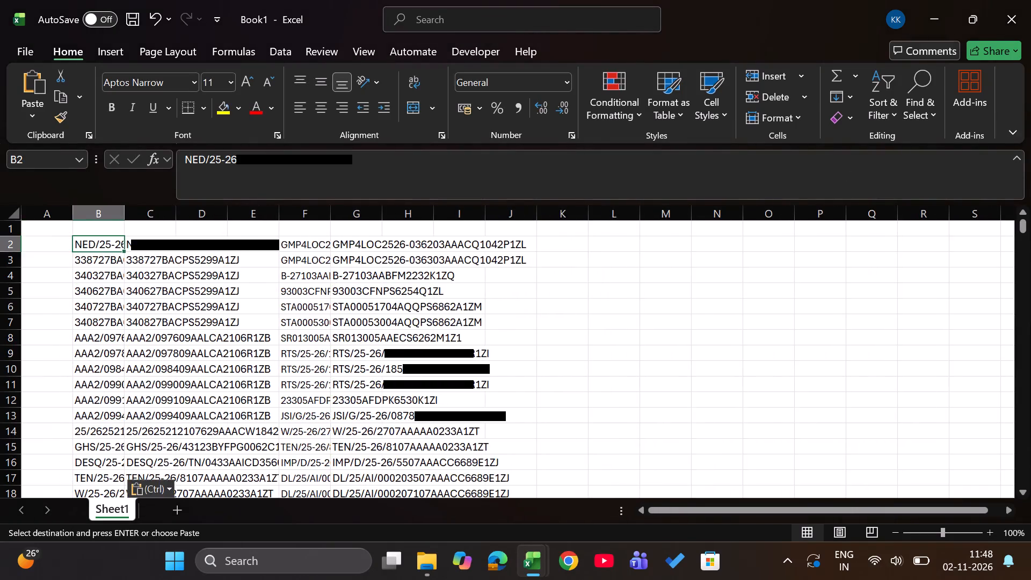
Extend the lookup formula in column C of Book1 down to row 649.
key(ctrl+Down)
key(Right)
key(ctrl+shift+Up)
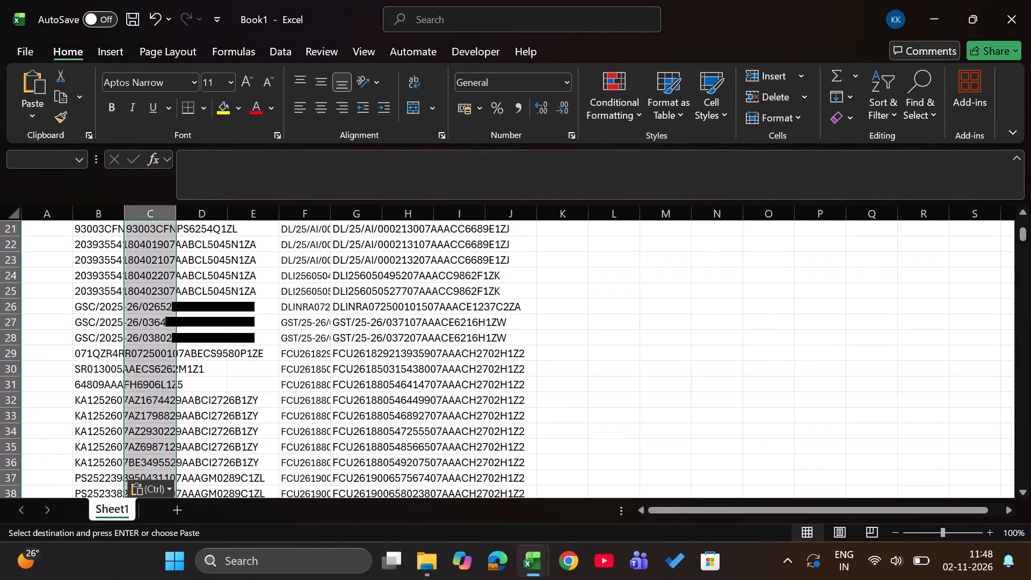
key(ctrl+d)
key(Down)
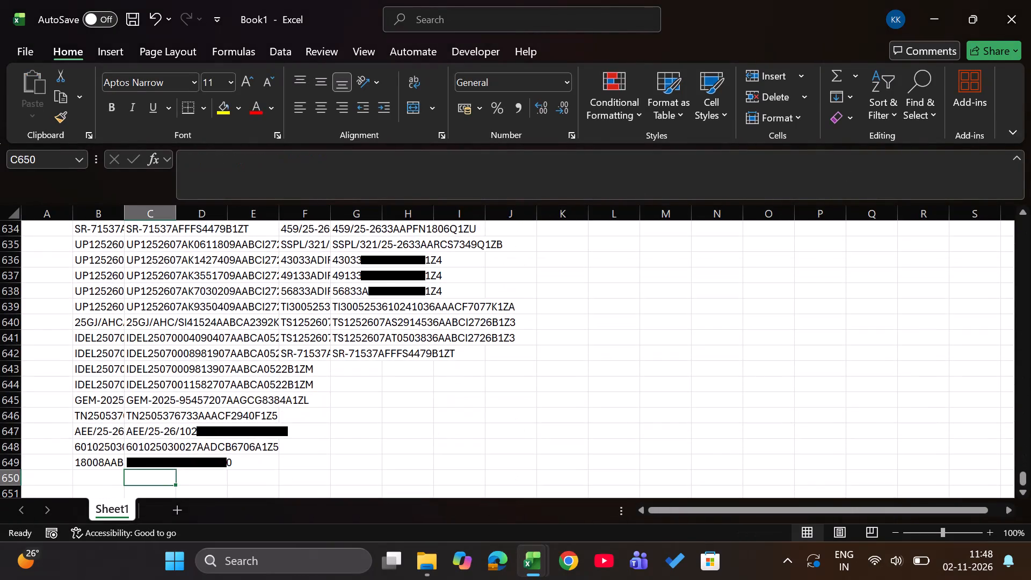
Look through the column B keys in Book1 for those whose column C lookup gives #N/A.
scroll(405, 363, up, 5)
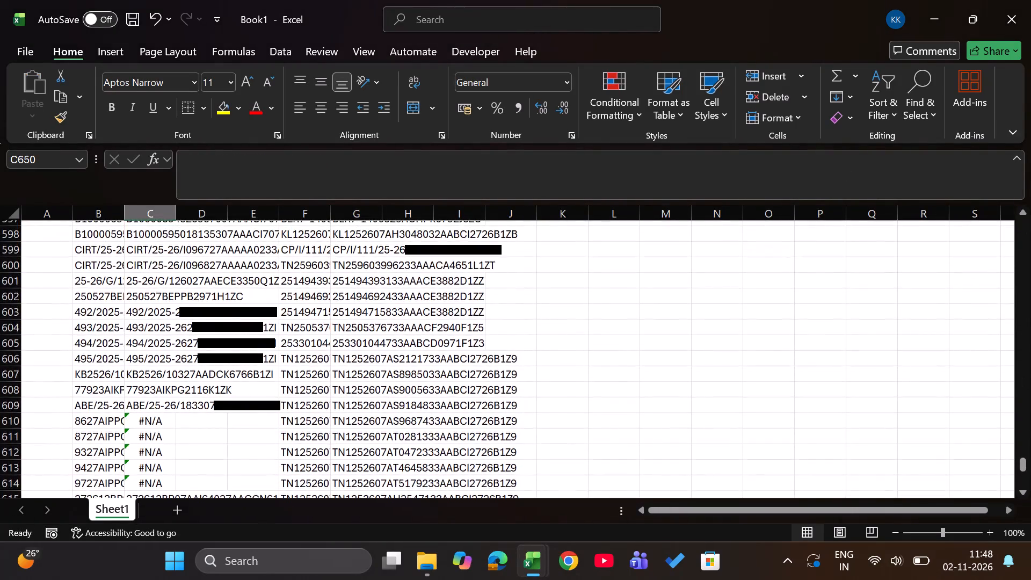
click(108, 421)
key(Down)
key(Down)
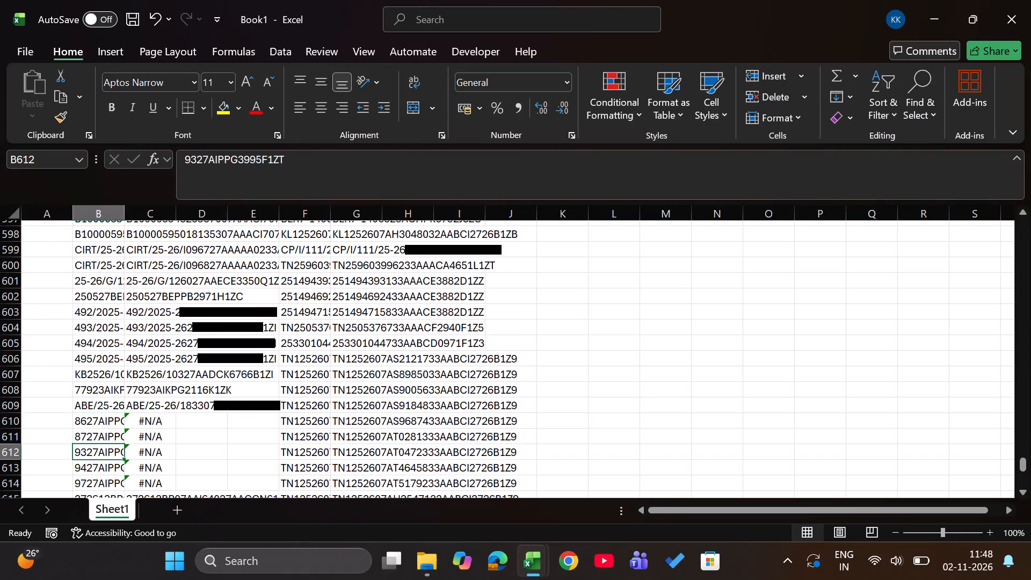
key(Down)
key(Down)
key(Down)
key(Up)
key(Up)
key(Up)
key(Up)
key(Up)
key(Up)
key(Up)
key(Up)
key(Up)
key(Up)
key(Up)
key(Up)
key(Up)
key(Up)
key(Up)
key(Up)
key(Up)
key(Up)
key(Up)
key(Up)
key(Up)
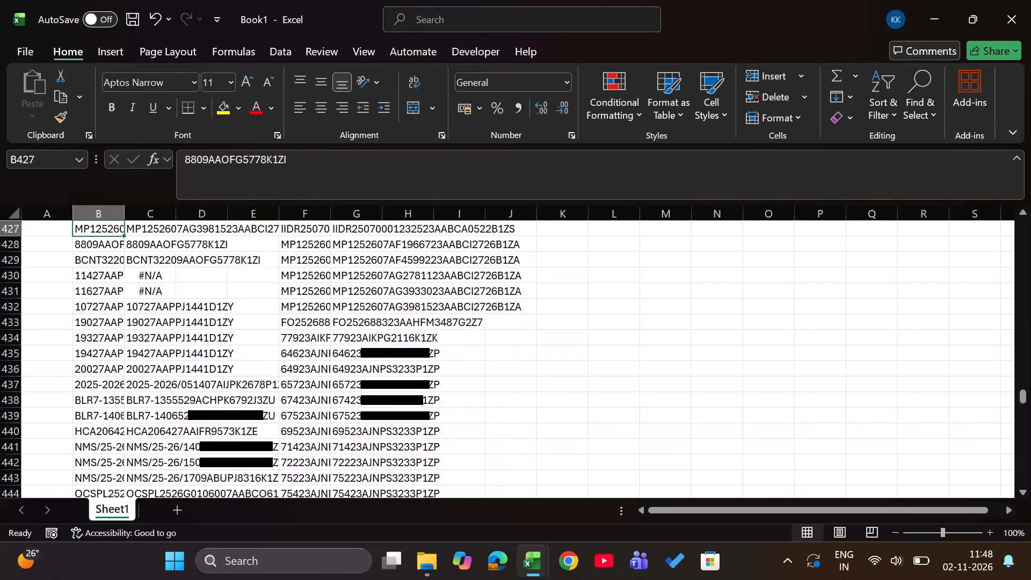
key(Down)
key(Down)
key(Down)
key(Down)
key(Down)
key(Down)
key(Down)
key(Down)
key(Down)
key(Down)
key(Down)
key(Down)
key(Down)
key(Down)
key(Down)
key(Down)
key(Down)
key(Down)
key(Down)
key(Down)
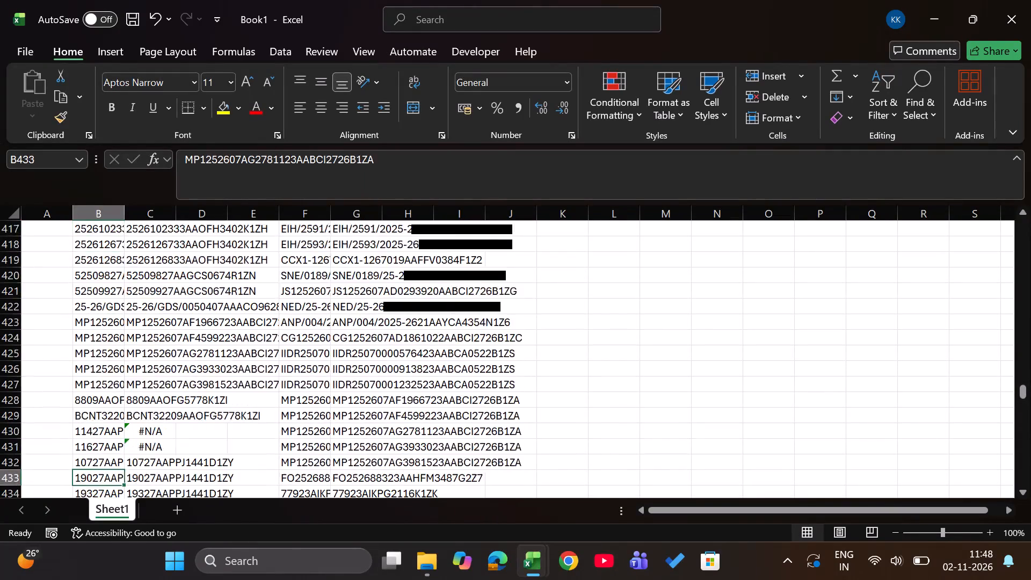
key(Down)
key(Down)
key(Up)
key(Up)
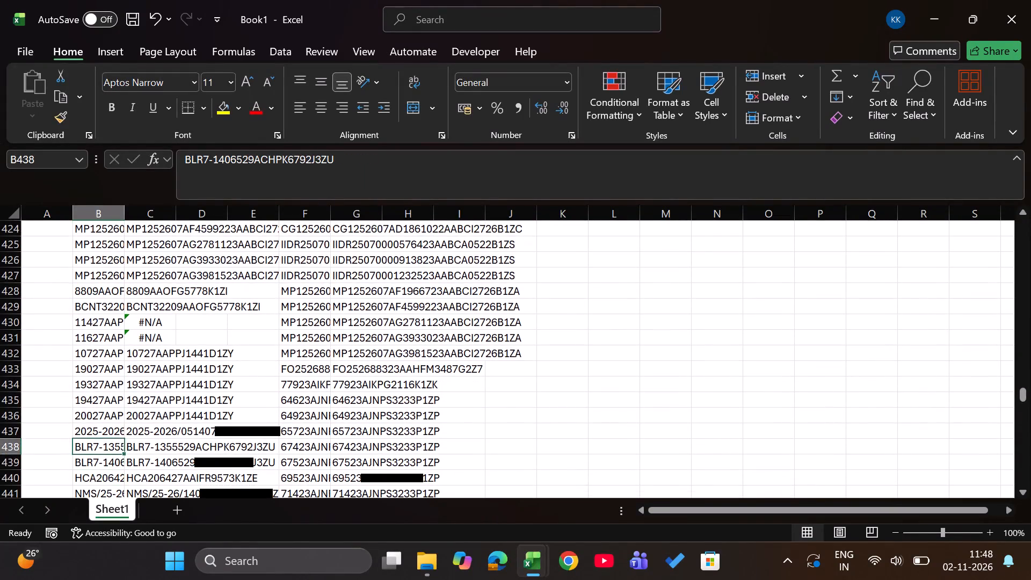
Enter 1 as a placeholder header in cells B1 to H1 of Book1 and add filters to row 1.
key(ctrl+Up)
key(ctrl+Up)
key(ctrl+Up)
key(Right)
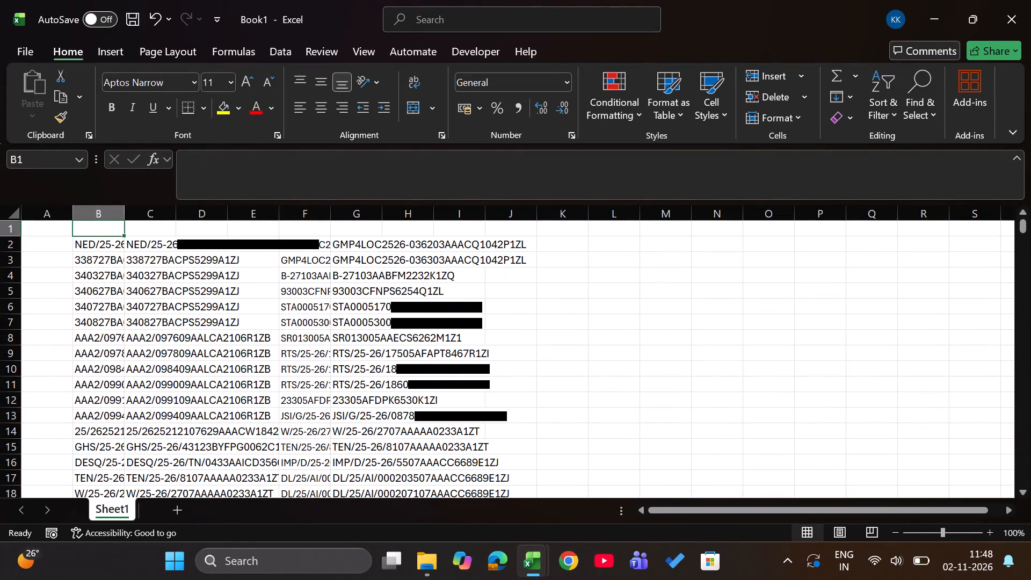
key(Left)
key(1)
key(Right)
key(1)
key(Right)
key(1)
key(Right)
key(1)
key(Right)
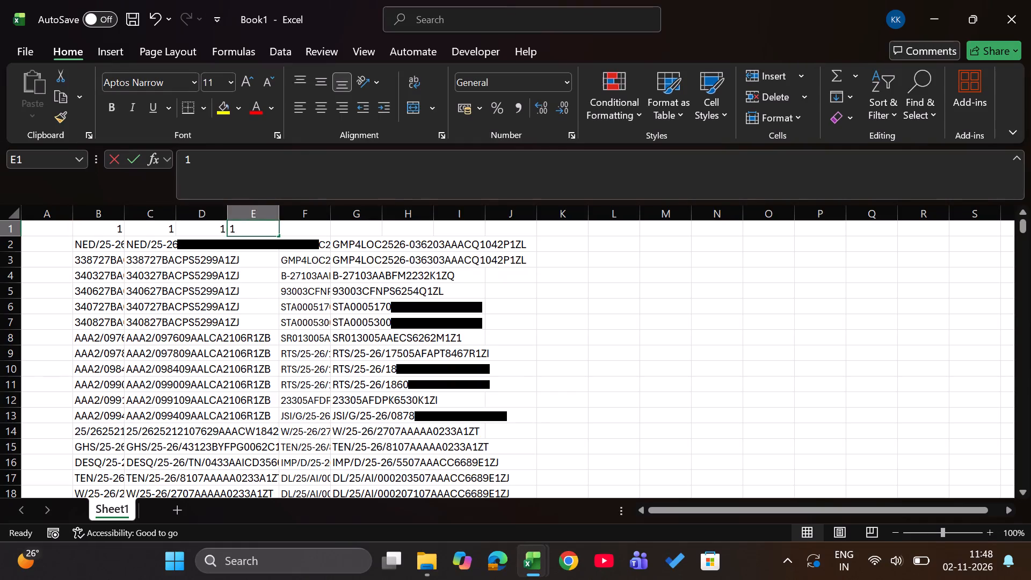
key(1)
key(Right)
key(1)
key(Right)
key(1)
key(Right)
key(Left)
key(Left)
key(Left)
key(shift+space)
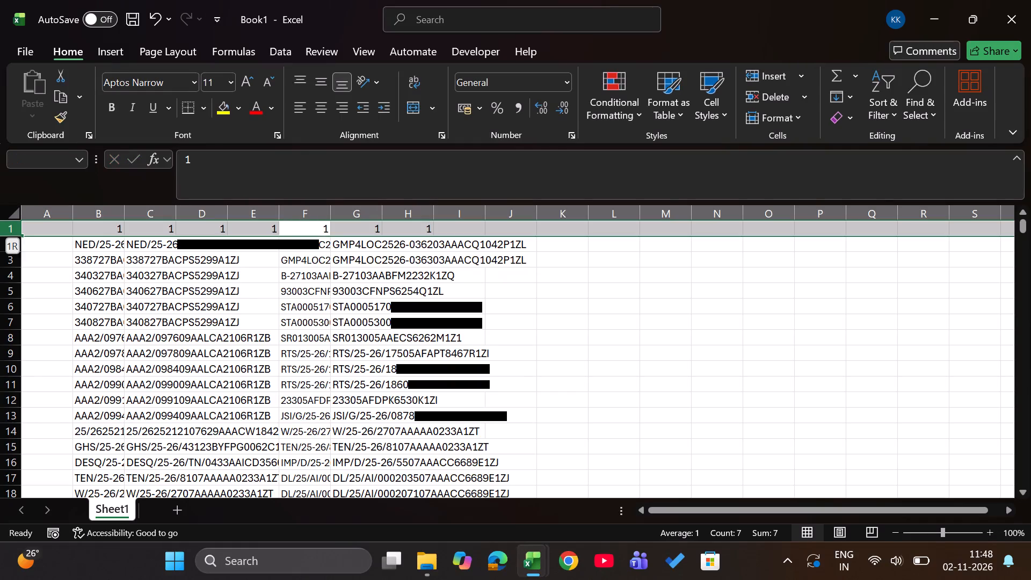
key(ctrl+shift+l)
Check the list of values in column G's filter for unmatched #N/A keys.
key(Right)
key(Left)
key(Left)
key(Left)
key(Left)
key(alt+Down)
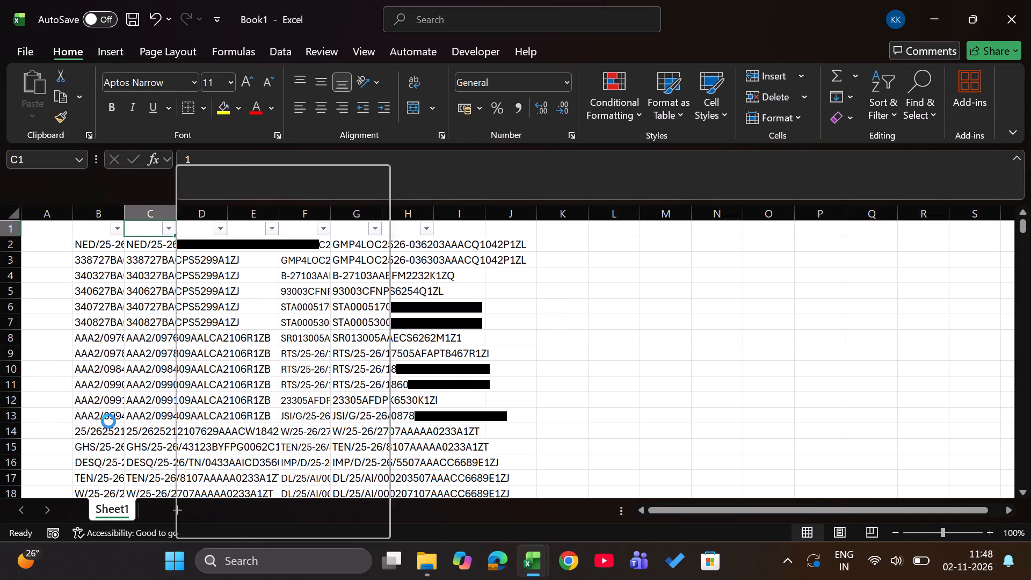
click(578, 404)
key(Right)
key(Right)
key(Right)
key(Right)
key(alt+Down)
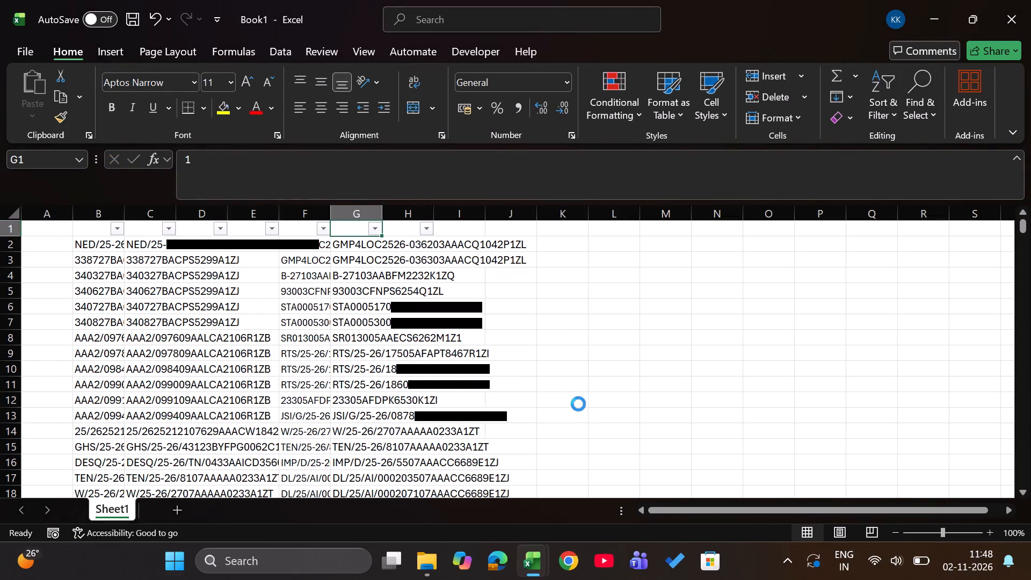
scroll(230, 422, down, 20)
scroll(230, 422, down, 20)
scroll(230, 422, down, 2)
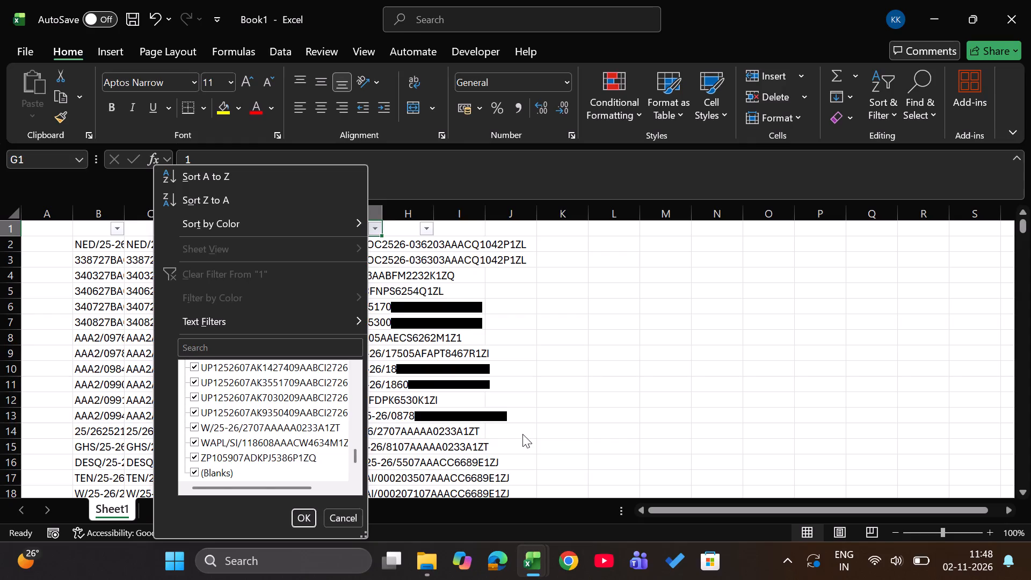
click(526, 433)
Filter column C of Book1 to show only #N/A.
key(ctrl+Left)
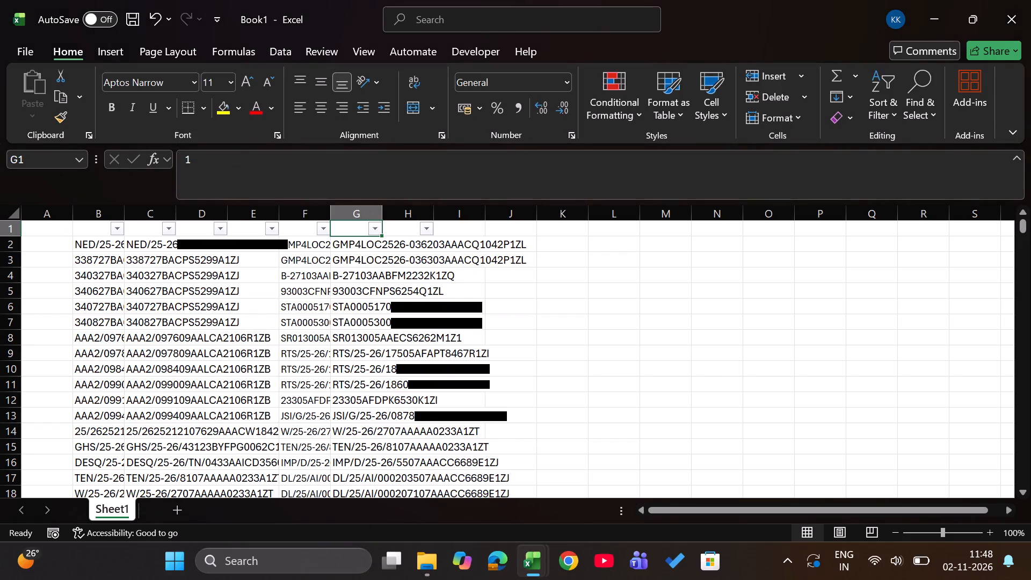
key(ctrl+Left)
key(Right)
key(Right)
key(Escape)
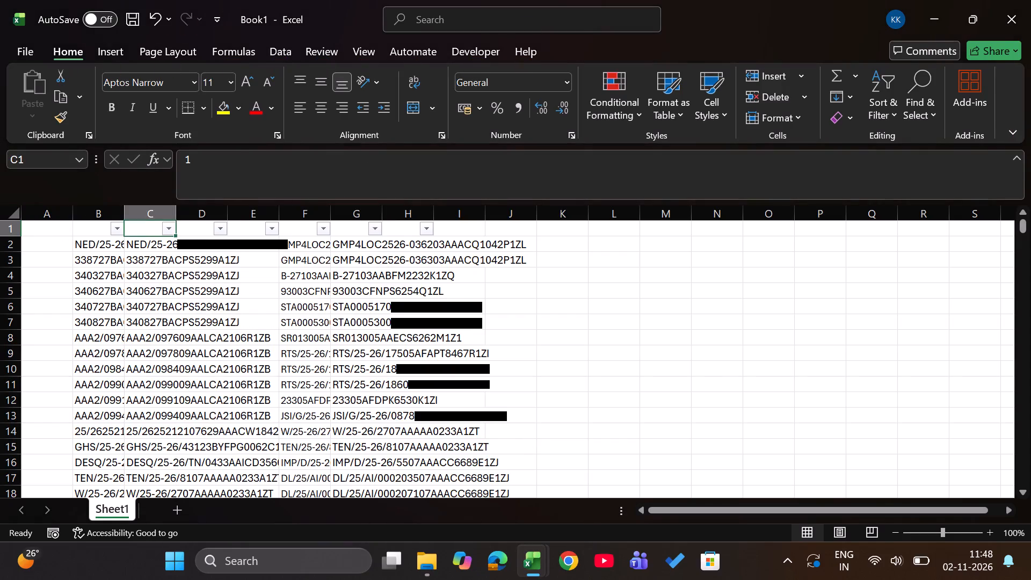
key(alt+Down)
click(237, 374)
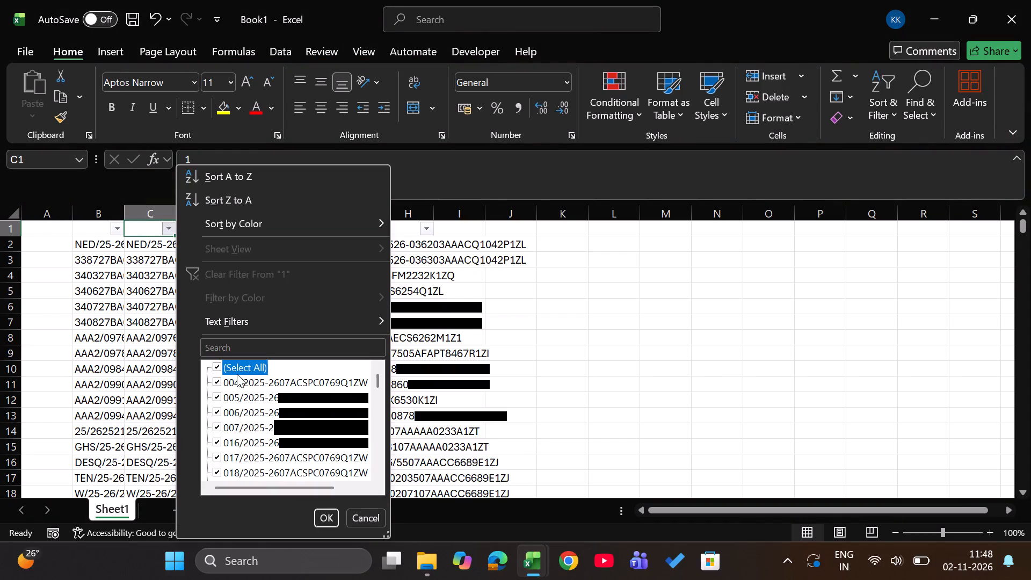
scroll(282, 421, down, 17)
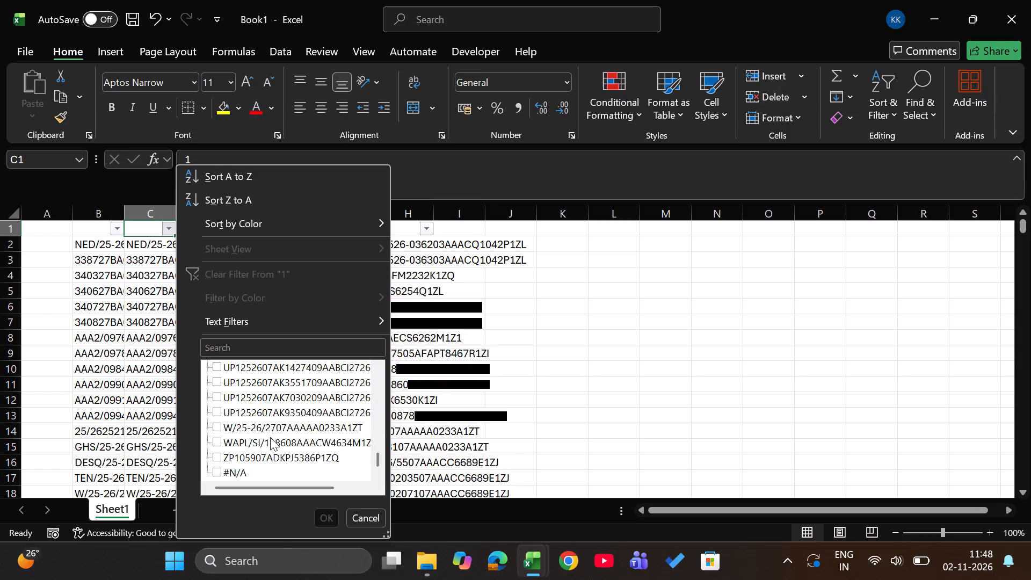
click(242, 471)
key(Return)
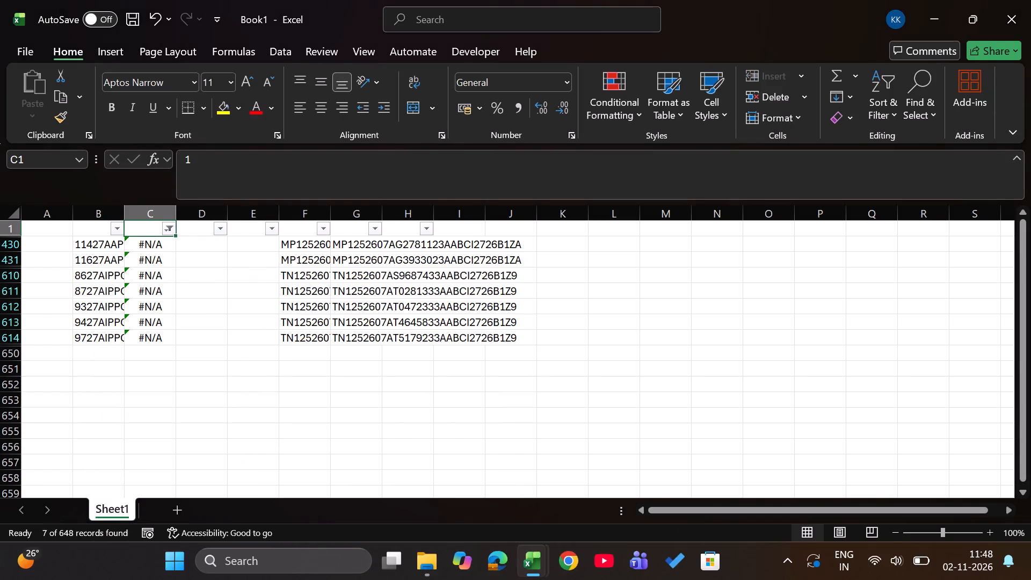
Switch to the July 3B workbook and clear all filters on the Not Taken Same month 2b sheet.
key(Down)
key(Left)
key(Left)
key(Right)
key(alt+Tab)
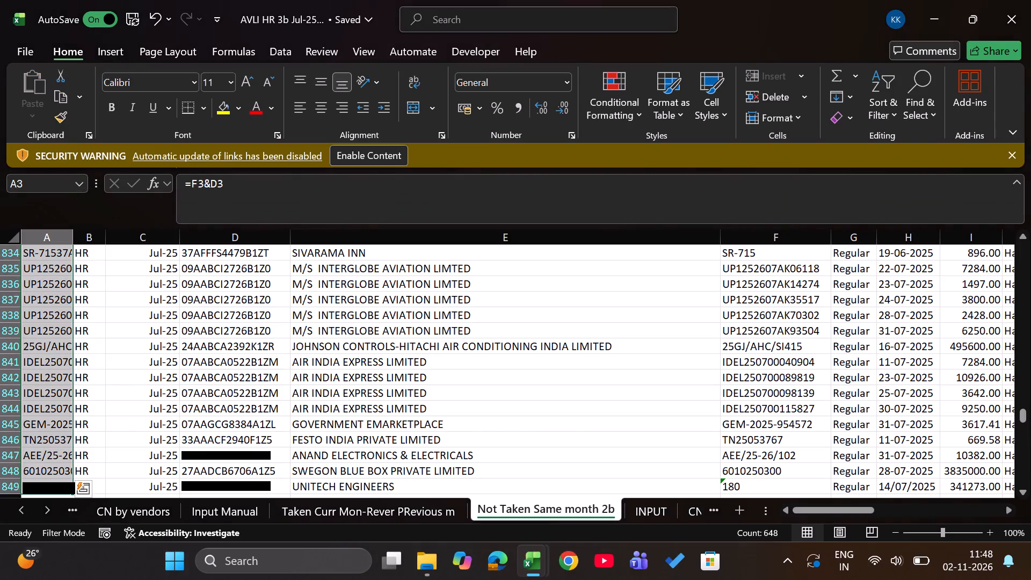
key(ctrl+Up)
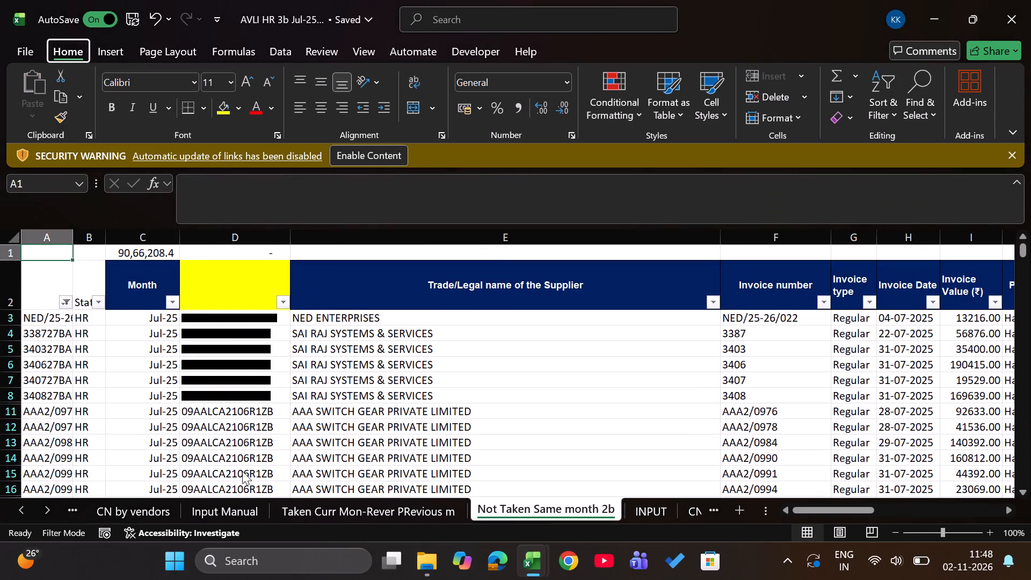
text(ac)
key(Down)
key(Right)
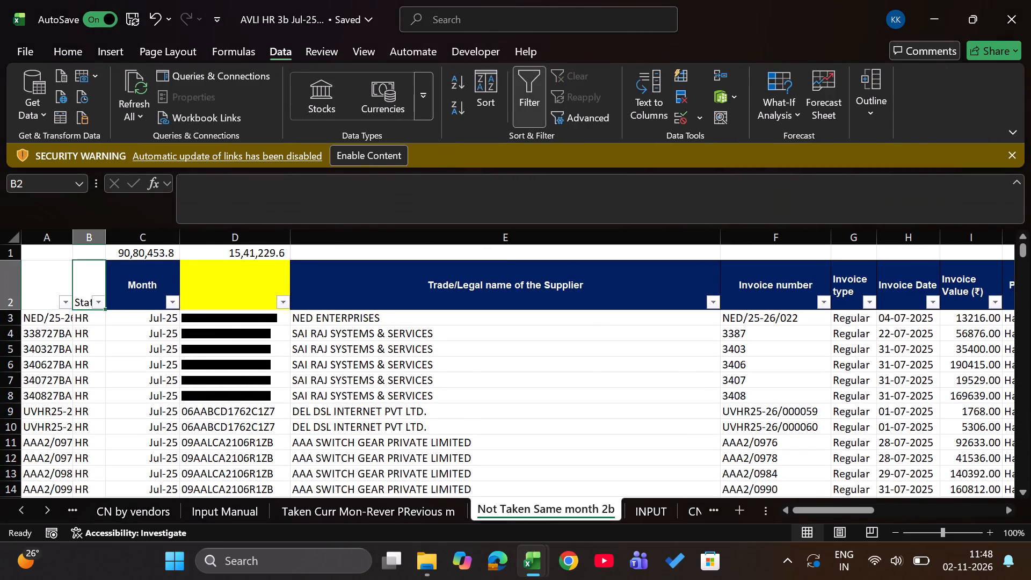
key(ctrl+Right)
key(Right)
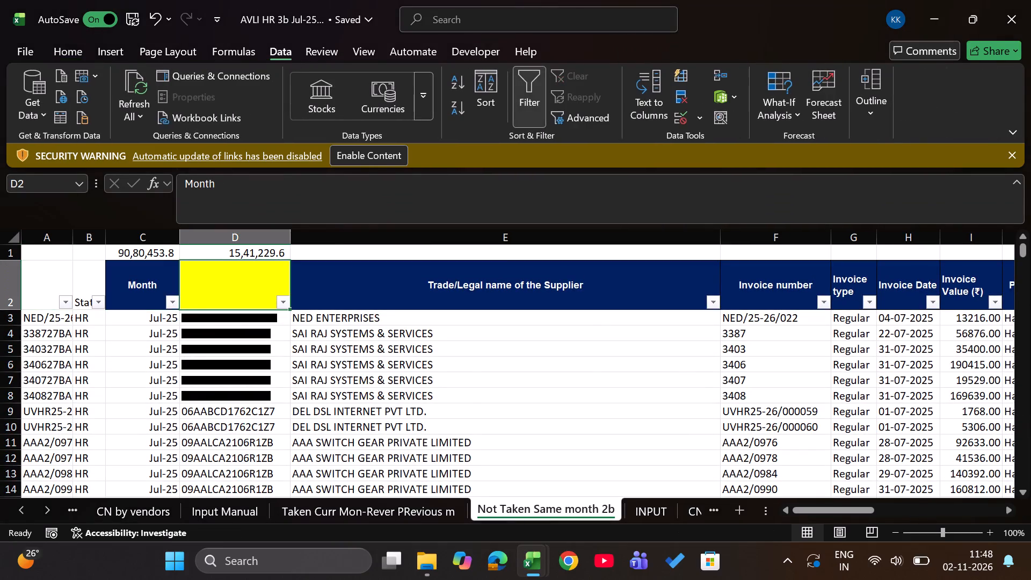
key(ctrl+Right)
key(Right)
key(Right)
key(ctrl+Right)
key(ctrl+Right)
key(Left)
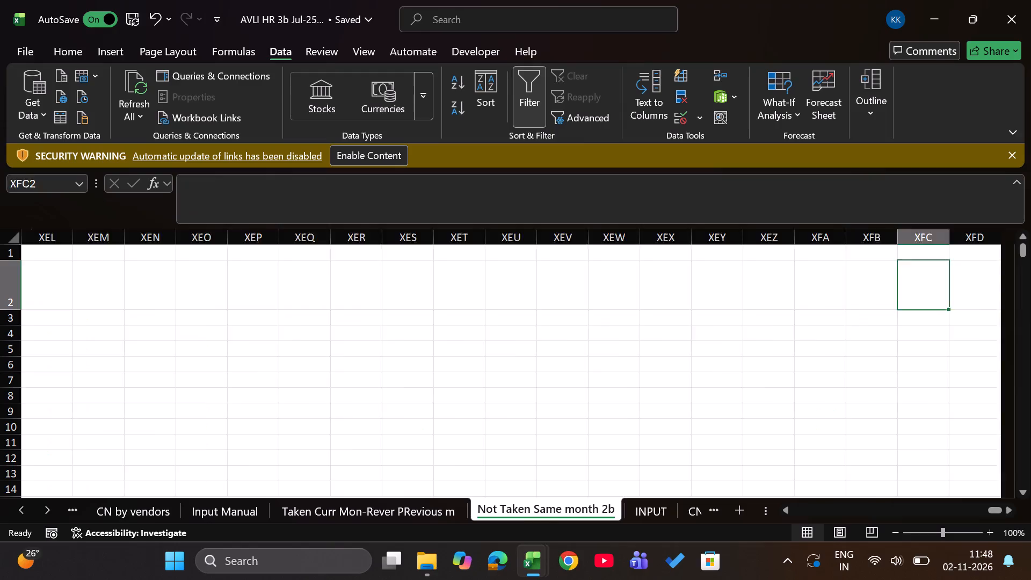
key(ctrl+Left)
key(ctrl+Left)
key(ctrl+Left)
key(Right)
Switch back to Book1 and copy the filtered #N/A invoice keys in column B, from B430 down to B614.
key(alt+Tab)
key(Return)
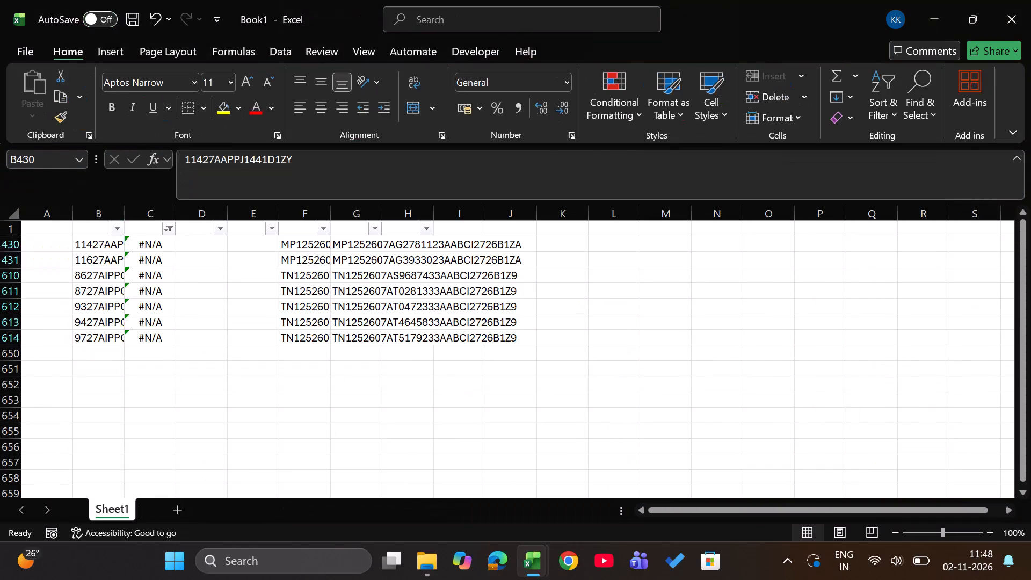
key(Right)
key(Left)
key(ctrl+shift+Down)
key(ctrl+c)
key(Left)
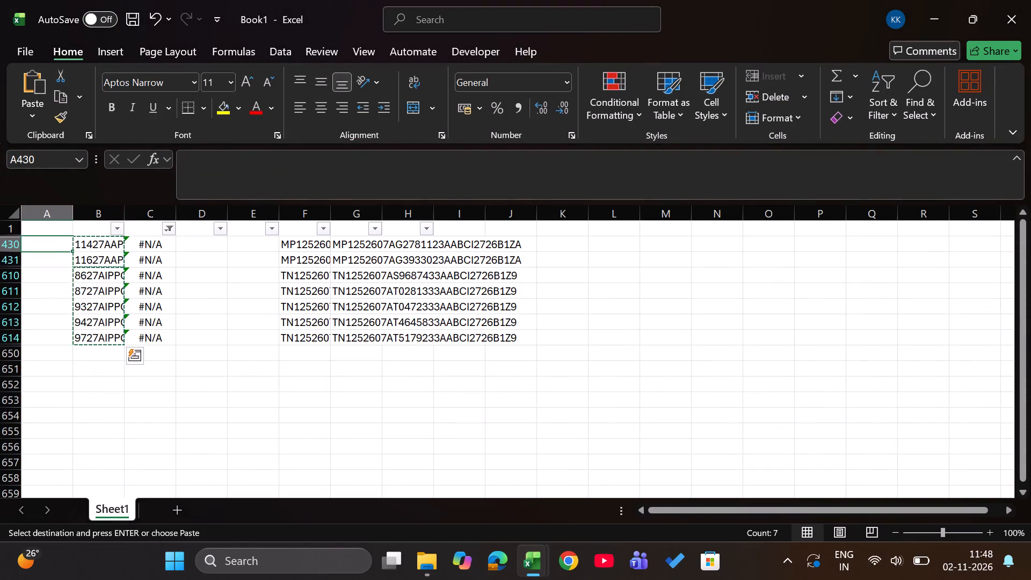
Paste the copied unmatched invoice keys into column A of Book1, starting at A651 below the filtered data.
key(Left)
key(Right)
key(Right)
key(Right)
key(Down)
key(Down)
key(Down)
key(Down)
key(Down)
key(Down)
key(Down)
key(Down)
key(Down)
key(Down)
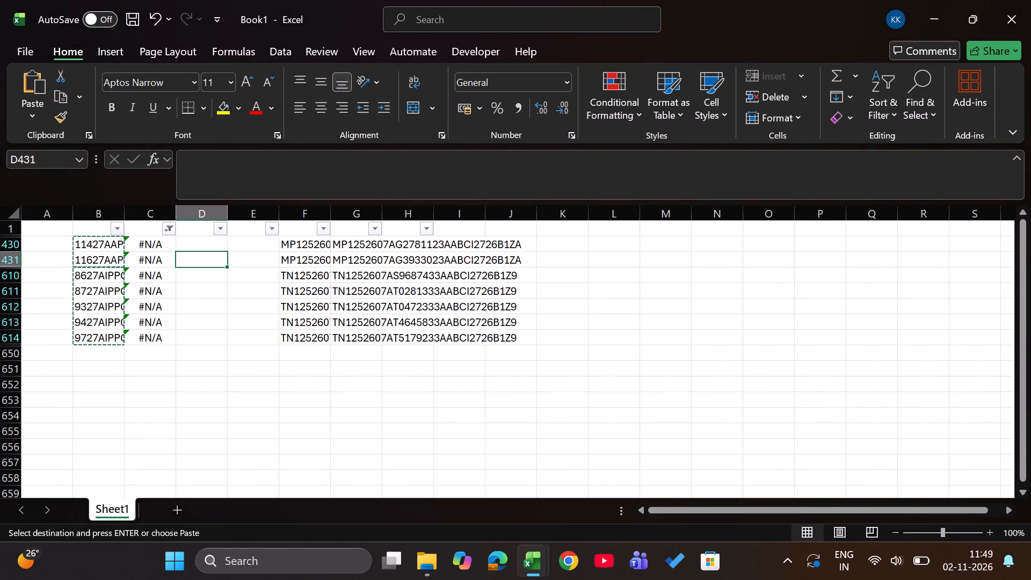
key(Left)
key(Left)
key(Left)
key(Up)
key(Up)
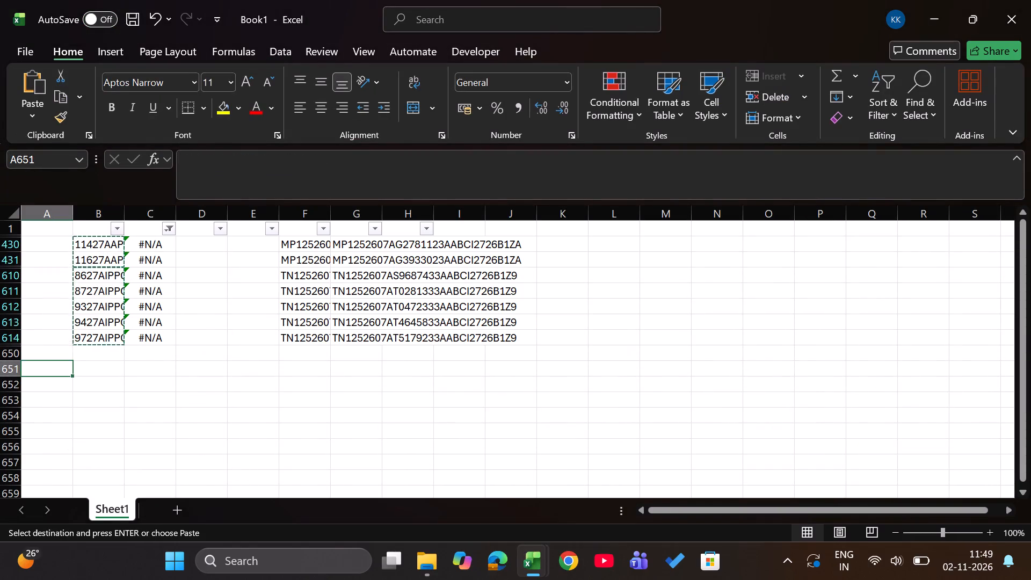
key(Return)
key(Down)
Switch to the July 3B workbook and enter a VLOOKUP in AB3 matching A3 exactly against Book1's column A, returning column 1.
key(alt+Tab)
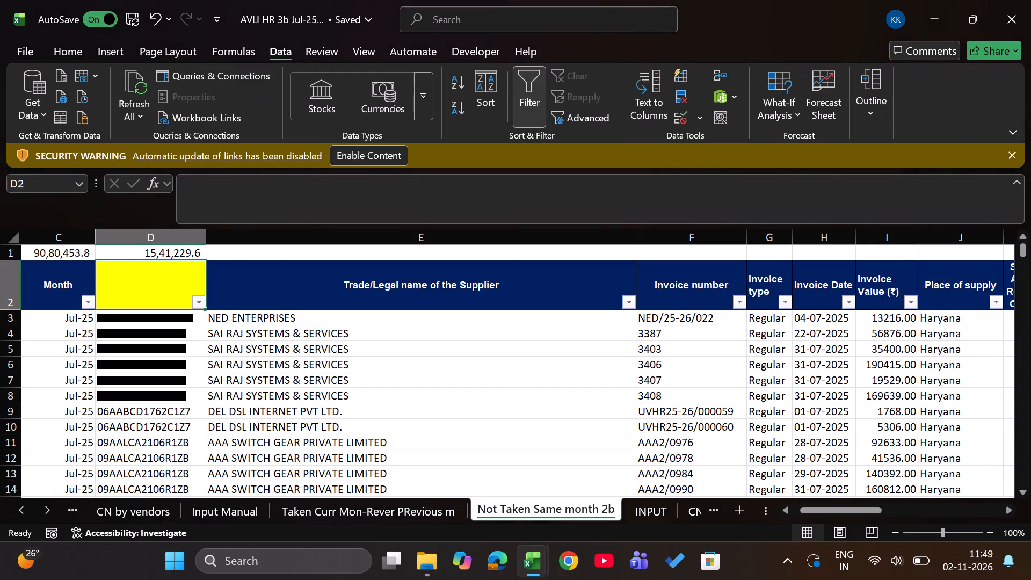
key(ctrl+Right)
key(ctrl+Right)
key(Right)
key(Down)
key(Left)
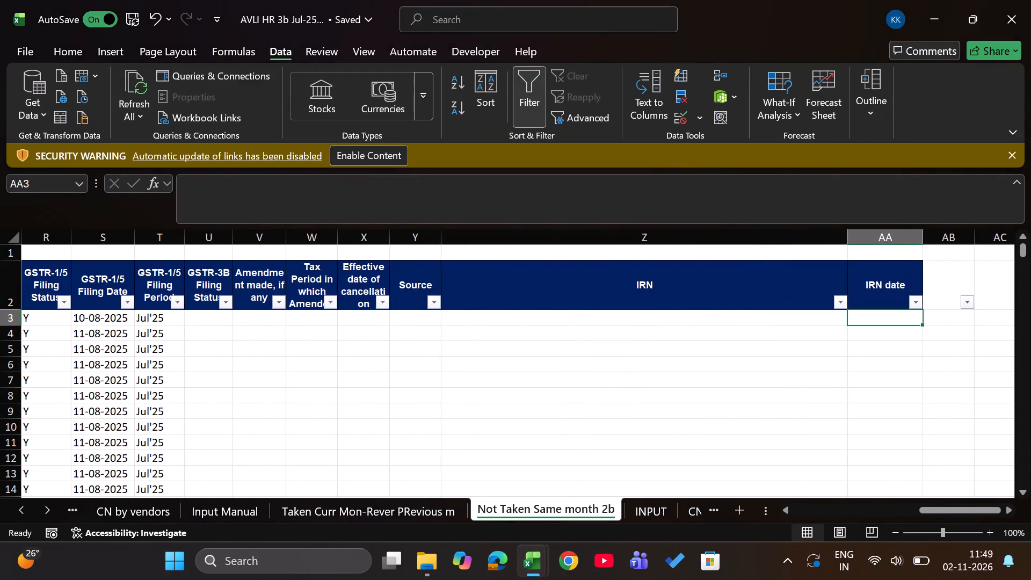
key(Right)
text(=vlo)
key(Tab)
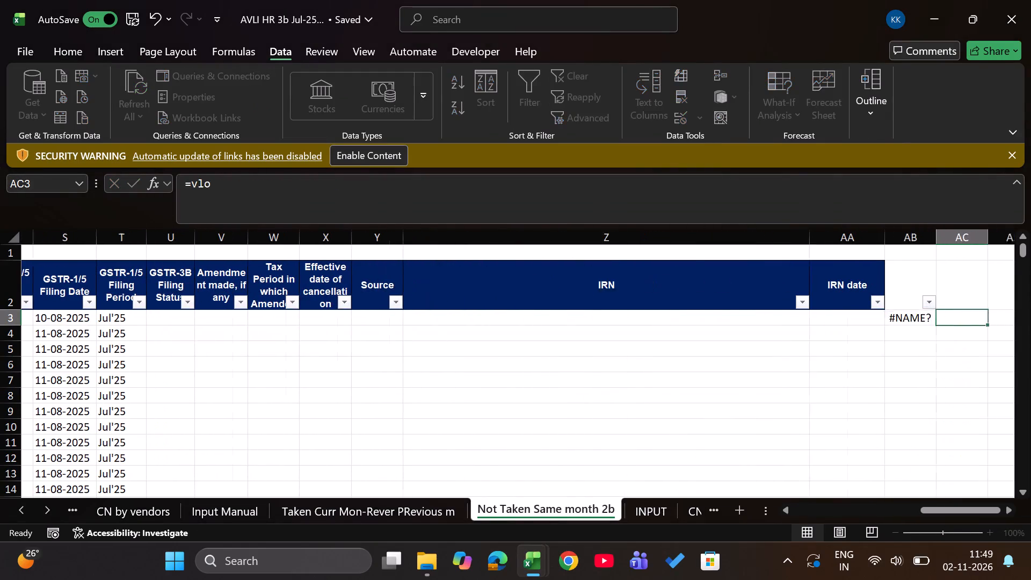
key(Left)
text(=vlo)
key(Tab)
key(Left)
key(Left)
key(Left)
key(Left)
key(Left)
key(Left)
key(Left)
key(Left)
key(Left)
key(Left)
key(Left)
key(Left)
key(Left)
key(Left)
key(Left)
key(Left)
key(Left)
key(Left)
key(Left)
key(Left)
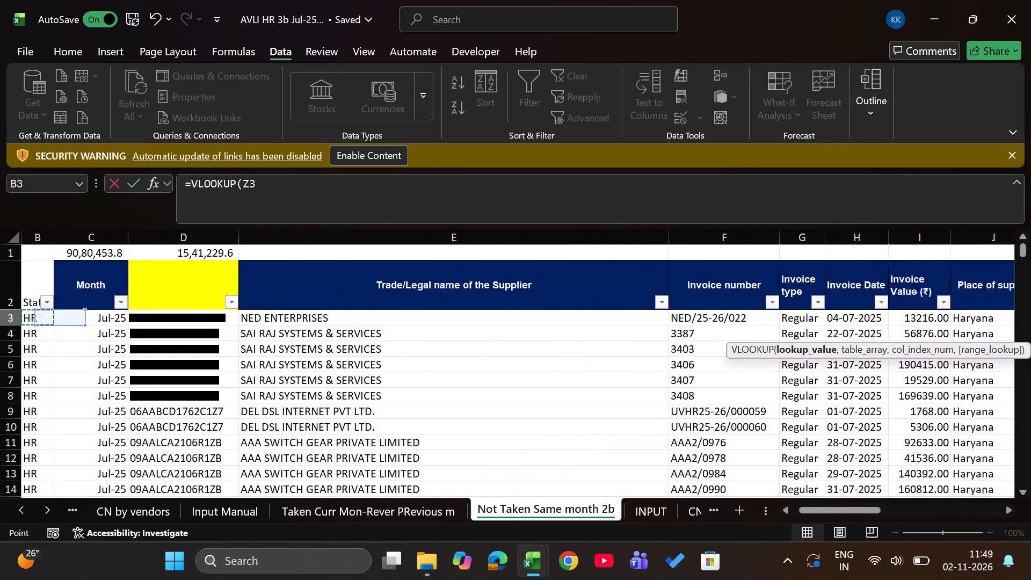
key(comma)
key(alt+Tab)
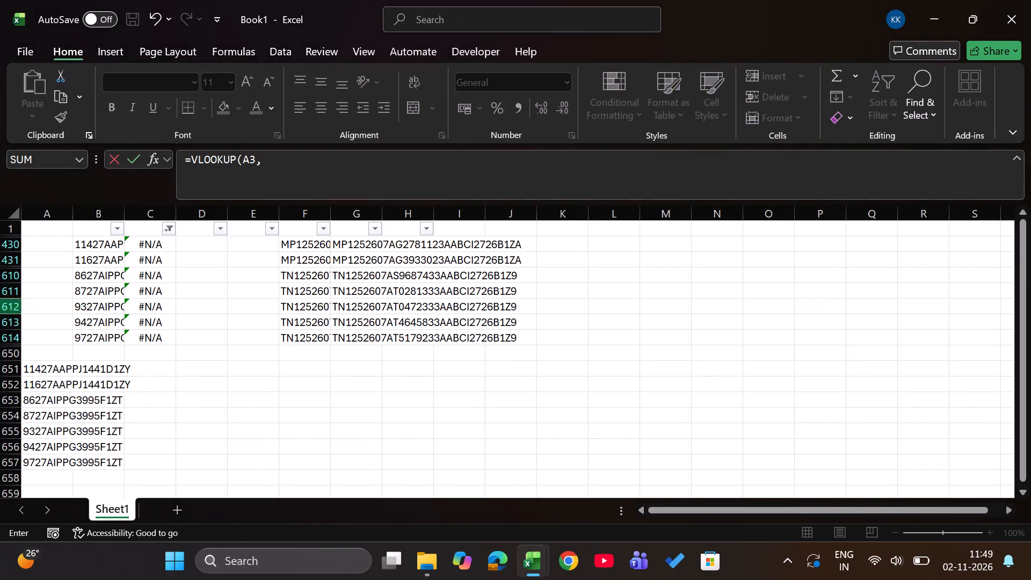
click(53, 215)
text(,1,0)
key(Return)
Fill the AB3 lookup formula down column AB to the last data row, AB849.
key(Left)
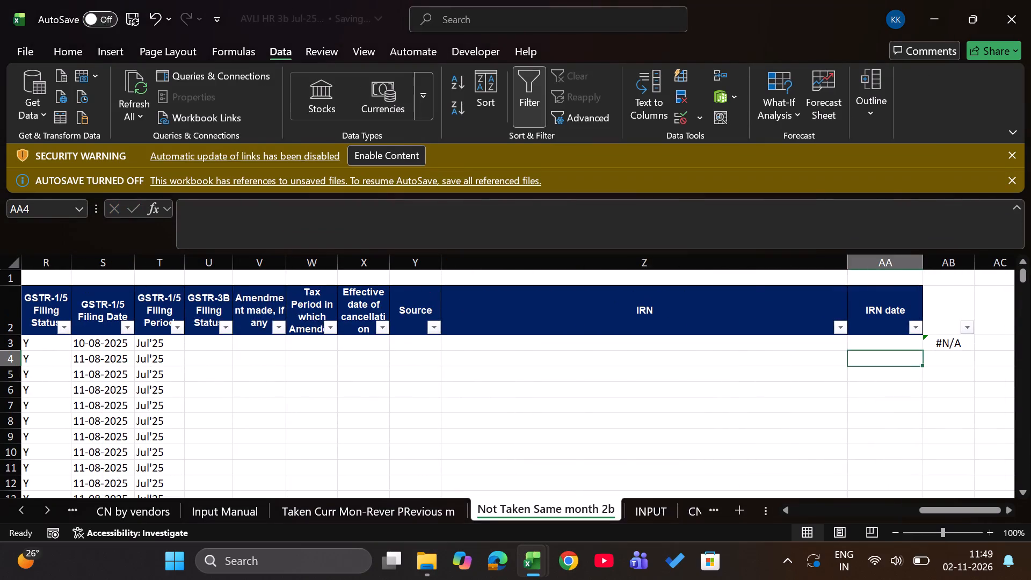
key(Left)
key(Down)
key(Down)
key(Down)
key(Down)
key(Down)
key(Down)
key(Down)
key(Down)
key(Down)
key(Left)
key(Left)
key(Left)
key(Left)
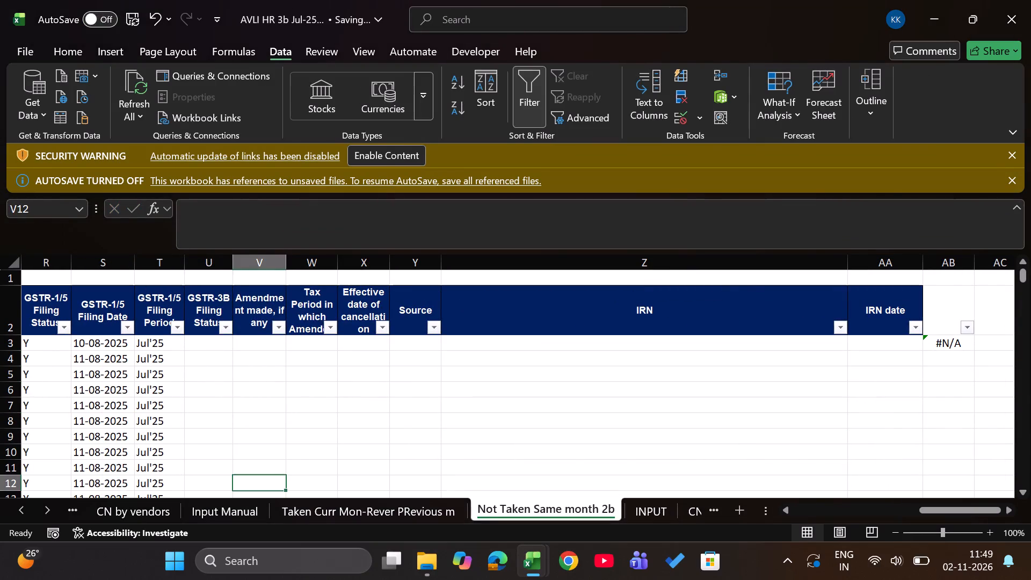
key(Left)
key(Left)
key(Left)
key(ctrl+Down)
key(Down)
key(Up)
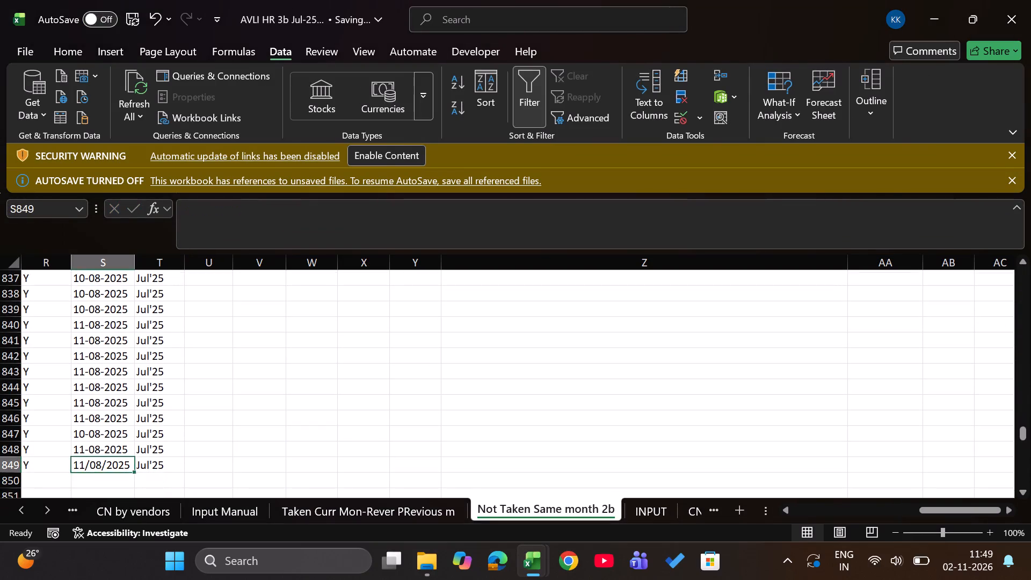
key(Right)
key(Right)
key(Right)
key(Right)
key(Right)
key(Right)
key(Right)
key(Right)
key(Right)
key(ctrl+shift+Up)
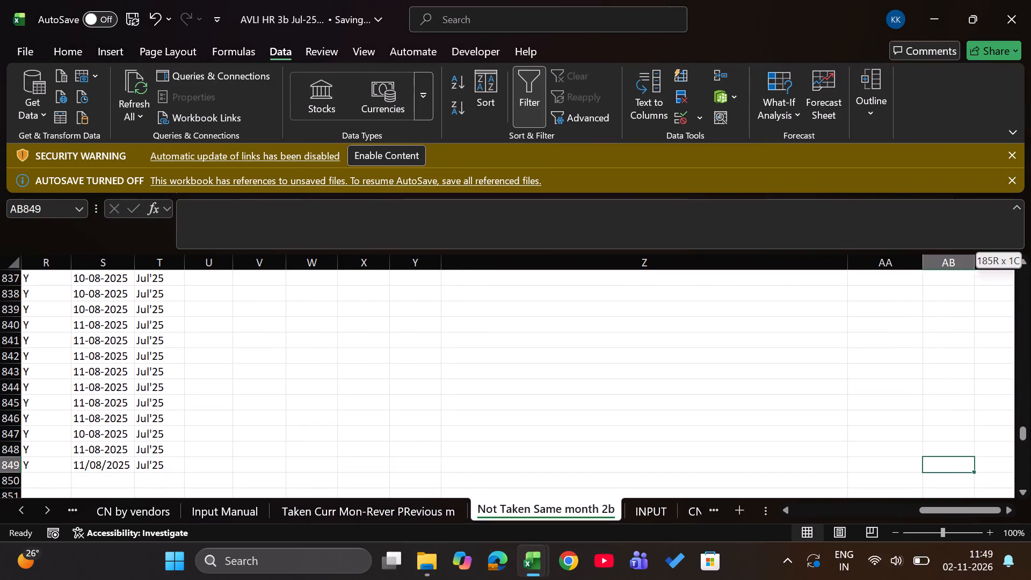
key(ctrl+d)
Filter column AB to exclude #N/A, leaving only the rows whose keys match Book1.
key(ctrl+Up)
key(Up)
key(alt+Down)
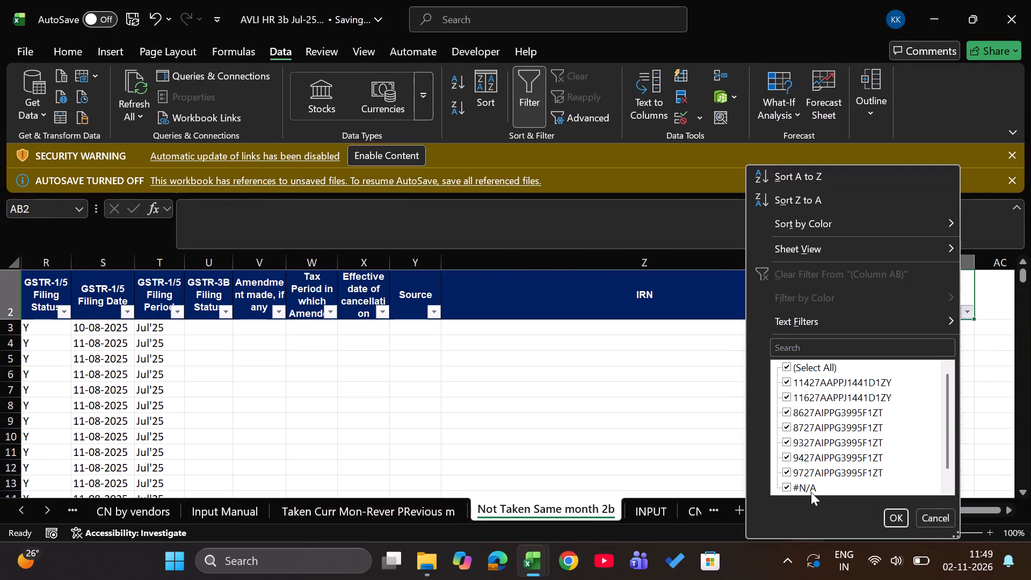
click(811, 492)
key(Return)
Clear the column A keys of the visible matched rows, from A564 to A810.
key(Up)
key(Up)
key(ctrl+Left)
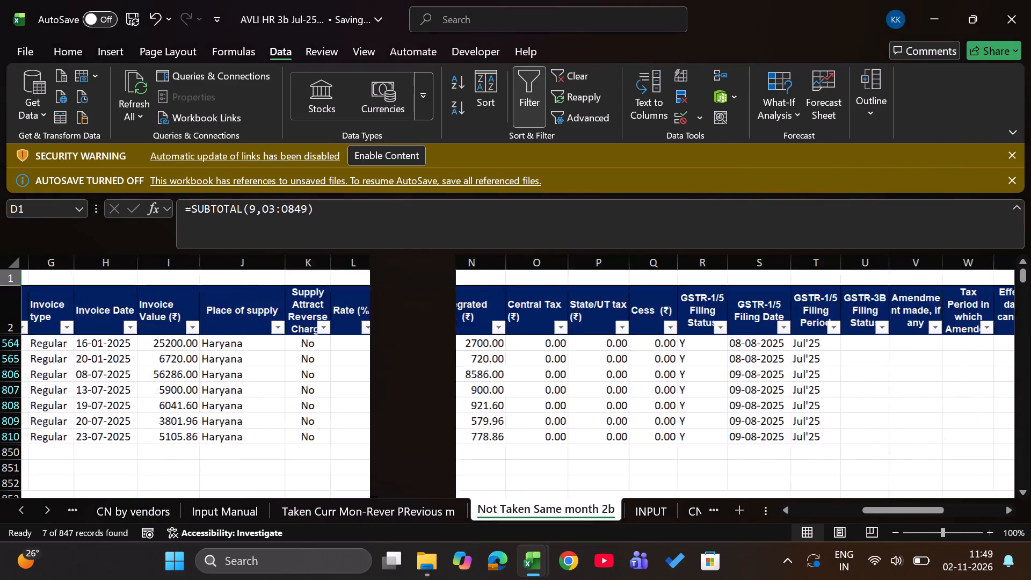
key(Left)
key(Left)
key(Down)
key(ctrl+Left)
key(Left)
key(Left)
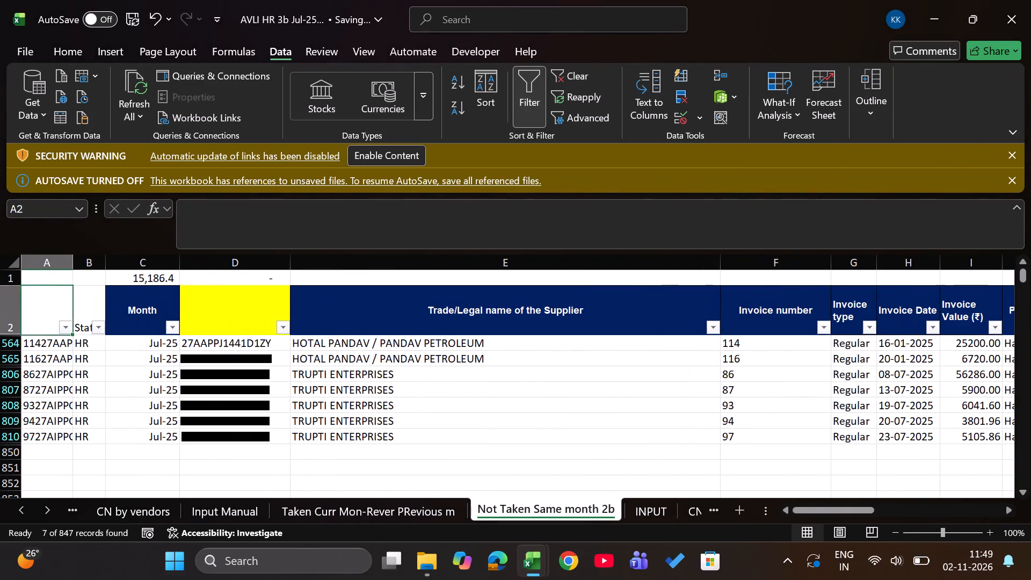
key(Right)
key(Right)
key(Left)
key(Left)
key(Down)
key(ctrl+shift+Down)
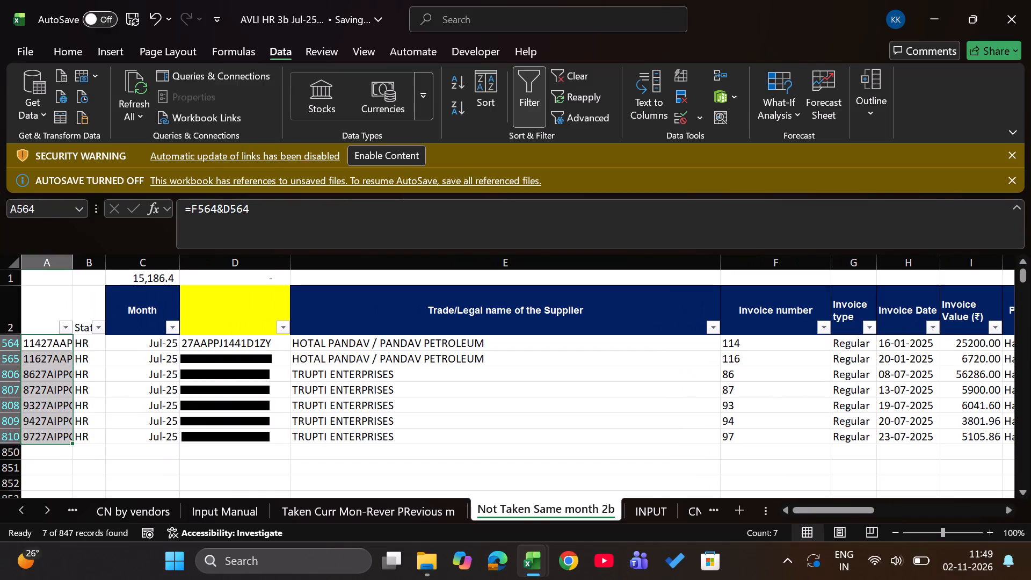
key(alt+semicolon)
key(Delete)
Clear all filters on the Not Taken Same month 2b sheet.
key(alt+Tab)
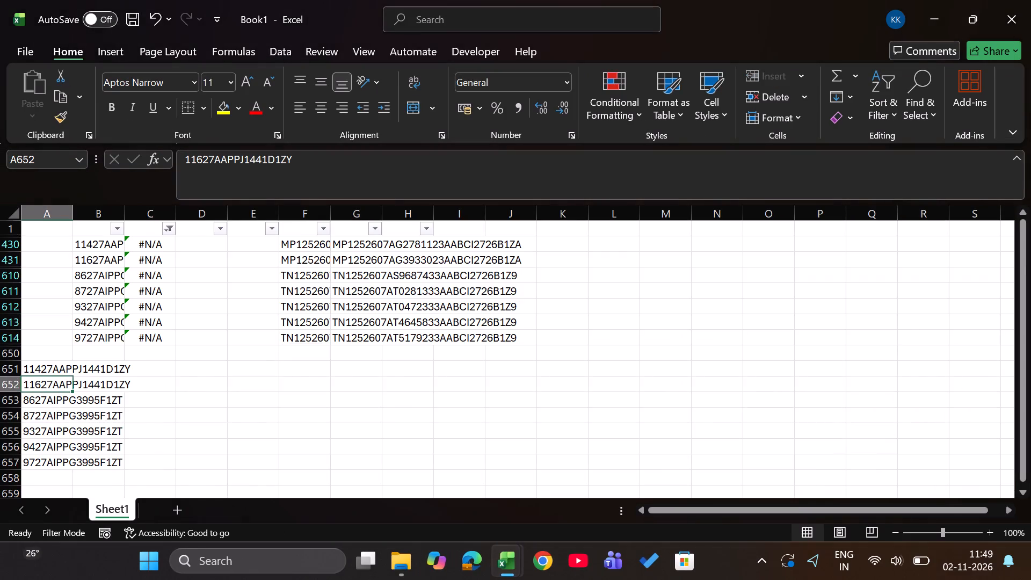
key(alt+Tab)
text(ac)
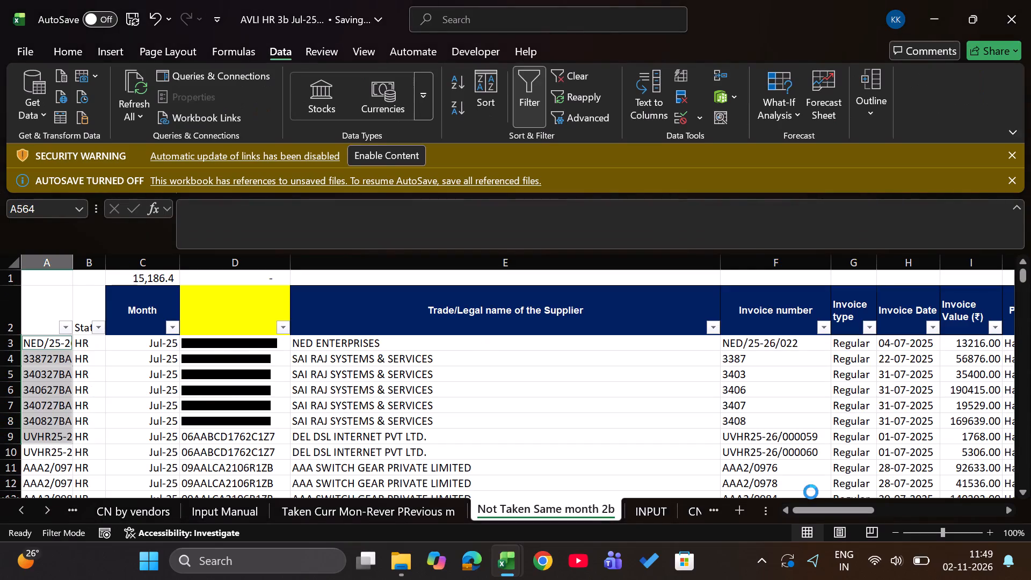
Filter column A of the Not Taken Same month 2b sheet to exclude blanks.
key(ctrl+Up)
key(Right)
key(ctrl+Up)
key(ctrl+Up)
key(Left)
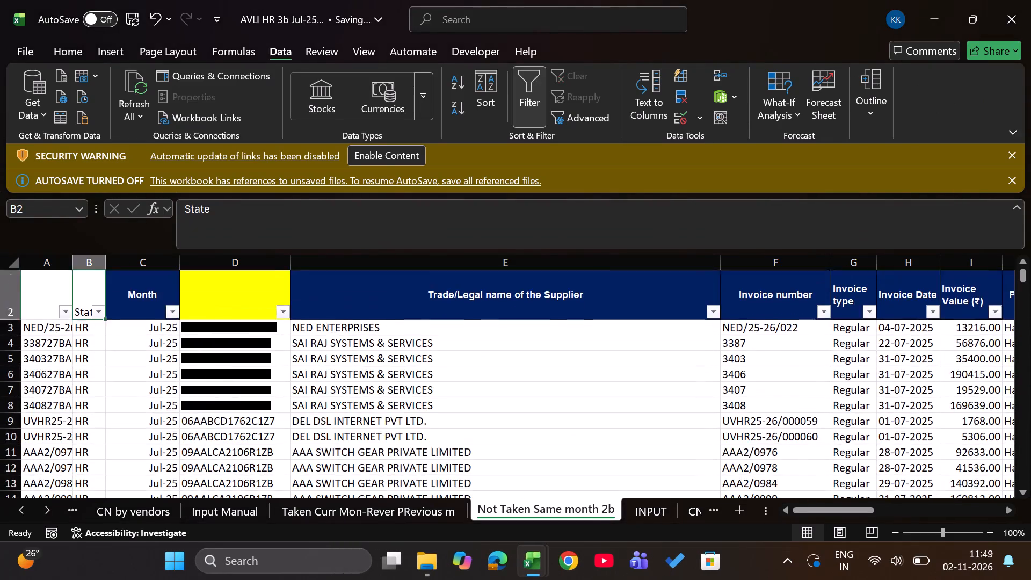
key(Down)
key(alt+Down)
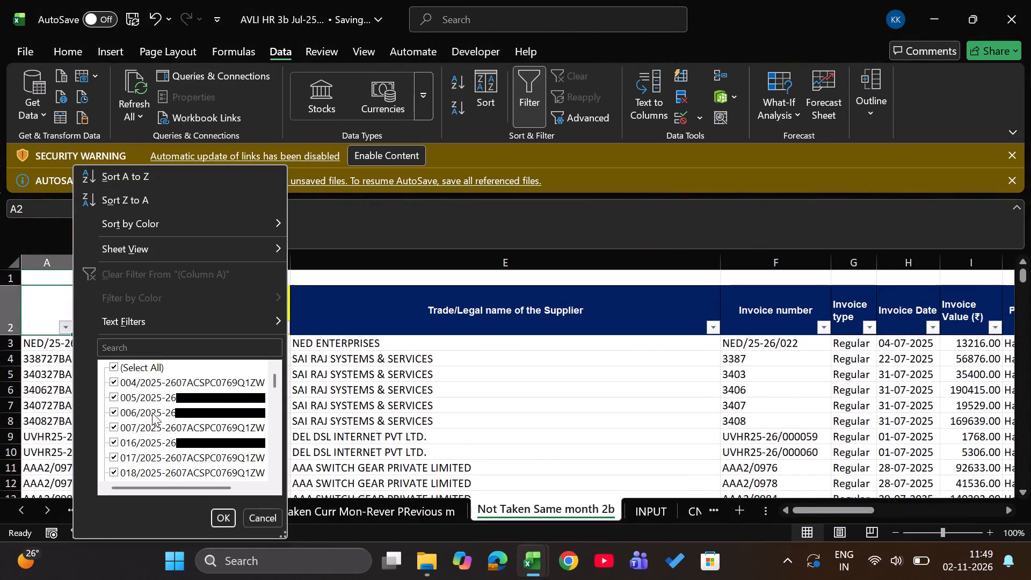
scroll(152, 412, down, 20)
scroll(152, 412, down, 3)
click(127, 472)
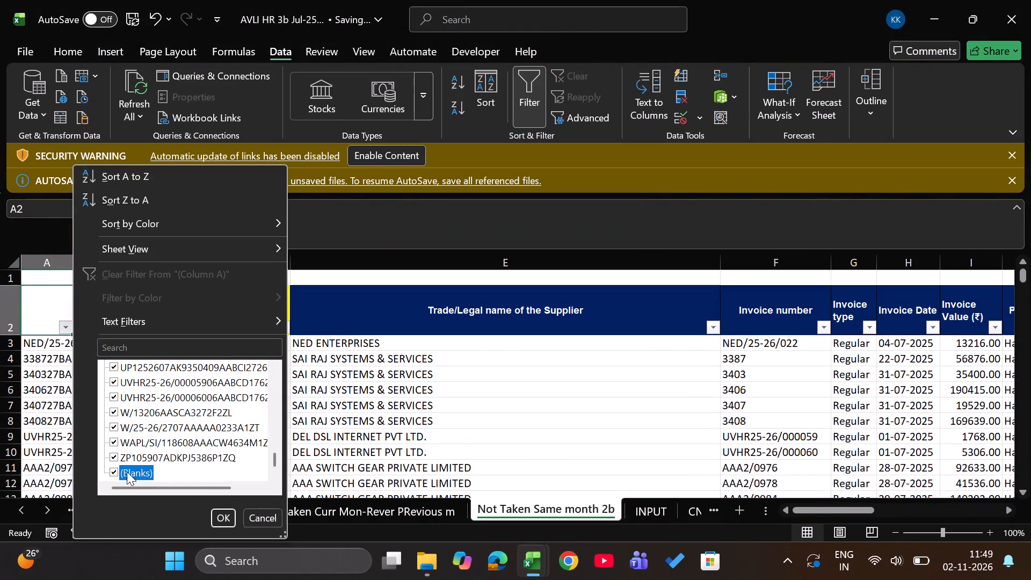
key(Return)
key(Right)
key(Right)
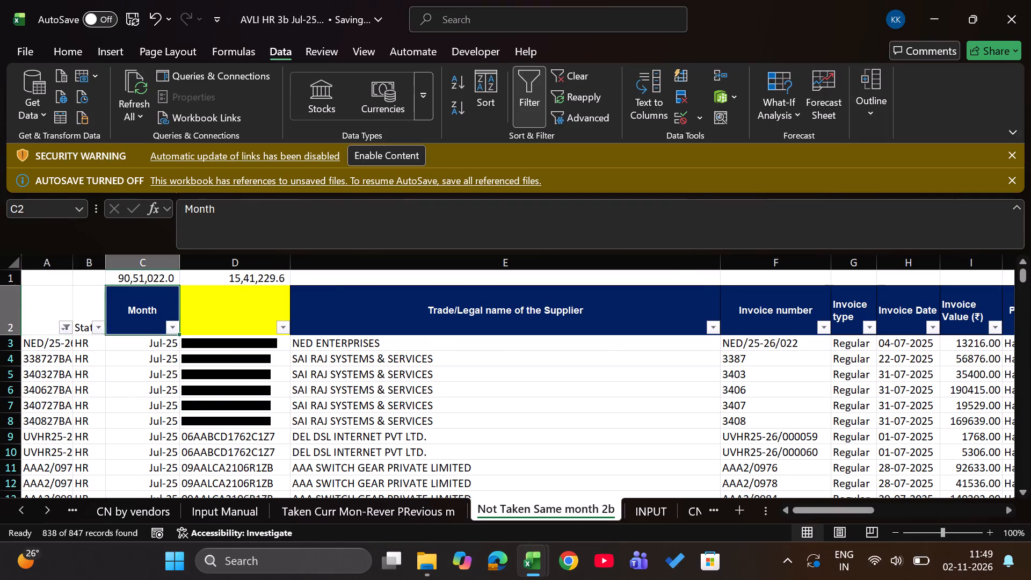
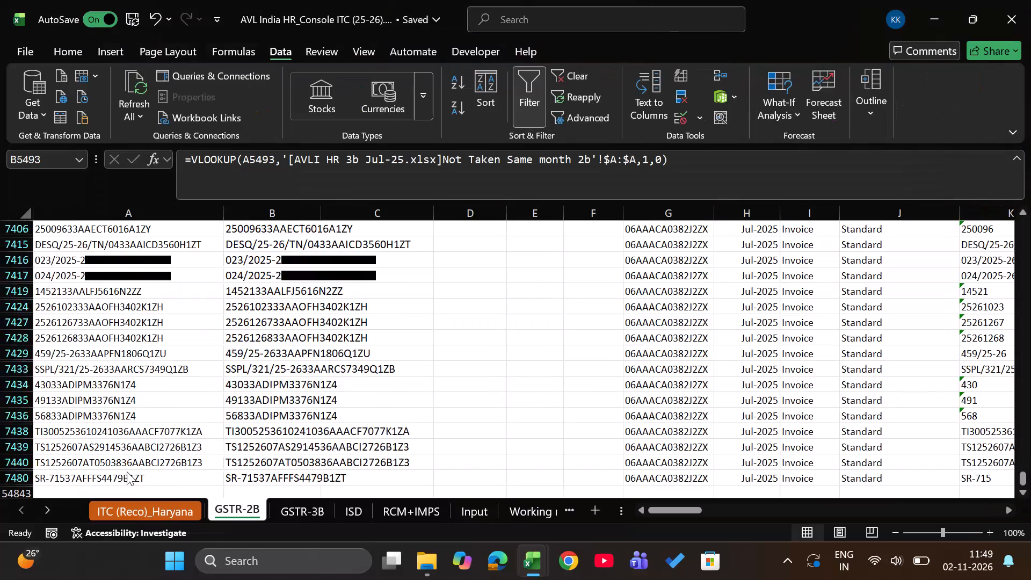
Compare the filtered July 2025 total above GSTR-2B's Reversal-4B(2) column with the total above Month on the Not Taken Same month 2b sheet.
key(Up)
key(ctrl+Up)
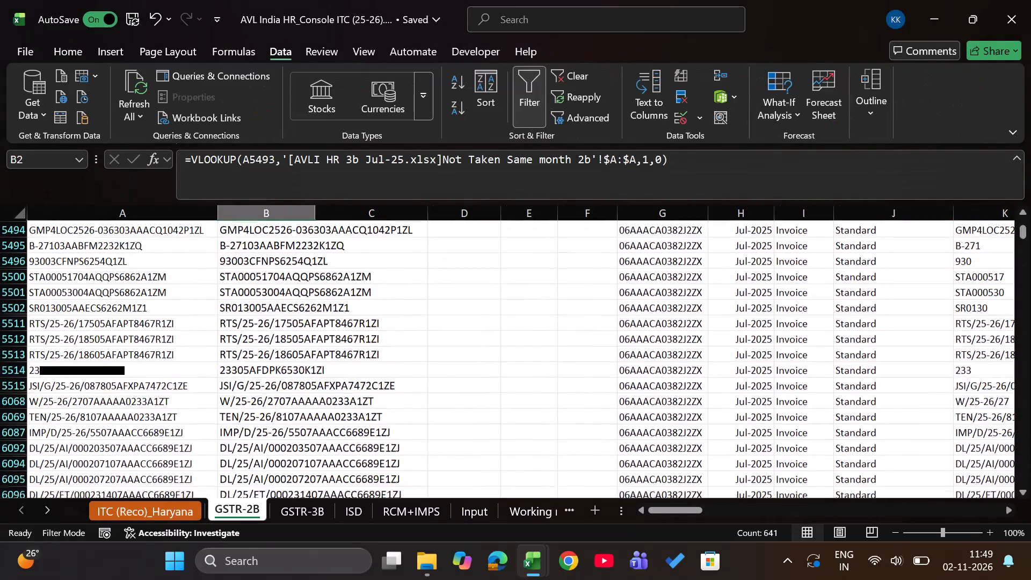
key(ctrl+Up)
key(ctrl+Up)
key(ctrl+Left)
key(Left)
key(Left)
key(Left)
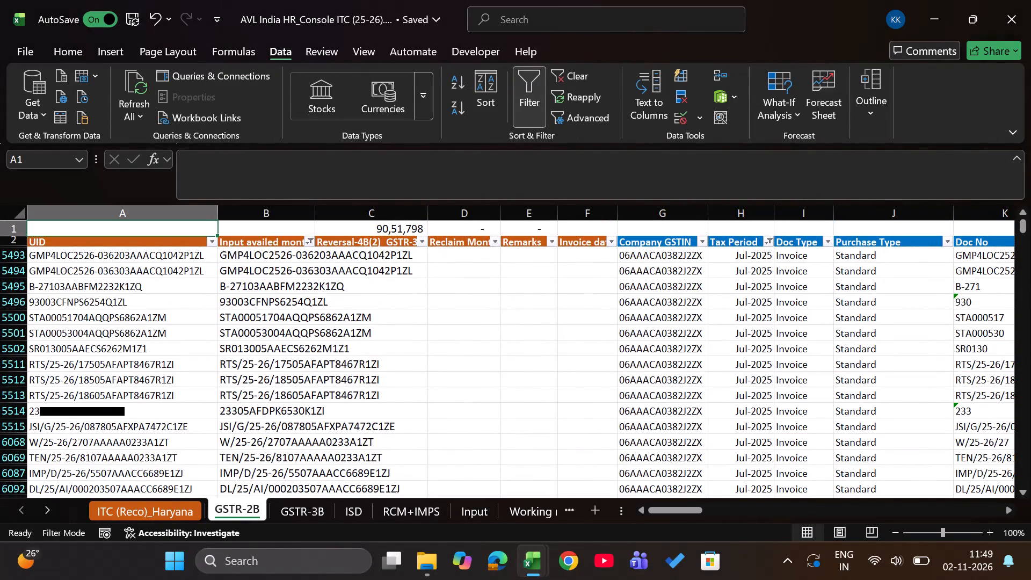
key(Right)
key(Right)
key(Right)
key(alt+Tab)
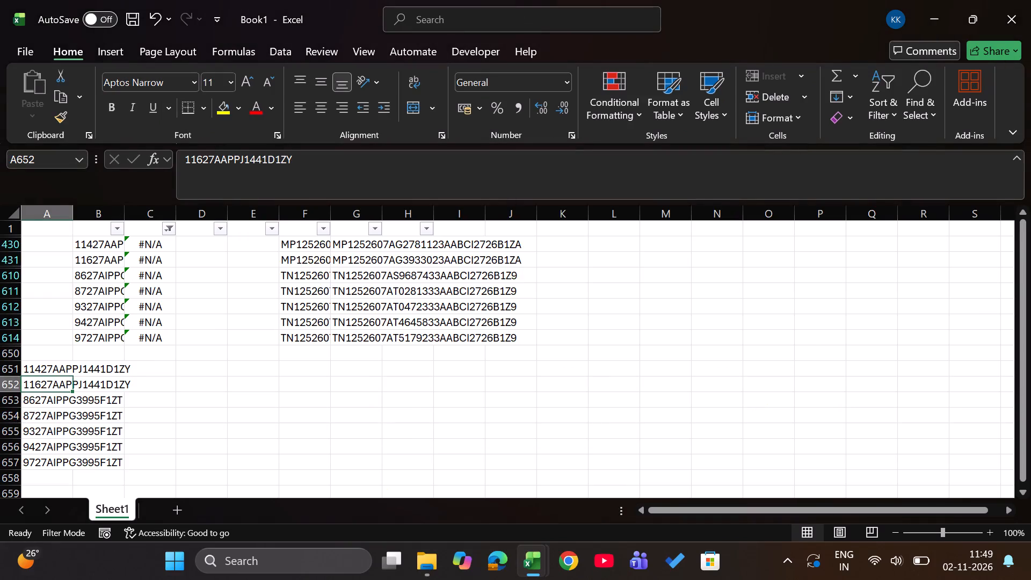
key(alt+Tab)
key(alt+Tab)
key(alt+Tab)
key(alt+Tab)
key(alt+Tab)
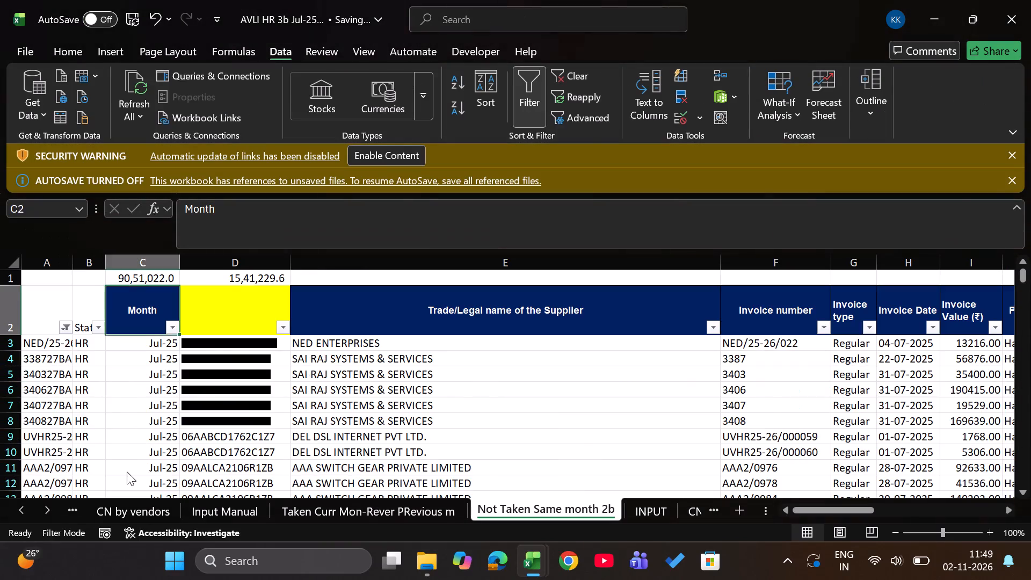
key(Left)
key(Right)
key(Up)
key(alt+Tab)
key(Left)
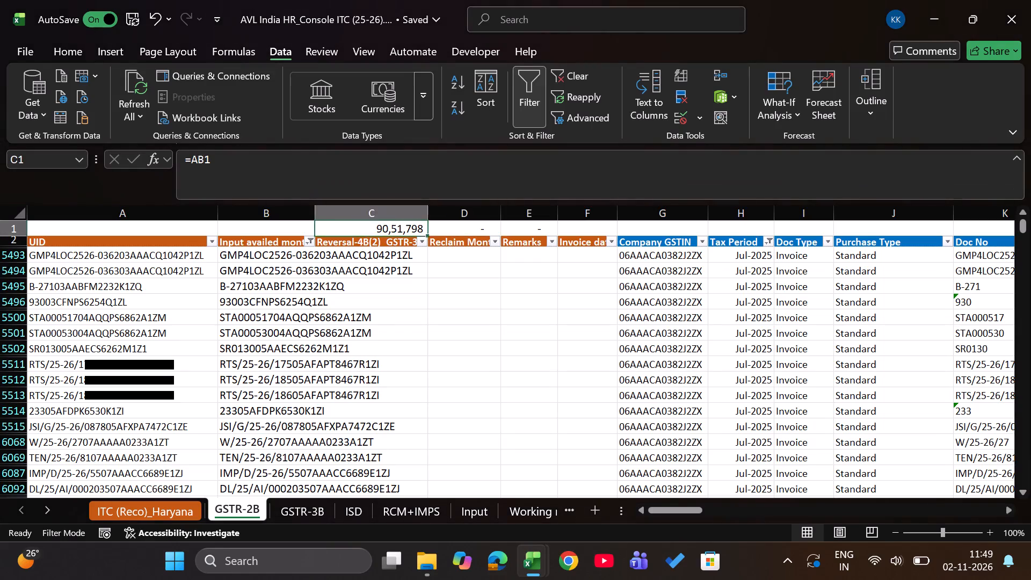
key(Left)
Check the number of visible lookup matches in GSTR-2B's Input availed month column against the July 3B workbook.
key(Right)
key(Down)
key(Left)
key(Left)
key(Down)
key(Right)
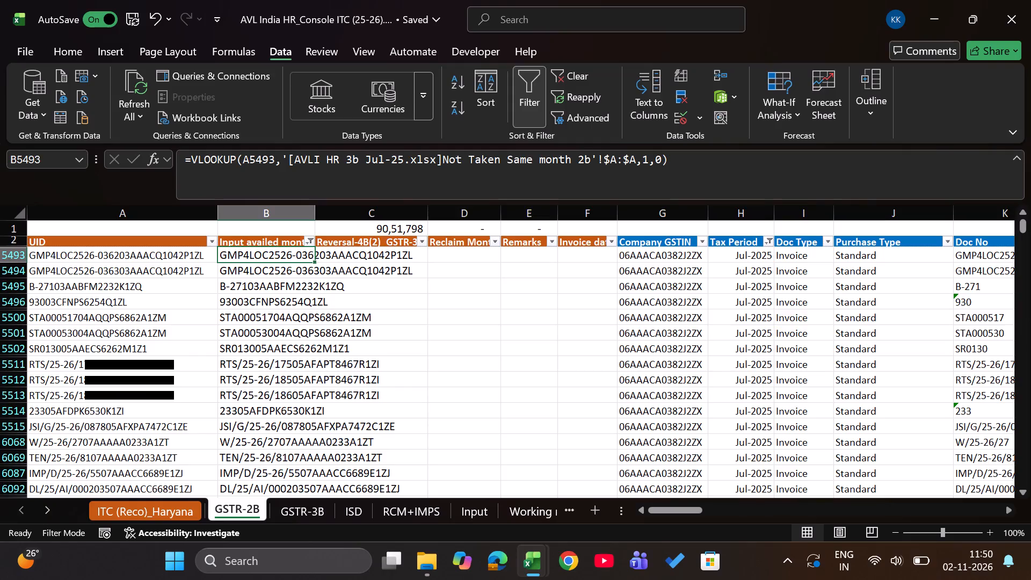
key(Up)
key(Down)
key(ctrl+shift+Down)
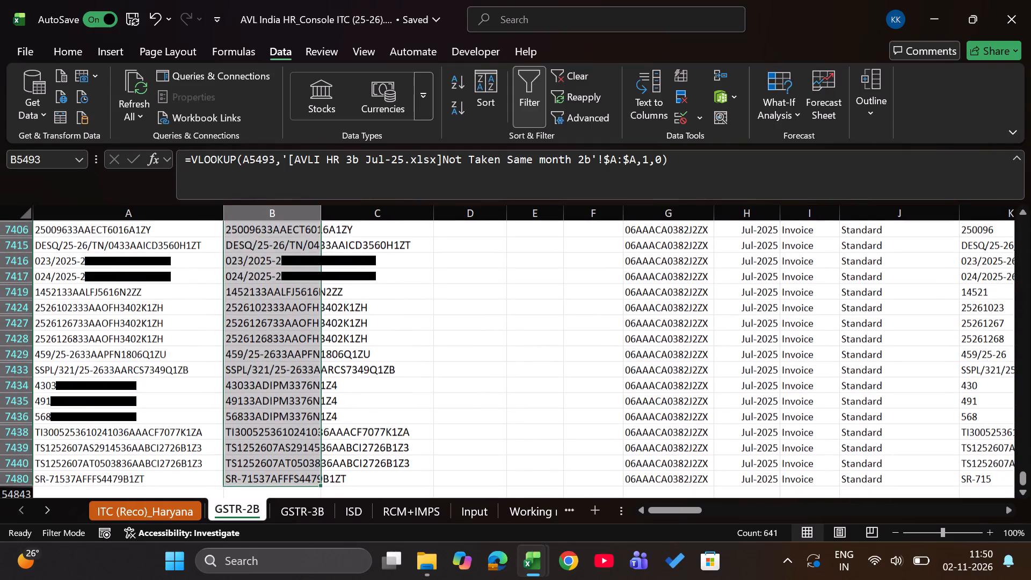
key(alt+Tab)
key(Up)
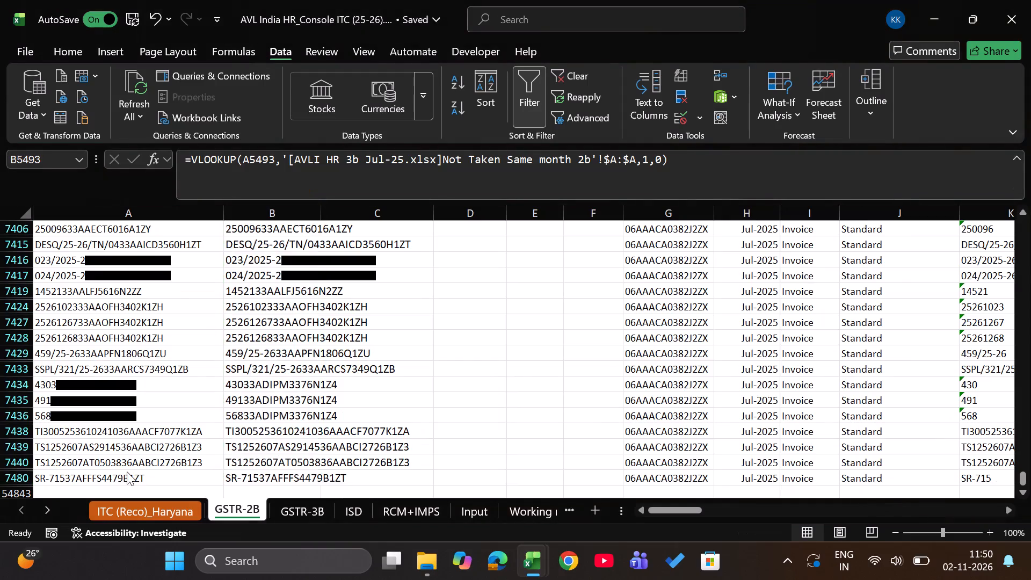
key(Up)
scroll(127, 472, up, 14)
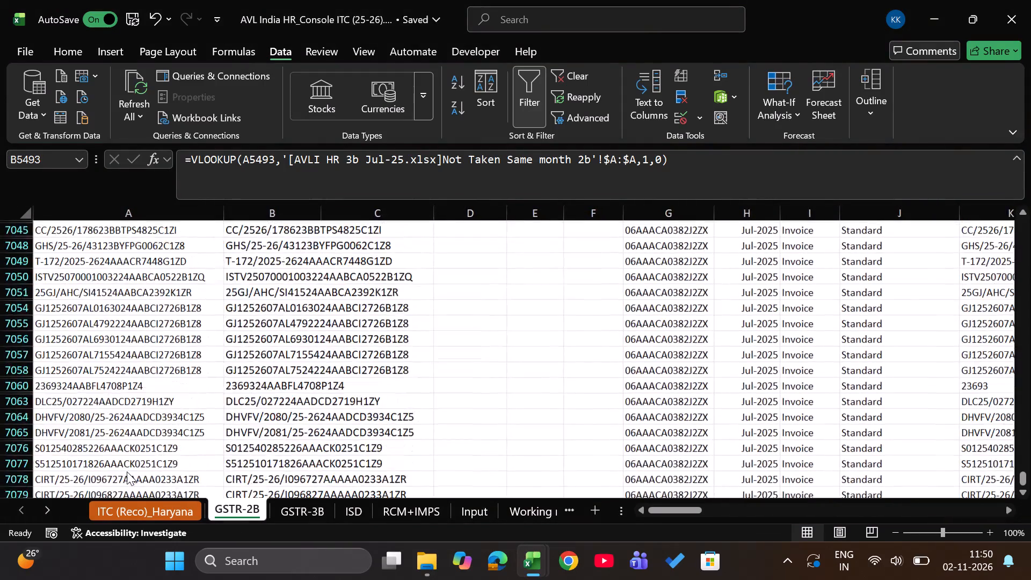
click(230, 343)
key(Right)
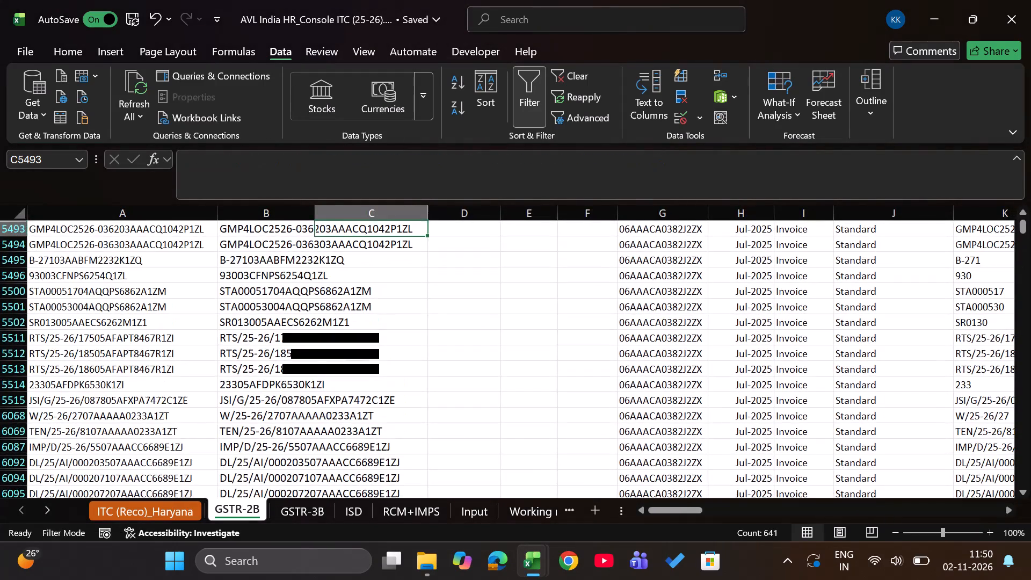
Select the visible lookup results in GSTR-2B's Input availed month column, from B5493 down to B7480.
key(ctrl+Up)
key(Up)
key(Up)
key(Down)
key(Left)
key(Down)
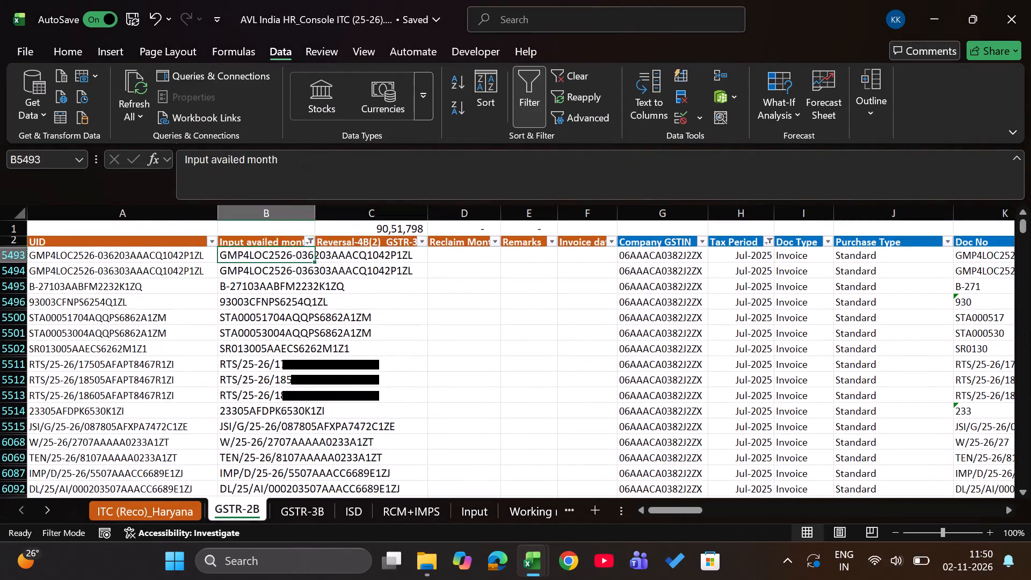
key(ctrl+shift+Down)
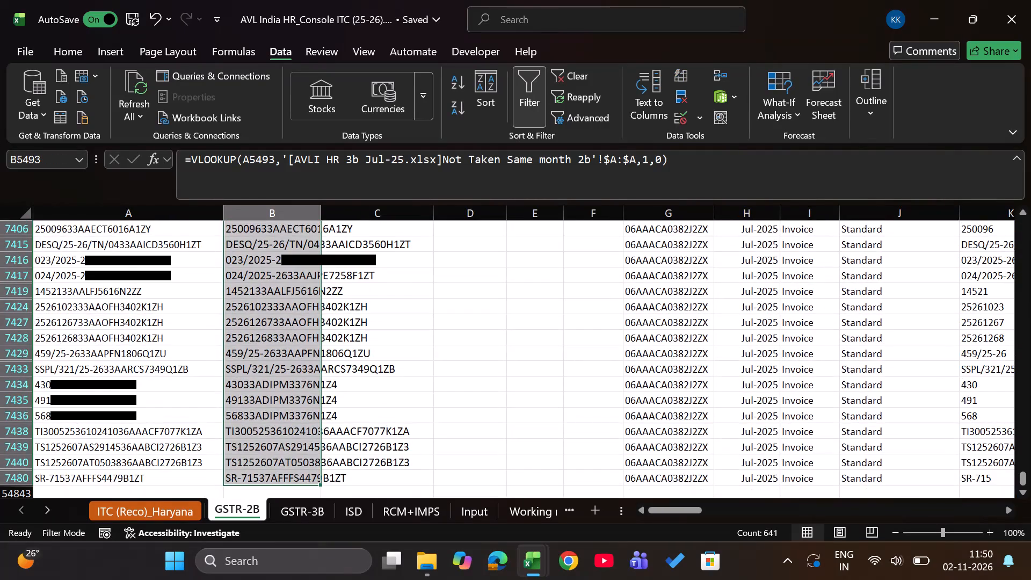
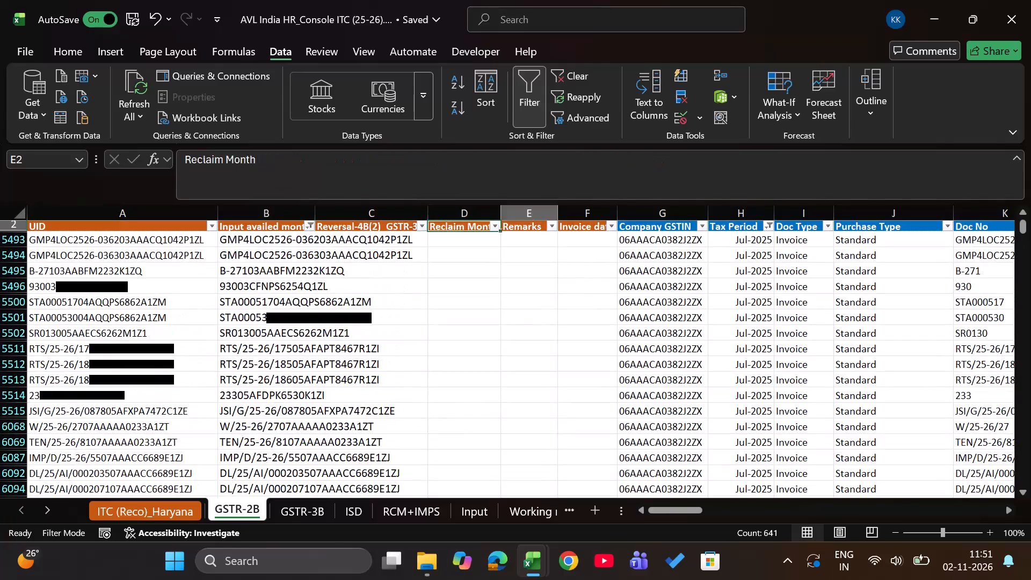
Compare the total above GSTR-2B's Reversal-4B(2) column with the July 3B workbook's Not Taken Same month 2b total and rows.
key(Right)
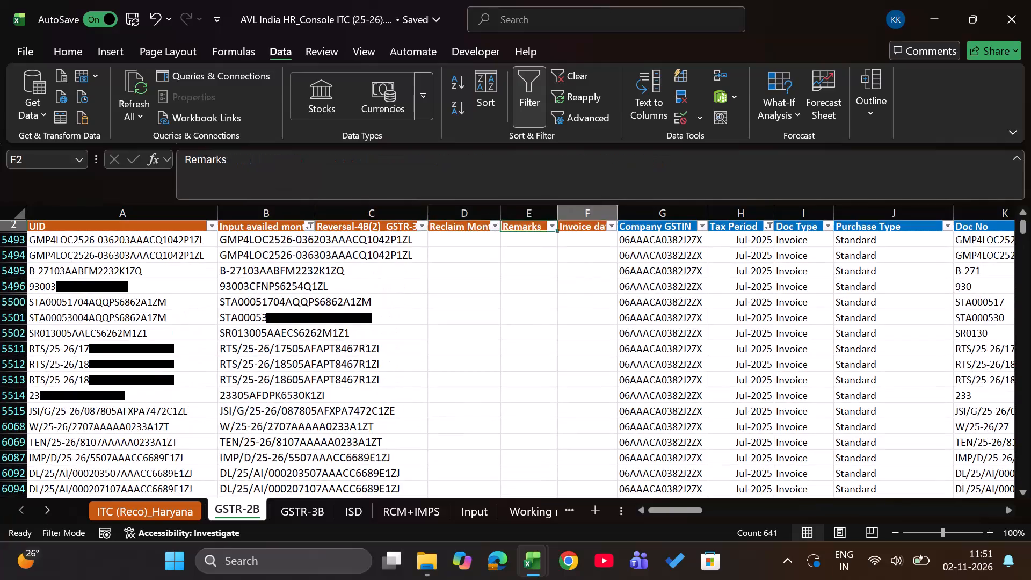
key(Right)
key(Right)
key(Right)
key(Up)
key(Up)
key(Left)
key(Left)
key(Left)
key(Left)
key(Left)
key(Left)
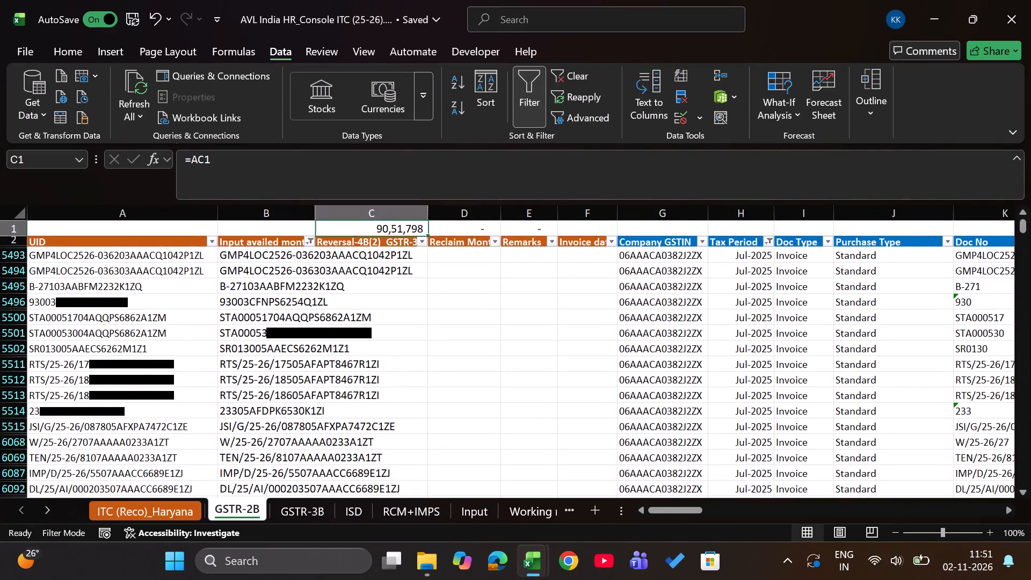
key(alt+Tab)
key(Up)
key(Down)
key(Down)
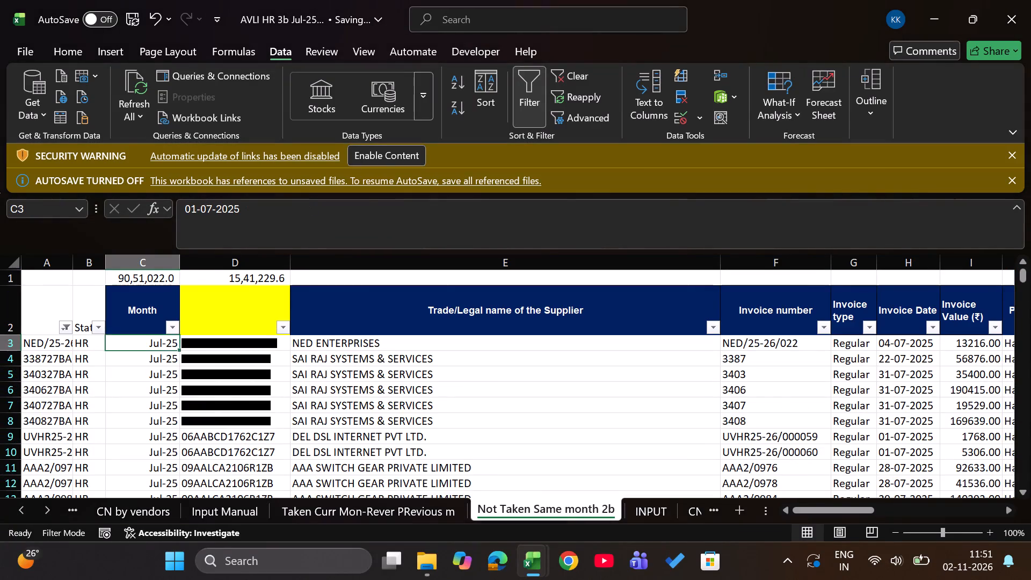
key(Left)
key(ctrl+Down)
key(Up)
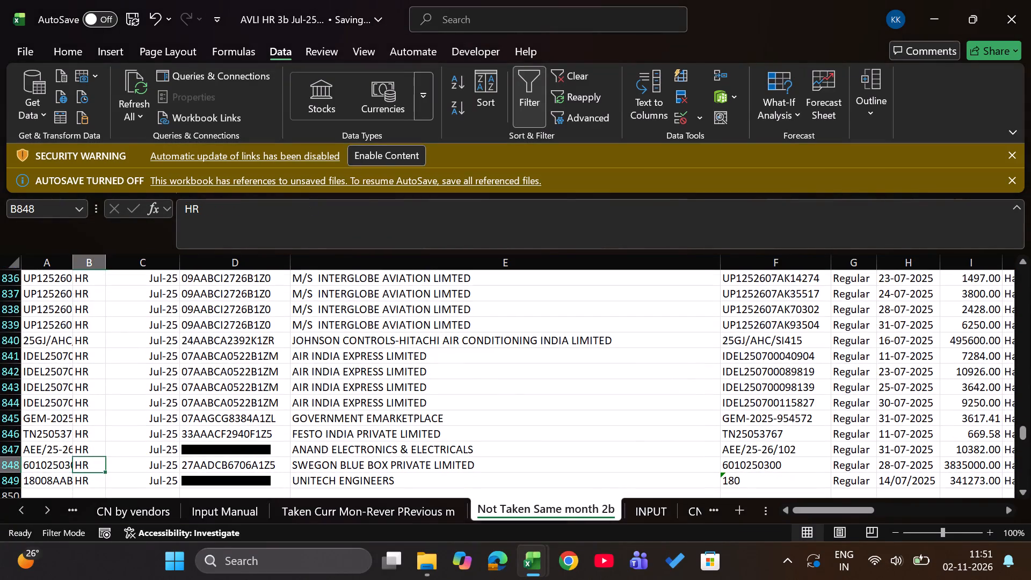
key(ctrl+Left)
key(Up)
Clear the active filter on Sheet1 of Book1 so all rows of the lookup comparison show.
key(alt+Tab)
key(alt+Tab)
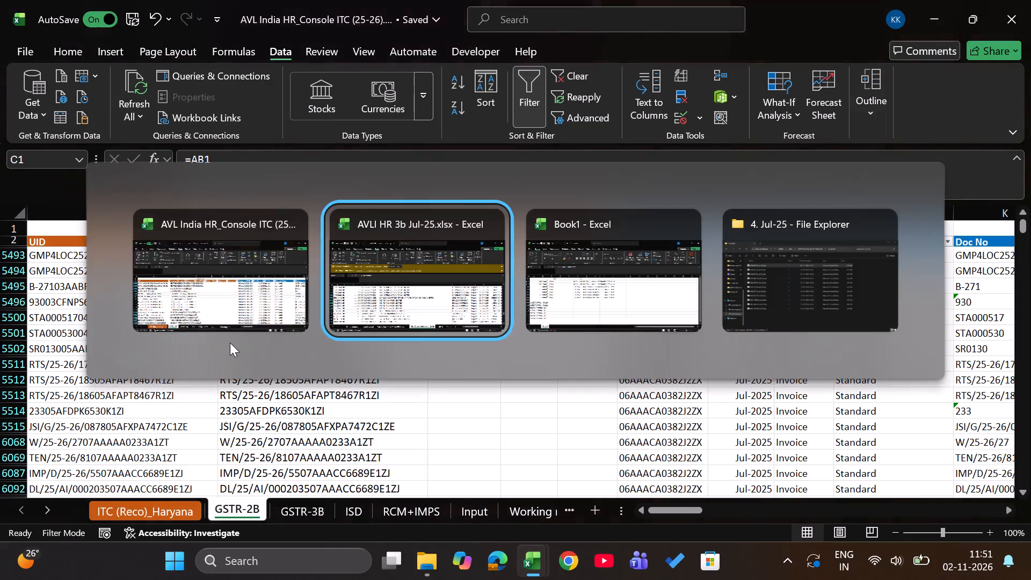
key(alt+Tab)
key(Up)
key(Up)
key(Up)
key(Right)
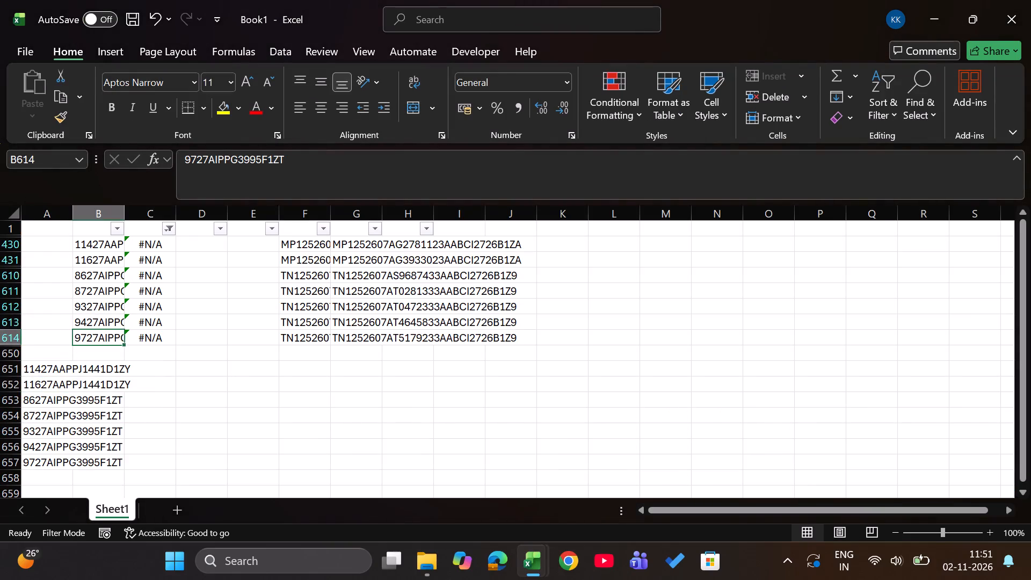
text(ac)
key(alt+Tab)
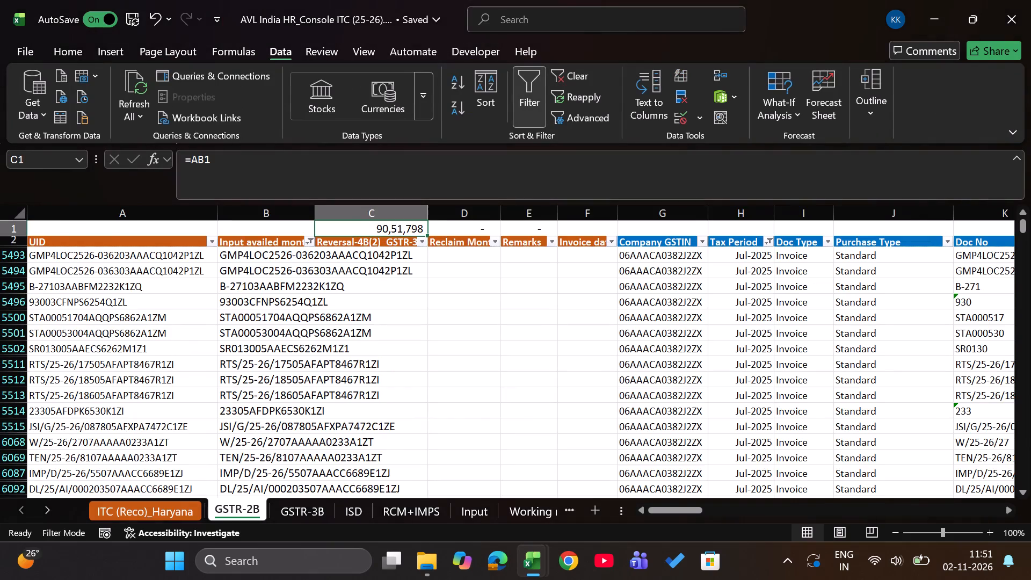
Copy GSTR-2B's visible Input availed month lookup results, B5493 to B7480, into a new sheet in Book1 starting at B2.
key(Down)
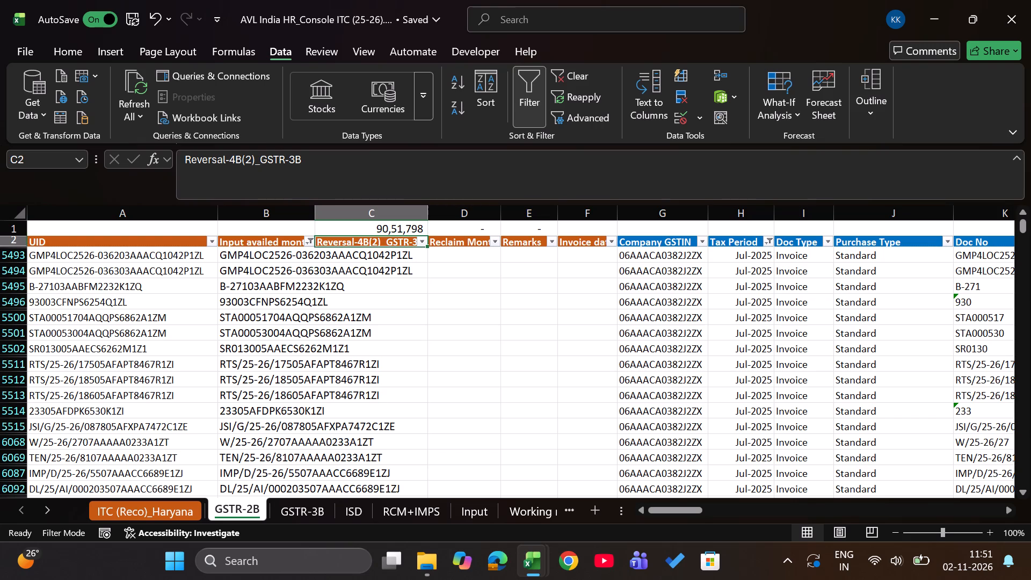
key(Left)
key(Down)
key(ctrl+shift+Down)
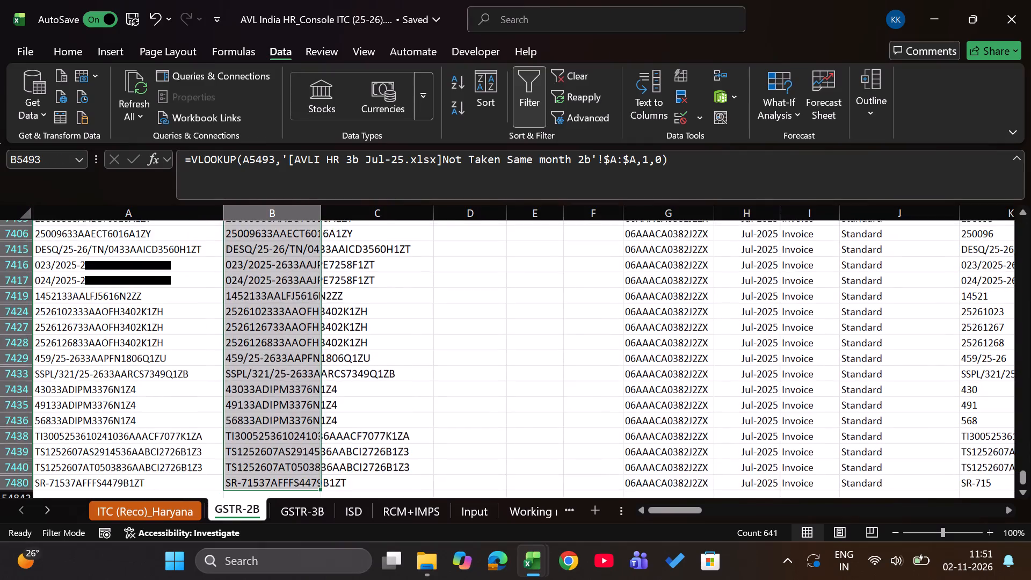
key(ctrl+c)
key(alt+Tab)
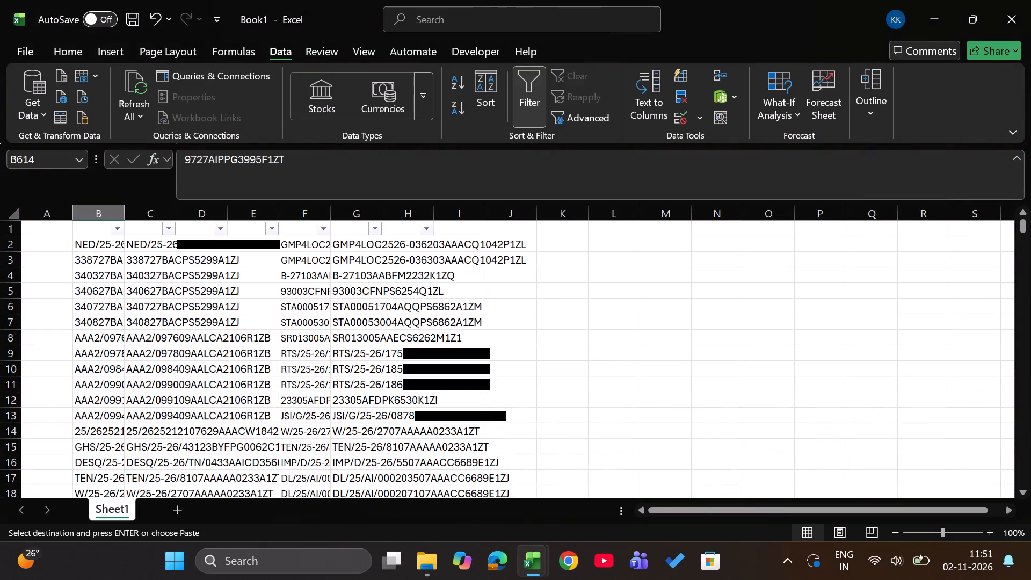
click(174, 511)
key(Insert)
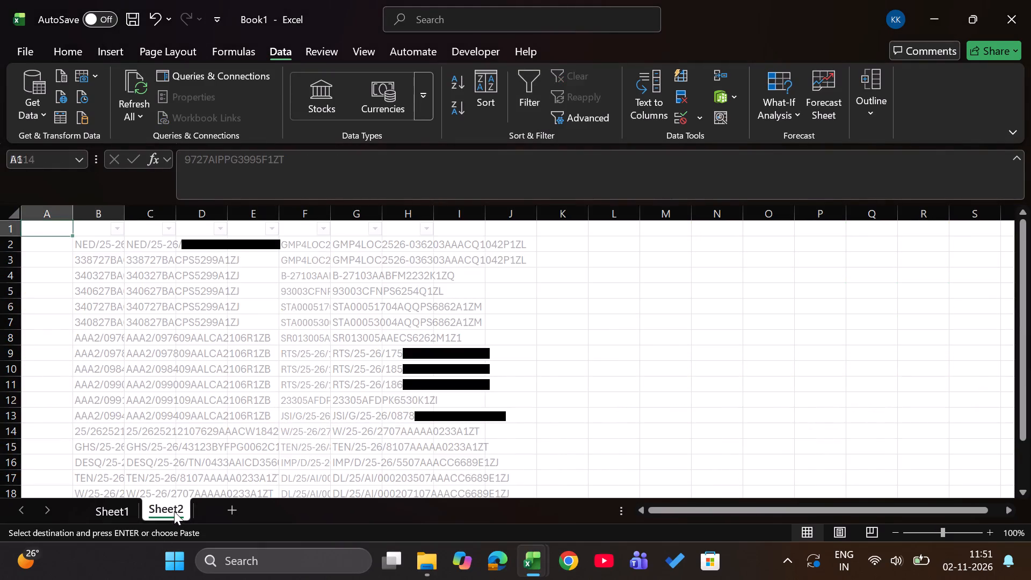
key(Right)
key(Down)
key(ctrl+v)
key(Right)
Copy GSTR-2B's visible IGST (Net) amounts, AB5493 to AB7480, into Book1's Sheet2 starting at C2.
key(alt+Tab)
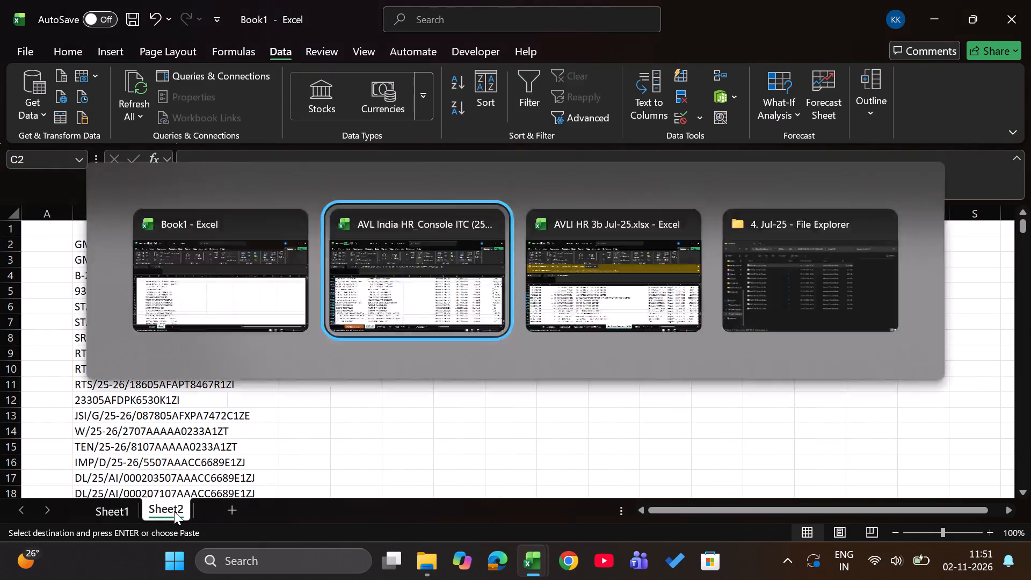
key(Right)
key(Up)
key(Up)
key(Down)
key(Right)
key(Right)
key(Right)
key(Right)
key(Right)
key(Right)
key(Right)
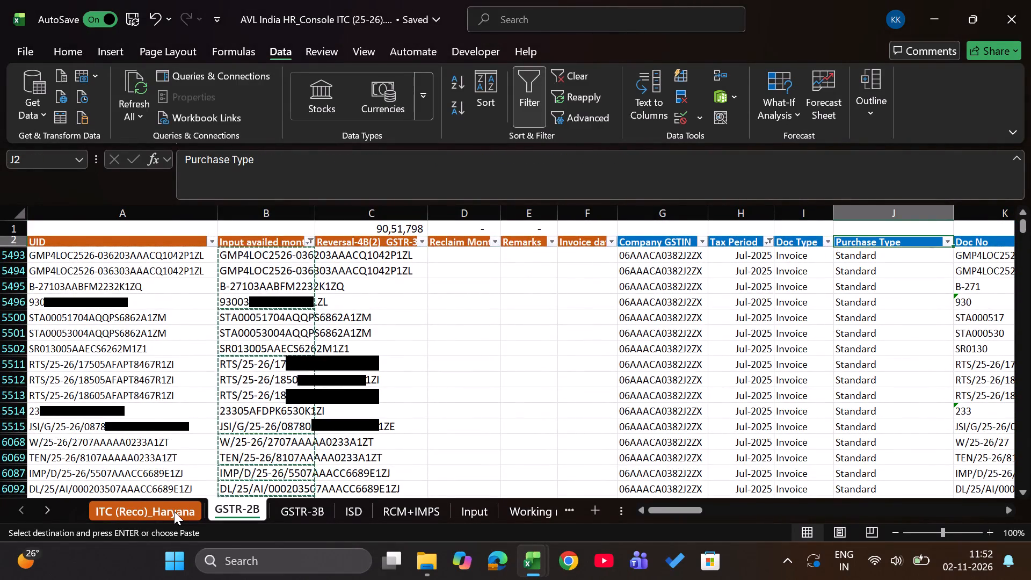
key(Right)
key(Right)
key(Right)
key(Right)
key(Right)
key(Right)
key(Right)
key(Right)
key(Right)
key(Right)
key(Right)
key(Right)
key(Right)
key(Right)
key(Right)
key(Right)
key(Right)
key(Right)
key(Right)
key(Right)
key(Right)
key(Right)
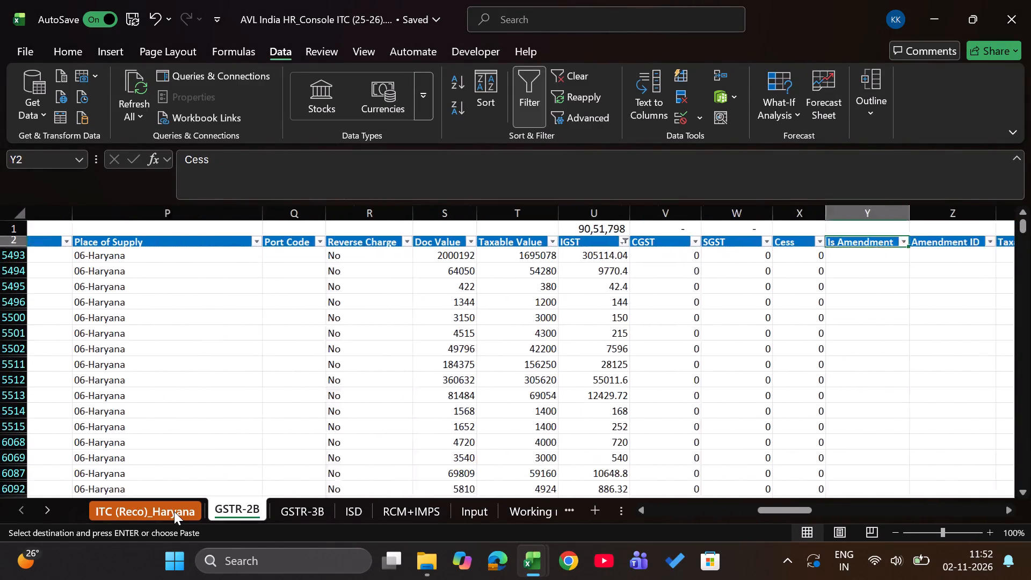
key(Right)
key(Right)
key(Right)
key(Right)
key(Down)
key(Left)
key(ctrl+shift+Down)
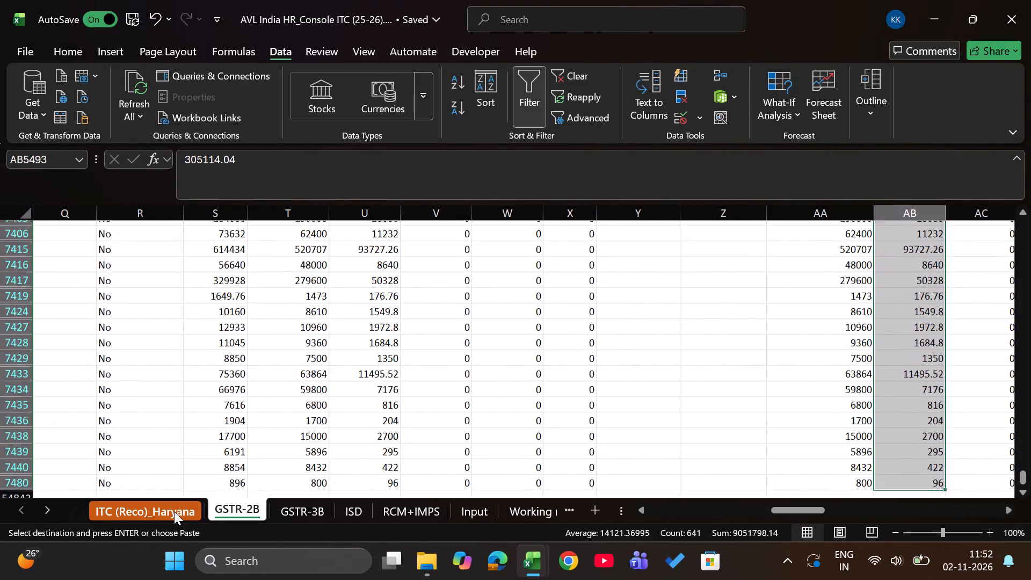
key(ctrl+c)
key(alt+Tab)
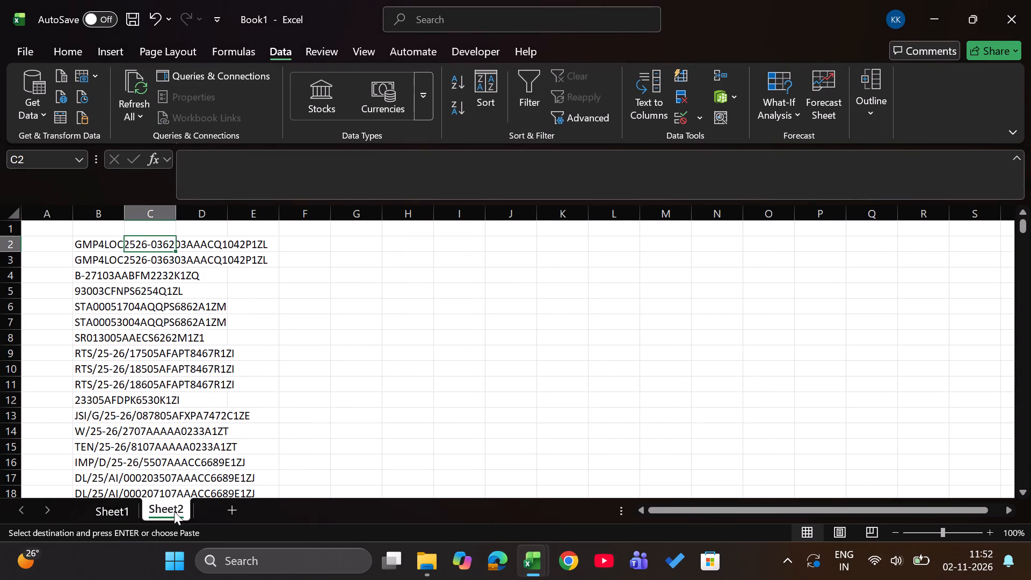
key(Return)
Enter =SUMIFS(C:C,B:B,B2) in D2 of Sheet2 to sum the IGST for each UID.
key(Right)
key(Right)
key(Right)
key(Left)
key(Left)
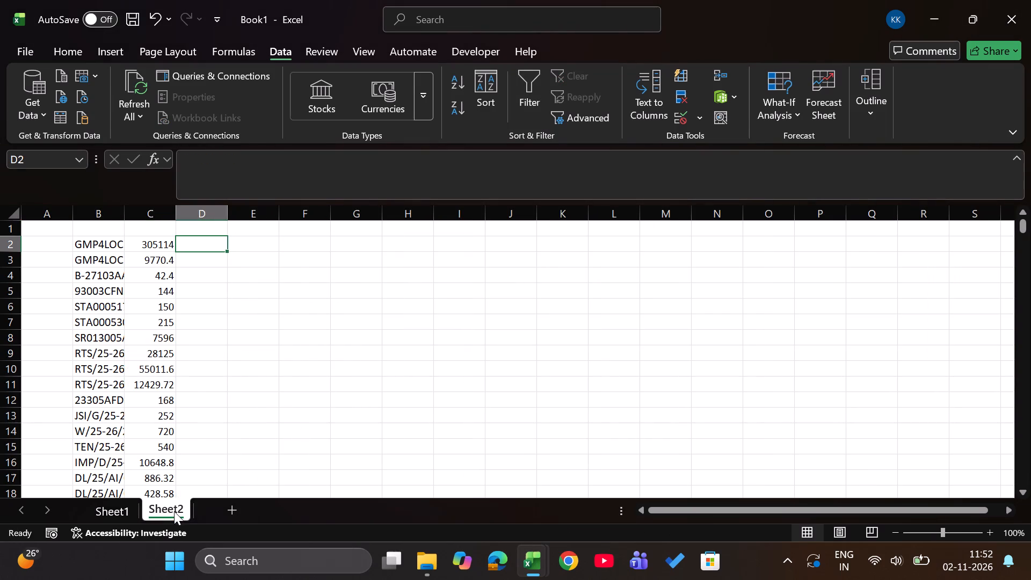
text(=sumifs)
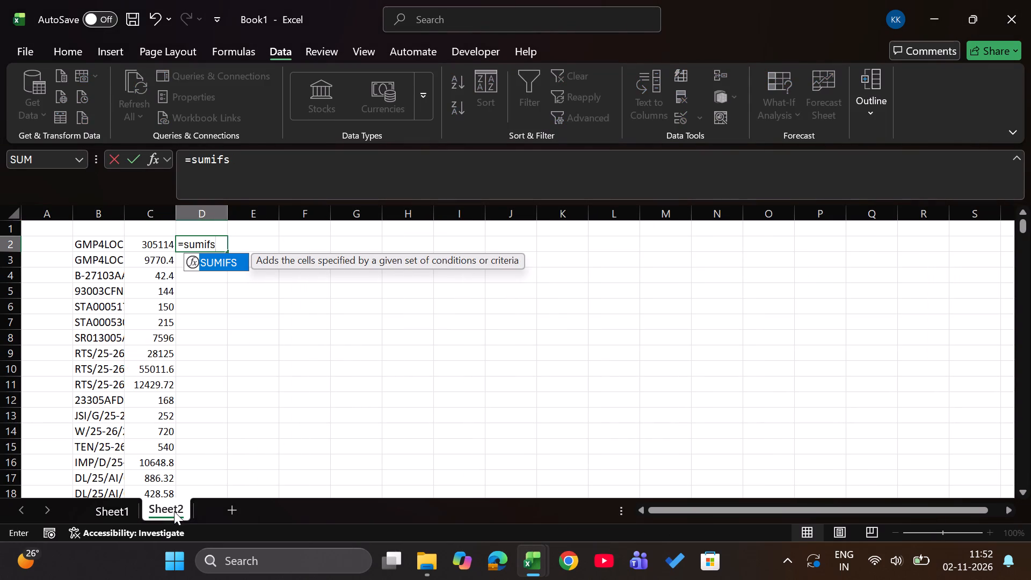
key(Tab)
key(Left)
key(ctrl+space)
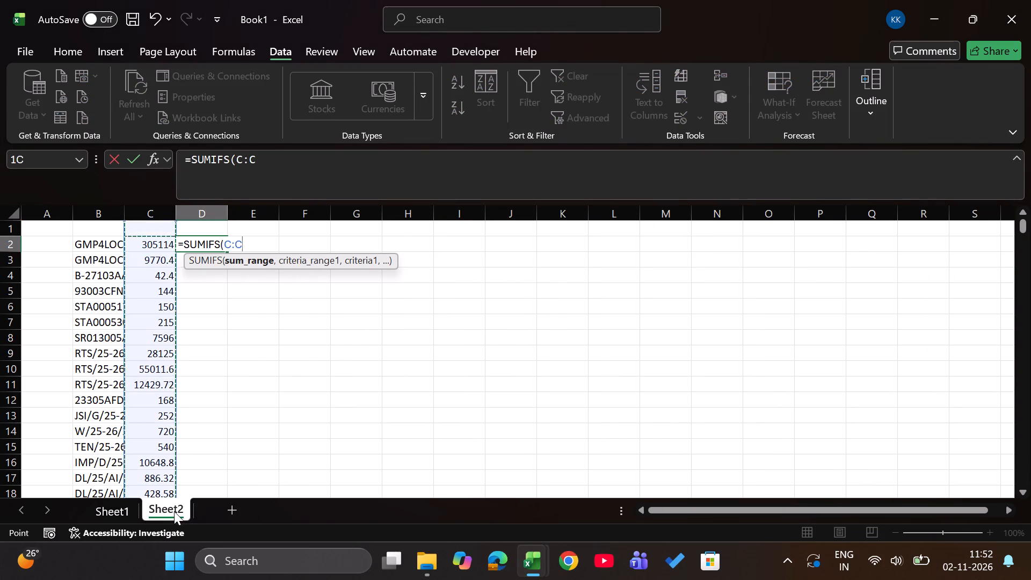
key(comma)
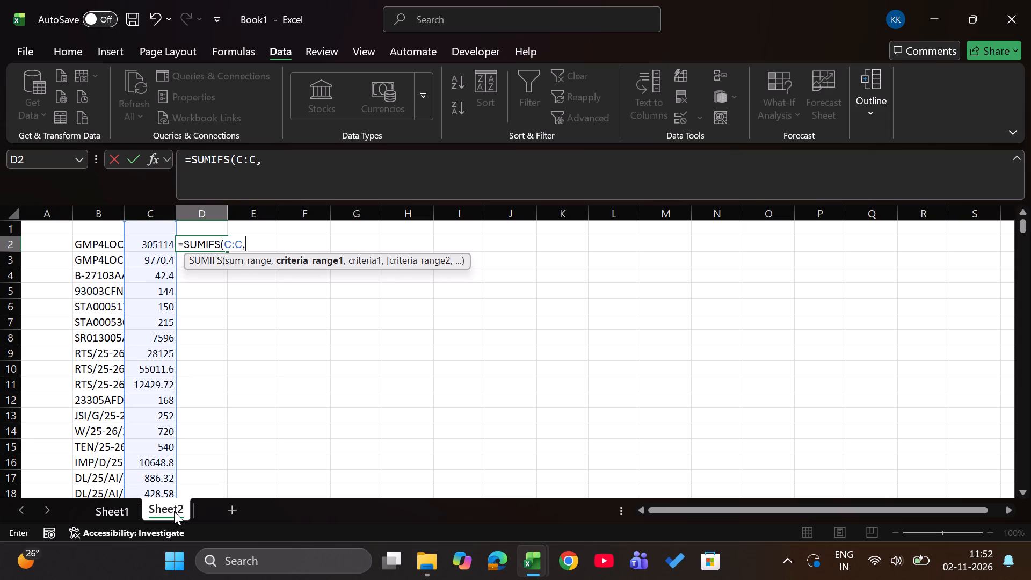
click(110, 215)
key(comma)
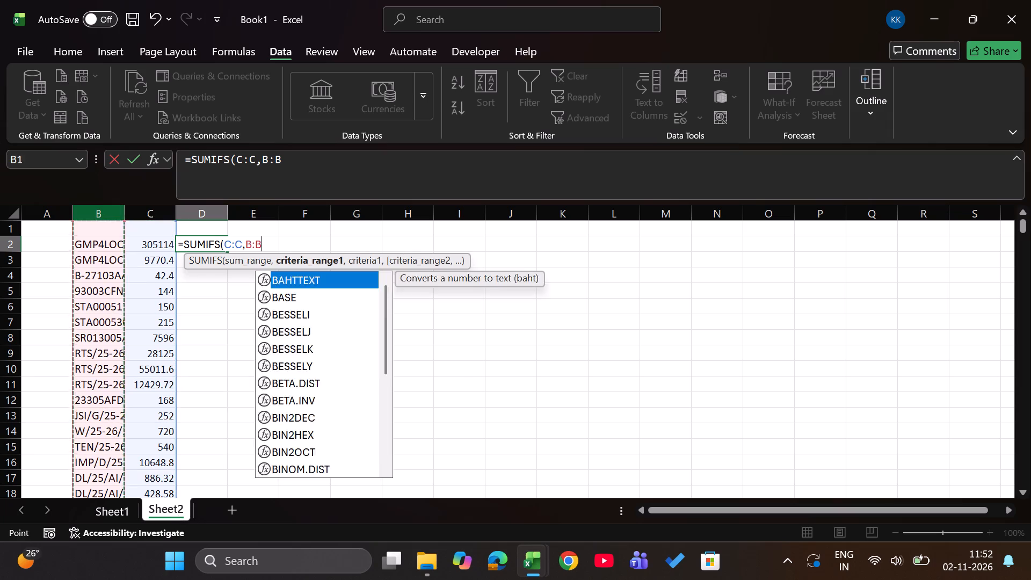
click(87, 244)
key(Return)
Fill the SUMIFS formula from D2 down column D to the last row of Sheet2's data.
key(Left)
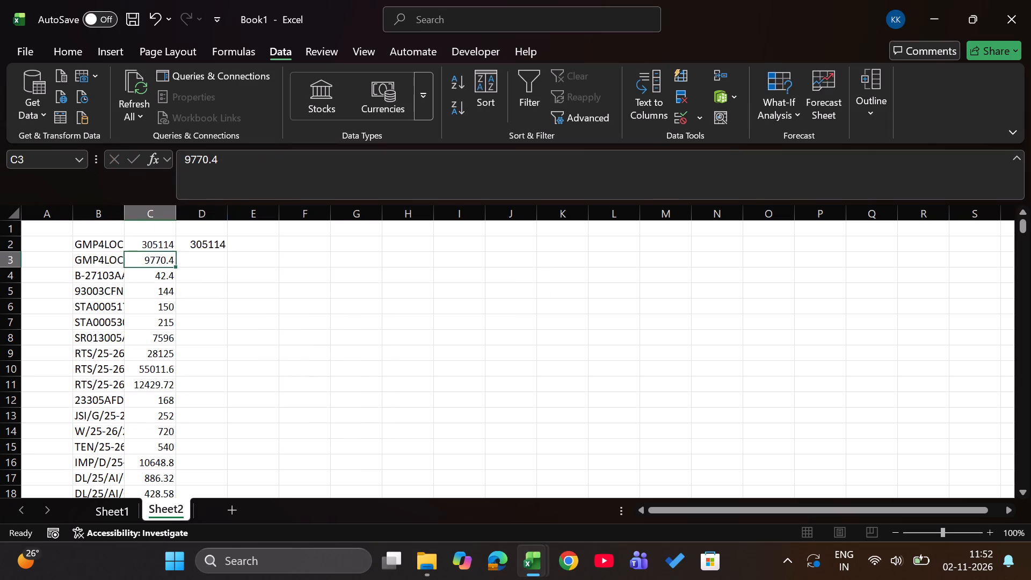
key(ctrl+Down)
key(Right)
key(ctrl+shift+Up)
key(ctrl+d)
key(ctrl+Up)
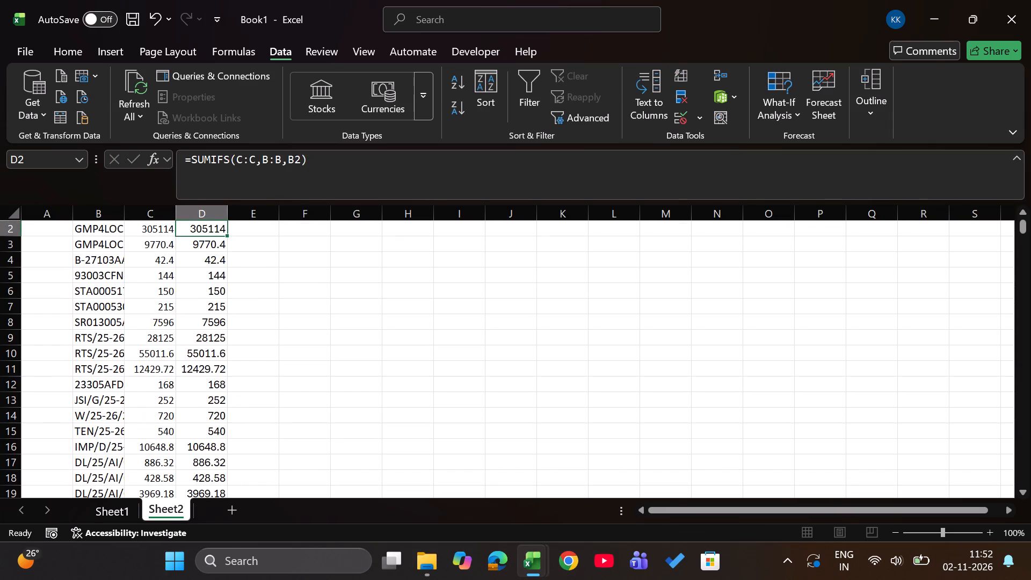
Copy the filtered UIDs, A3 to A849, from Not Taken Same month 2b and paste them as values into Sheet2 from G2.
key(Right)
key(Right)
key(Right)
key(alt+Tab)
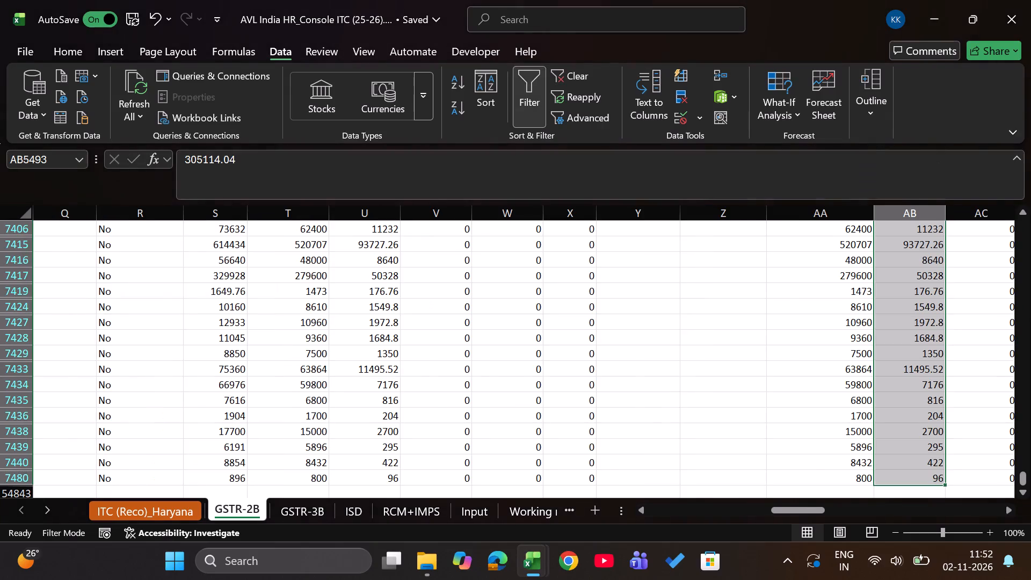
key(alt+Tab)
key(alt+Tab)
key(Up)
key(ctrl+Up)
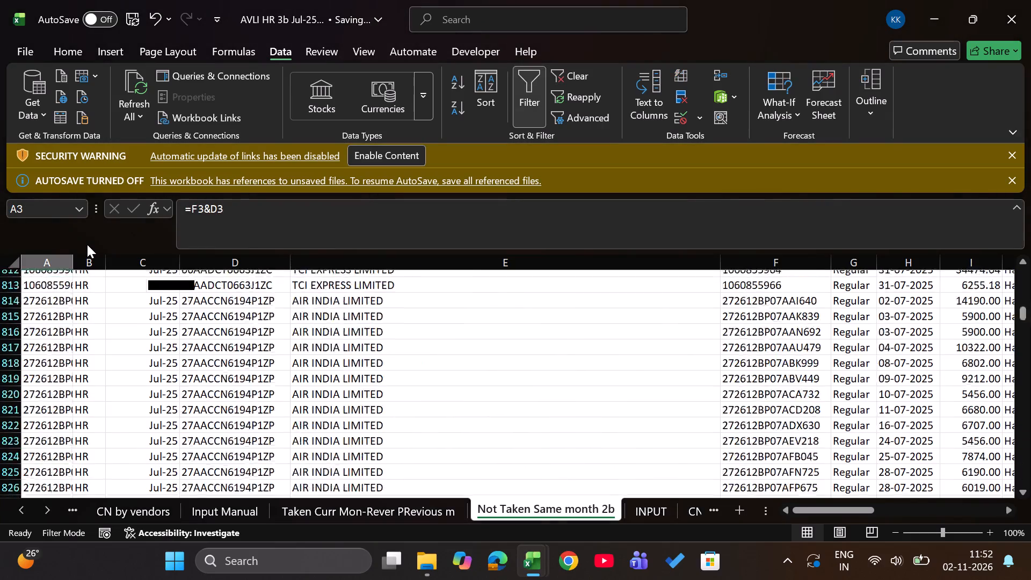
key(Up)
key(Up)
key(Down)
key(Down)
key(ctrl+shift+Down)
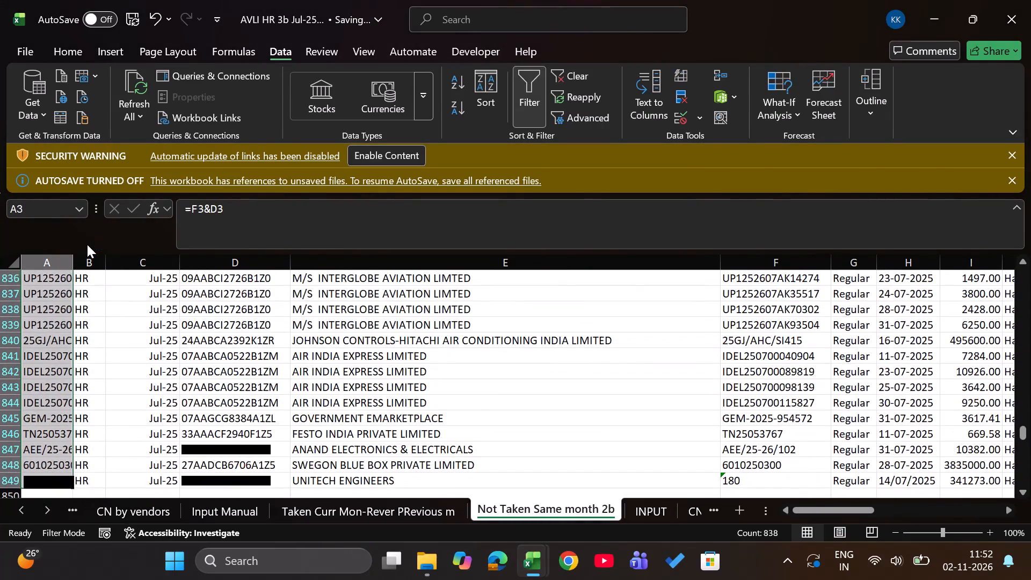
key(ctrl+c)
key(alt+Tab)
key(alt+Tab)
key(alt+Tab)
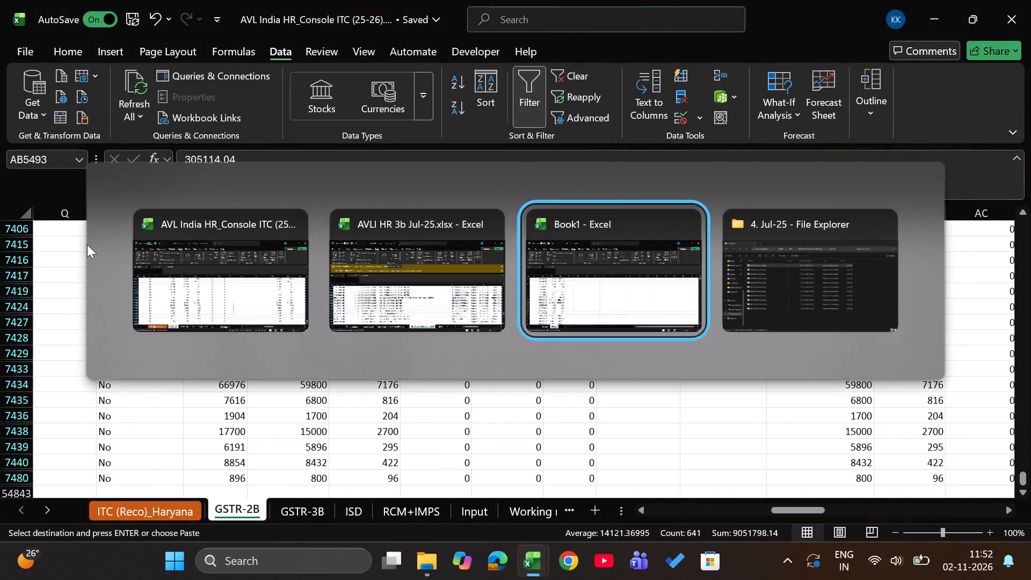
key(Up)
key(Down)
key(ctrl+alt+v)
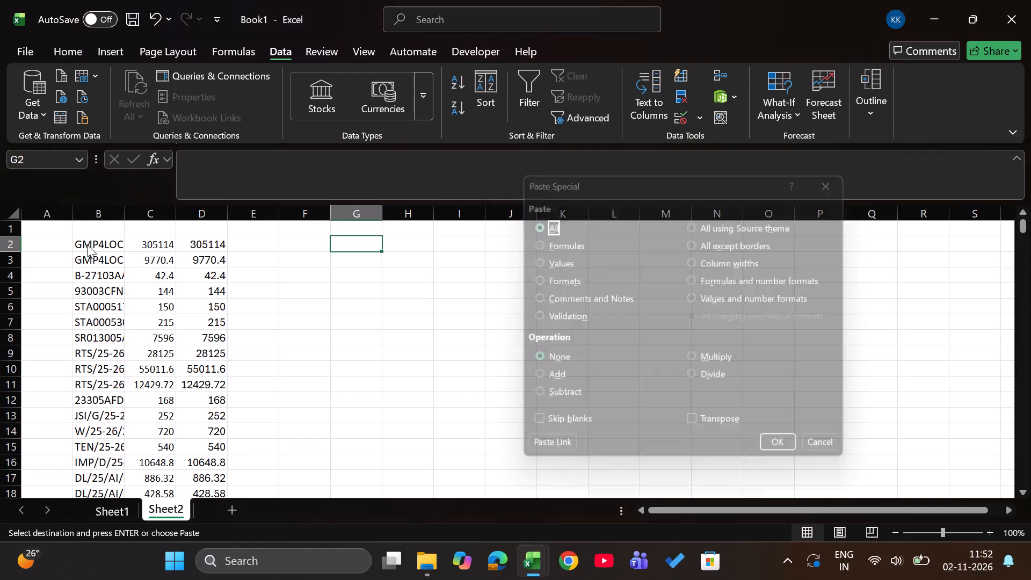
key(v)
key(Return)
key(Right)
key(Left)
key(Right)
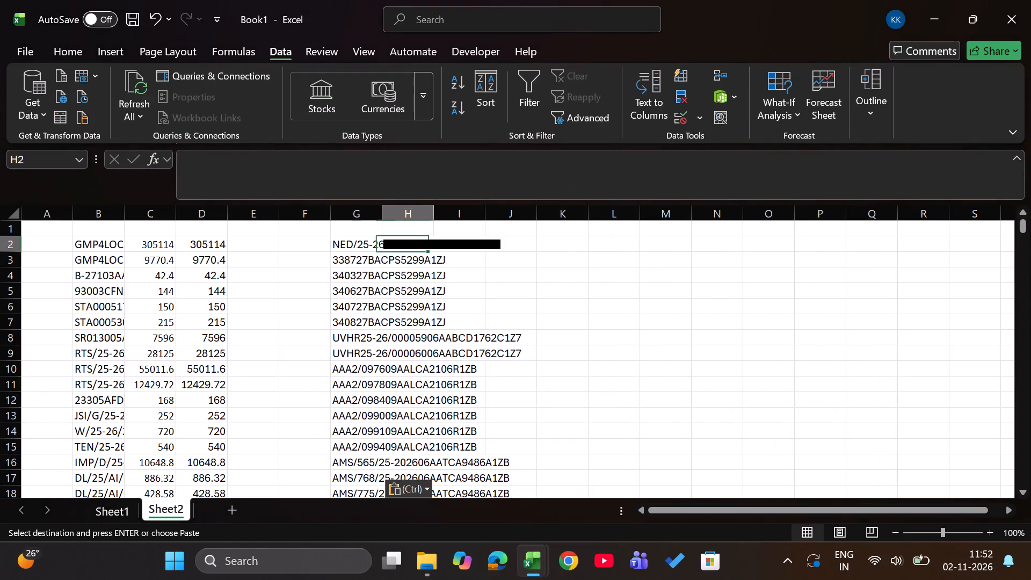
Select the filtered Integrated Tax amounts, N3 to N849, in the July 3B workbook's Not Taken Same month 2b sheet to examine them.
key(alt+Tab)
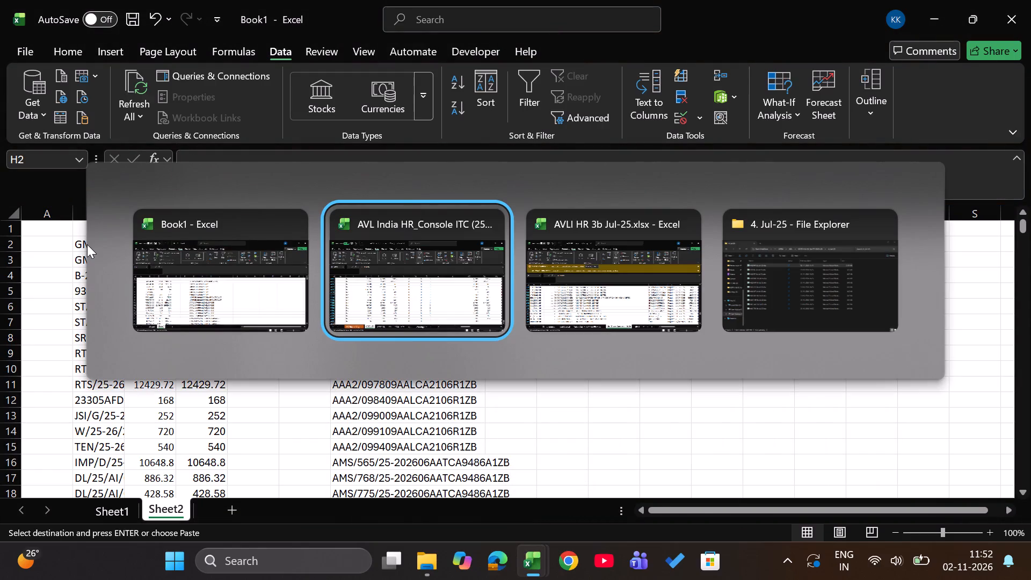
key(Up)
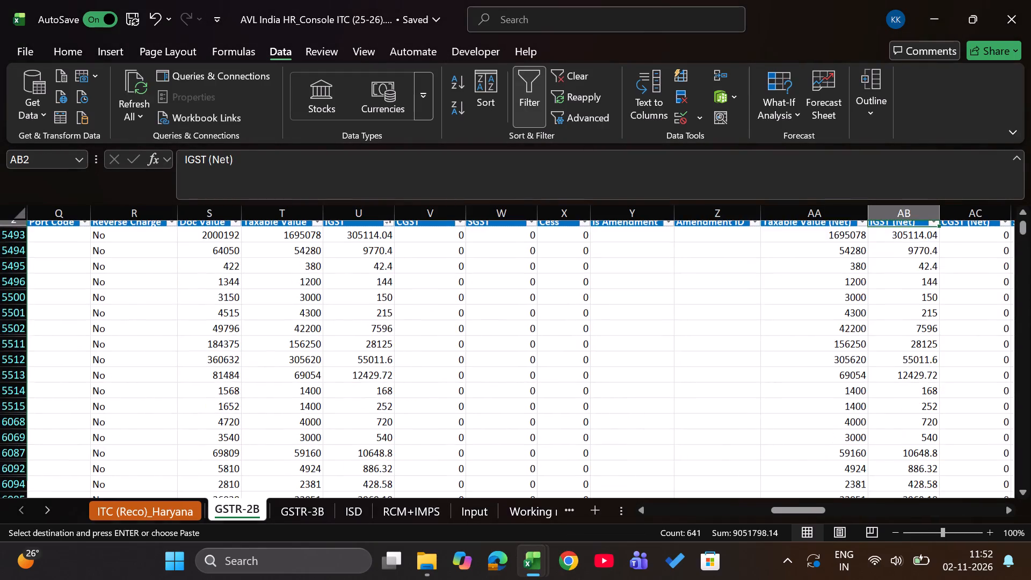
key(alt+Tab)
key(alt+Tab)
key(Up)
key(Right)
key(Right)
key(Right)
key(Right)
key(Right)
key(Right)
key(Right)
key(Right)
key(Right)
key(Right)
key(Right)
key(Right)
key(Right)
key(Right)
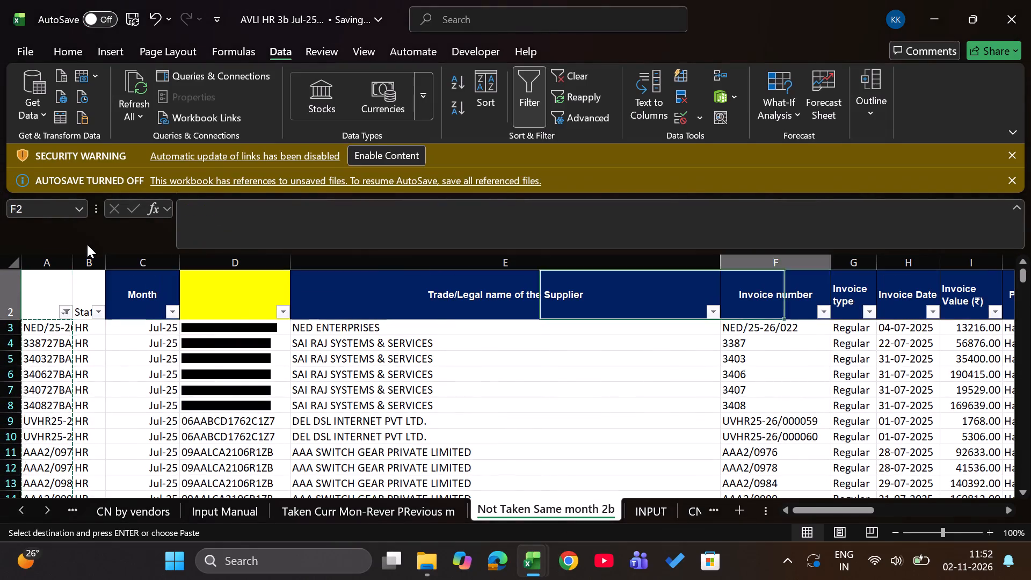
key(Down)
key(Left)
key(Left)
key(Right)
key(ctrl+shift+Down)
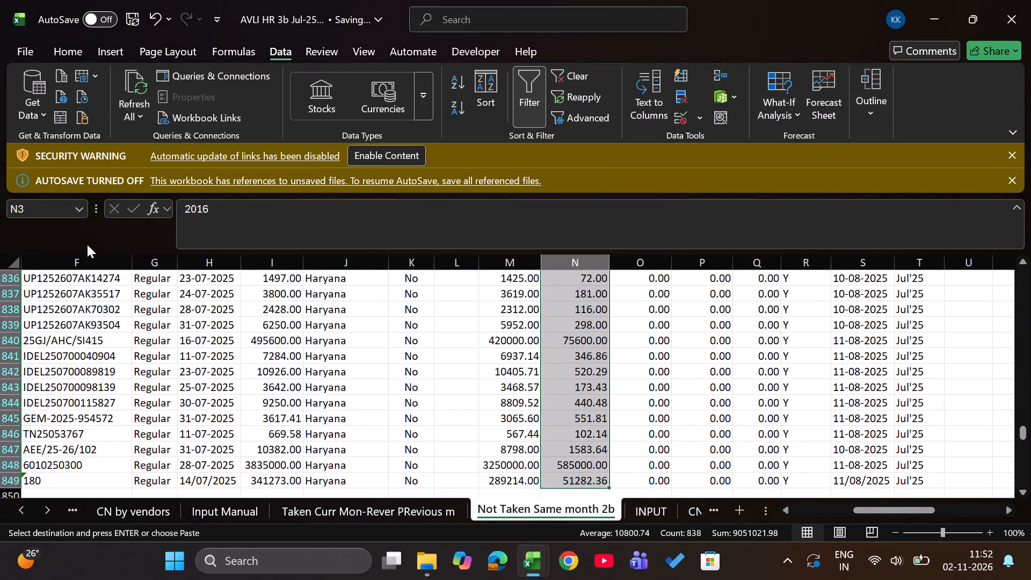
key(Up)
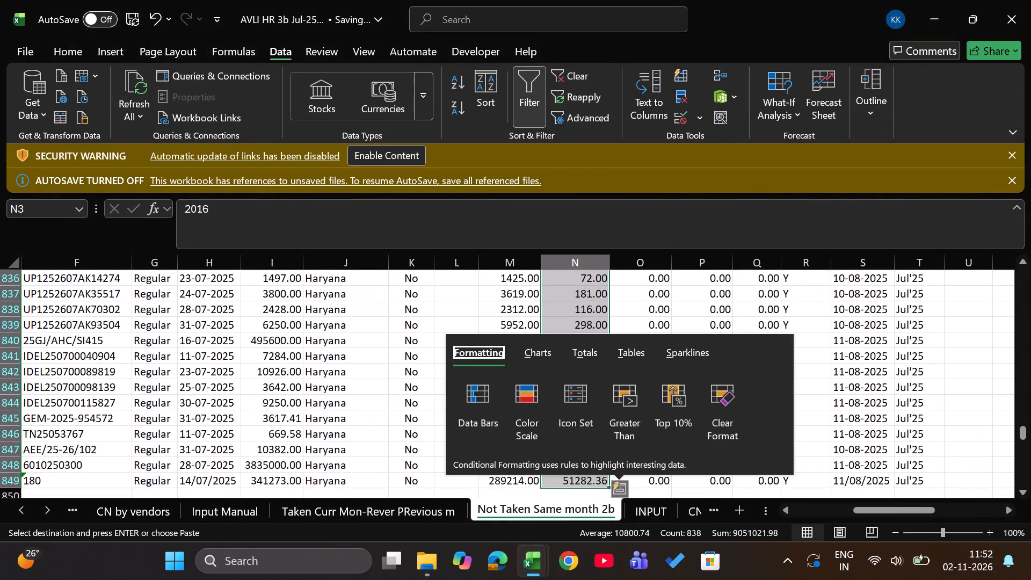
click(212, 387)
Review row 1, the Month column and the Integrated Tax column of the Not Taken Same month 2b sheet.
key(ctrl+Up)
key(Up)
key(Up)
key(Left)
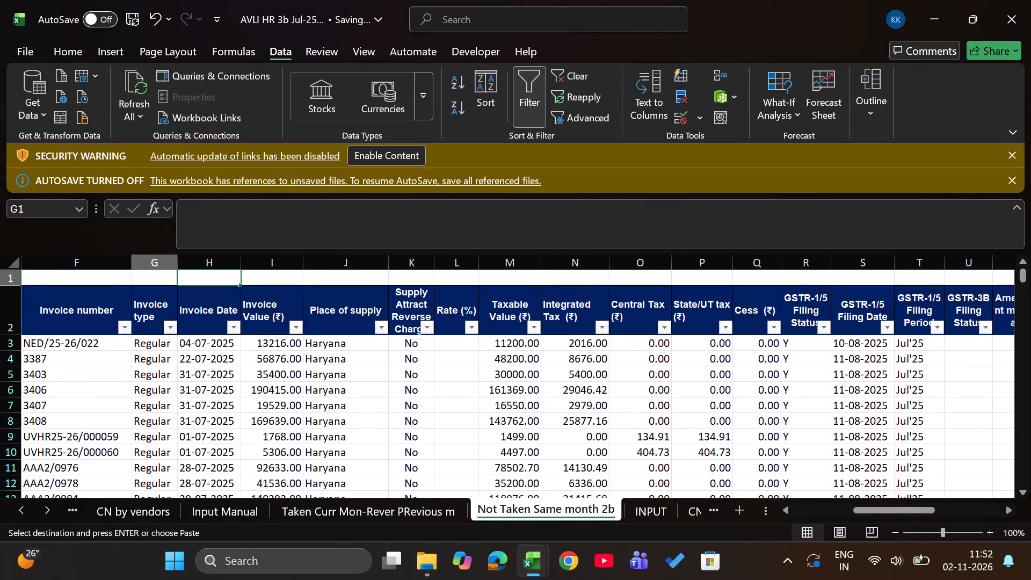
key(Down)
key(ctrl+Left)
key(Right)
key(Left)
key(ctrl+Left)
key(ctrl+Left)
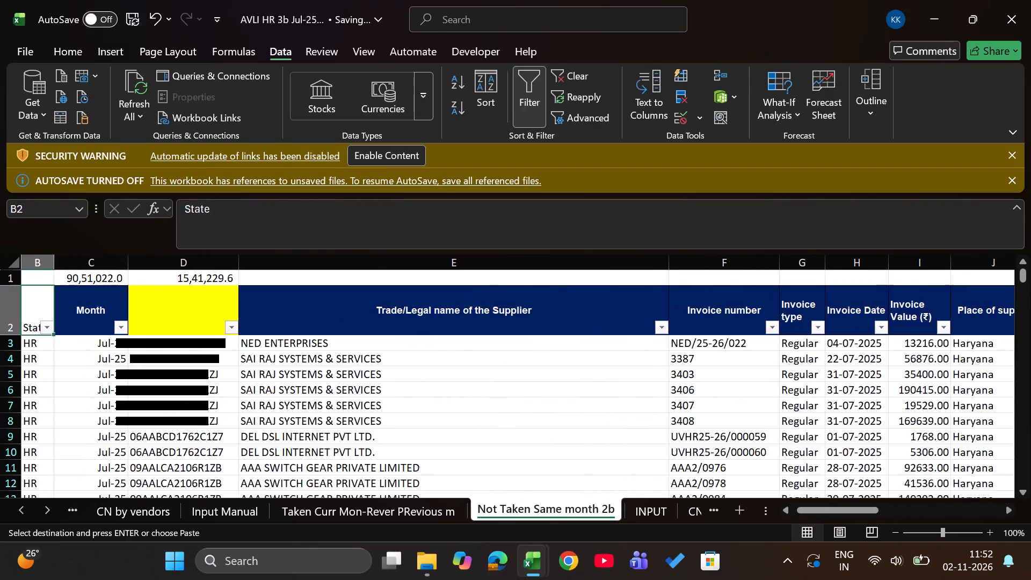
key(Right)
key(Down)
key(ctrl+shift+Down)
key(Up)
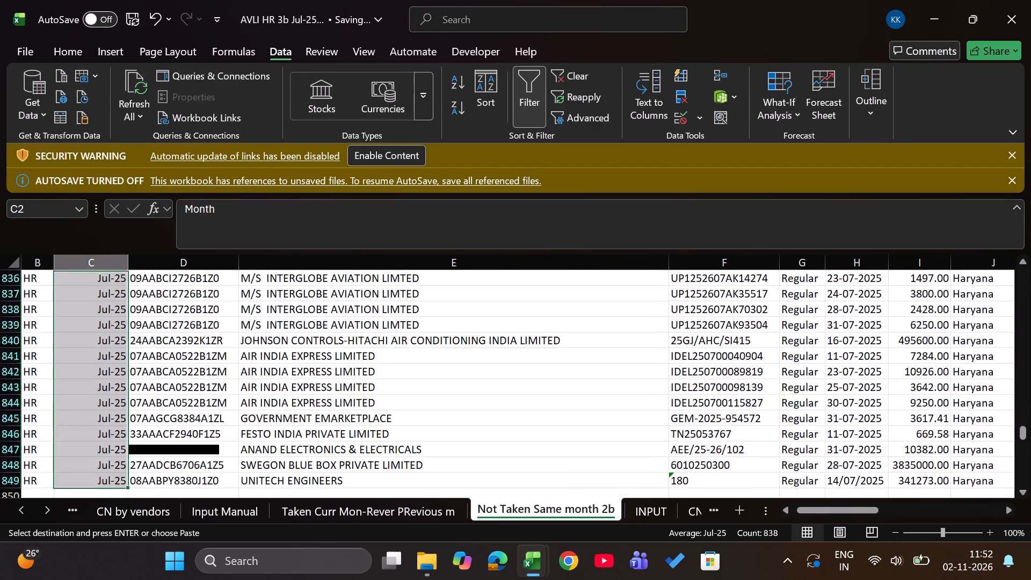
key(Right)
key(Right)
key(Right)
key(Right)
key(Right)
key(Right)
key(Right)
key(Right)
key(Right)
key(Right)
key(Right)
key(Right)
key(Left)
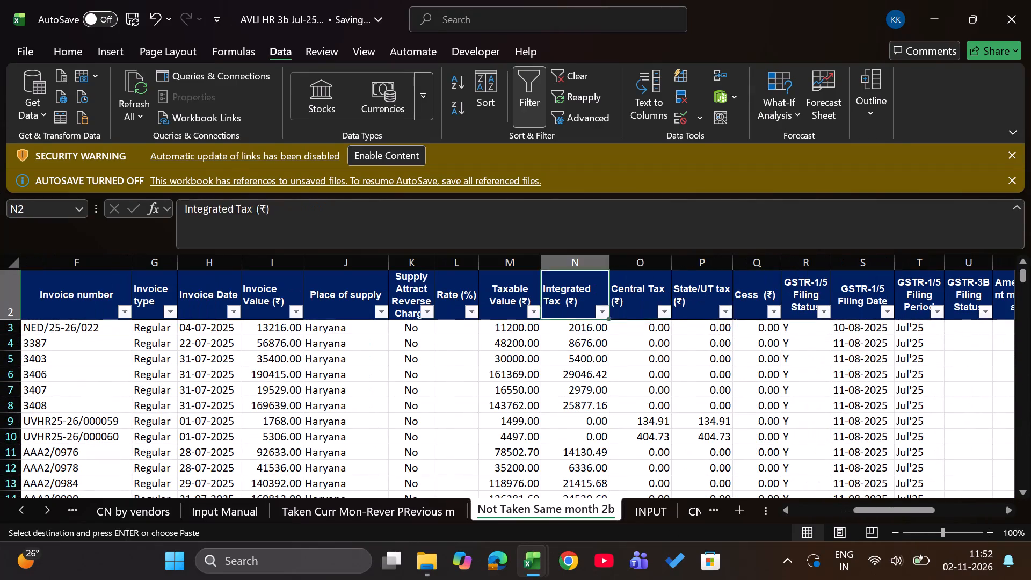
key(Left)
key(Right)
key(Right)
key(Left)
Clear the UIDs pasted from G2 downward in Book1's Sheet2.
key(alt+Tab)
key(alt+Tab)
key(alt+Tab)
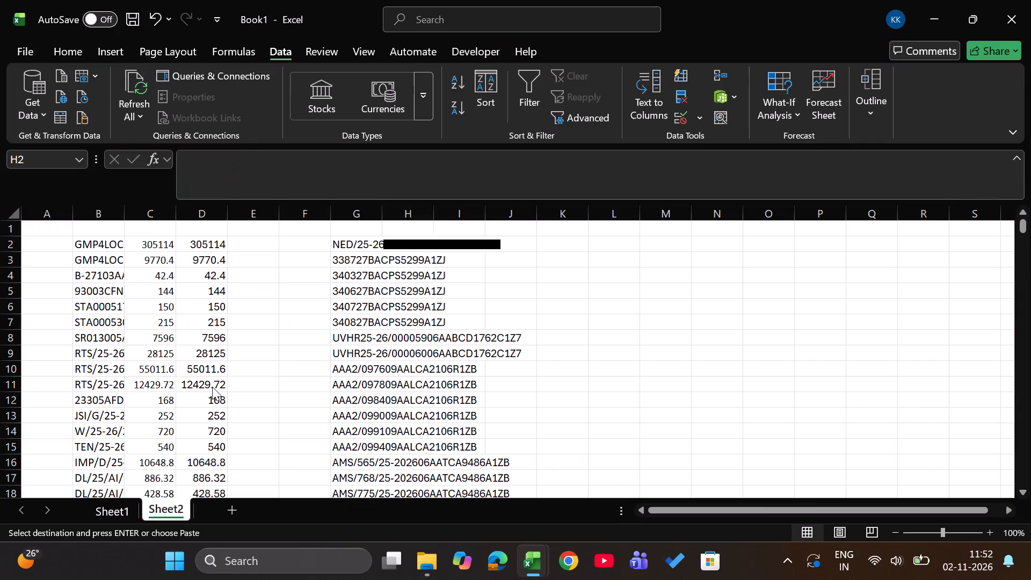
key(Left)
key(ctrl+shift+Down)
key(Delete)
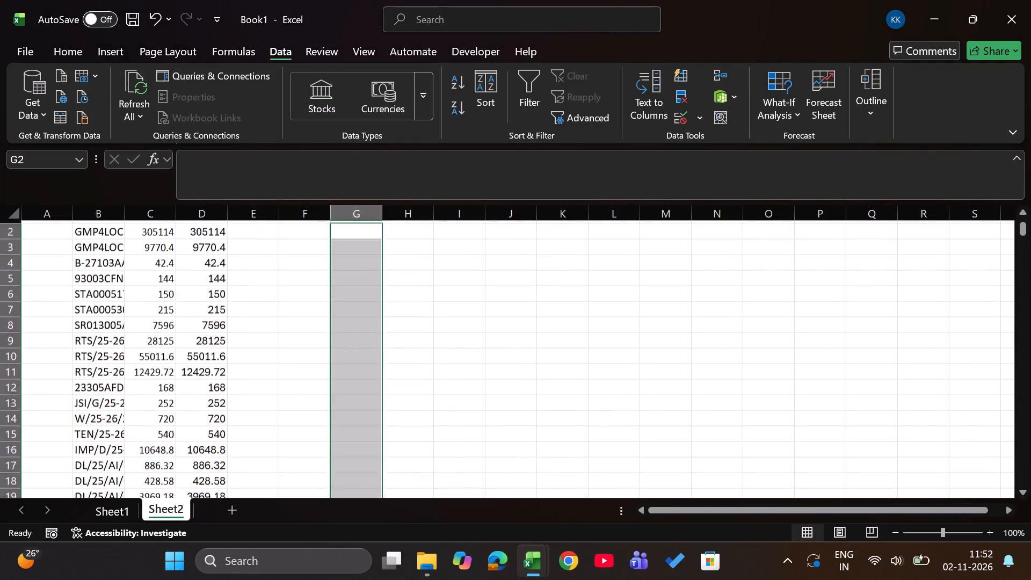
key(Up)
key(Down)
Filter the Integrated Tax column of the July 3B workbook's Not Taken Same month 2b sheet to exclude 0.00 amounts.
key(alt+Tab)
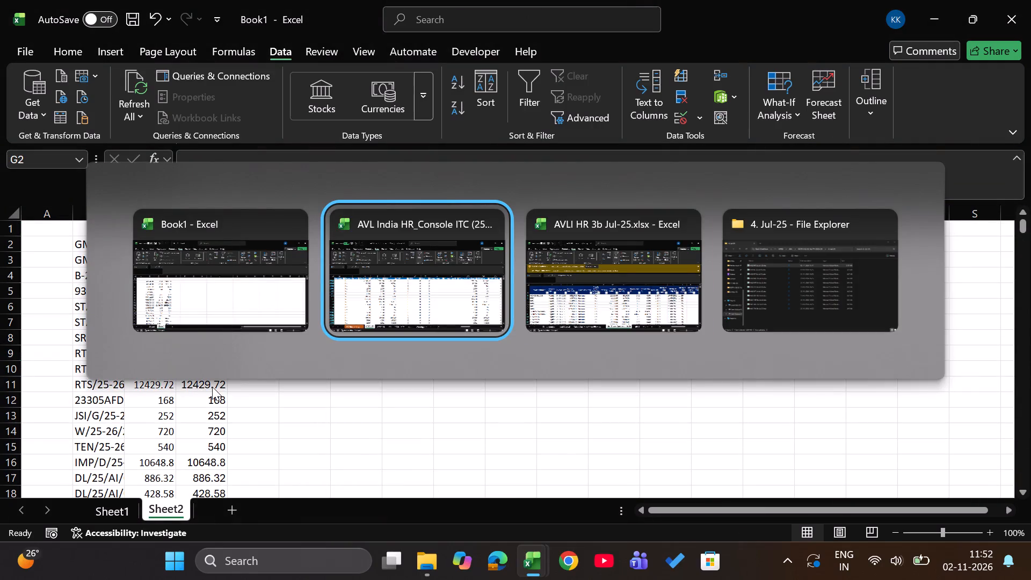
key(alt+Tab)
key(Right)
key(Up)
key(Down)
key(Left)
key(alt+Down)
key(alt+Down)
key(alt+Down)
key(alt+Down)
key(alt+Down)
key(alt+Down)
key(alt+Down)
key(alt+Down)
key(alt+Down)
key(alt+Down)
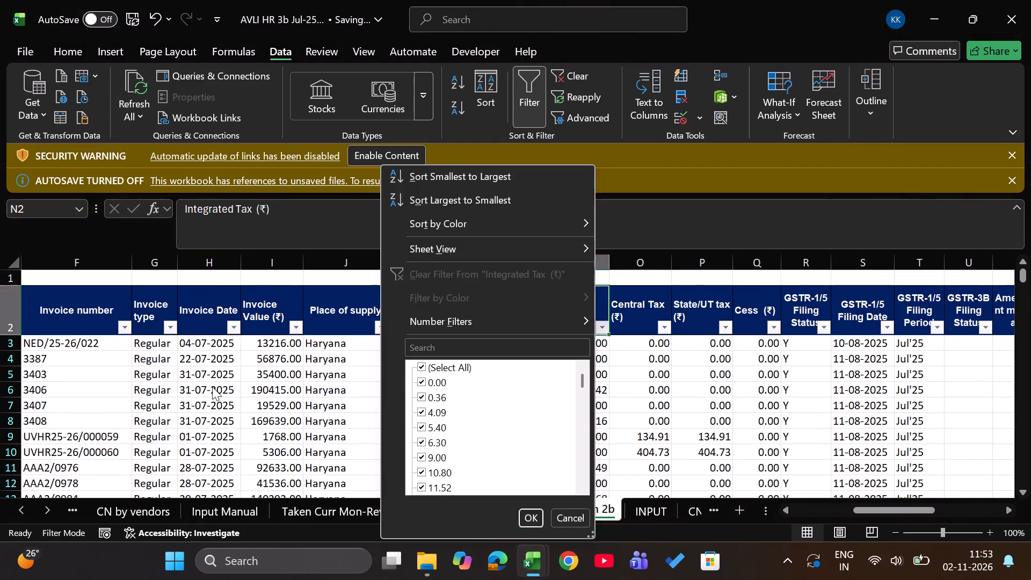
key(Down)
key(space)
key(Return)
Copy the filtered UIDs, A3 to A849, from Not Taken Same month 2b and paste them into Book1's Sheet2 from G2.
key(ctrl+Left)
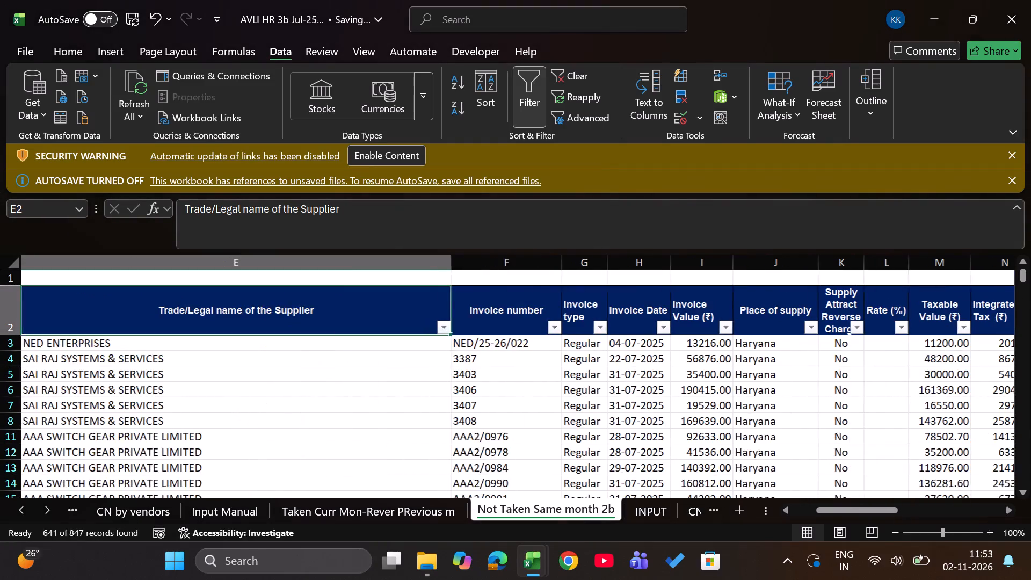
key(Down)
key(Left)
key(Up)
key(Up)
key(ctrl+Left)
key(Down)
key(Down)
key(Left)
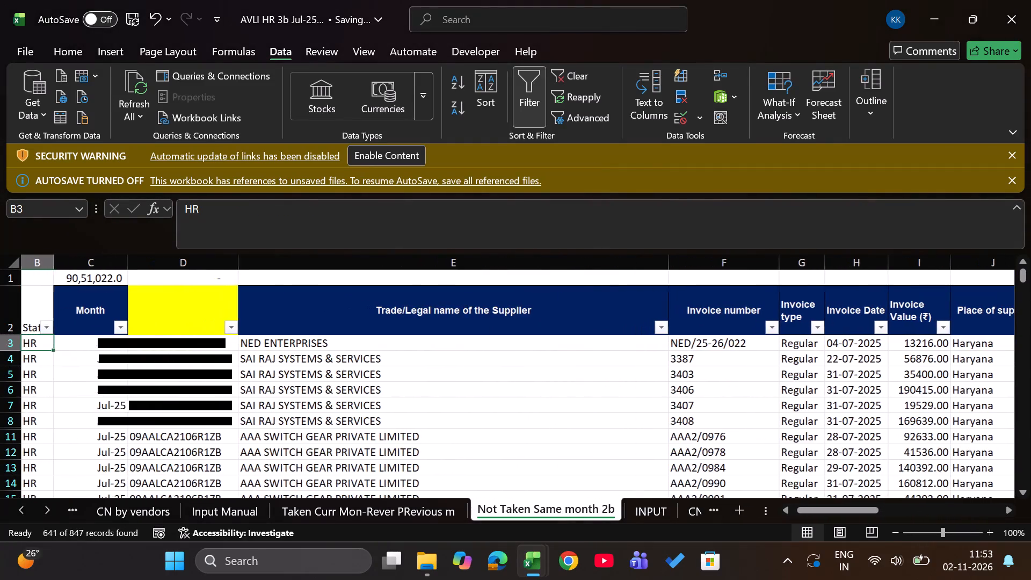
key(Left)
key(Left)
key(ctrl+shift+Down)
key(ctrl+c)
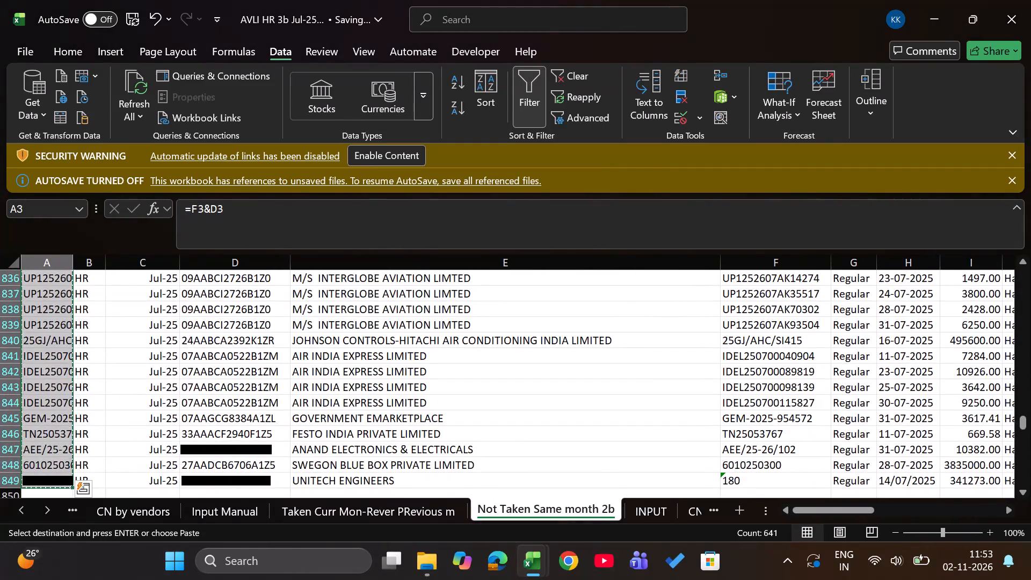
key(alt+Tab)
key(Return)
Copy the filtered Integrated Tax amounts from N3 to N849 and paste them beside the UIDs in Book1's Sheet2 from H2.
key(Right)
key(alt+Tab)
key(Right)
key(Right)
key(Right)
key(Right)
key(Right)
key(Right)
key(Right)
key(Right)
key(Right)
key(Right)
key(Right)
key(Right)
key(Right)
key(Right)
key(Right)
key(Right)
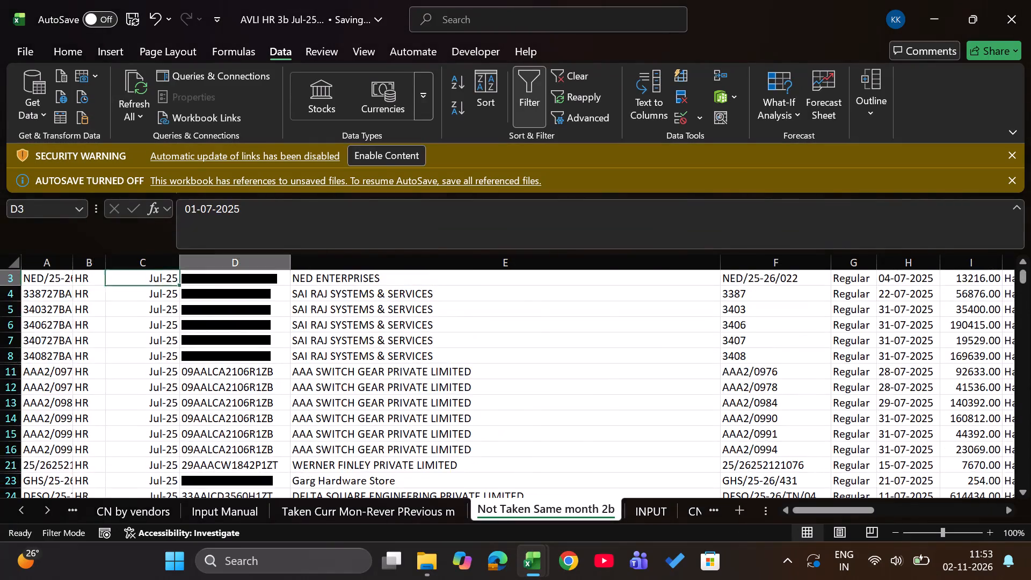
key(Left)
key(Left)
key(Up)
key(Left)
key(Down)
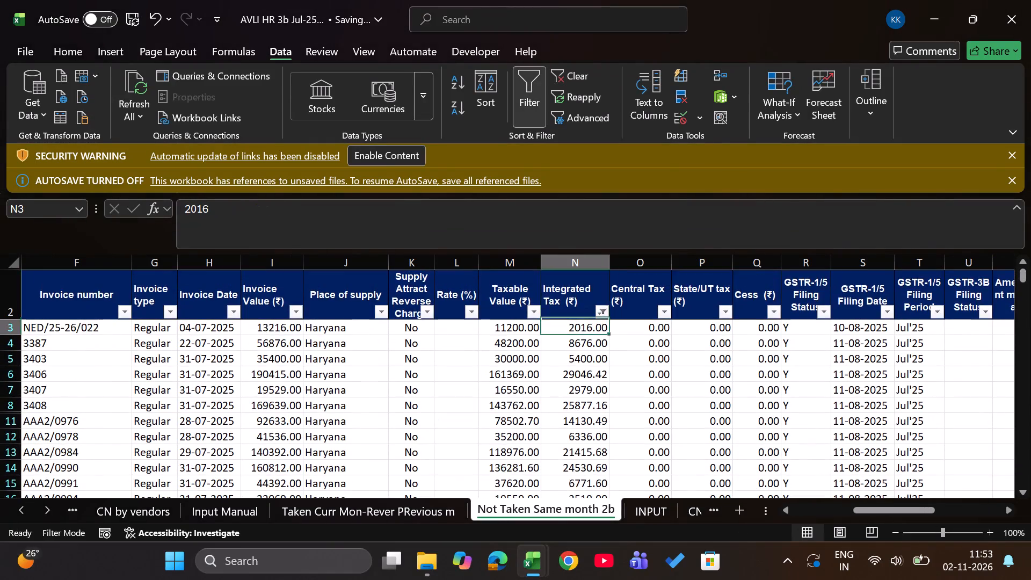
key(ctrl+shift+Down)
key(ctrl+c)
key(alt+Tab)
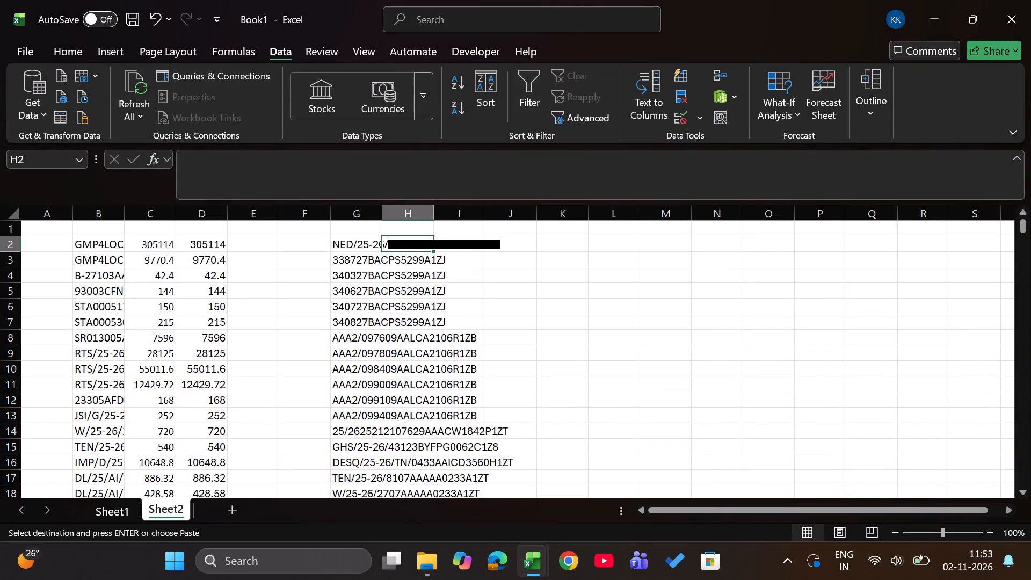
key(Return)
Copy the SUMIFS formula from D2 of Sheet2 into I2 to sum Integrated Tax for each UID in column G.
key(Right)
key(Left)
key(Left)
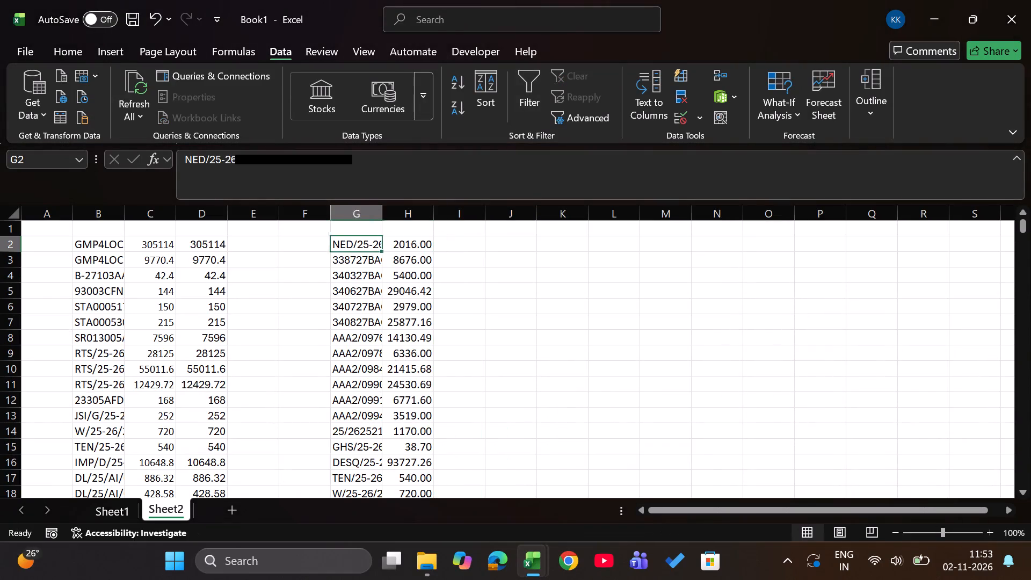
key(Left)
key(Left)
key(Left)
key(ctrl+c)
key(Right)
key(Right)
key(Right)
key(Right)
key(Right)
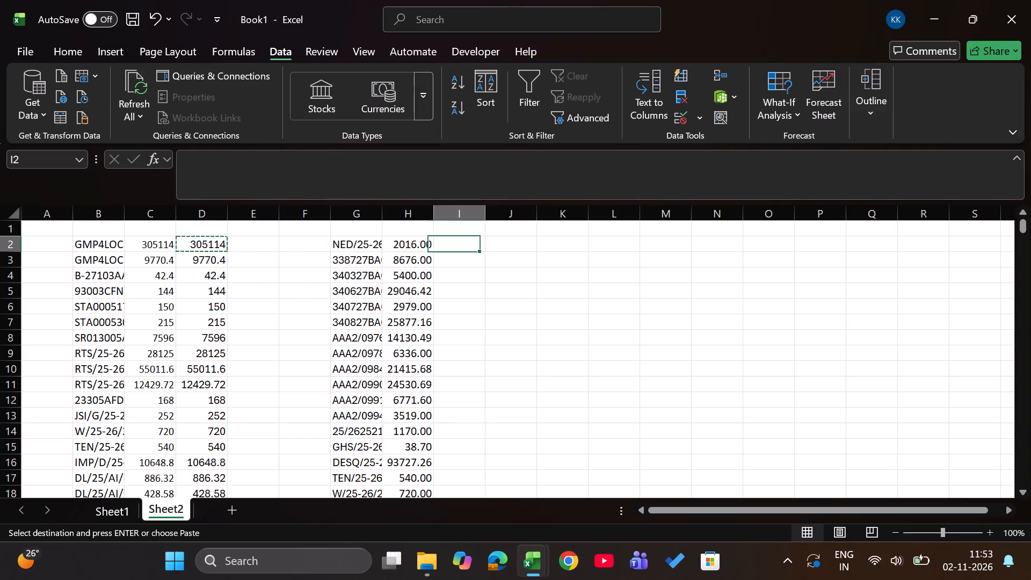
key(Return)
Fill the SUMIFS formula from I2 down column I to row 642.
key(Left)
key(ctrl+Down)
key(Right)
key(ctrl+shift+Up)
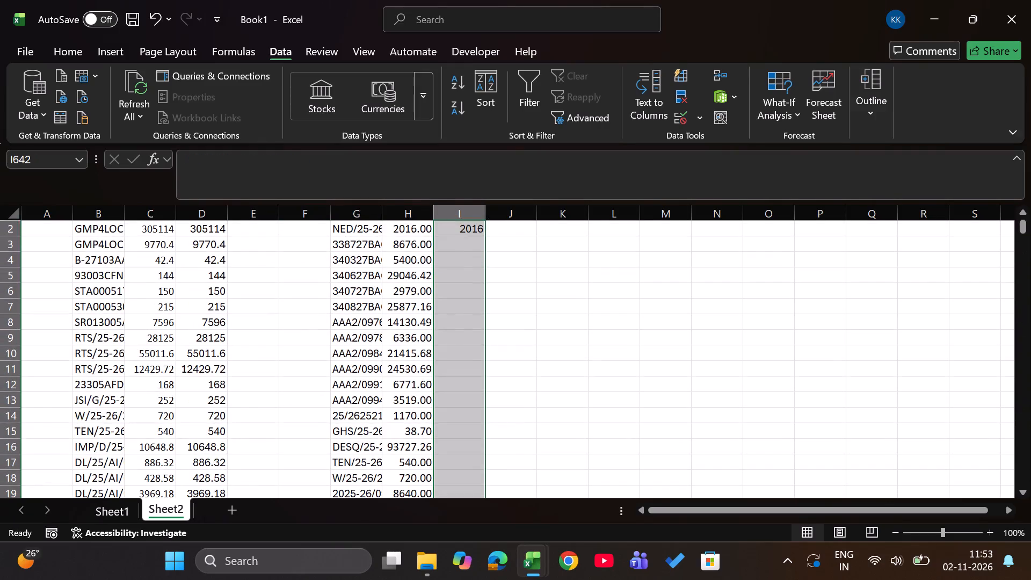
key(ctrl+d)
Enter =VLOOKUP(B2,G:I,3,0) in E2 of Book1's Sheet2 to look up each UID's summed Integrated Tax.
key(ctrl+Up)
key(Left)
key(Left)
key(Left)
key(Left)
key(equal)
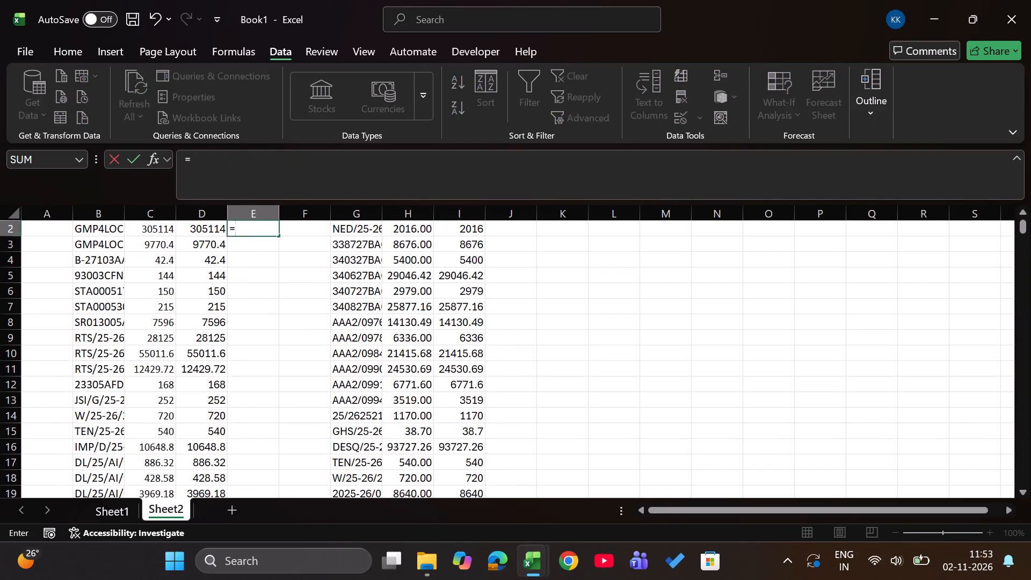
scroll(265, 390, up, 1)
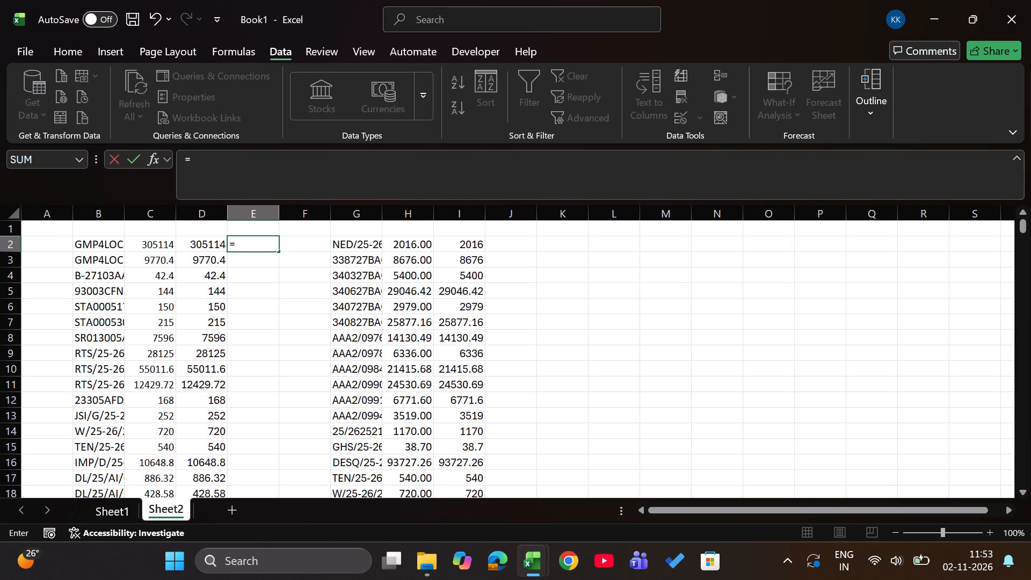
text(vlo)
key(Tab)
key(Left)
key(Left)
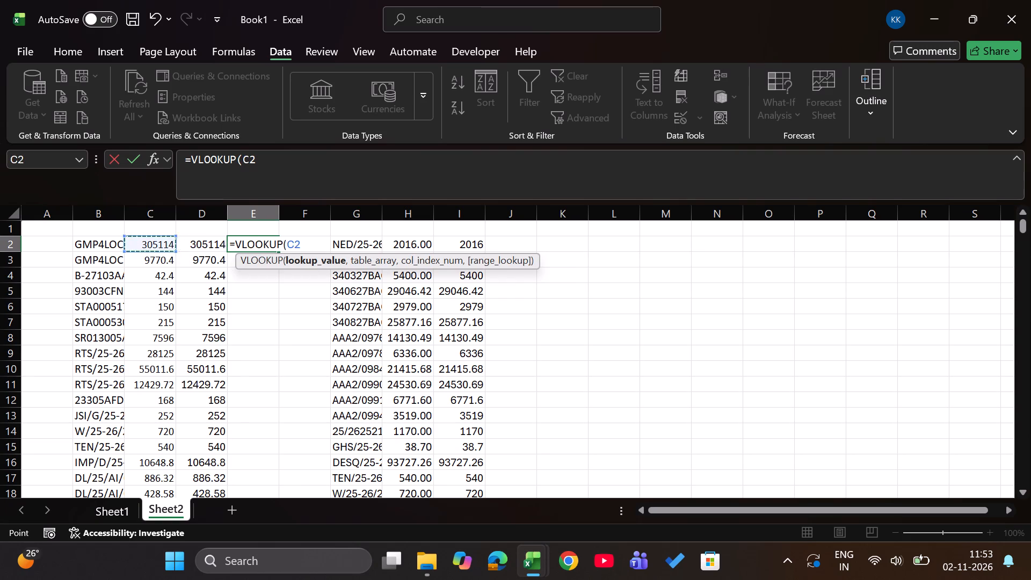
key(Left)
key(comma)
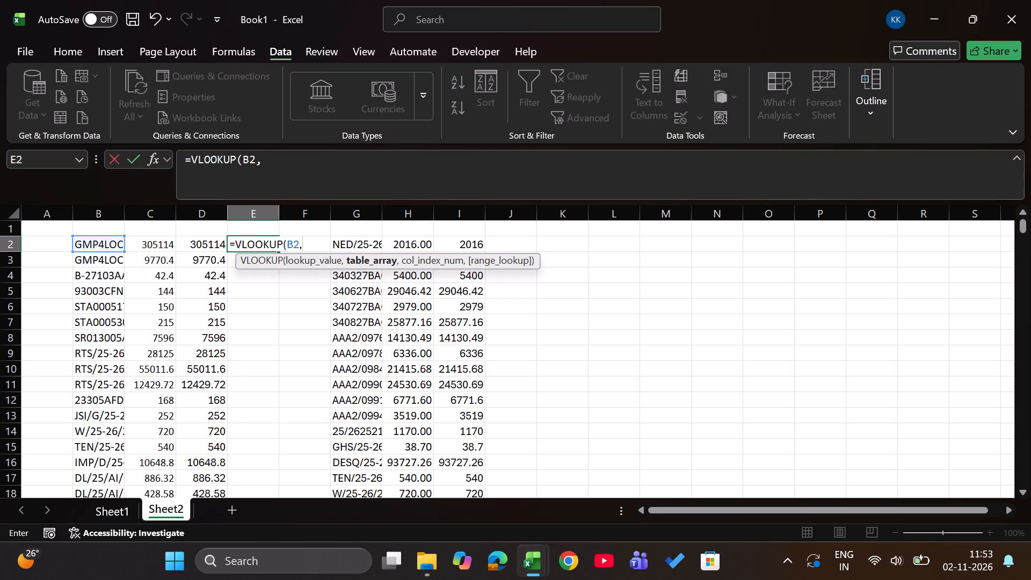
click(371, 213)
key(shift+Right)
key(shift+Right)
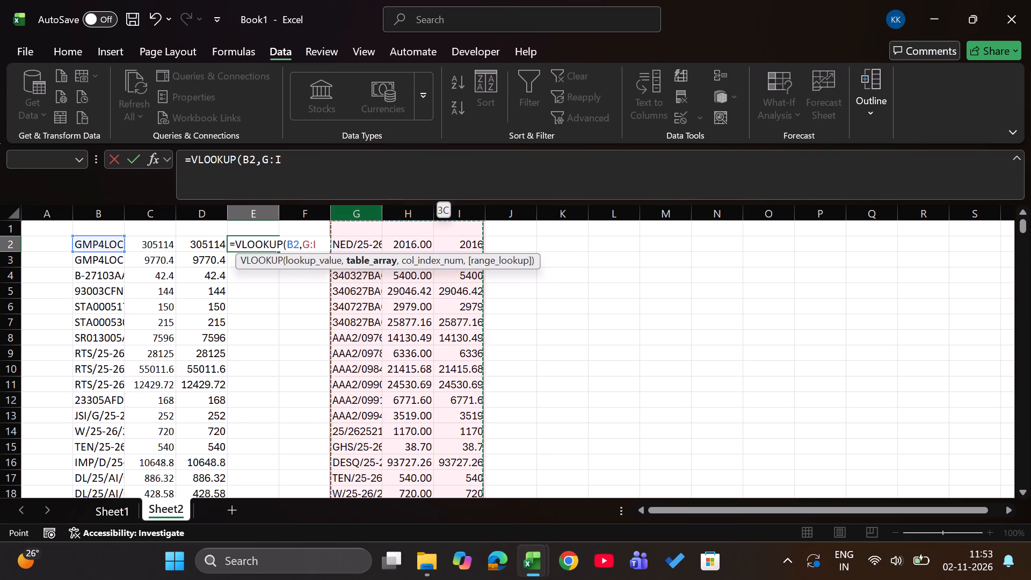
text(,3,0)
key(Return)
Fill the VLOOKUP formula from E2 down column E to row 642.
key(Left)
key(ctrl+Down)
key(Right)
key(ctrl+shift+Up)
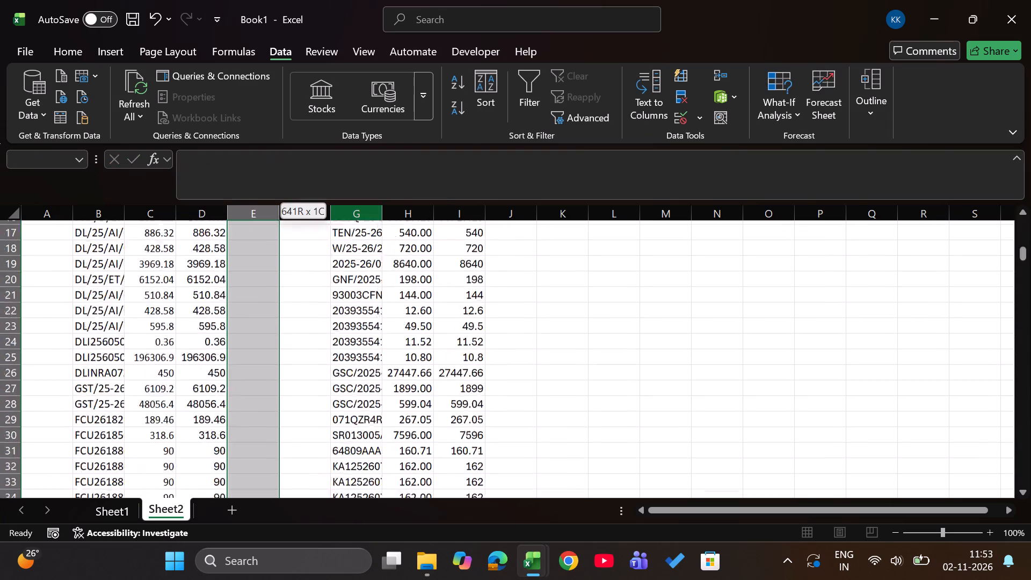
key(ctrl+d)
Enter =D2-E2 in F2 to calculate the difference between the two tax amounts.
key(ctrl+Up)
key(Right)
key(Up)
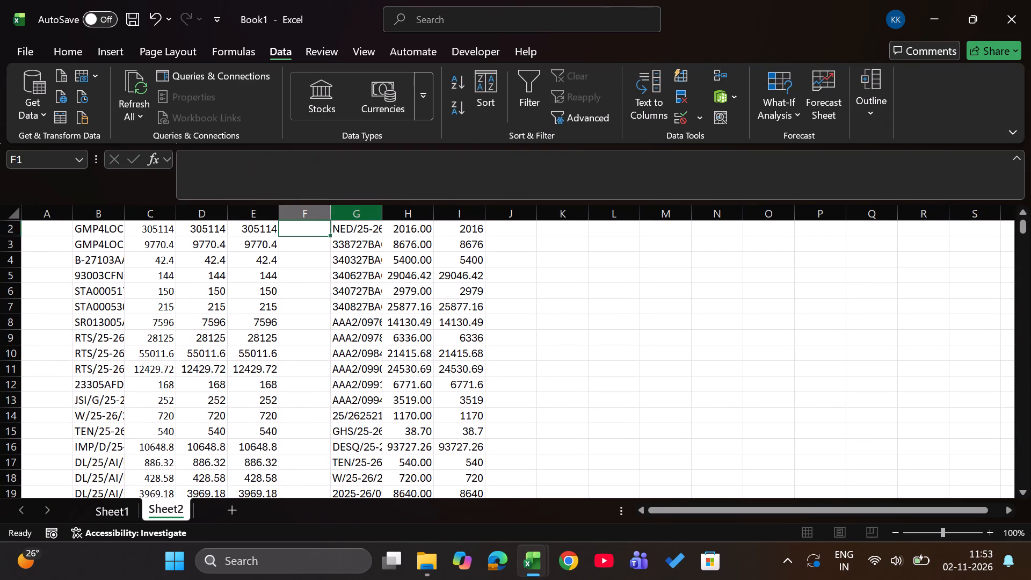
key(Down)
key(equal)
key(Left)
key(Left)
key(minus)
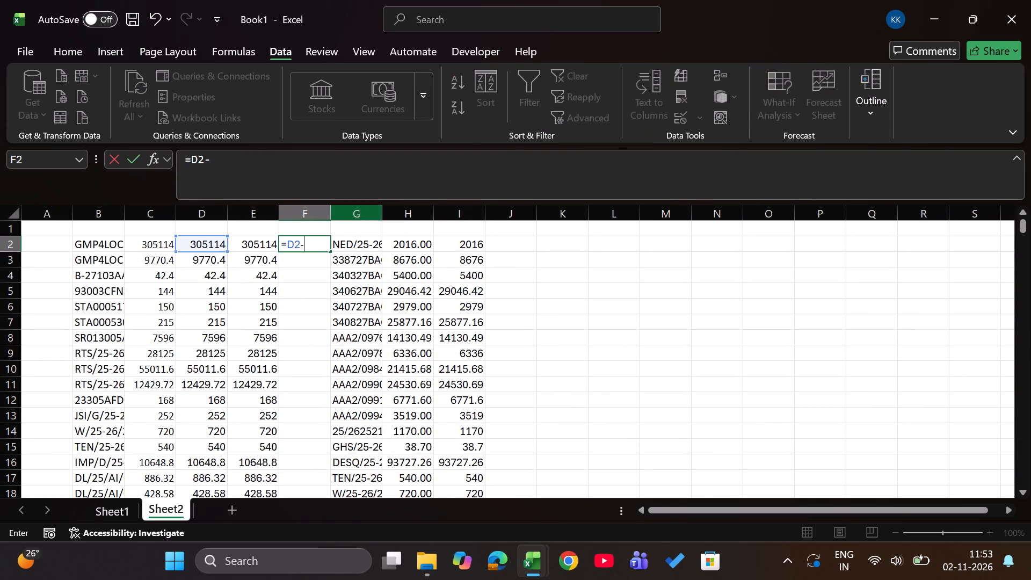
key(Left)
key(Return)
Fill the difference formula from F2 down column F to row 642.
key(Left)
key(ctrl+Down)
key(Right)
key(ctrl+shift+Up)
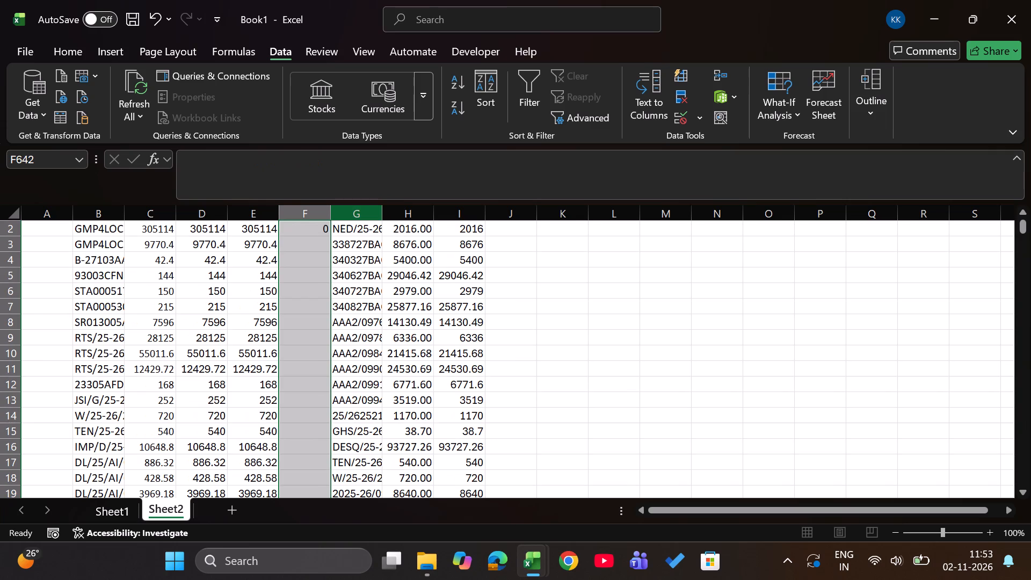
key(ctrl+d)
Examine the differences in column F from the last row upward, looking for any non-zero amount.
key(Down)
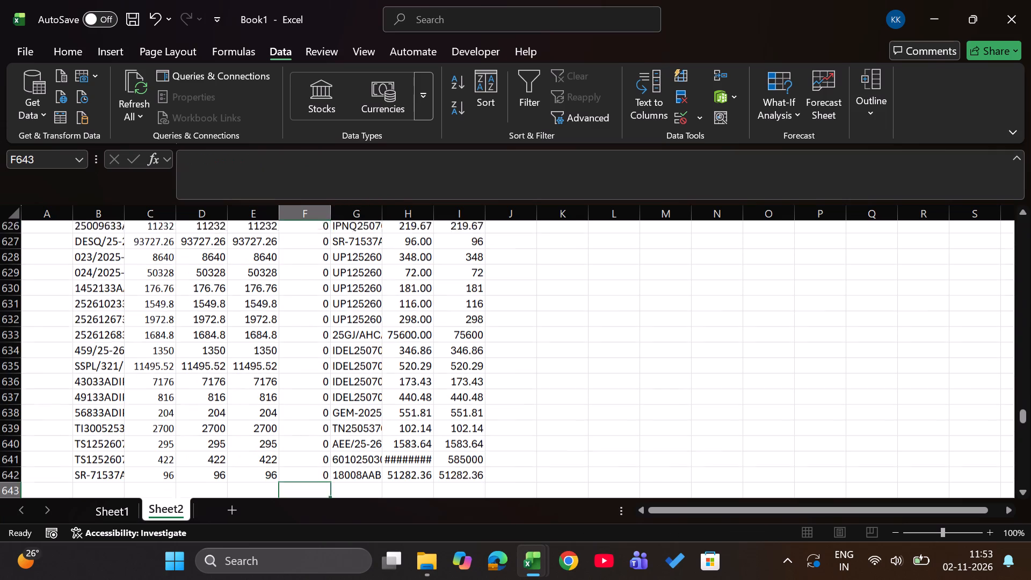
key(Up)
key(Up)
key(Up)
key(Up)
key(Up)
key(Up)
key(Up)
key(Up)
key(Up)
key(Up)
key(Up)
key(Up)
key(Up)
key(Up)
key(Up)
key(Up)
key(Up)
key(Up)
key(Up)
key(Up)
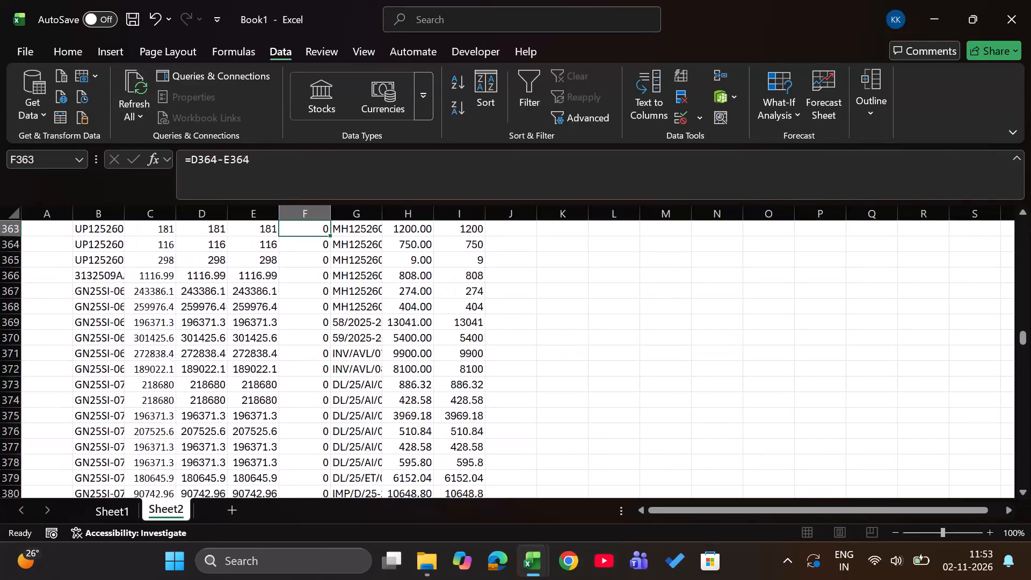
key(Down)
key(Down)
key(Down)
key(Down)
key(Down)
key(Down)
key(Down)
key(Down)
key(Down)
key(Down)
key(Down)
key(Down)
key(Down)
key(Down)
key(Down)
key(Down)
key(Down)
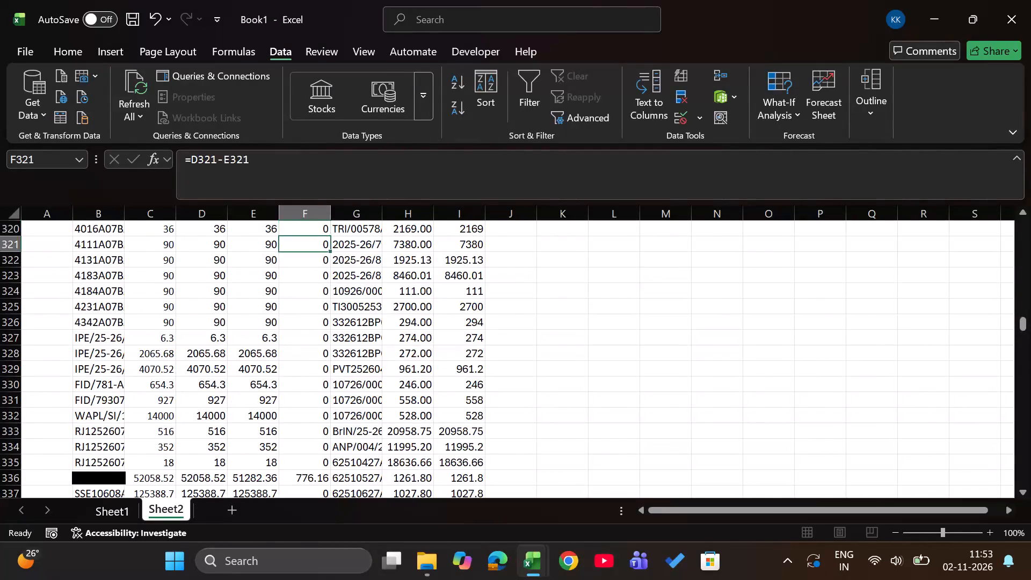
Copy the UID from B336 and filter column A of Not Taken Same month 2b in the AVLI HR 3b Jul-25 workbook by it.
key(Up)
key(Left)
key(Left)
key(Left)
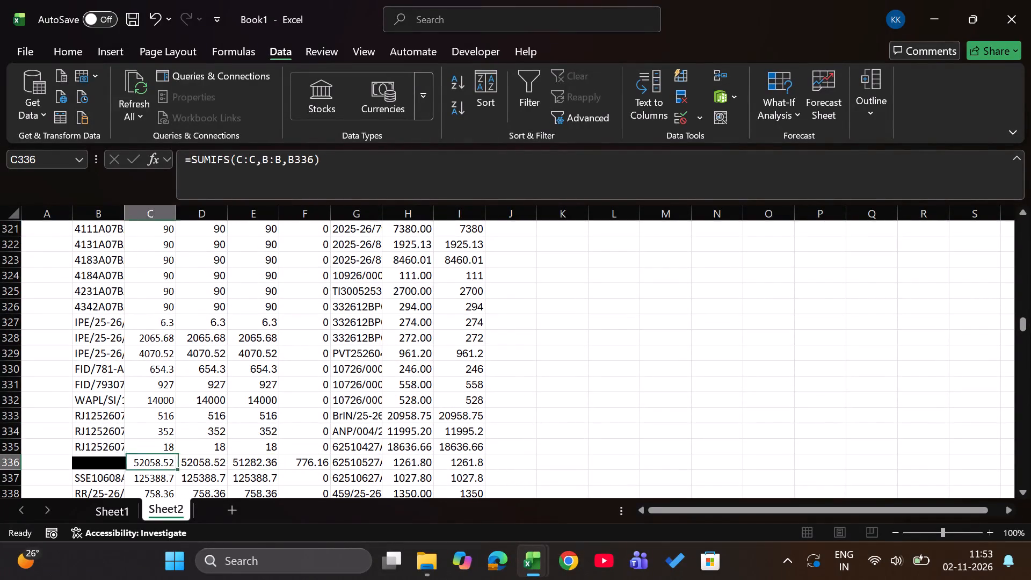
key(Left)
key(ctrl+c)
key(alt+Tab)
key(Up)
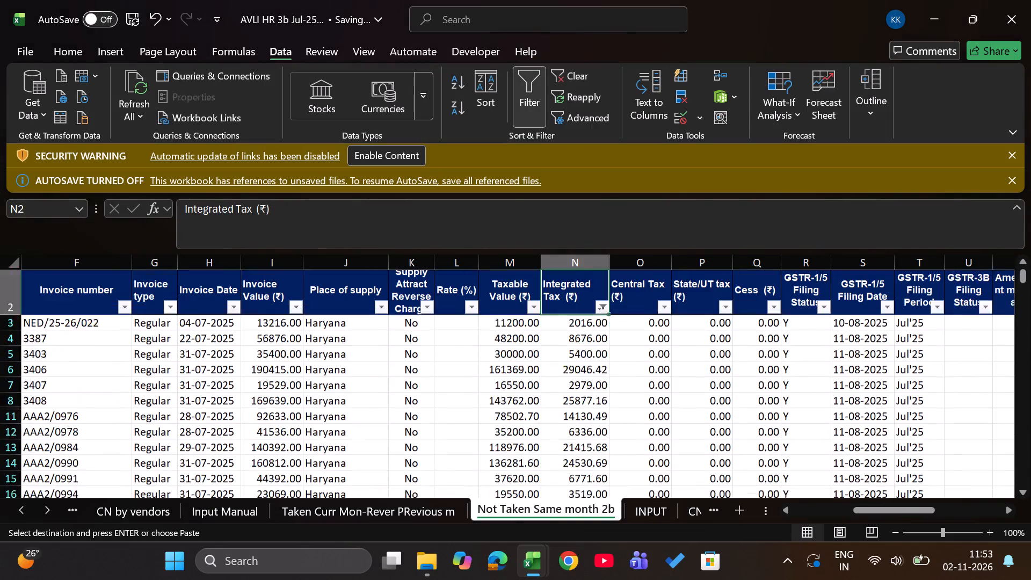
key(ctrl+Up)
key(Down)
key(ctrl+Left)
key(Right)
key(Right)
key(Left)
key(Left)
key(Left)
key(Left)
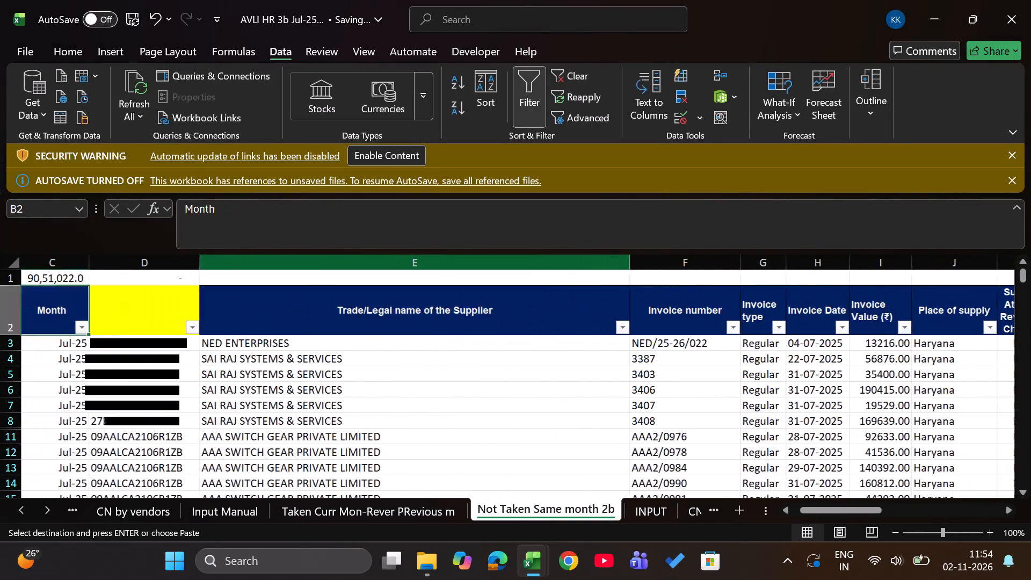
key(Left)
key(Left)
key(alt+Down)
key(alt+Down)
key(alt+Down)
key(alt+Down)
key(alt+Down)
key(alt+Down)
key(alt+Down)
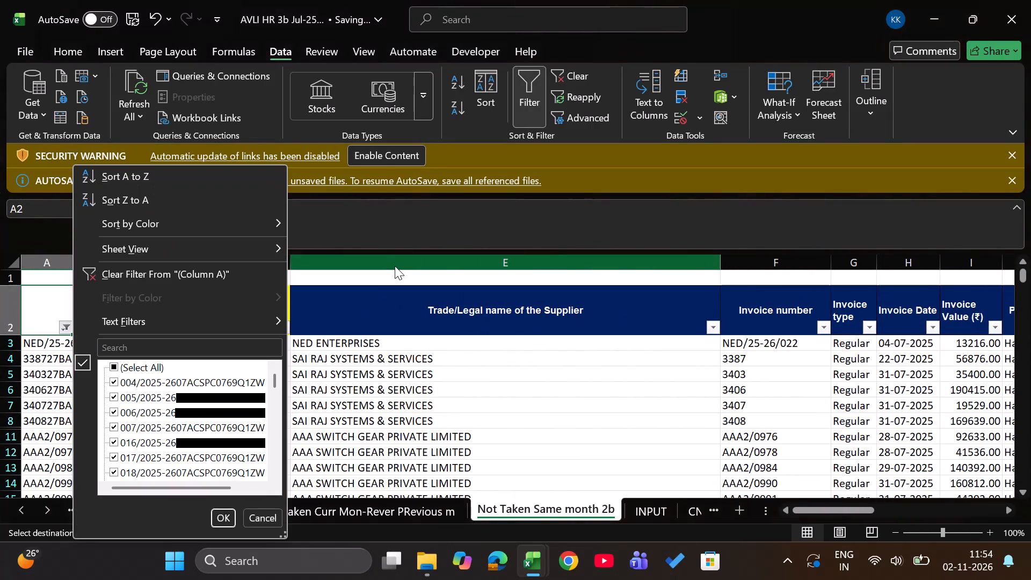
key(Down)
key(Down)
key(ctrl+v)
key(Return)
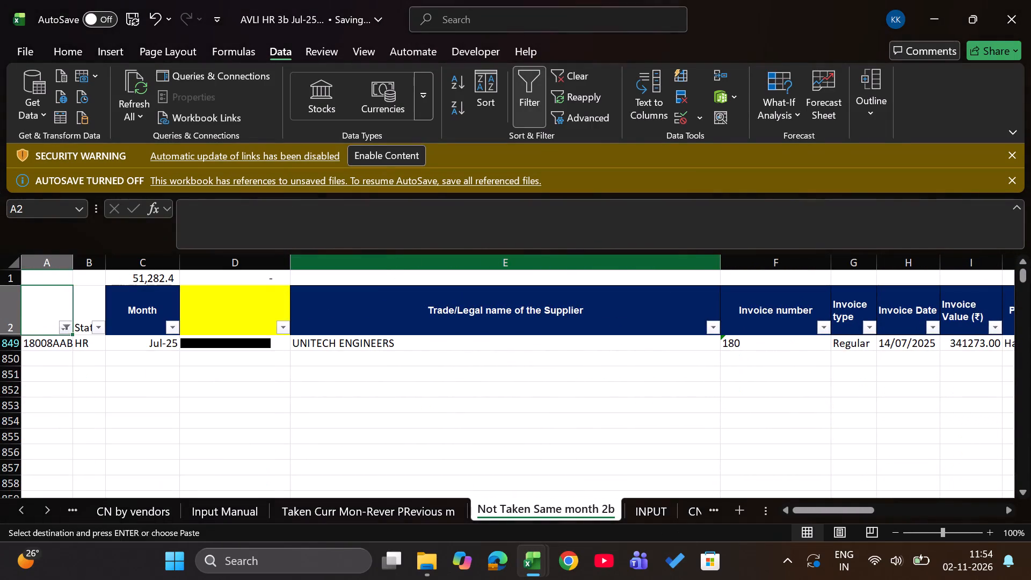
Copy the UID from A849 and clear all filters on the GSTR-2B sheet of the AVL India HR_Console ITC workbook.
key(Right)
key(Right)
key(Left)
key(Left)
key(Down)
key(ctrl+c)
key(alt+Tab)
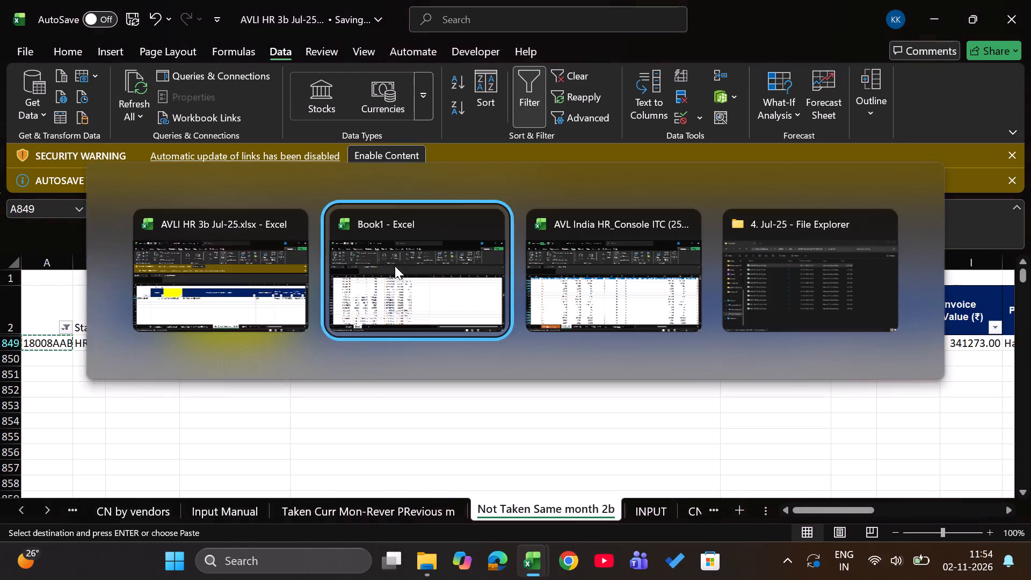
key(alt+Tab)
key(Up)
key(Down)
key(ctrl+Left)
key(Right)
key(Right)
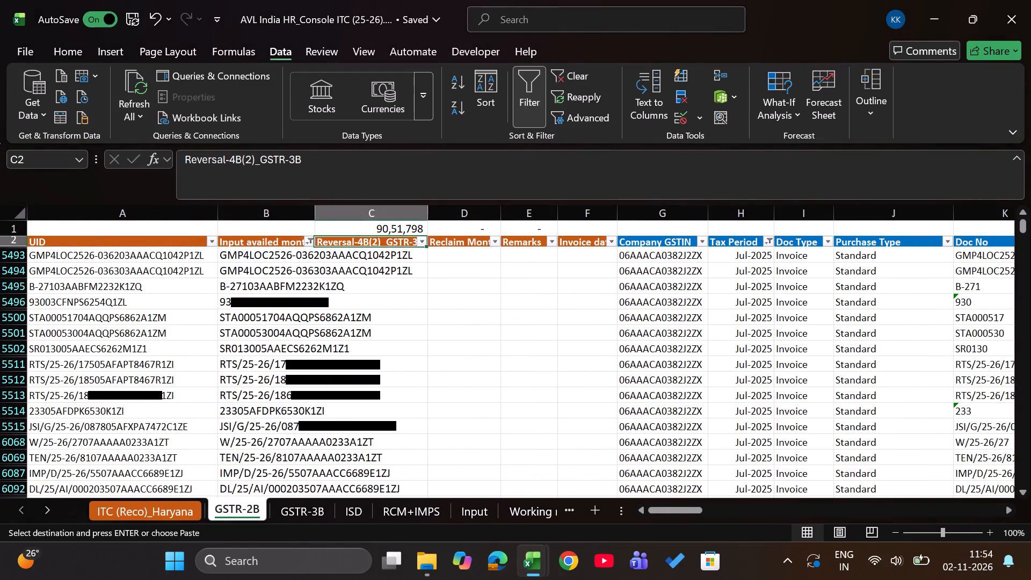
text(ac)
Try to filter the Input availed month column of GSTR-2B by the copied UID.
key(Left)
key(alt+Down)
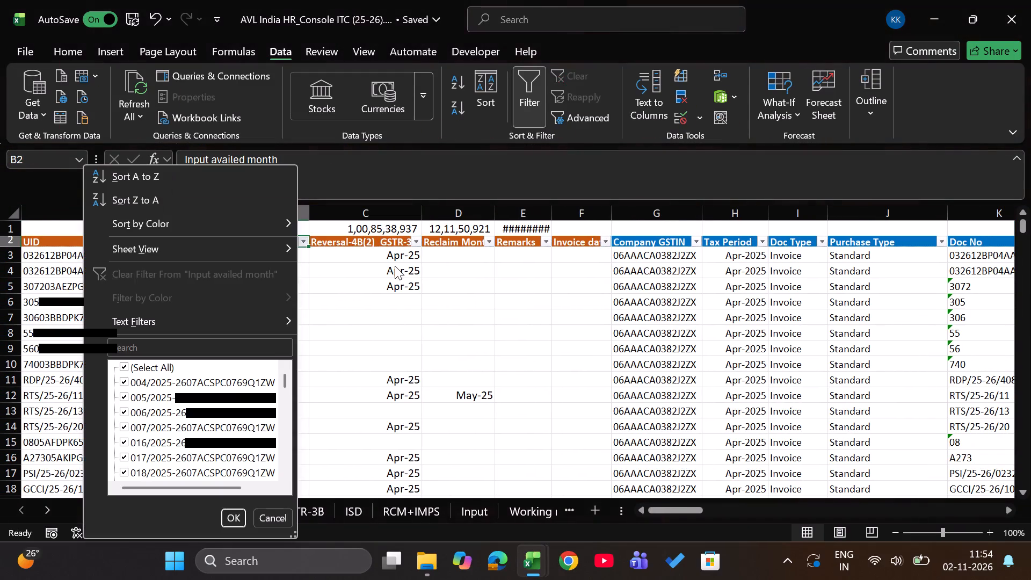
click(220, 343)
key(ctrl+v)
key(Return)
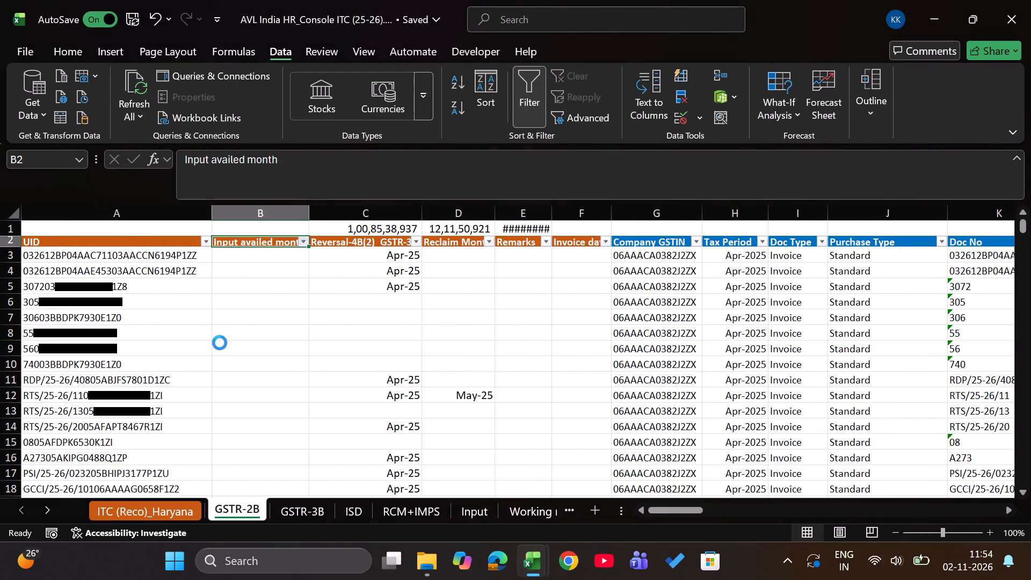
Copy the Unitech Engineers GSTIN from D849 of Not Taken Same month 2b and filter the Supplier GSTIN column of GSTR-2B by it.
key(alt+Tab)
key(Right)
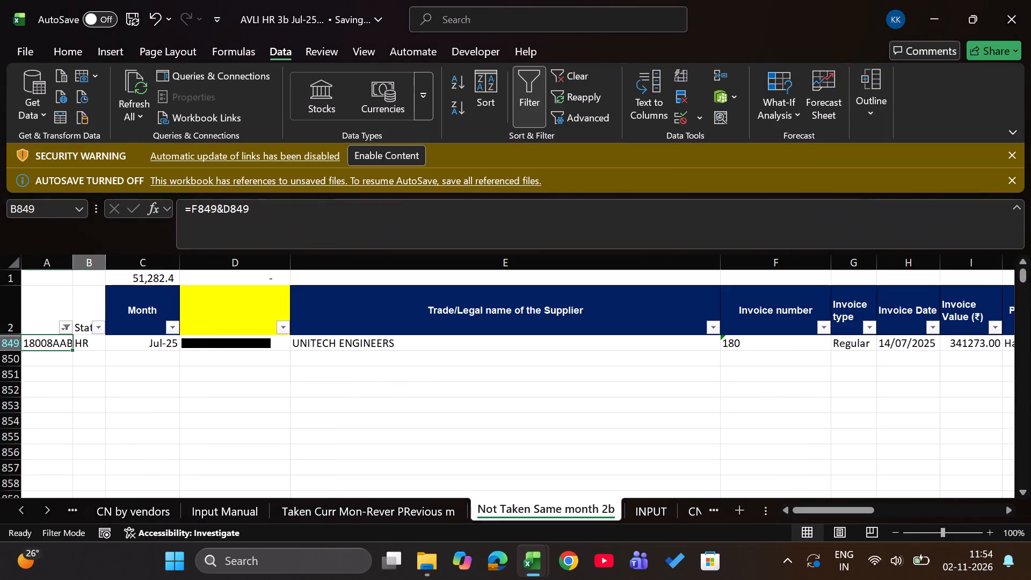
key(Right)
key(Right)
key(Right)
key(Right)
key(Left)
key(Left)
key(ctrl+c)
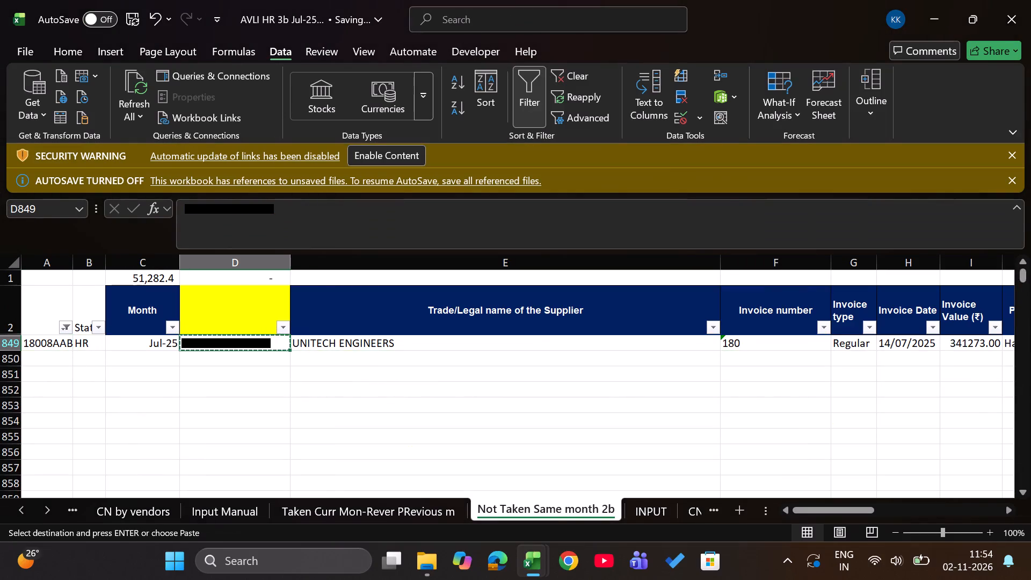
key(Tab)
key(alt+Tab)
key(Right)
key(Right)
key(Right)
key(Right)
key(Right)
key(Right)
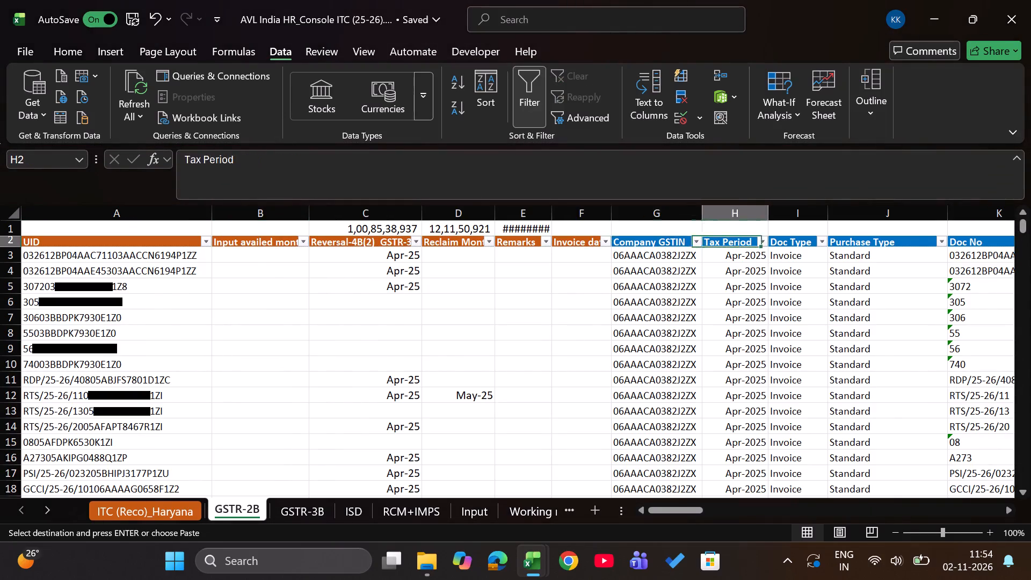
key(Right)
key(Right)
key(Right)
key(Right)
key(Right)
key(alt+Down)
key(alt+Down)
key(alt+Down)
key(alt+Down)
key(alt+Down)
key(alt+Down)
key(alt+Down)
key(alt+Down)
key(alt+Down)
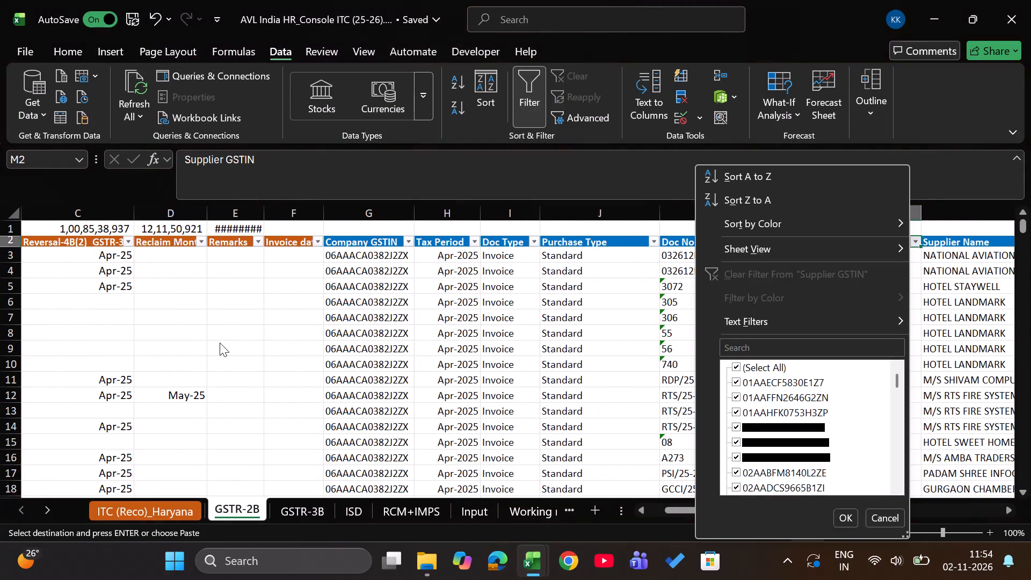
key(ctrl+v)
key(Return)
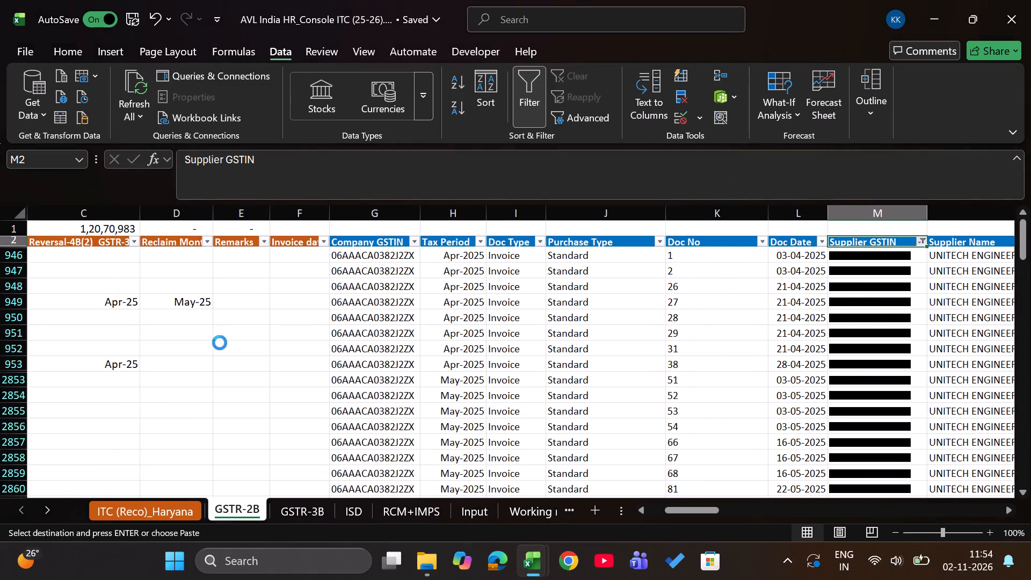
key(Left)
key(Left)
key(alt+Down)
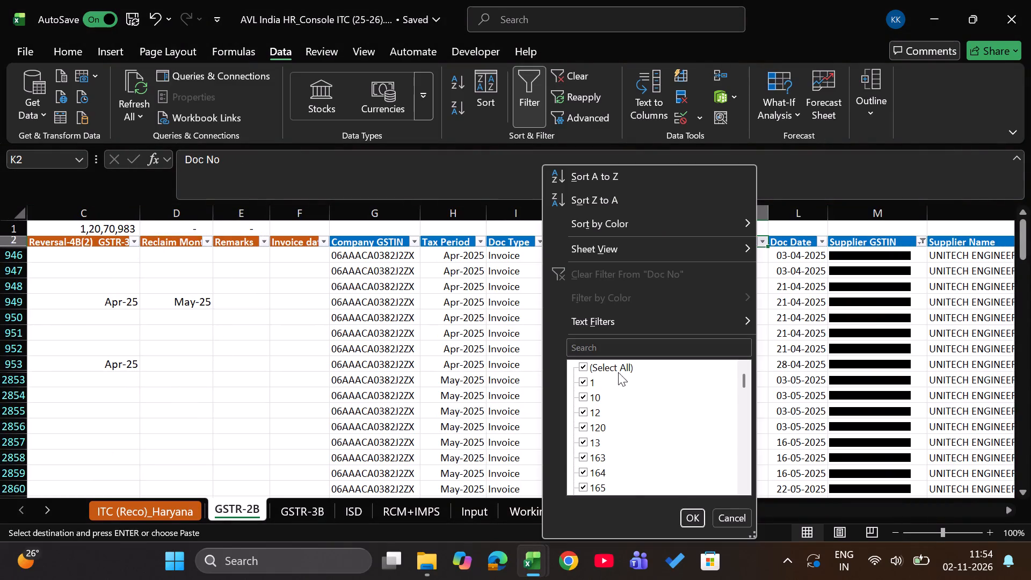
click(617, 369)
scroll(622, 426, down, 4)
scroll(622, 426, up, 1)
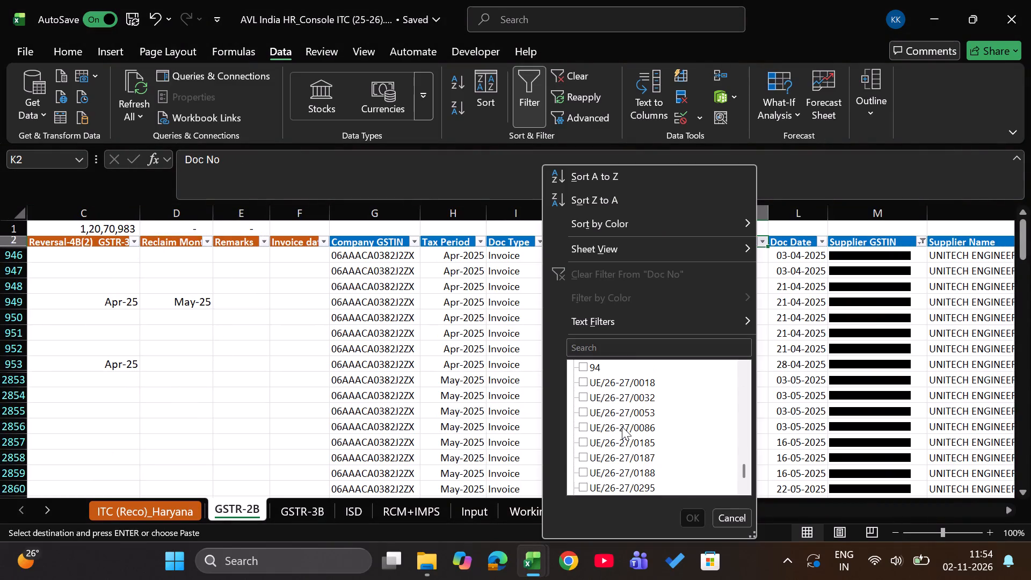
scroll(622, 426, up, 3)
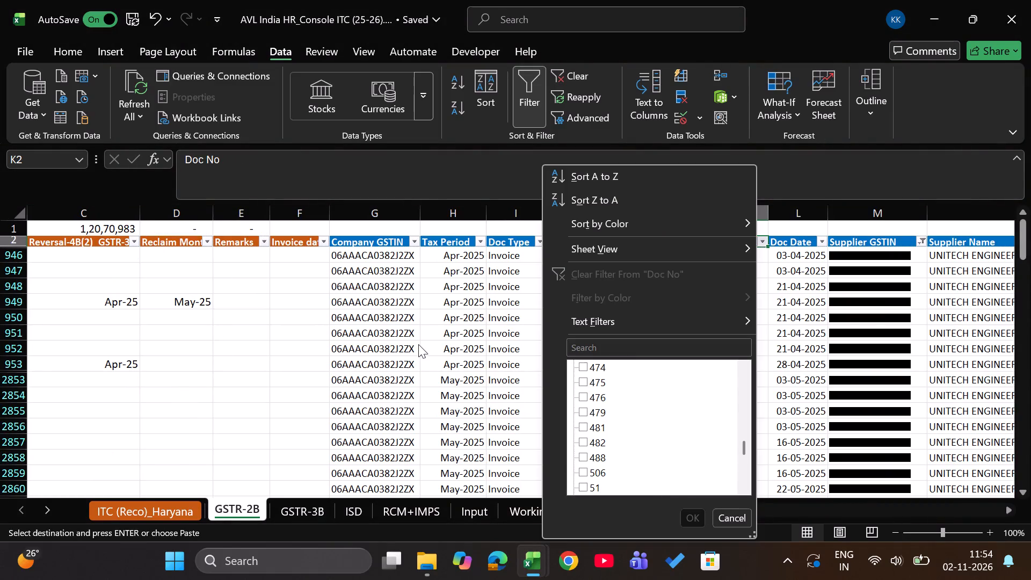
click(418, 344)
Check the Unitech Engineers invoice number in the AVLI HR 3b Jul-25 workbook and look for it down GSTR-2B's Doc No column.
key(alt+Tab)
key(Right)
key(alt+Tab)
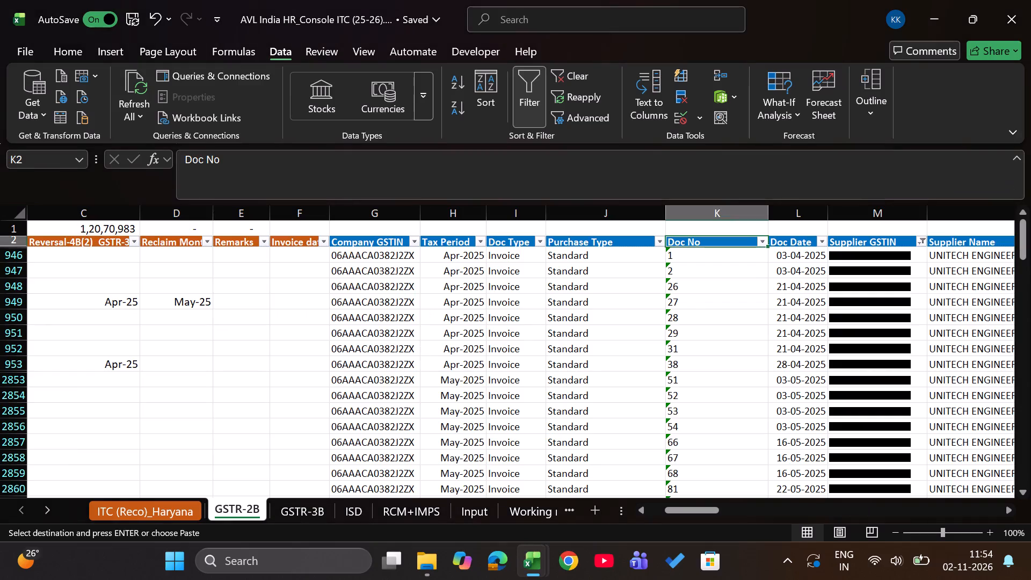
key(Down)
key(Down)
key(Down)
key(Down)
key(Down)
key(Down)
key(Down)
key(Down)
key(Down)
key(Down)
key(Down)
key(Down)
key(Down)
key(Down)
key(Down)
key(Down)
key(Down)
key(Down)
key(Down)
key(Down)
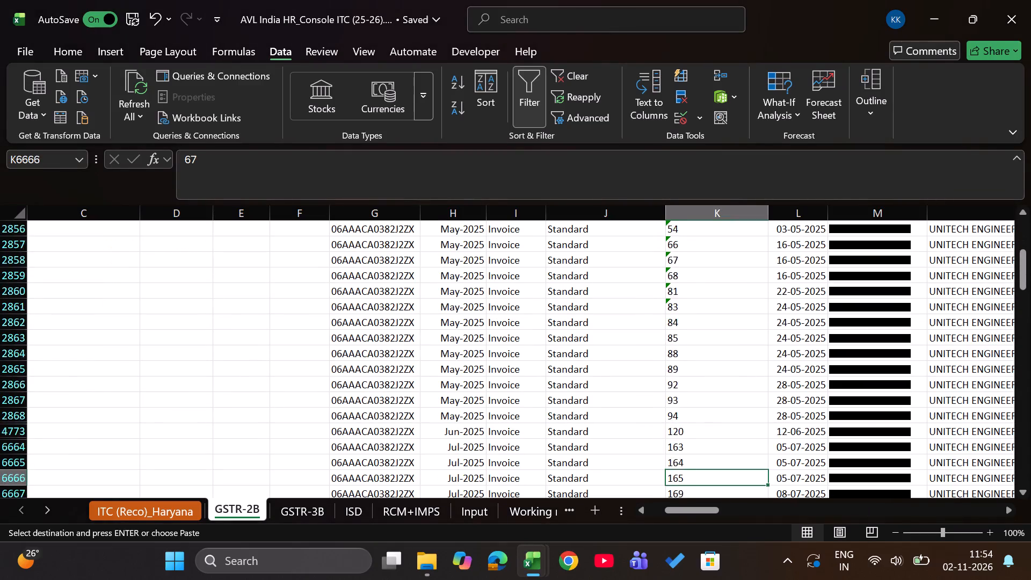
key(Up)
key(Up)
key(Up)
key(Right)
key(ctrl+Up)
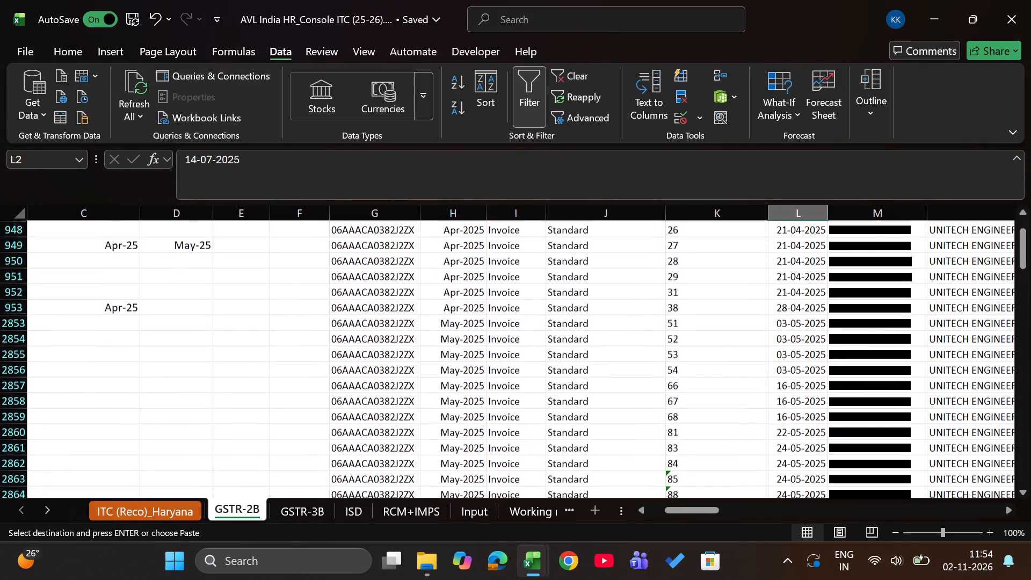
Filter the Doc No column of GSTR-2B by 180.
key(Left)
key(Left)
key(Right)
key(alt+Down)
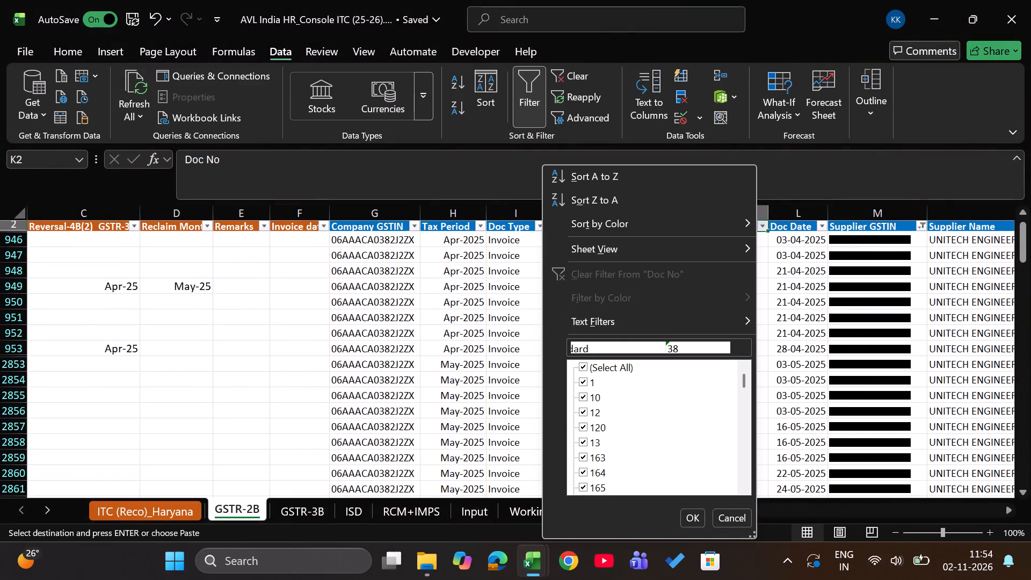
click(618, 344)
key(End)
key(Up)
key(Insert)
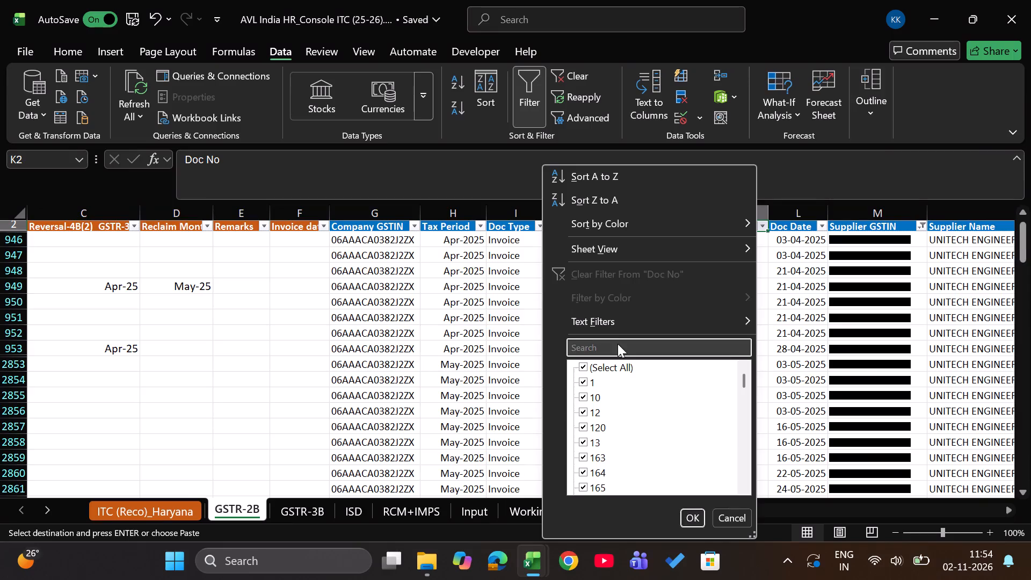
click(605, 353)
click(597, 349)
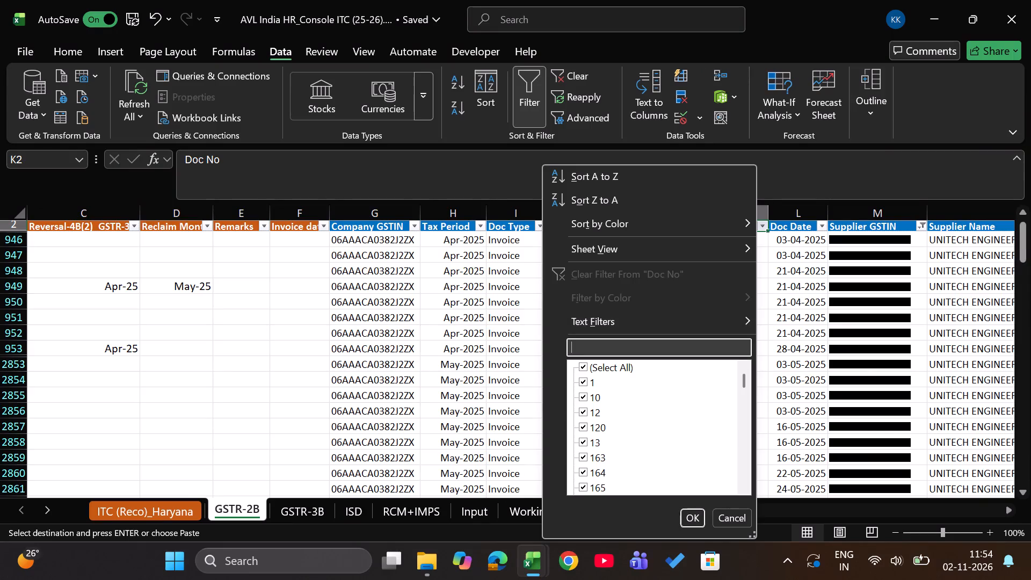
key(End)
key(Up)
click(589, 352)
key(1)
text(80)
key(Return)
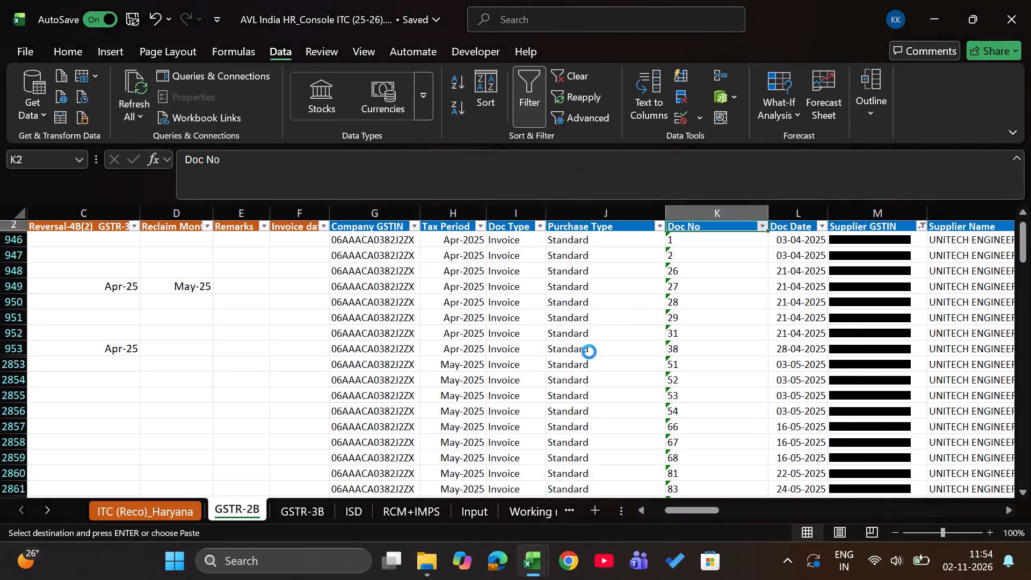
key(Down)
key(Up)
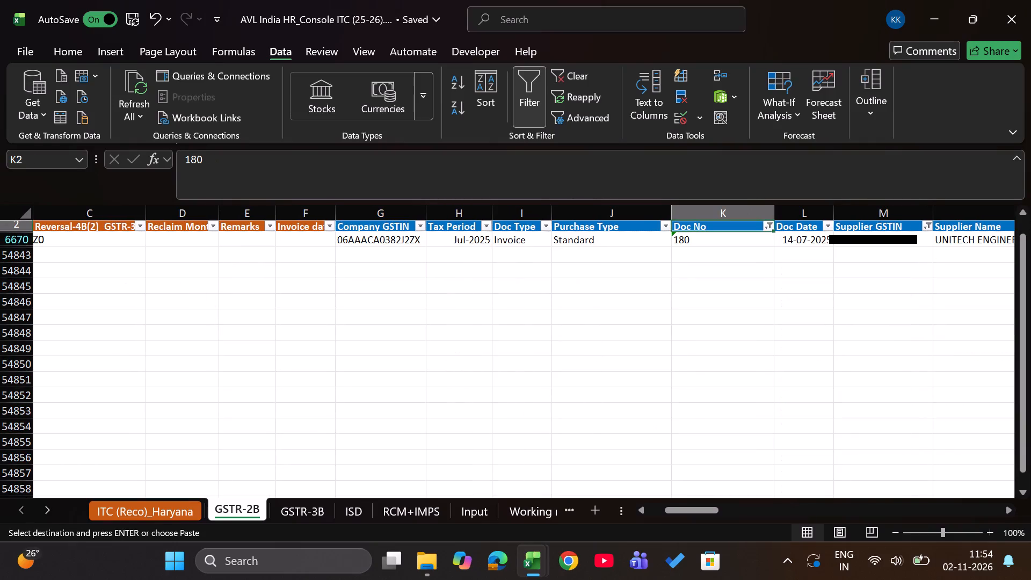
key(Up)
Compare invoice 180 in Not Taken Same month 2b with its GSTR-2B row, checking the Input availed month and Reversal-4B(2)_GSTR-3B columns.
key(alt+Tab)
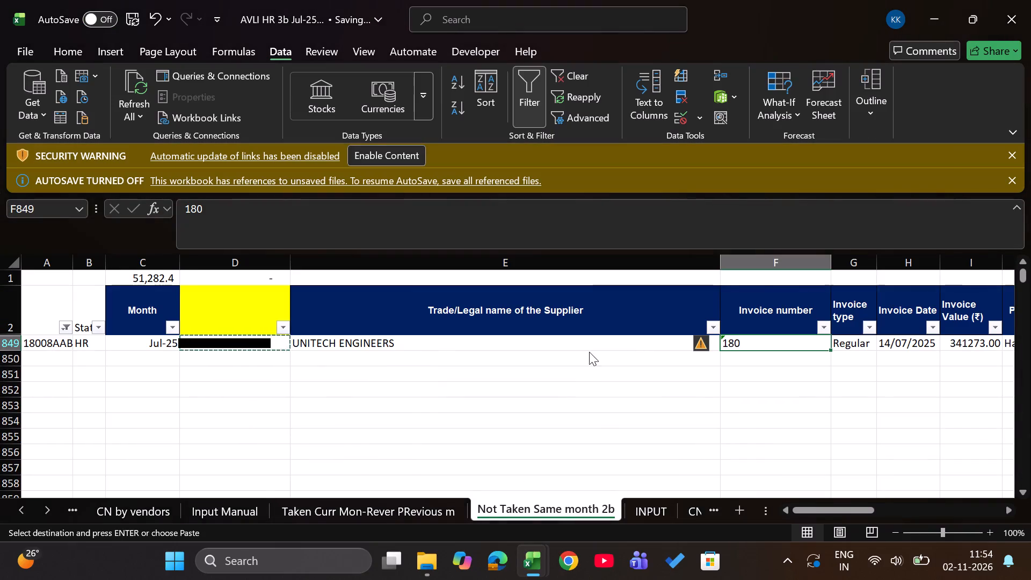
key(alt+Tab)
key(alt+Tab)
key(alt+Tab)
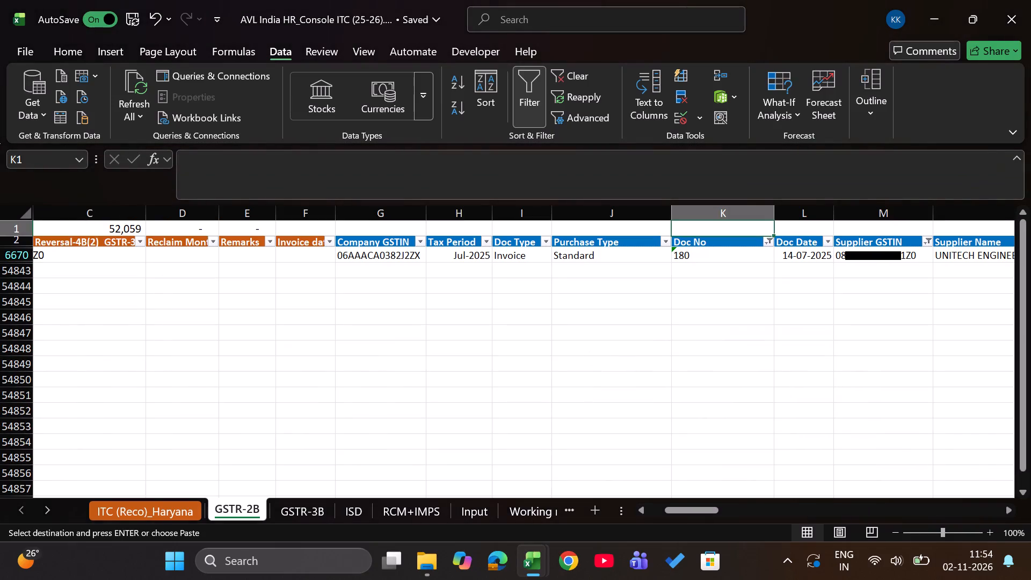
key(Down)
key(Left)
key(Left)
key(Left)
key(Left)
key(Left)
key(Left)
key(Left)
key(Left)
key(Left)
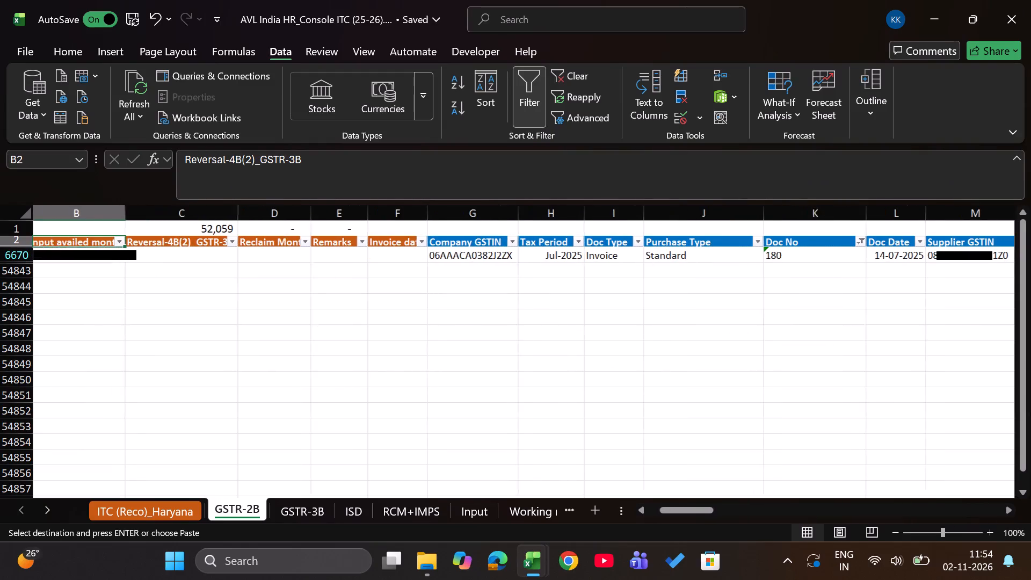
key(Down)
key(Right)
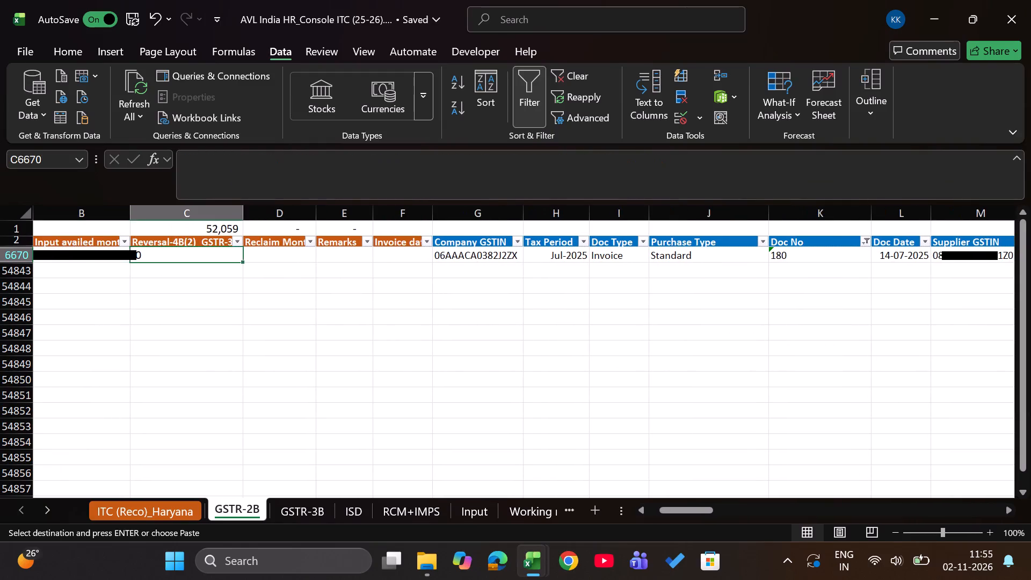
Clear all filters on the GSTR-2B sheet.
text(ac)
key(Up)
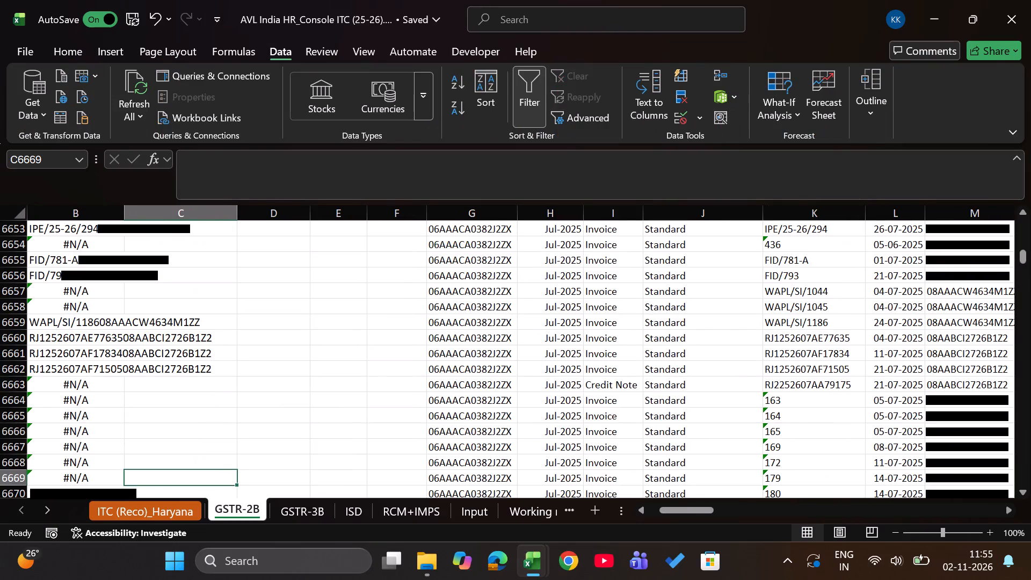
Filter the Input availed month column of GSTR-2B to exclude #N/A and blanks.
key(ctrl+Left)
key(ctrl+Left)
key(ctrl+Left)
key(ctrl+Up)
key(Right)
key(alt+Down)
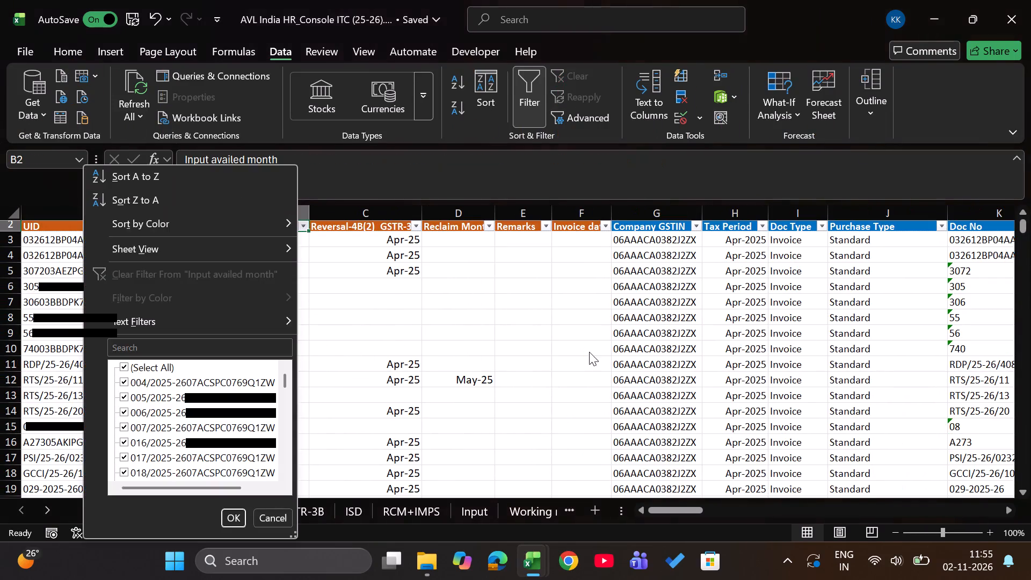
scroll(221, 469, down, 10)
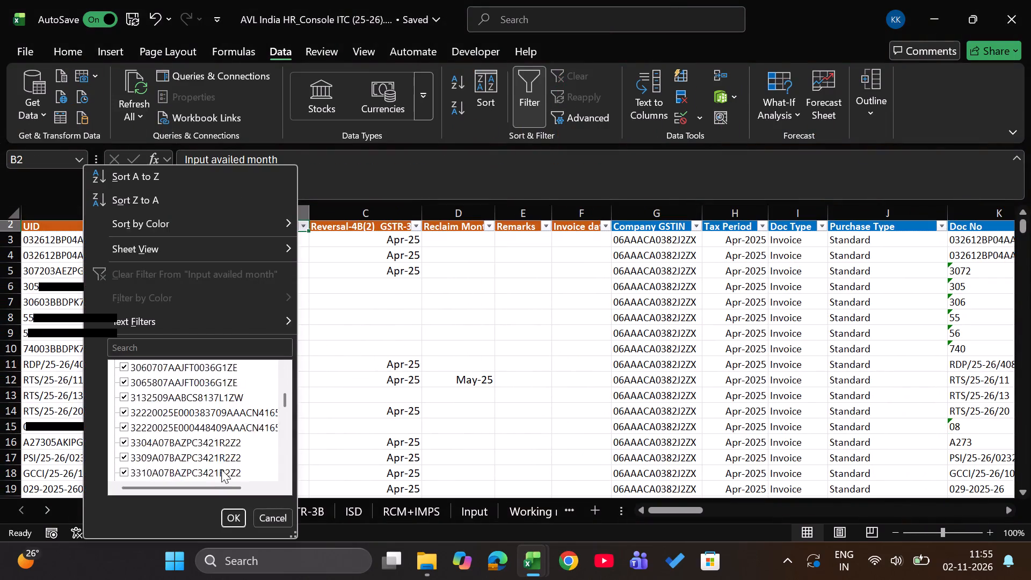
scroll(221, 469, down, 18)
click(152, 458)
key(Down)
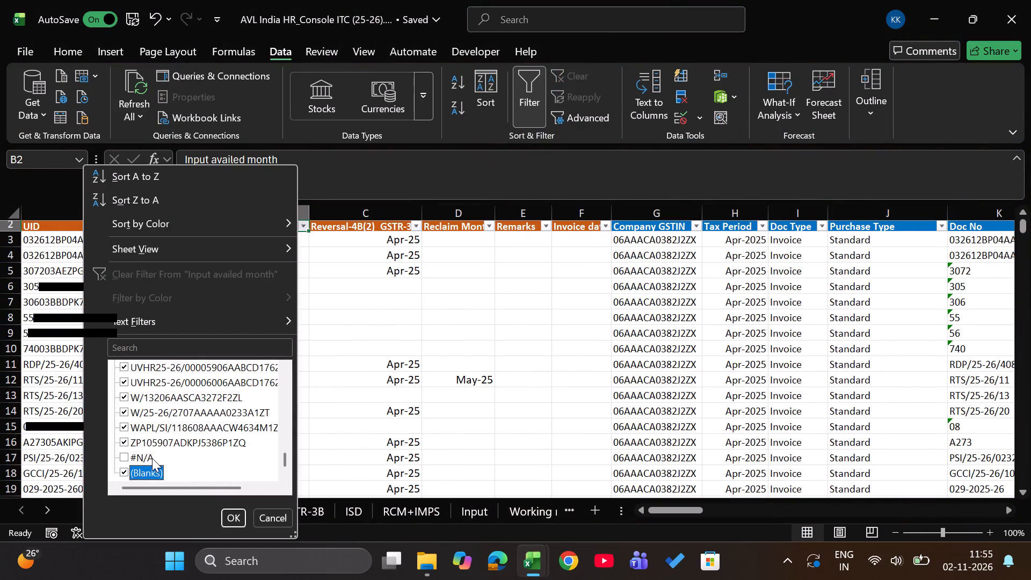
key(space)
key(Return)
Filter the Reversal-4B(2)_GSTR-3B column to exclude 2025 dates, leaving only blanks.
key(Right)
key(Right)
key(Left)
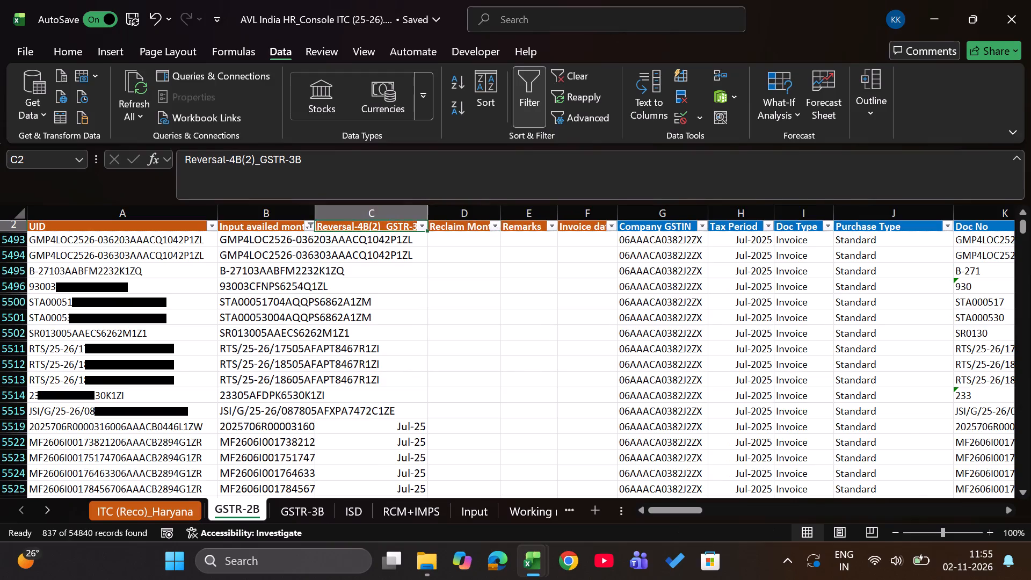
key(alt+Down)
click(264, 383)
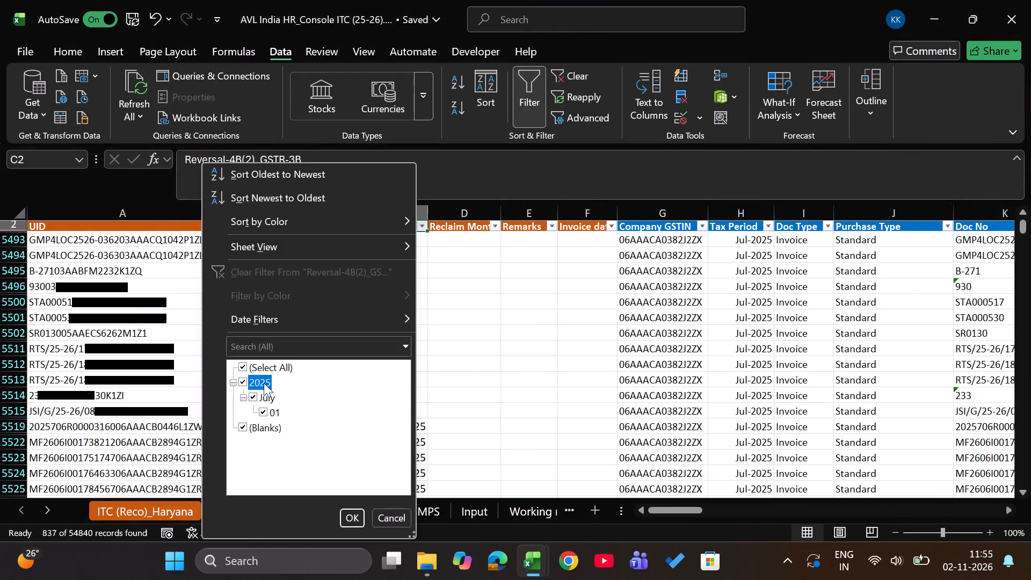
key(Return)
key(Up)
key(Down)
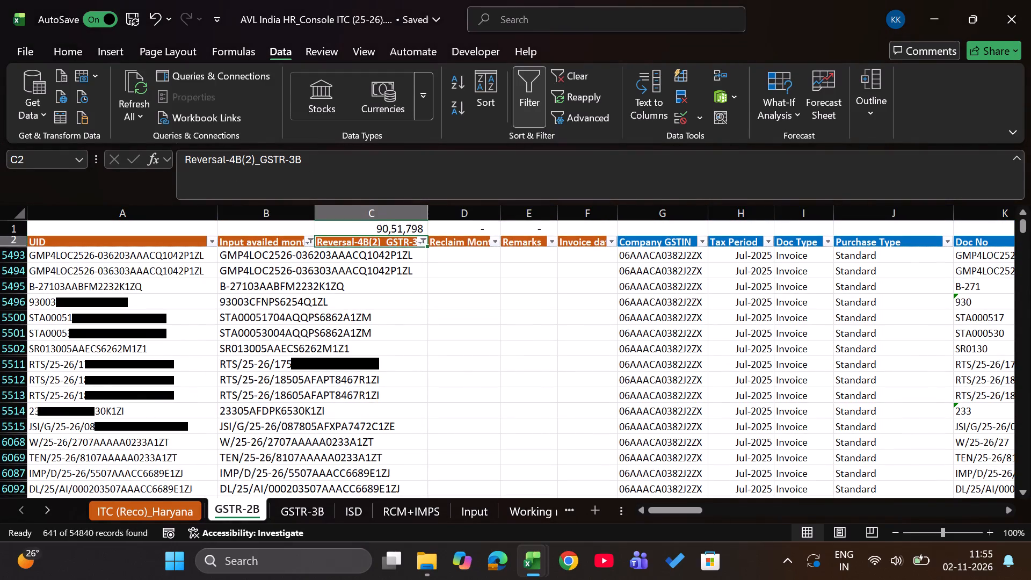
Enter Jul-25 in the first filtered cell, C5493, of the Reversal-4B(2)_GSTR-3B column.
key(Down)
text(jun25)
key(Return)
key(Up)
text(ju;)
key(BackSpace)
text(l25)
key(Return)
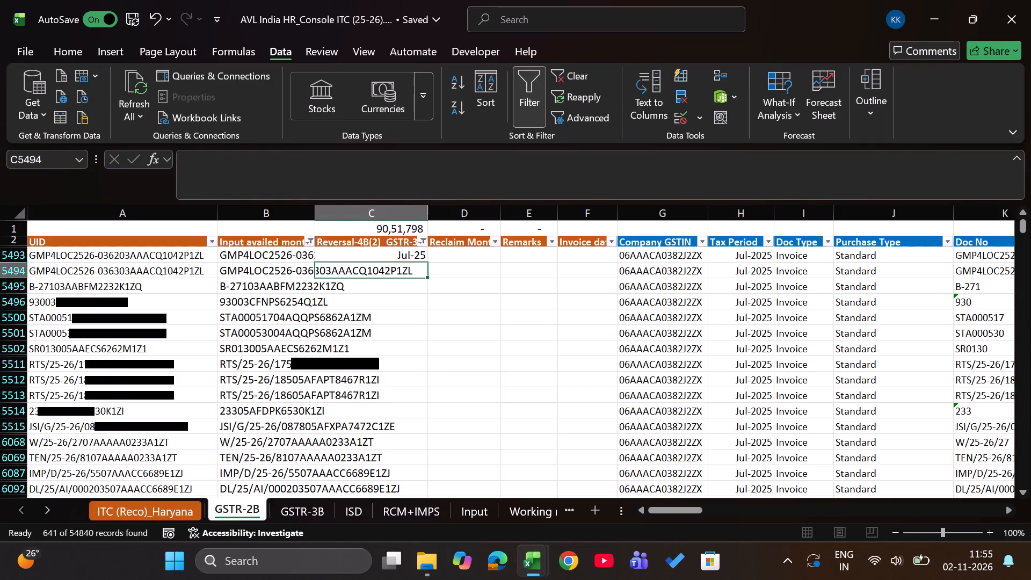
Fill Jul-25 down the visible Reversal-4B(2)_GSTR-3B cells through row 7480.
key(Up)
key(Left)
key(ctrl+Down)
key(Right)
key(ctrl+shift+Up)
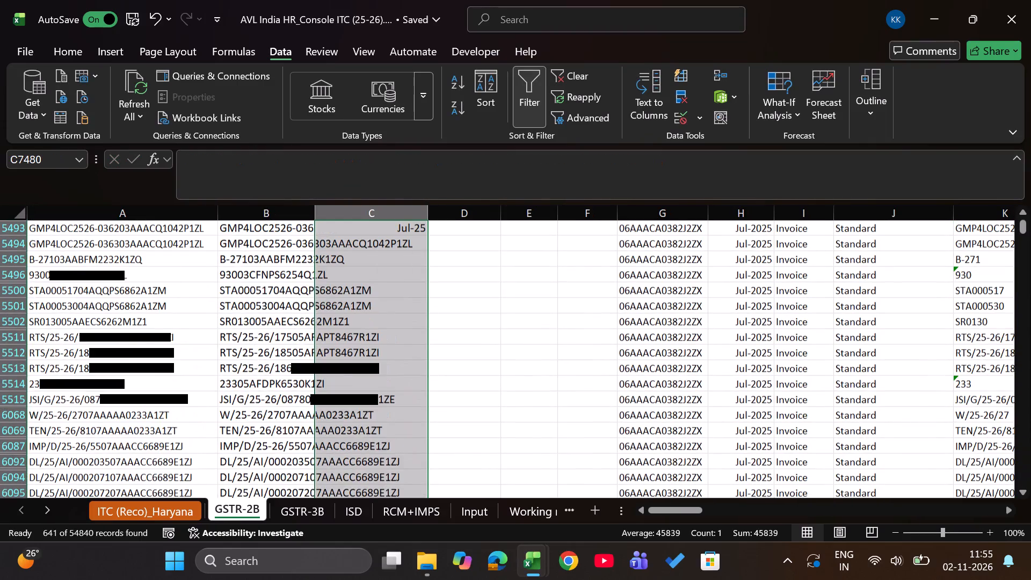
key(alt+semicolon)
key(ctrl+d)
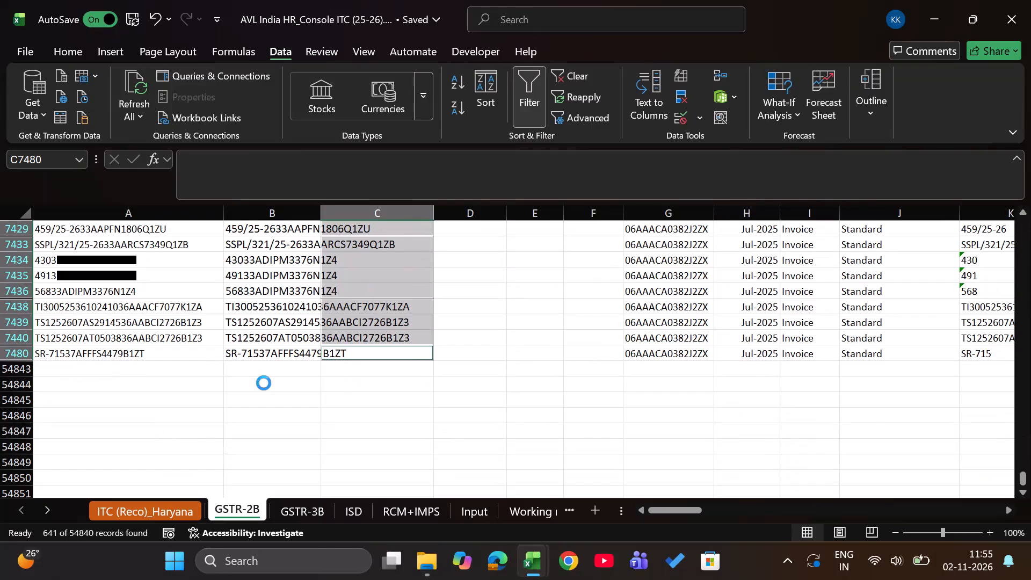
key(ctrl+Up)
Review the row 42 differences under Other reversal-GSTR-2B- 4B2 on the ITC (Reco)_Haryana sheet.
key(ctrl+Page_Up)
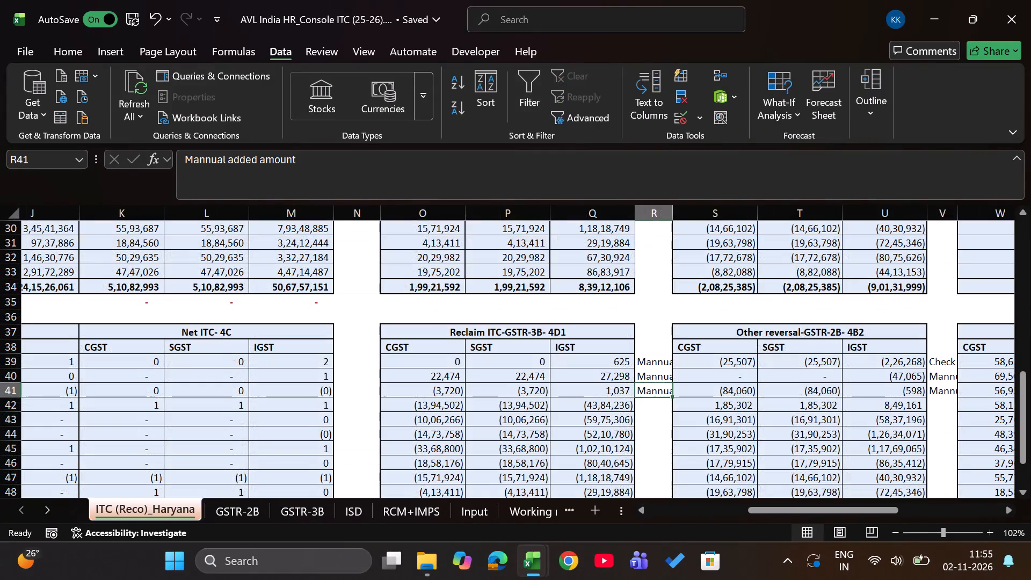
key(Down)
key(Right)
key(Right)
key(Right)
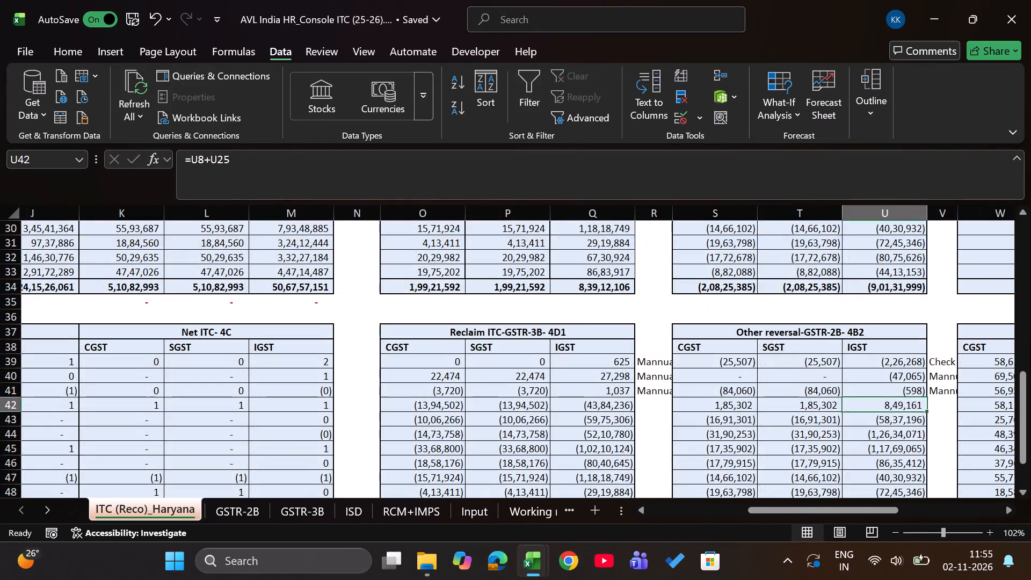
key(Right)
Switch to the AVLI HR 3b Jul-25 workbook and clear all filters on Not Taken Same month 2b.
key(alt+Tab)
key(alt+Tab)
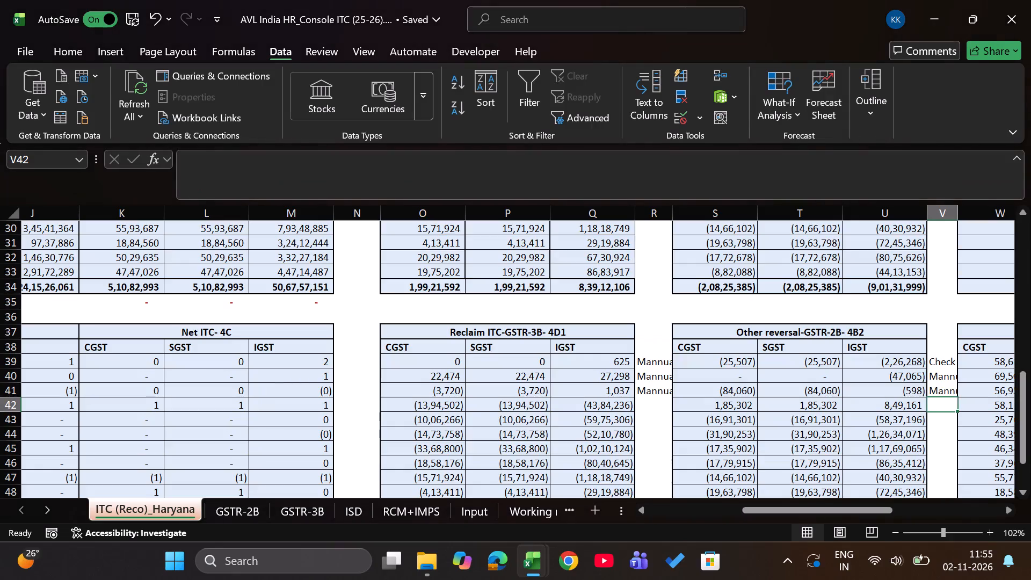
key(alt+Tab)
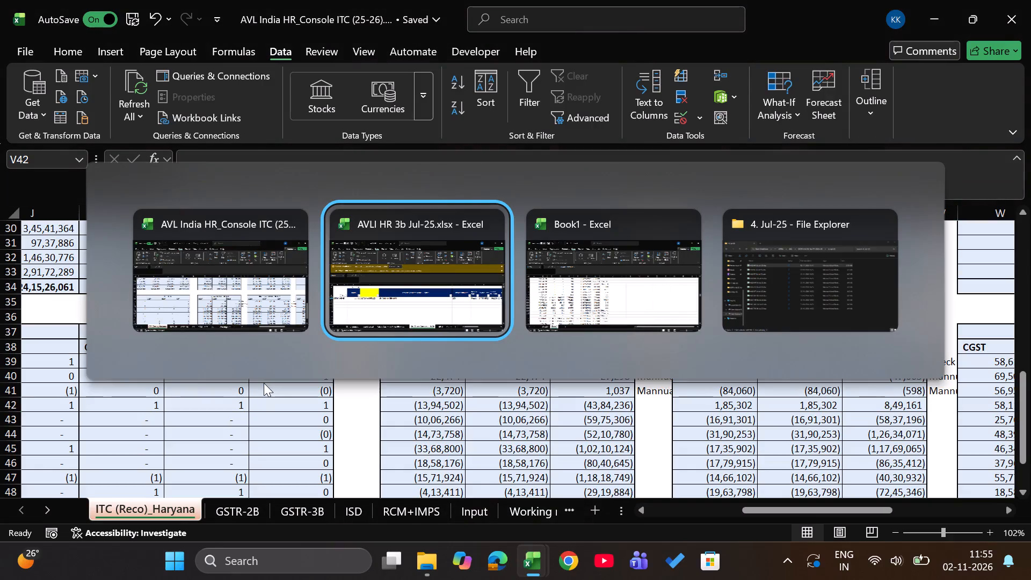
key(alt+Tab)
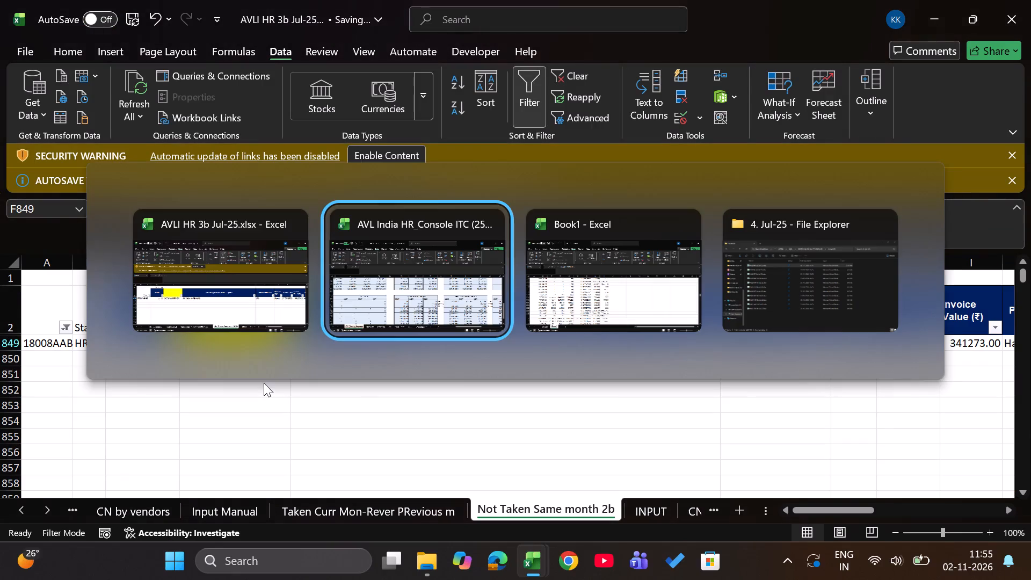
key(alt+Tab)
key(alt+Tab)
key(alt+Tab)
key(Up)
key(Left)
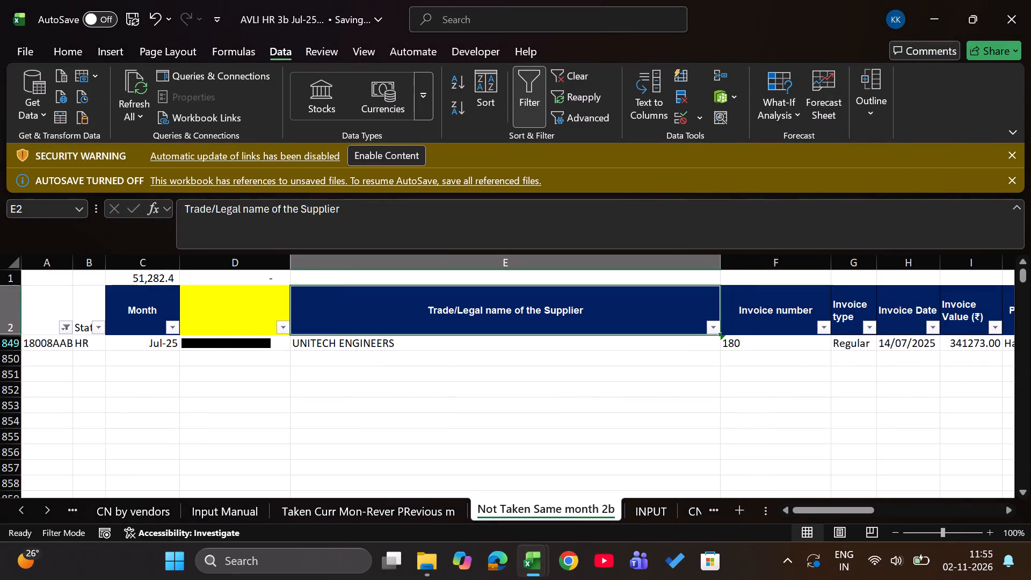
key(ctrl+Left)
key(Left)
text(ac)
key(Left)
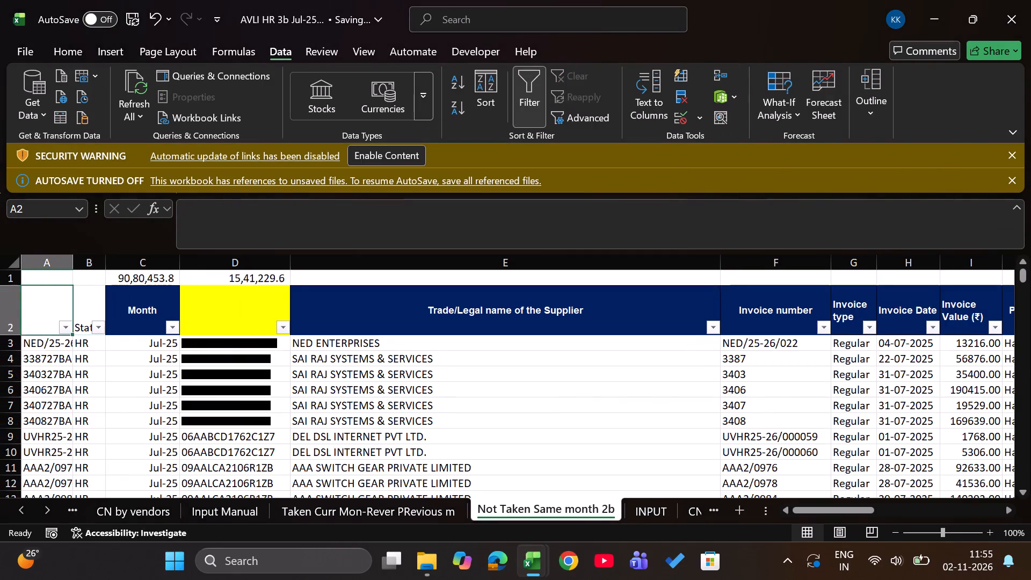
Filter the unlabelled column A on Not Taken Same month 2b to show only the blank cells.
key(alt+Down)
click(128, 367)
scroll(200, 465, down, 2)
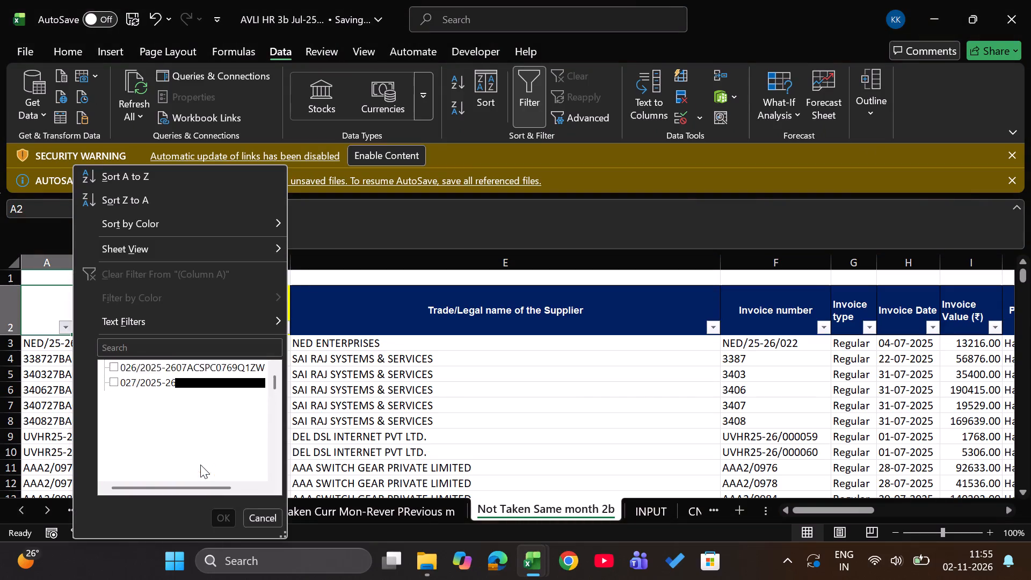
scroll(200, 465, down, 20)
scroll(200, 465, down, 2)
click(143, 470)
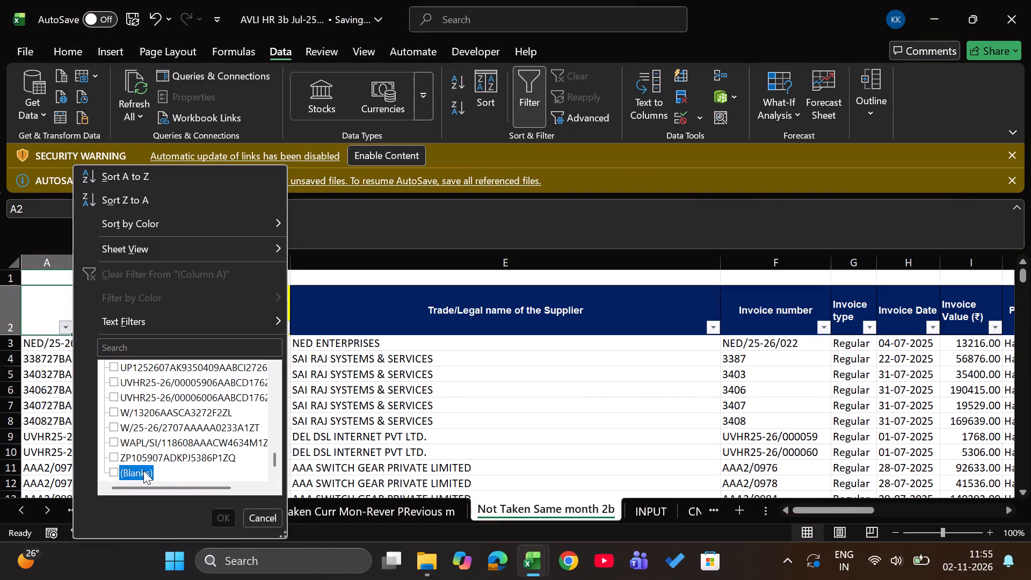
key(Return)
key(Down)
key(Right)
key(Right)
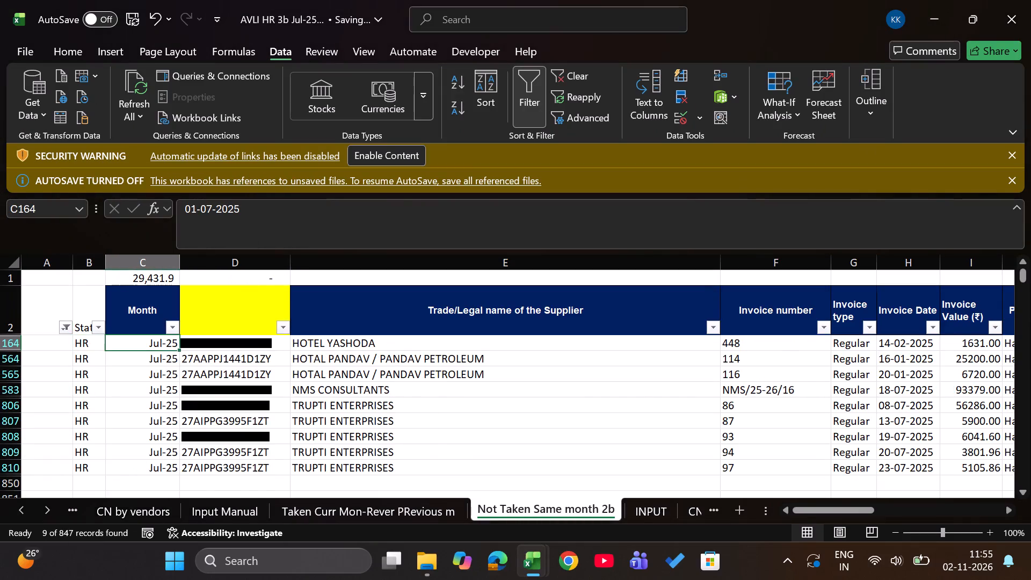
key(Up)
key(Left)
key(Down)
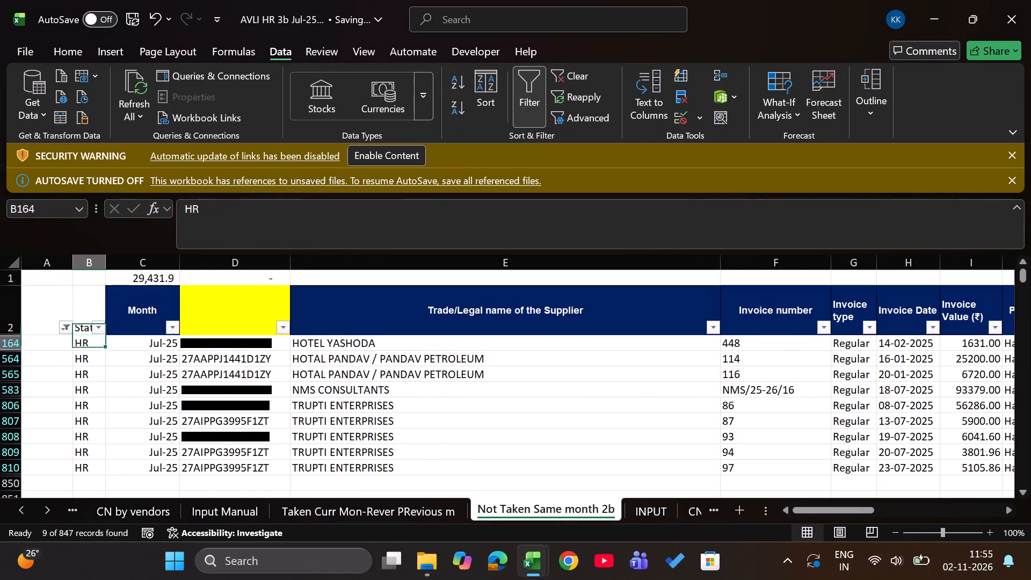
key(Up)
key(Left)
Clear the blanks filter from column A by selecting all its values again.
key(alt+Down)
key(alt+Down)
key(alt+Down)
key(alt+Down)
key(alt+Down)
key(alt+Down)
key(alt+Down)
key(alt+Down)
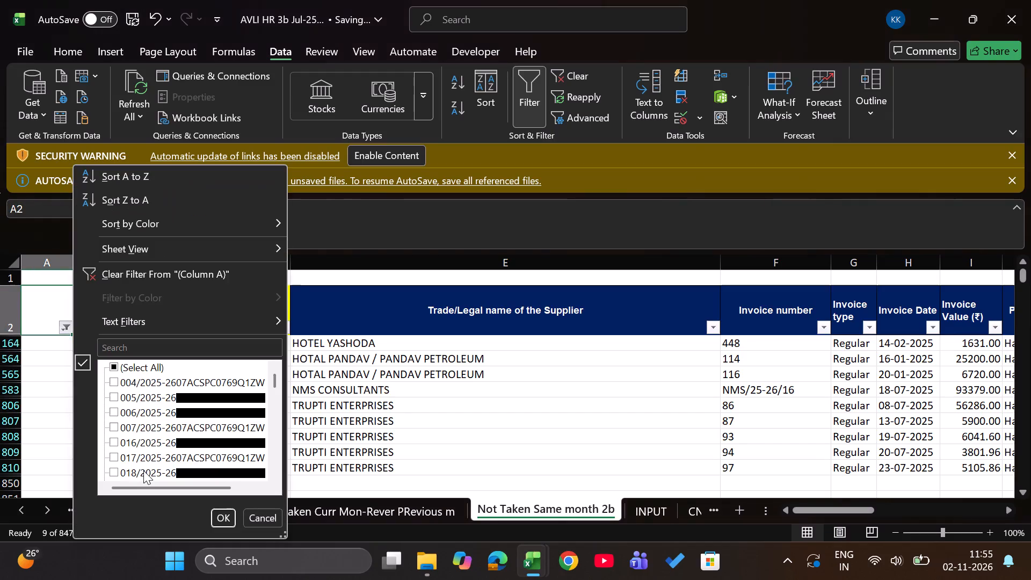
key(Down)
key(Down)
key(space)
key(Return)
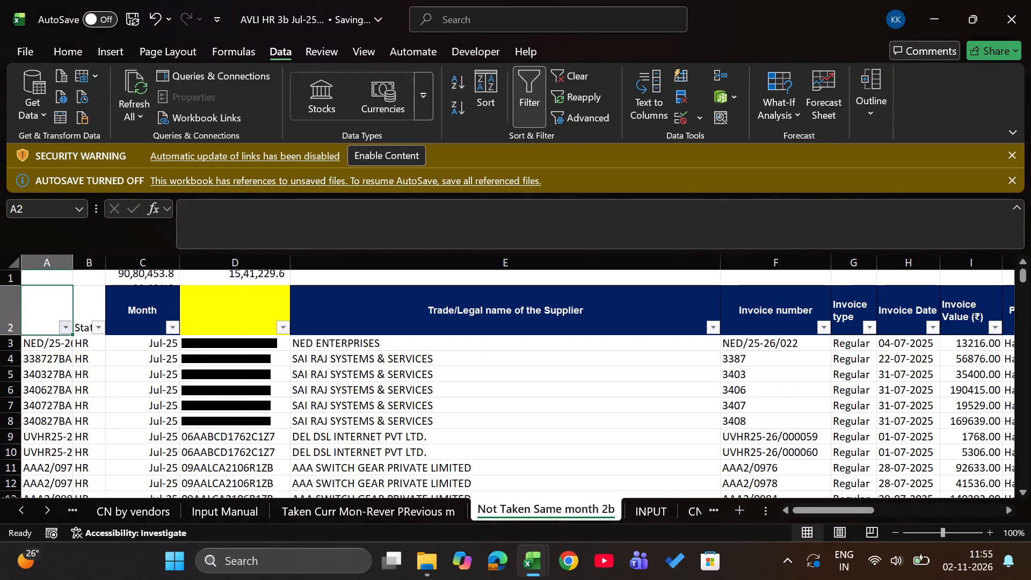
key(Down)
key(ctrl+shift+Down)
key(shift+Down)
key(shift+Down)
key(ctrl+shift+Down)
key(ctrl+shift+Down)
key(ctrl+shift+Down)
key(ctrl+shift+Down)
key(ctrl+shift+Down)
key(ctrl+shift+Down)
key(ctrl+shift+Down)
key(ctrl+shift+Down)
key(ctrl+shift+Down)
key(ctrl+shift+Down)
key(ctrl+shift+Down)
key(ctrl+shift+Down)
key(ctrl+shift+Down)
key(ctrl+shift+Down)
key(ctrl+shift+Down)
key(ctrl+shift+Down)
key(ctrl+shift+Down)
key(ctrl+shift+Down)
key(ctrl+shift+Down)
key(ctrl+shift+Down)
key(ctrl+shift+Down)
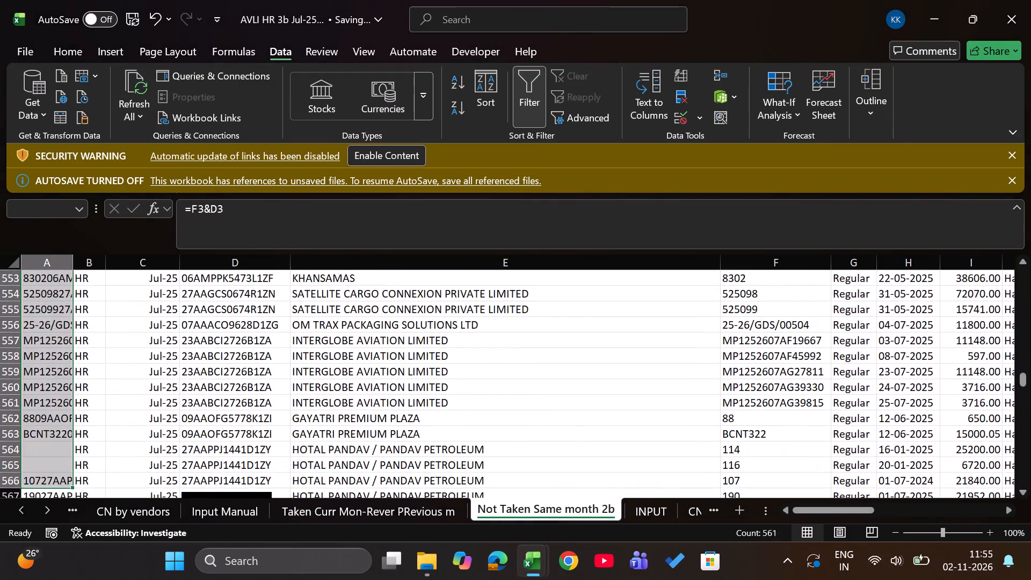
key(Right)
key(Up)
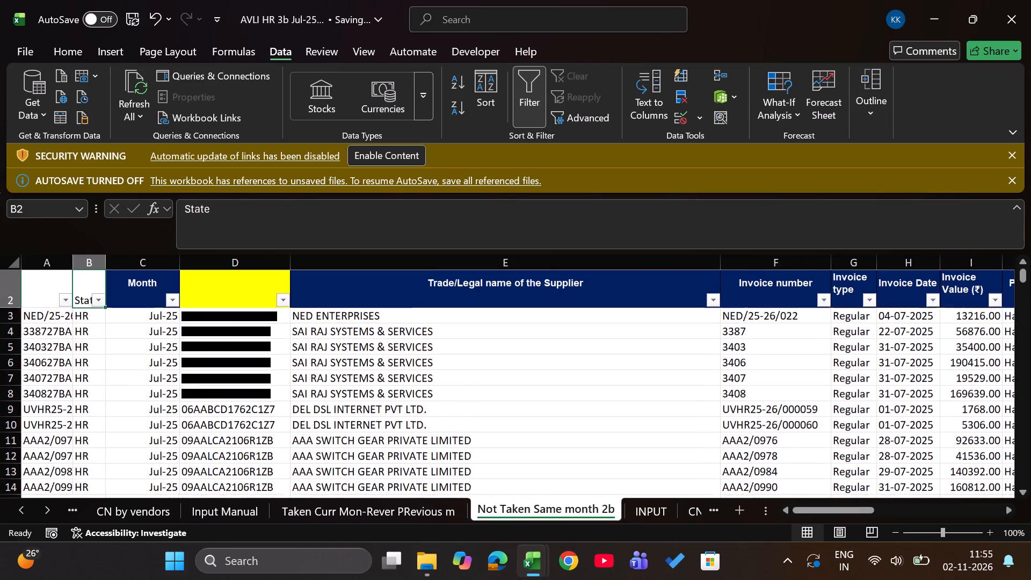
Filter column A on Not Taken Same month 2b to show only rows with a blank key.
key(Left)
key(Right)
key(Left)
key(alt+Down)
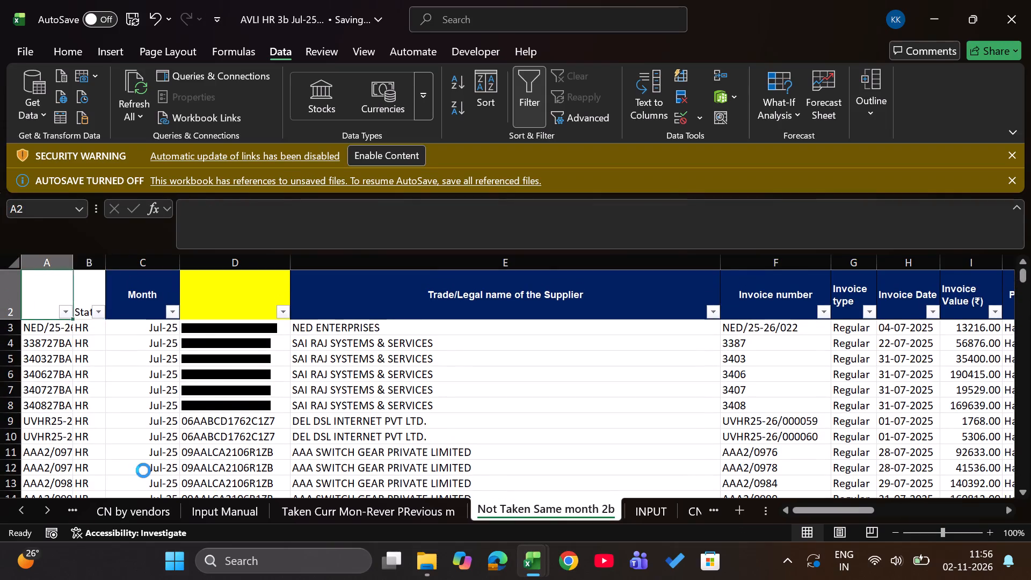
click(144, 363)
scroll(166, 431, down, 8)
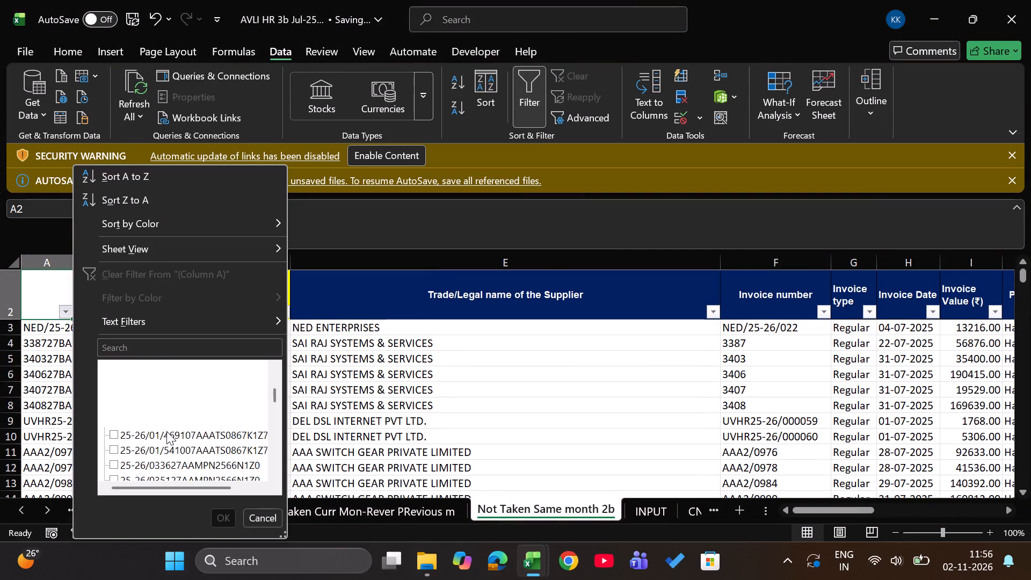
scroll(166, 431, down, 15)
click(142, 472)
key(Return)
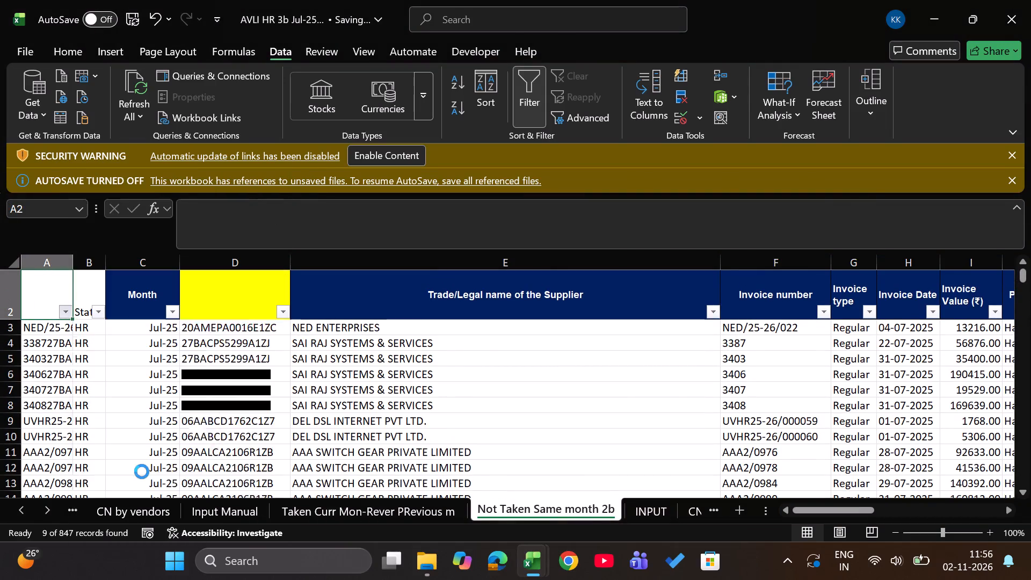
Highlight the visible column D cells from row 164 to row 810 with yellow fill.
key(Right)
key(Down)
key(Right)
key(Right)
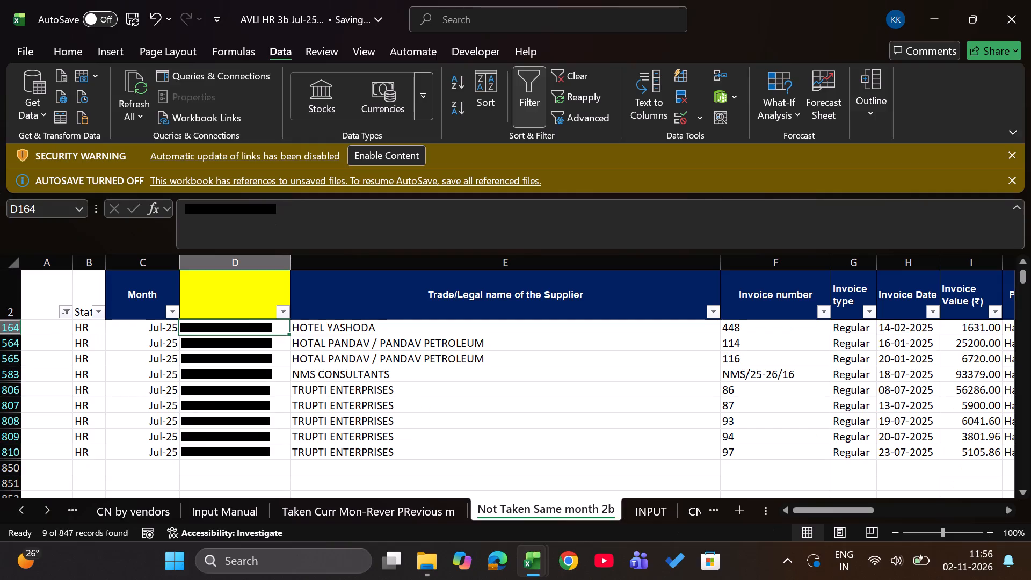
key(ctrl+shift+Down)
key(alt+semicolon)
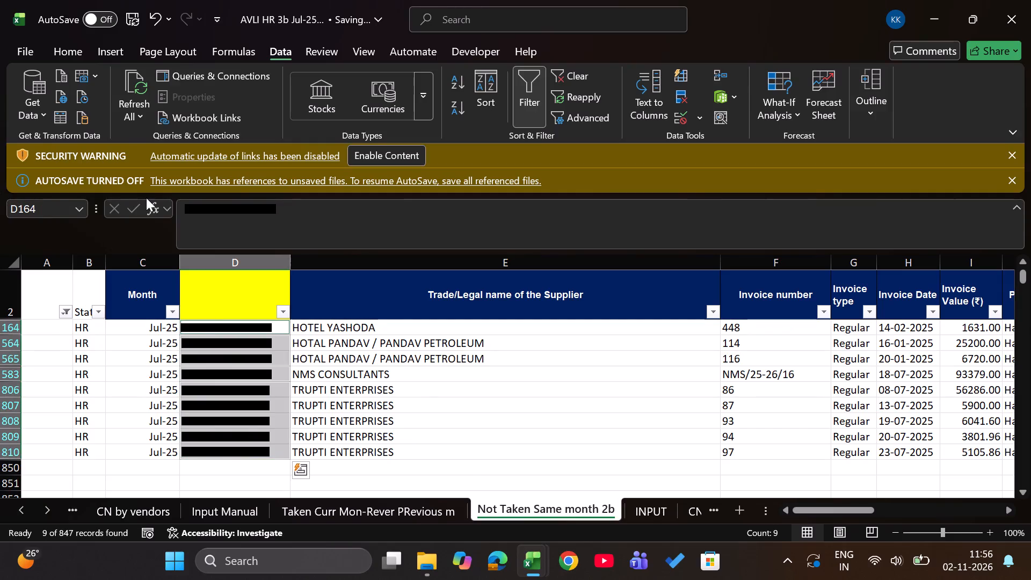
click(82, 46)
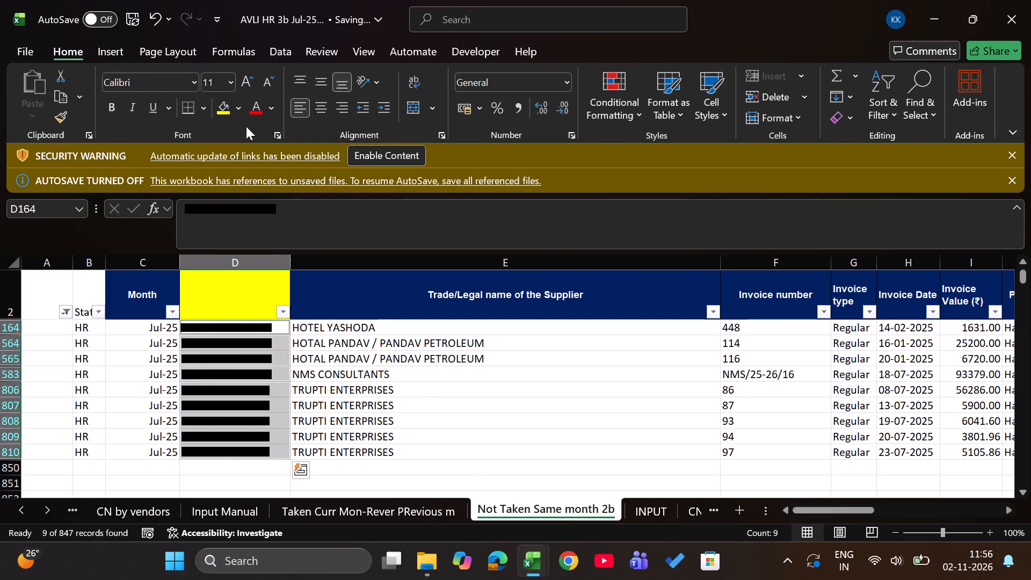
click(226, 107)
Enter the key formula =F164&D164 in A164 to join invoice number and supplier GSTIN.
key(Left)
key(Left)
key(Up)
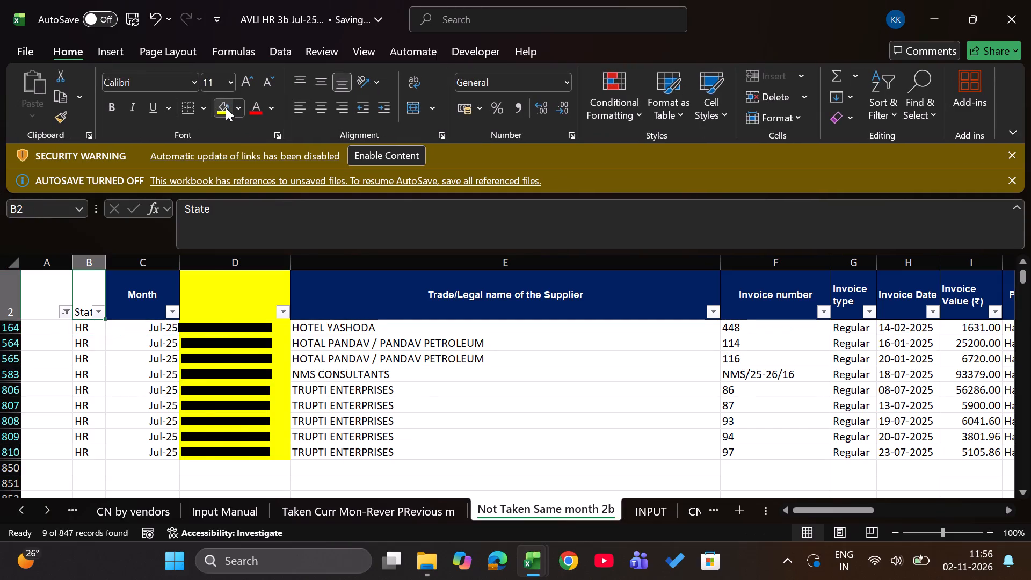
key(Down)
key(Left)
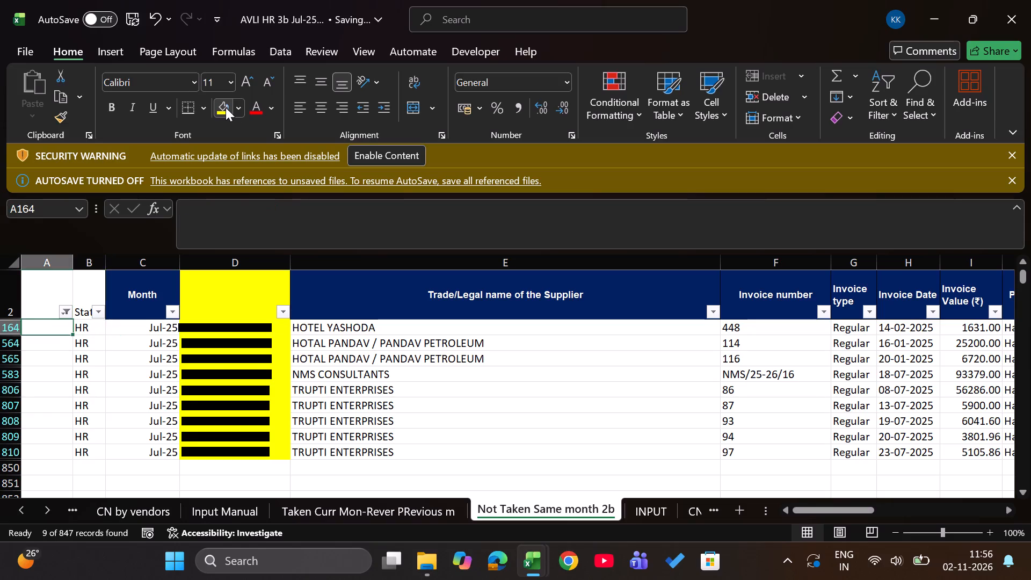
key(equal)
key(Right)
key(Right)
key(Right)
key(Right)
key(Right)
key(Right)
key(Left)
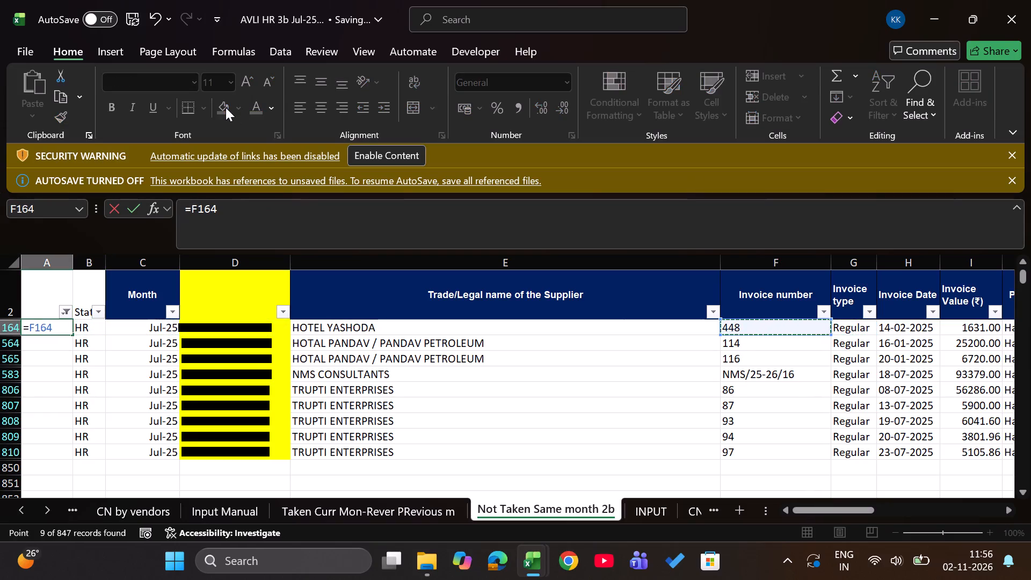
key(shift+ampersand)
key(Right)
key(Right)
key(Right)
key(Return)
Fill the key formula from A164 down the visible blank column A cells through row 810.
key(Right)
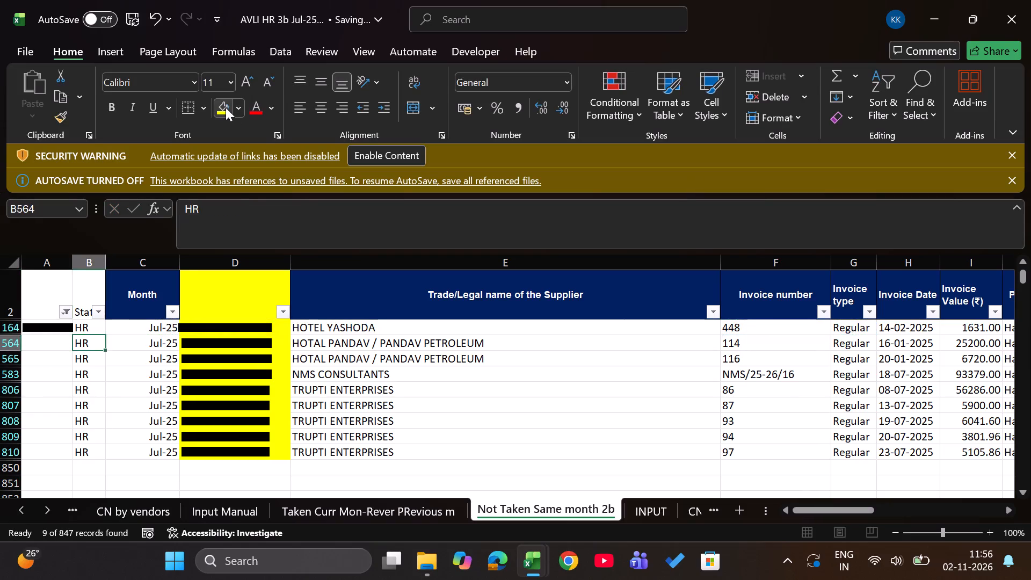
key(ctrl+Down)
key(Left)
key(ctrl+shift+Up)
key(ctrl+d)
key(ctrl+Up)
key(Up)
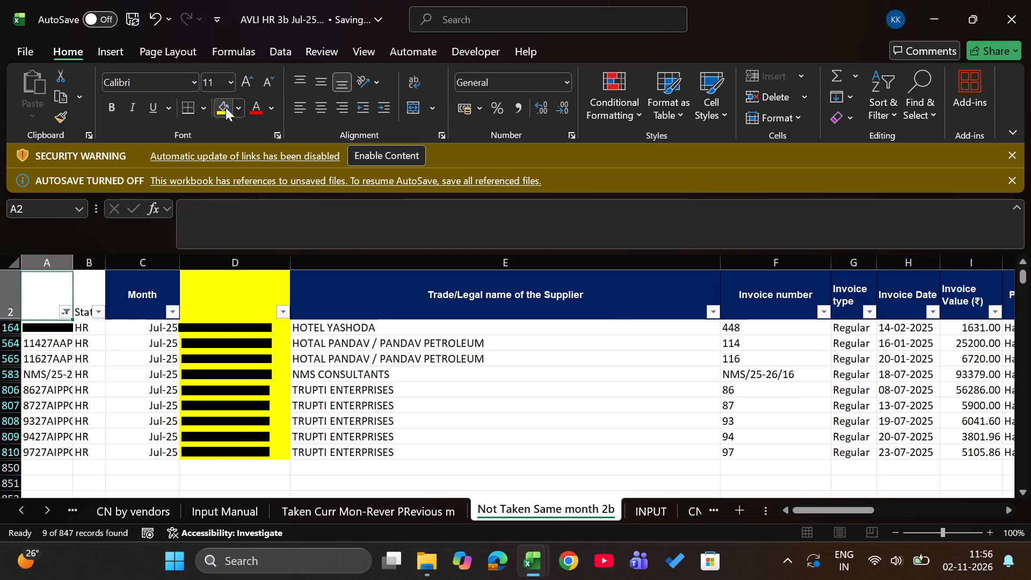
Clear the column A filter and filter column D by cell color to show only No Fill rows.
text(ac)
key(Right)
key(Right)
key(Right)
key(alt+Down)
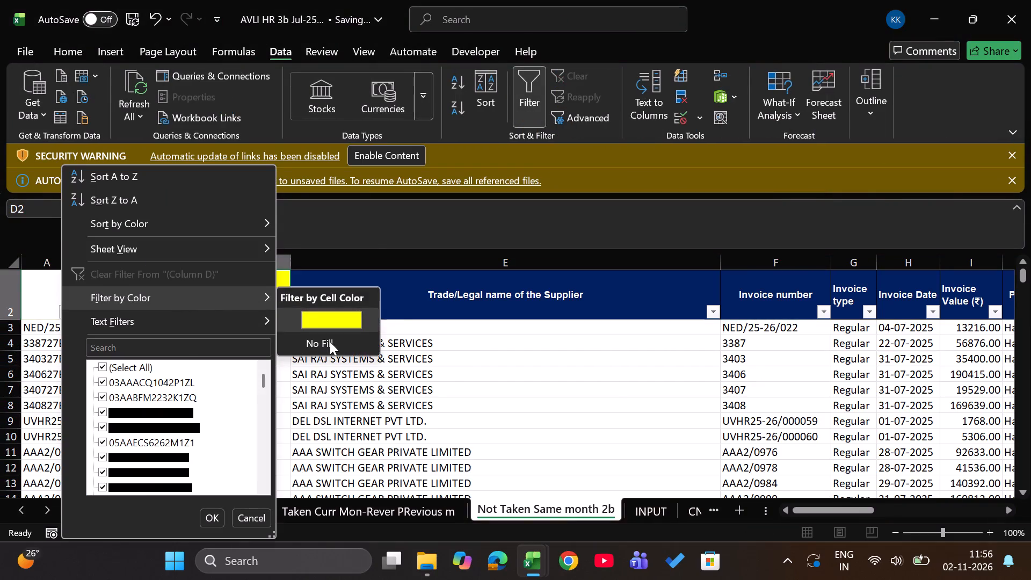
click(330, 342)
Delete the column A keys in the visible unhighlighted rows from A3 through A849.
key(Down)
key(Left)
key(Down)
key(Left)
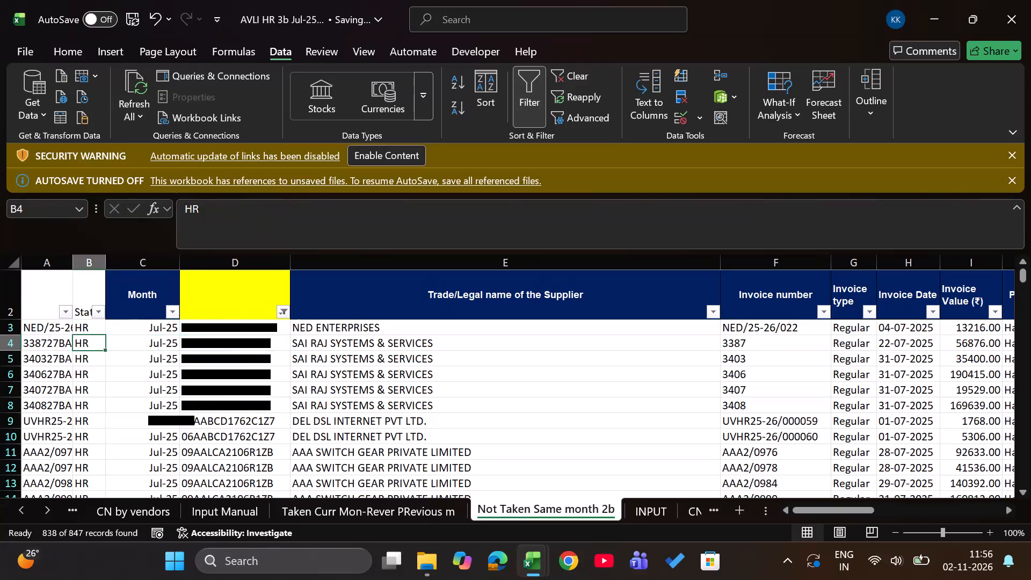
key(Up)
key(Left)
key(ctrl+shift+Down)
key(alt+semicolon)
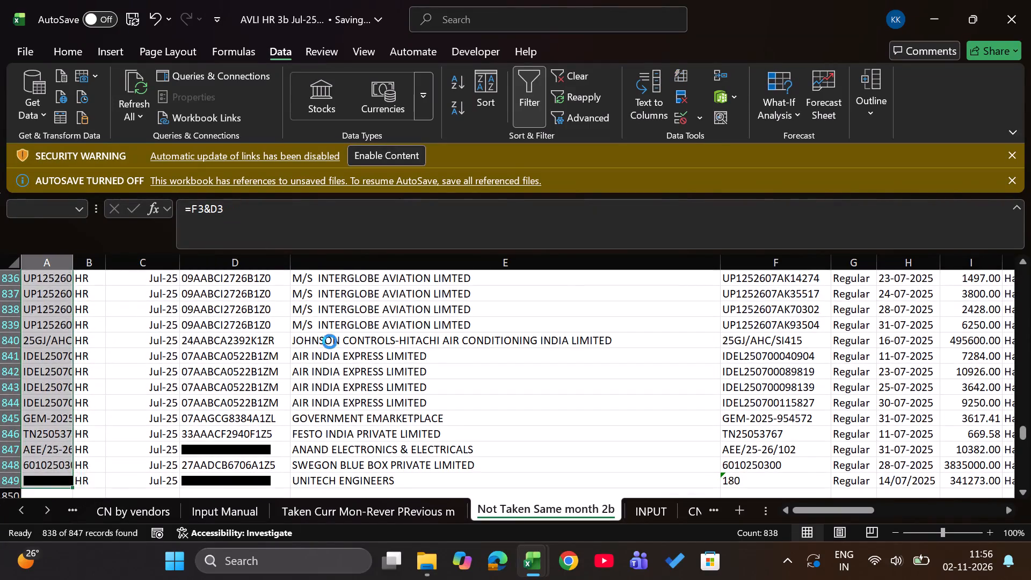
key(Delete)
Switch to the AVL India HR_Console ITC workbook and clear all filters on the GSTR-2B sheet.
key(alt+Tab)
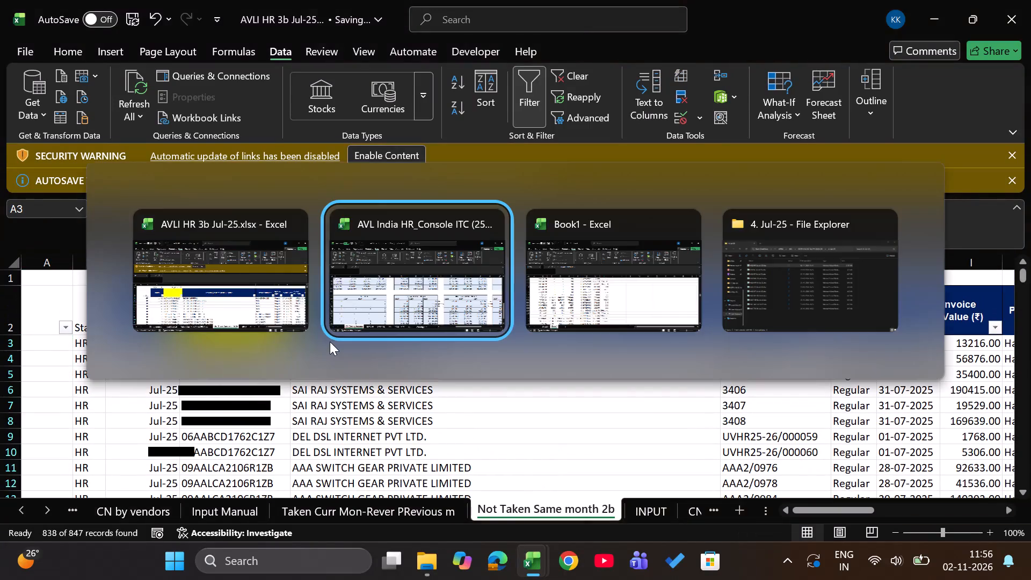
key(ctrl+Down)
key(ctrl+Page_Down)
key(Up)
key(Down)
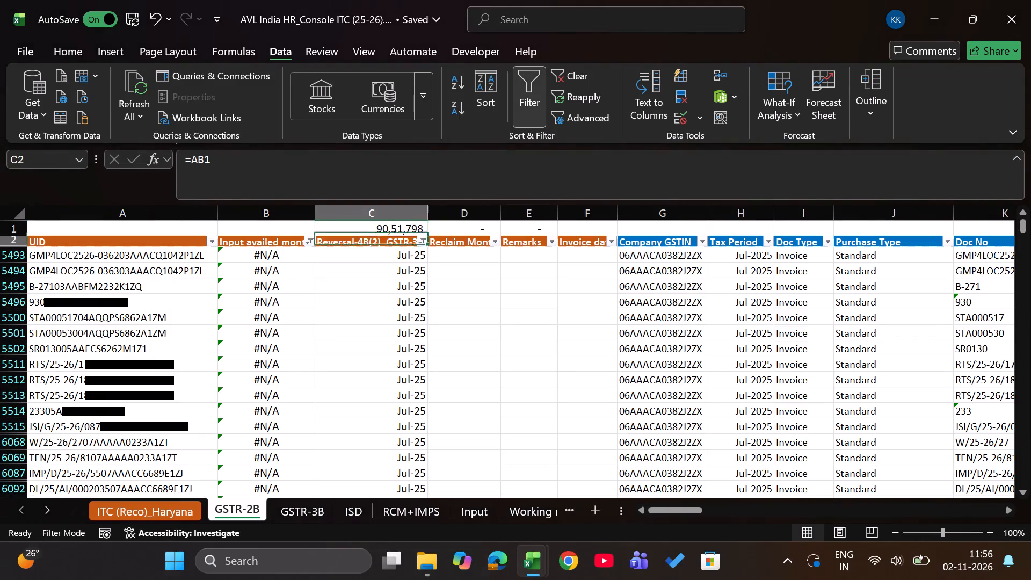
key(Left)
text(ac)
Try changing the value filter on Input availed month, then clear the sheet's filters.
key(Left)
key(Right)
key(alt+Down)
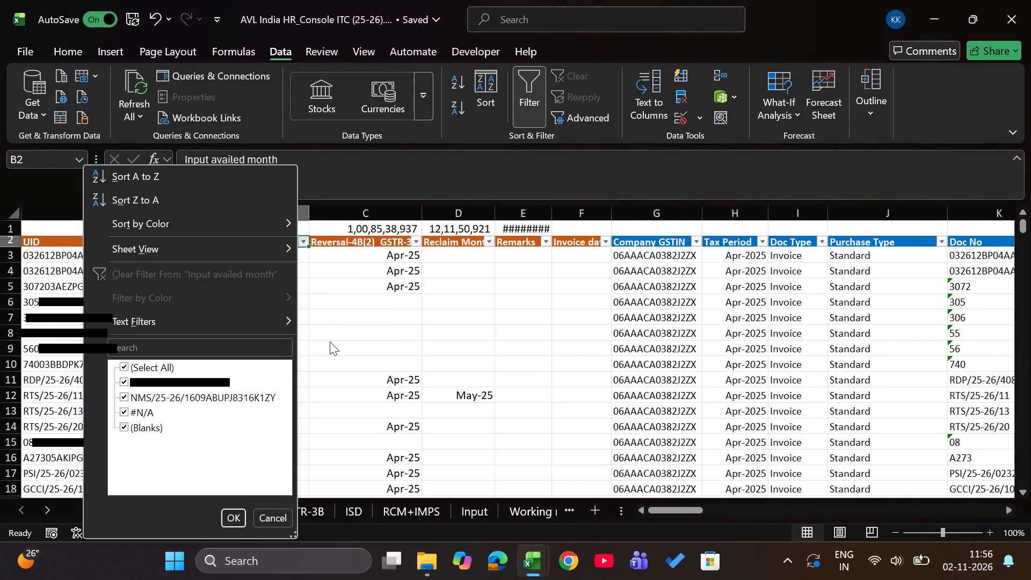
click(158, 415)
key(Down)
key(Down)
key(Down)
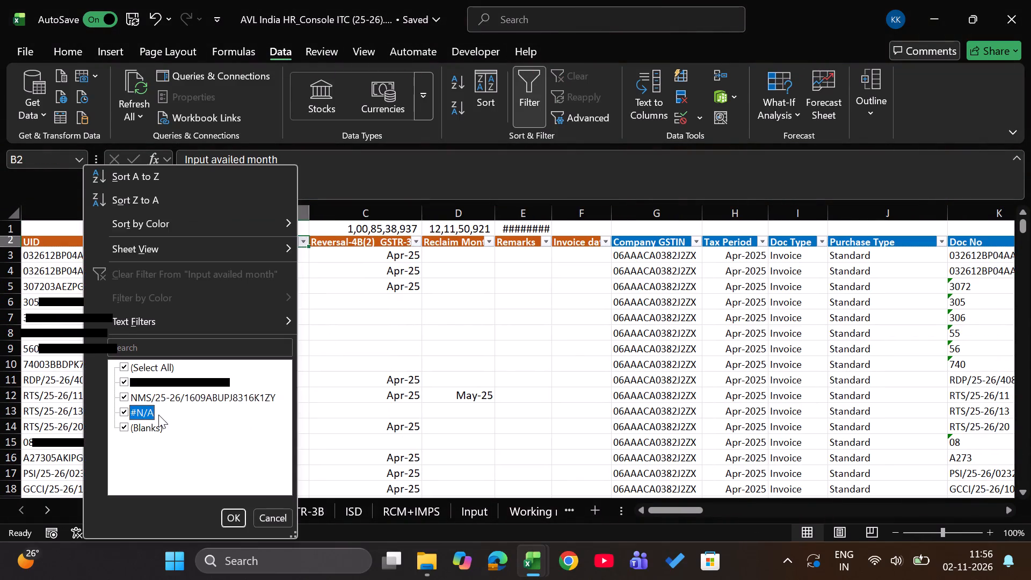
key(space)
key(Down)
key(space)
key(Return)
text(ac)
Copy the VLOOKUP formula from B5493 into B3, the first Input availed month cell.
key(ctrl+Down)
key(ctrl+c)
key(ctrl+Up)
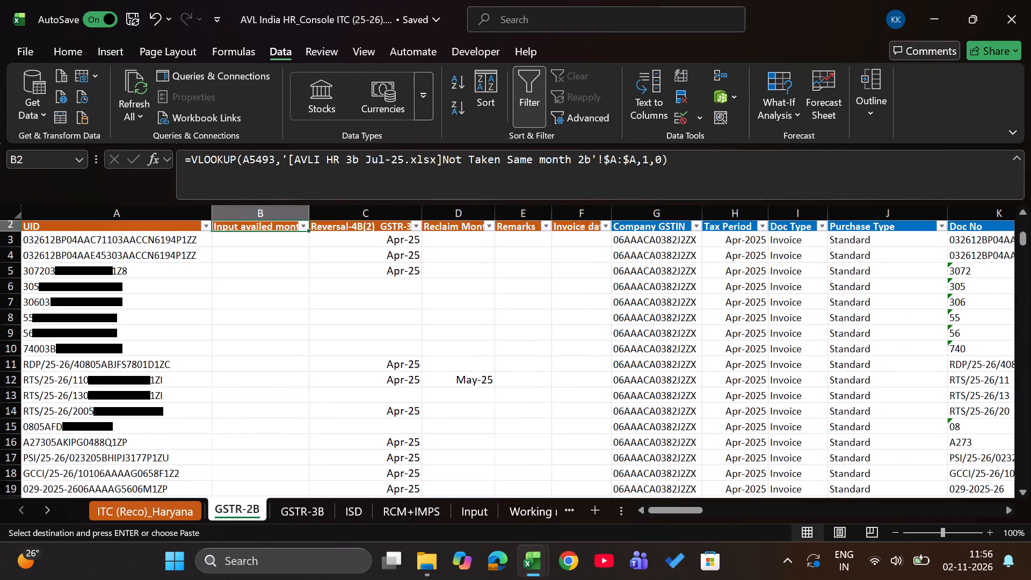
key(Down)
key(Return)
Fill the VLOOKUP formula from B3 down the Input availed month column through B54842.
key(Left)
key(ctrl+Down)
key(Right)
key(ctrl+shift+Up)
key(ctrl+shift+Up)
key(ctrl+shift+Up)
key(ctrl+shift+Up)
key(ctrl+shift+Up)
key(ctrl+shift+Up)
key(ctrl+shift+Up)
key(ctrl+shift+Up)
key(ctrl+shift+Up)
key(ctrl+shift+Up)
key(ctrl+shift+Up)
key(ctrl+shift+Up)
key(ctrl+shift+Up)
key(ctrl+shift+Up)
key(ctrl+shift+Up)
key(ctrl+shift+Up)
key(ctrl+shift+Up)
key(ctrl+shift+Up)
key(ctrl+shift+Up)
key(ctrl+shift+Up)
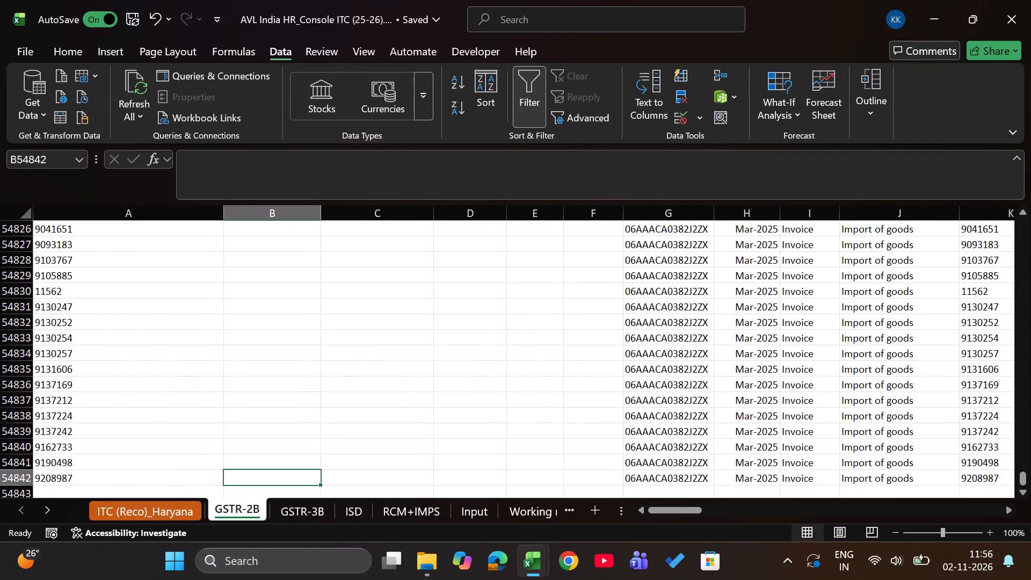
key(shift+Down)
key(shift+Down)
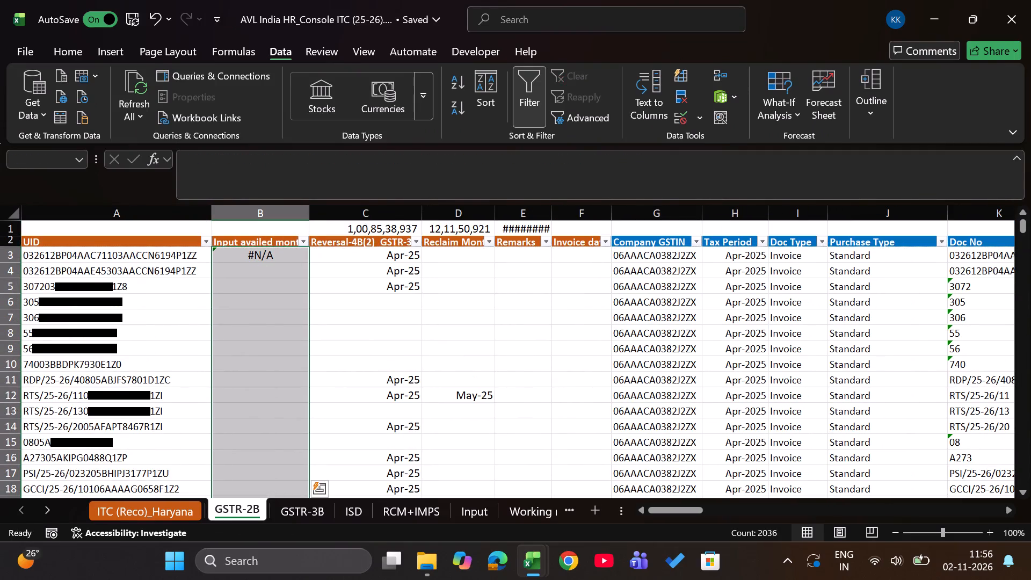
key(alt+semicolon)
key(ctrl+d)
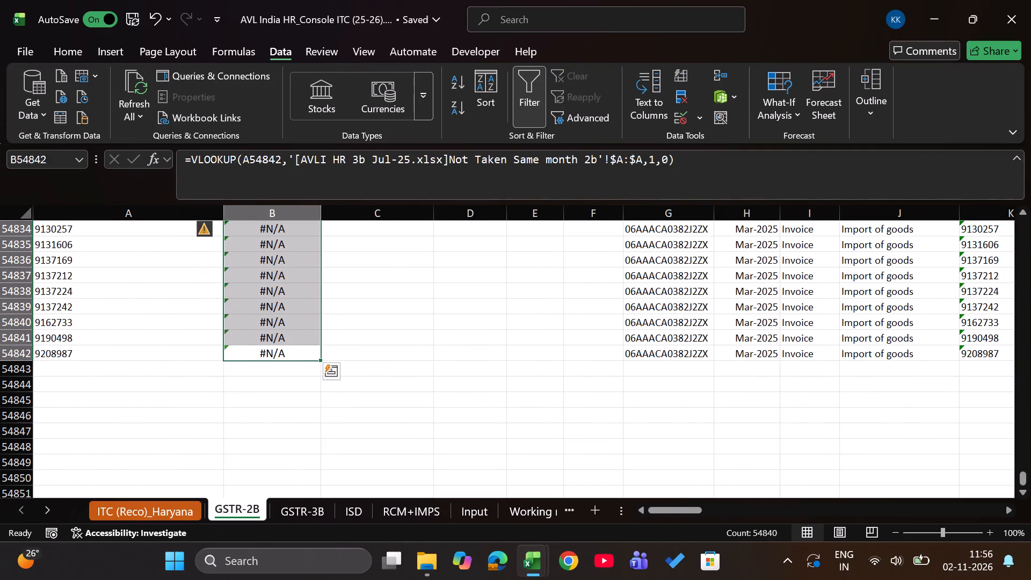
Filter Input availed month on the GSTR-2B sheet to exclude #N/A values.
key(ctrl+Up)
key(alt+Down)
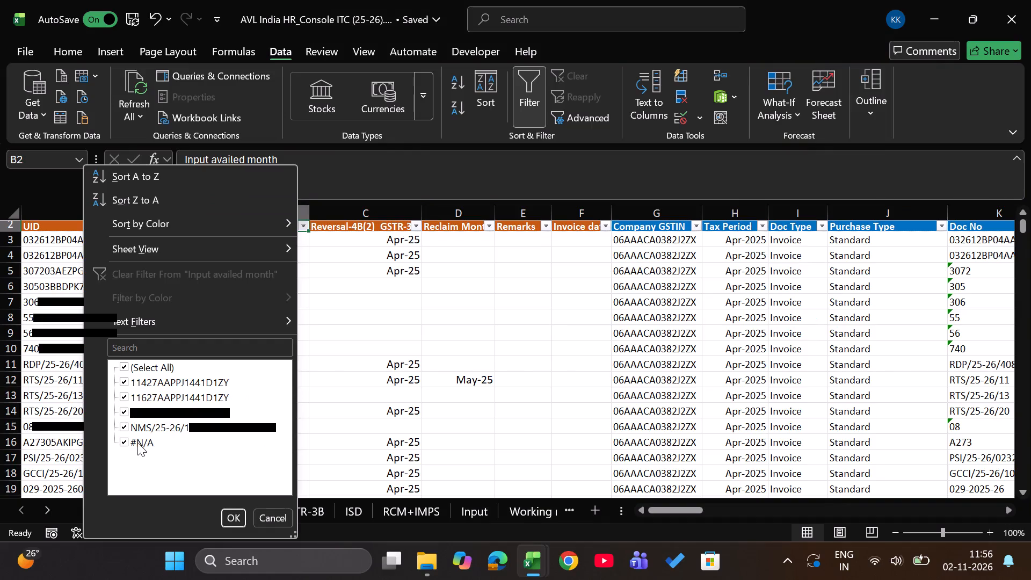
click(137, 443)
key(Return)
key(Down)
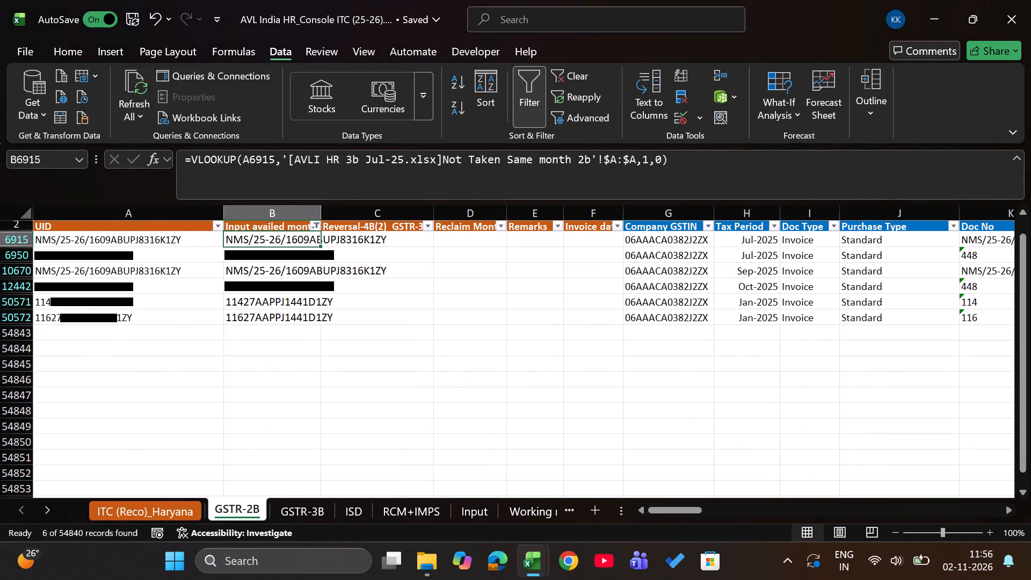
key(Up)
key(Up)
key(Up)
Switch to the AVLI HR 3b Jul-25 workbook, clear its sheet filters and filter column A to exclude blanks.
key(alt+Tab)
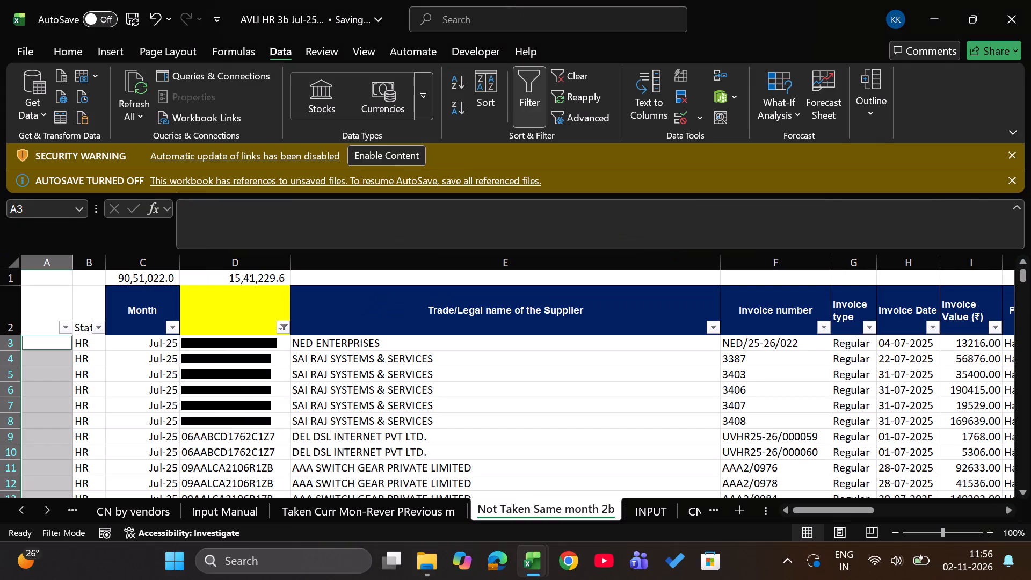
key(Up)
key(Up)
key(Down)
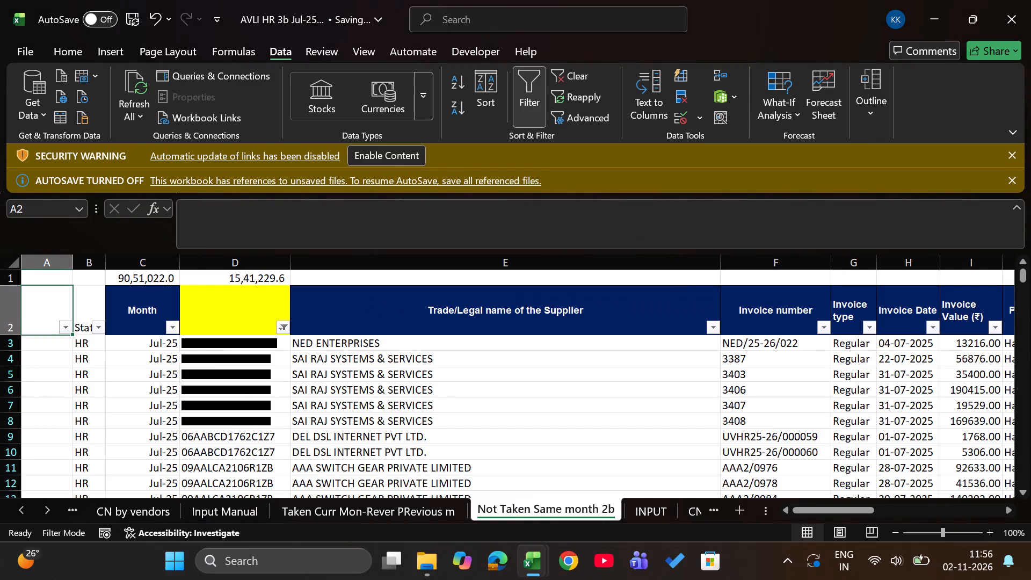
text(ac)
key(alt+Down)
key(alt+Down)
key(alt+Down)
key(alt+Down)
key(alt+Down)
key(alt+Down)
key(alt+Down)
key(alt+Down)
key(alt+Down)
key(alt+Down)
key(alt+Down)
key(alt+Down)
key(alt+Down)
key(alt+Down)
key(alt+Down)
key(alt+Down)
key(alt+Down)
key(alt+Down)
key(alt+Down)
key(alt+Down)
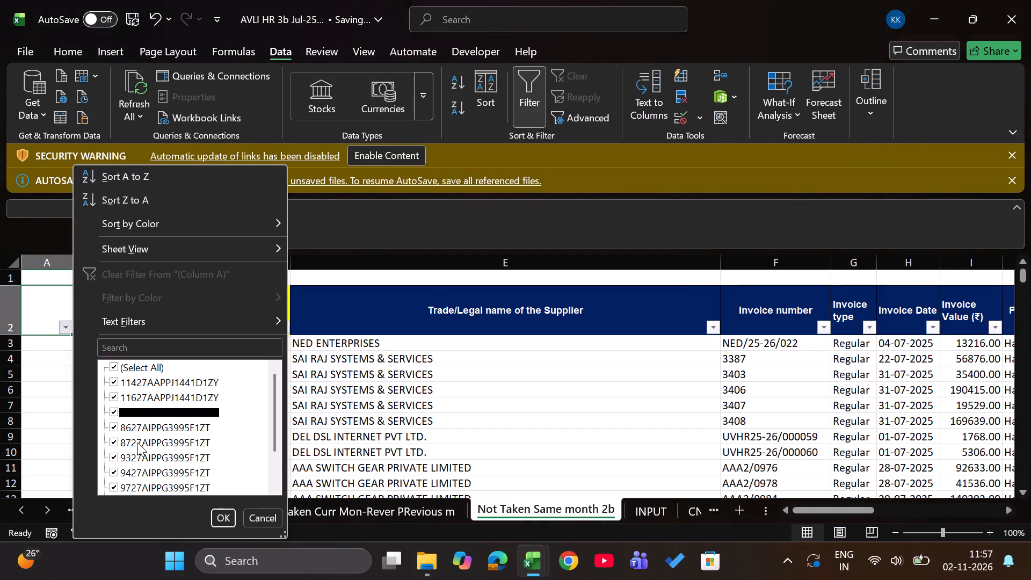
key(Up)
key(space)
key(Return)
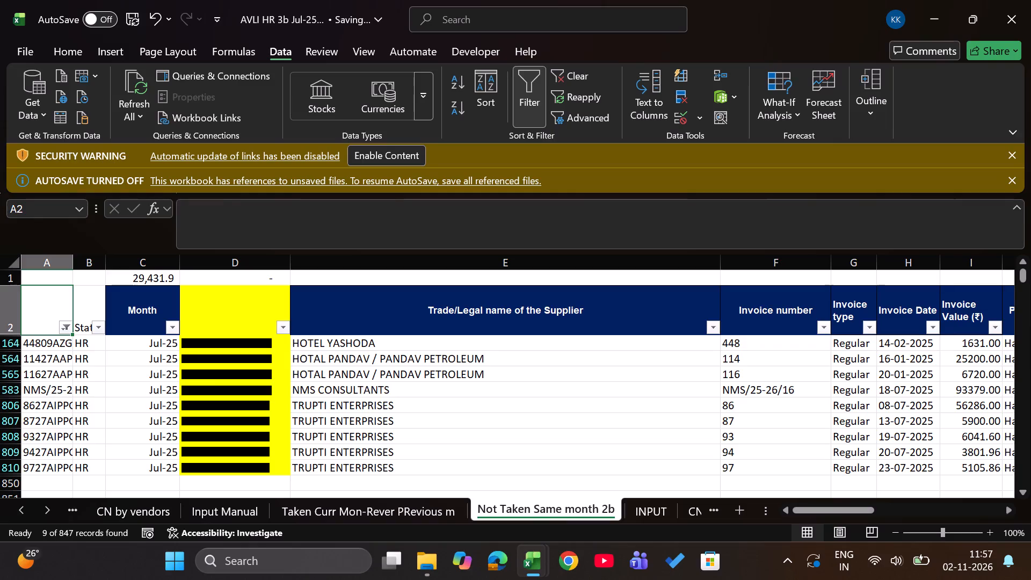
Switch to the AVL India HR_Console ITC workbook and filter Doc No to NMS/25-26/16 only.
key(alt+Tab)
key(Down)
key(Right)
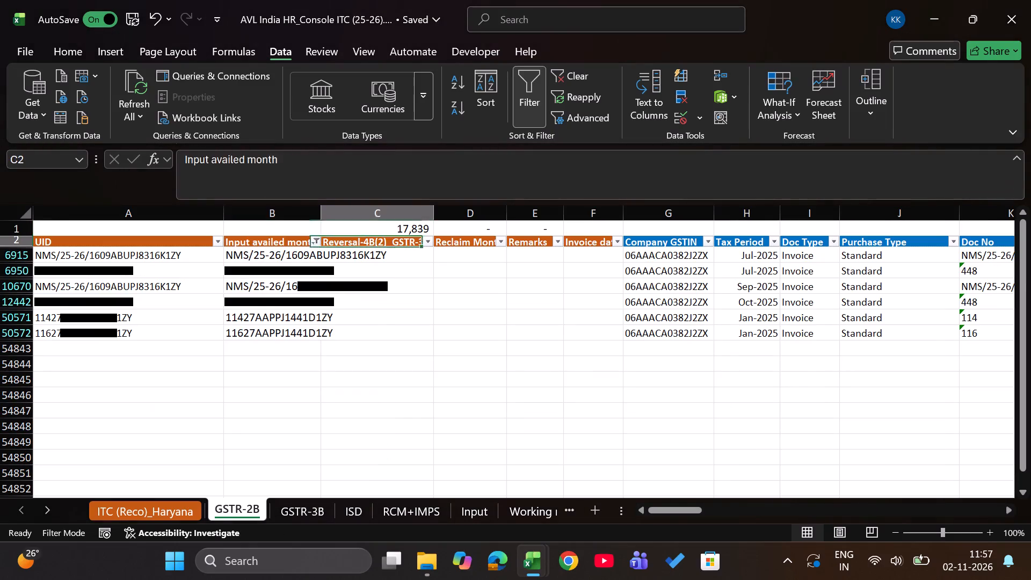
key(Right)
key(Right)
key(Right)
key(Right)
key(Right)
key(Right)
key(Right)
key(Right)
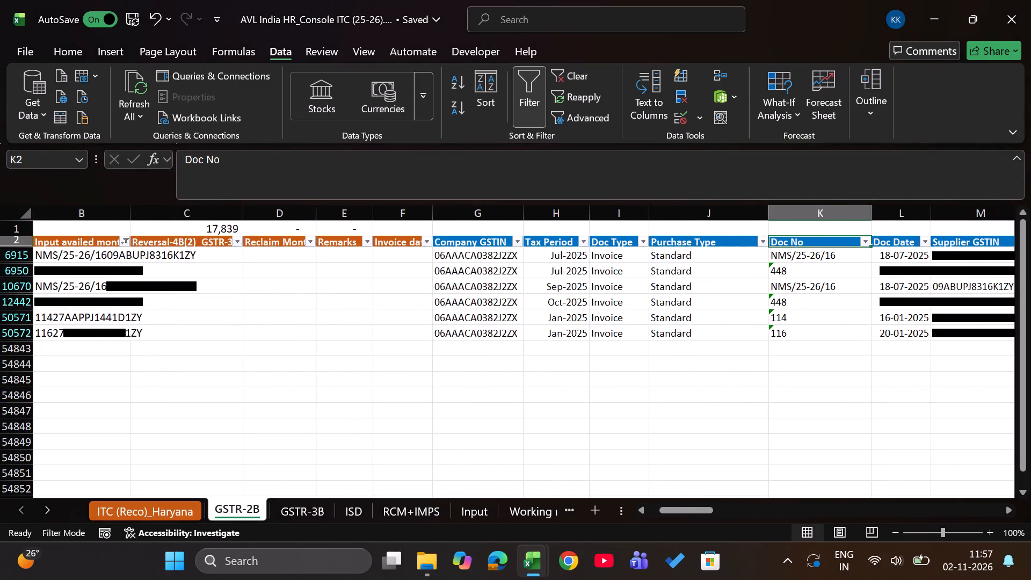
key(alt+Down)
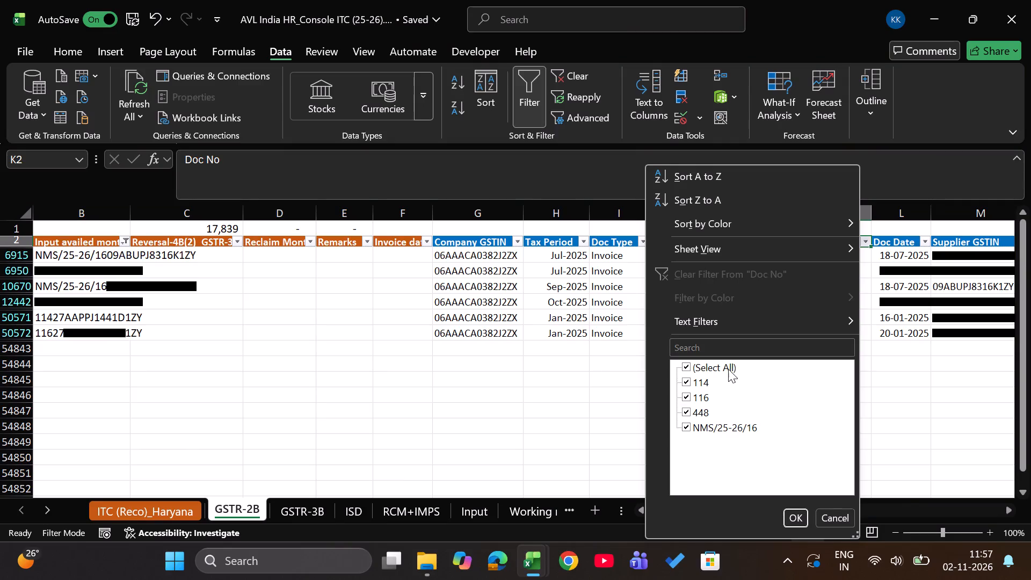
click(728, 369)
key(Down)
key(Down)
key(Down)
key(Down)
key(space)
key(Return)
key(Down)
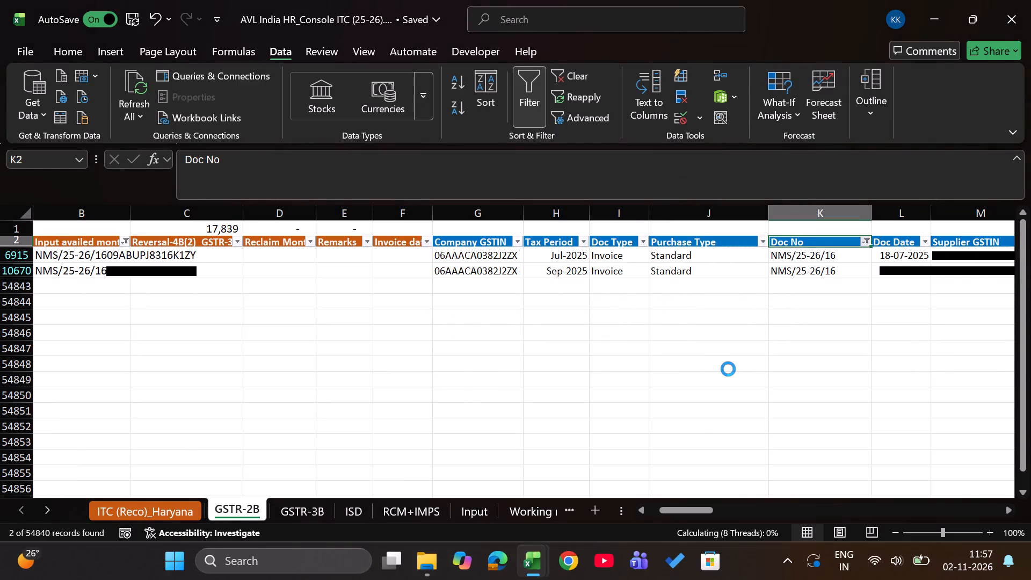
key(Up)
key(Up)
key(Up)
Switch to the AVLI HR 3b Jul-25 workbook and check the taxable value and tax amounts of NMS Consultants invoice NMS/25-26/16.
key(alt+Tab)
key(Down)
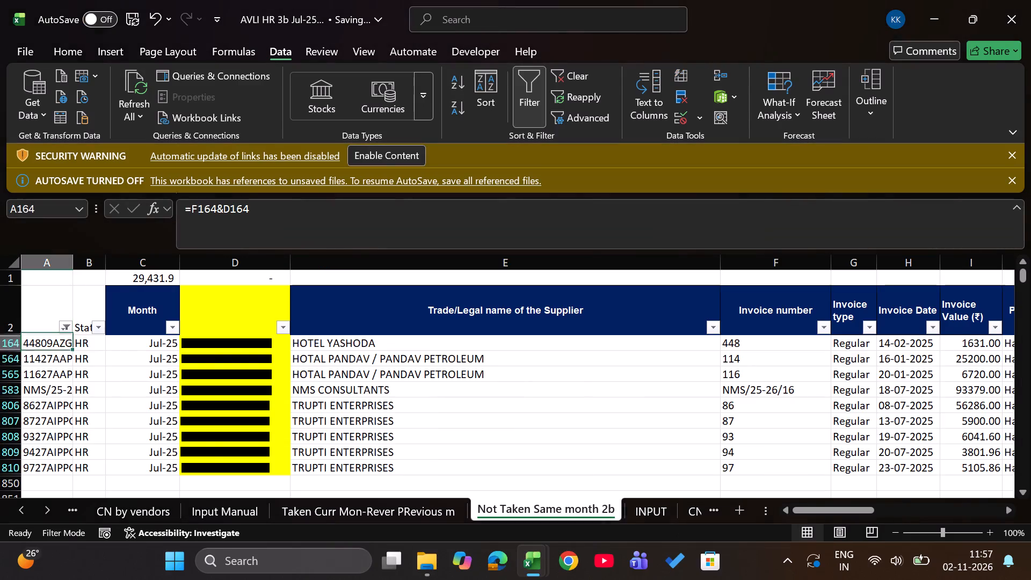
key(Down)
key(Down)
key(Right)
key(Right)
key(Right)
key(Right)
key(Right)
key(Right)
key(Right)
key(Right)
key(Right)
key(Right)
key(Down)
key(Right)
key(Right)
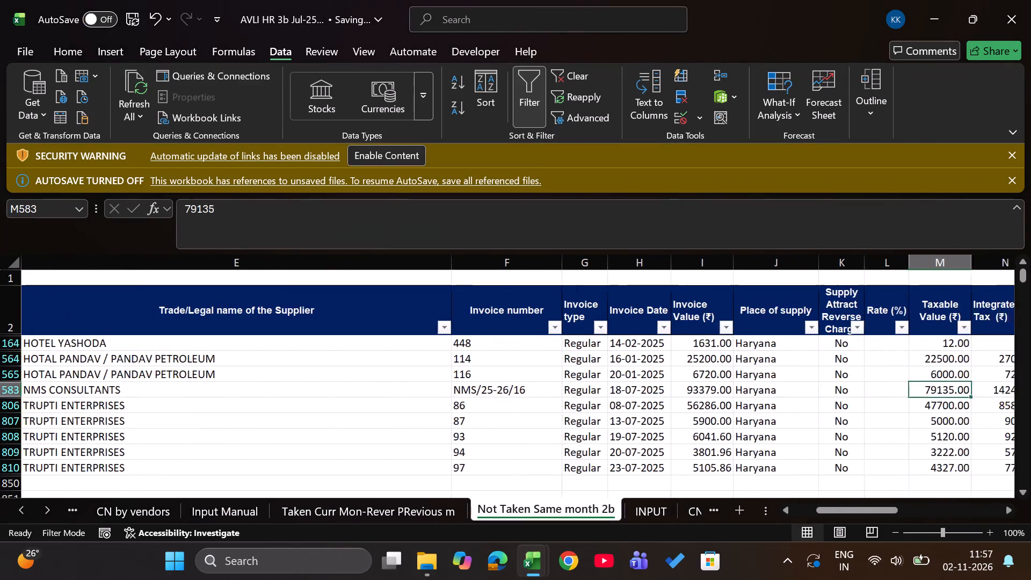
key(Right)
key(Right)
key(Right)
key(Left)
key(Left)
Return to the AVL India HR_Console ITC workbook and examine the tax period, value, tax and amendment columns for invoice NMS/25-26/16.
key(alt+Tab)
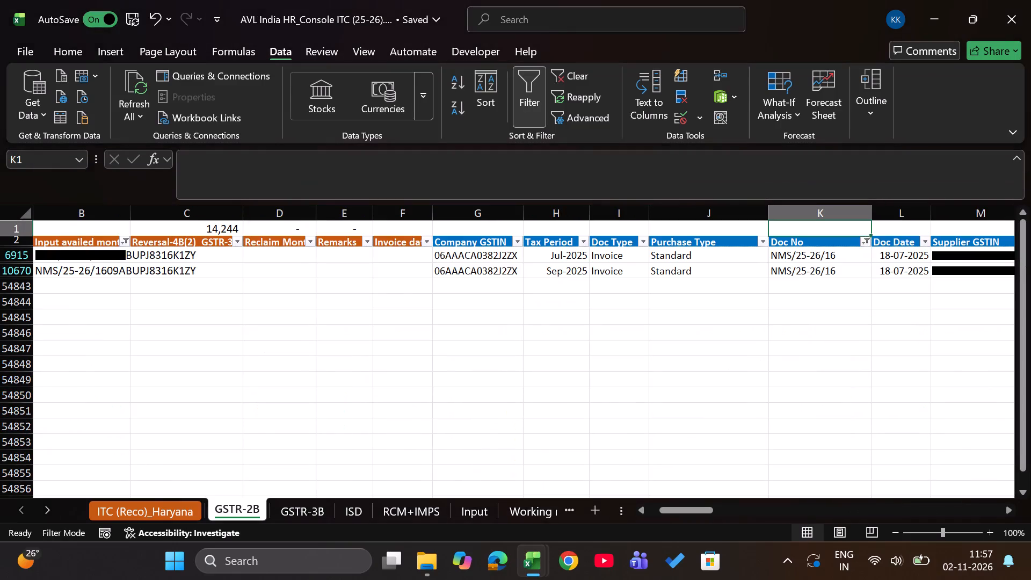
key(Right)
key(Right)
key(Right)
key(Right)
key(Right)
key(Right)
key(Right)
key(Right)
key(Right)
key(Right)
key(Right)
key(Right)
key(Right)
key(Right)
key(Right)
key(Right)
key(Right)
key(Right)
key(Right)
key(Right)
key(Right)
key(Right)
key(Right)
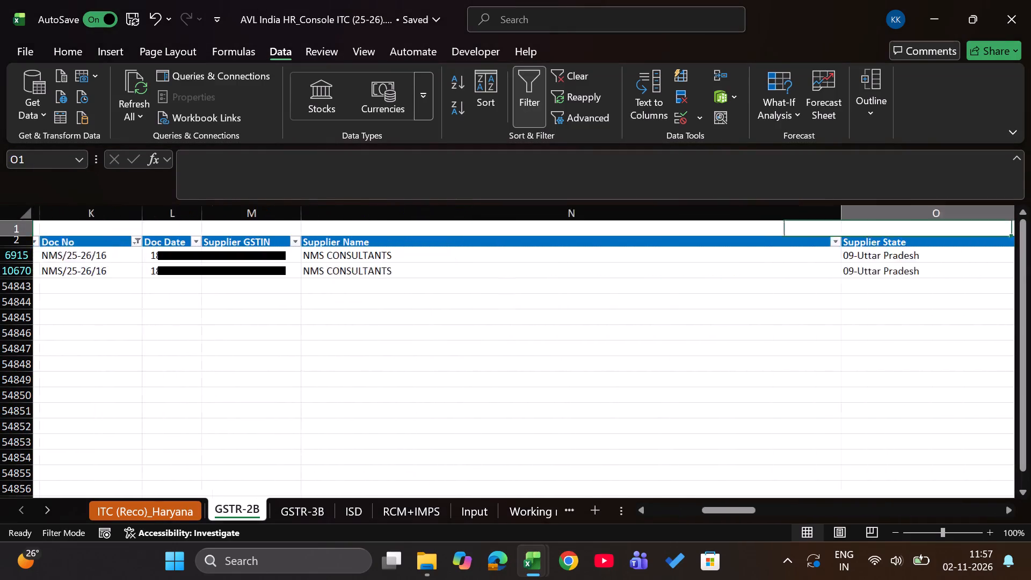
scroll(763, 279, left, 1)
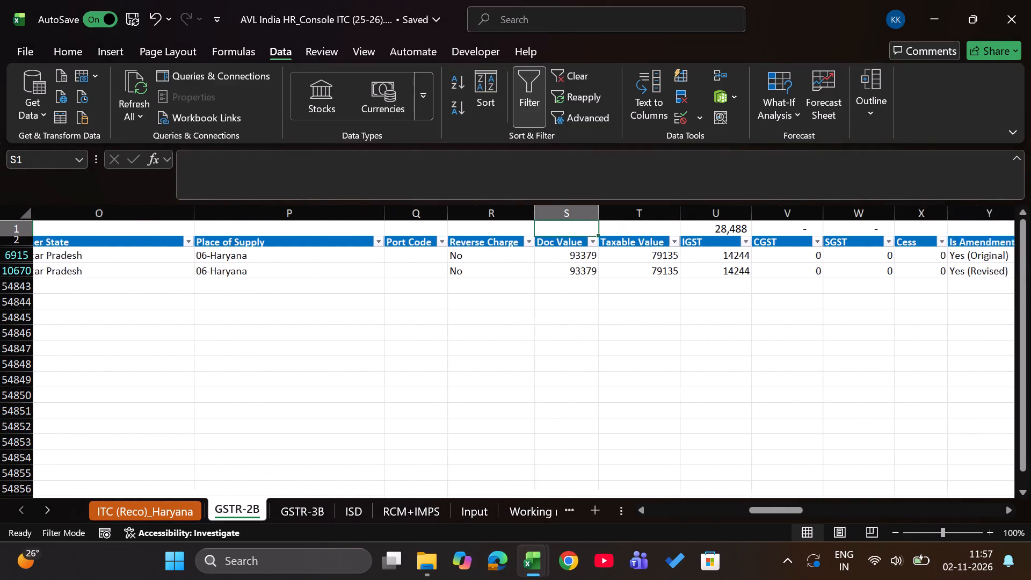
scroll(763, 279, left, 4)
key(ctrl+Left)
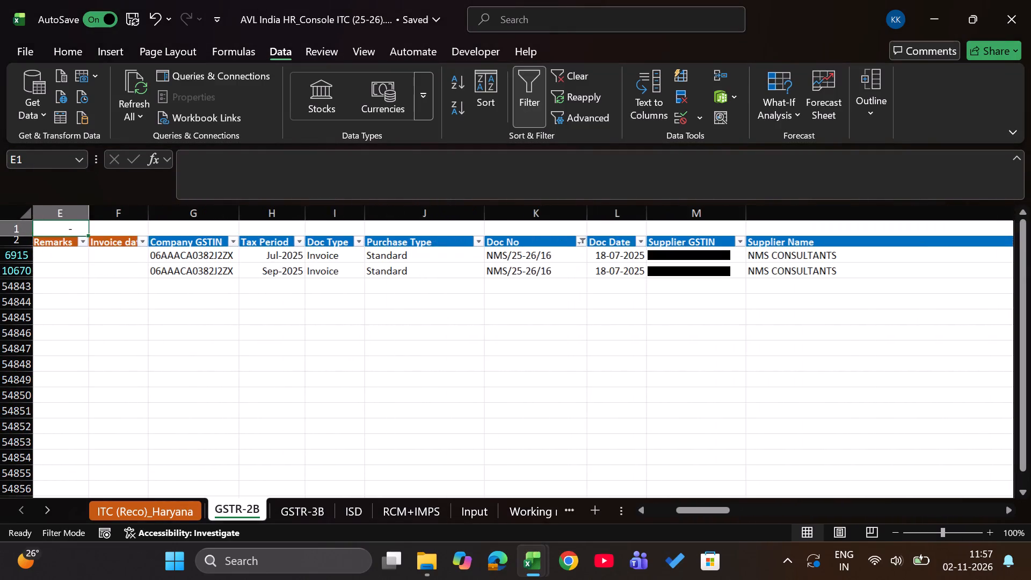
key(Down)
key(Right)
key(Right)
key(Right)
key(Right)
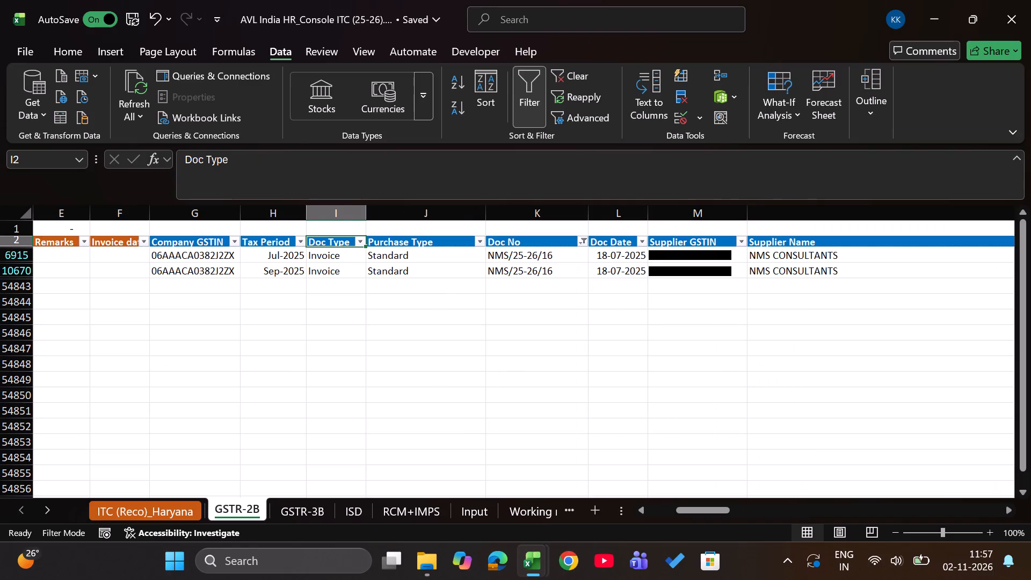
scroll(763, 279, left, 8)
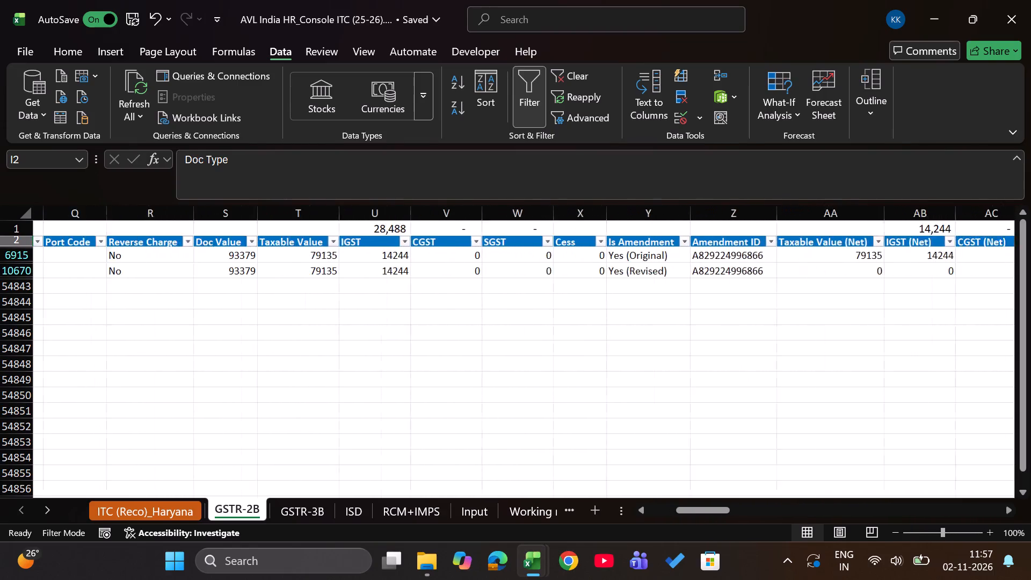
scroll(763, 279, left, 1)
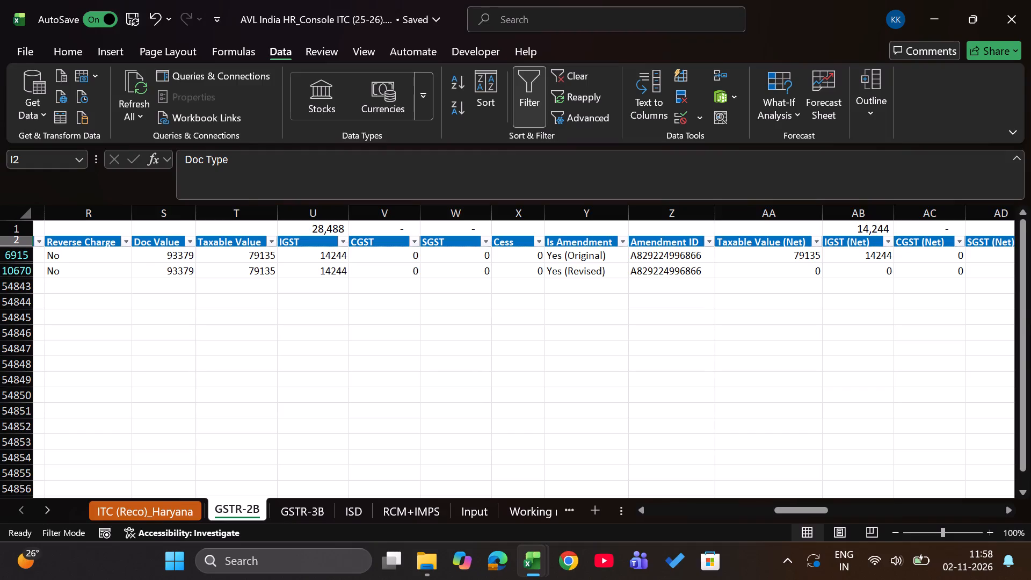
Inspect the Reversal-4B(2) and Reclaim Month cells of invoice NMS/25-26/16 in row 6915.
key(Down)
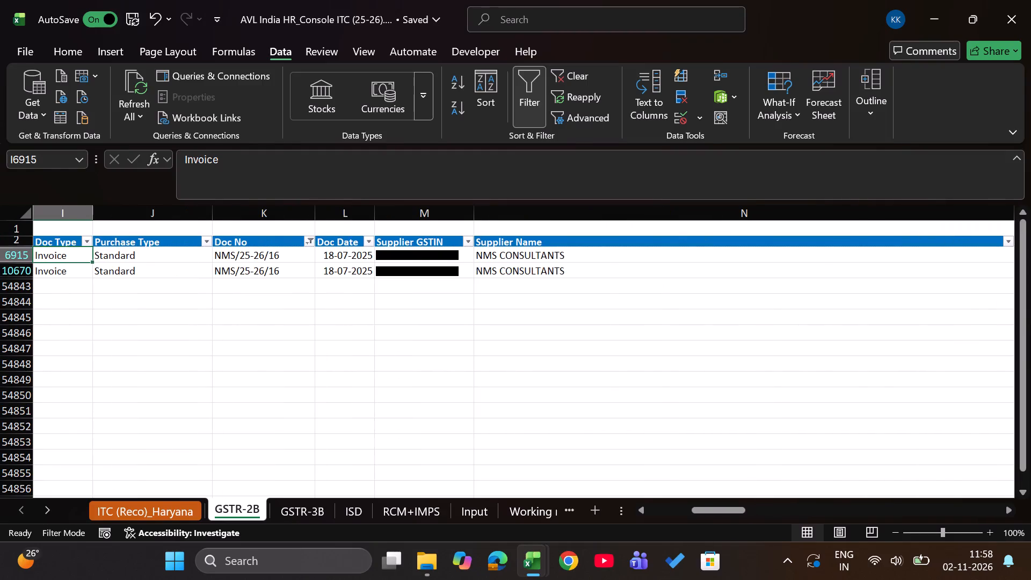
key(Up)
key(ctrl+Left)
key(Down)
key(Right)
key(Right)
key(Right)
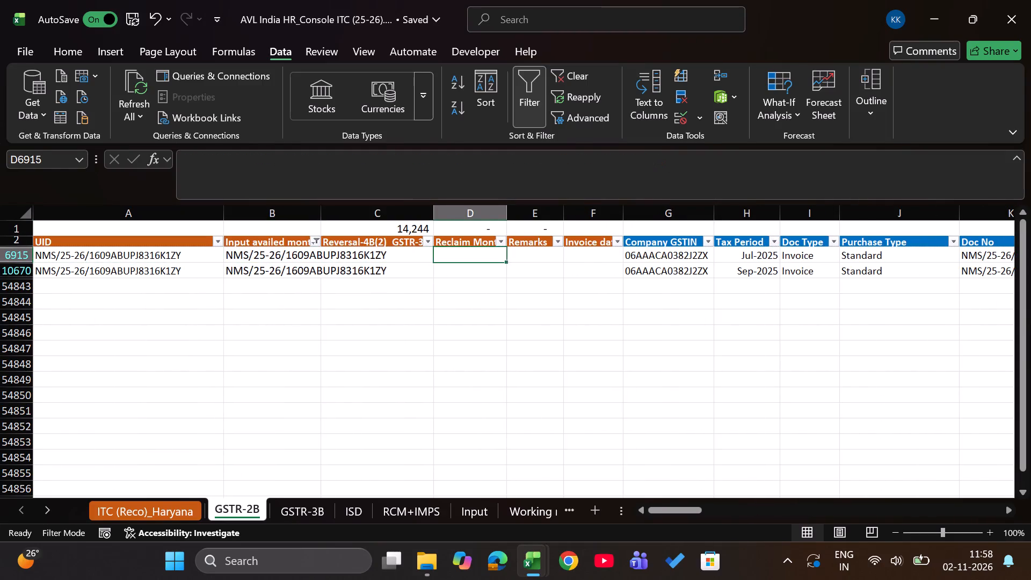
key(Left)
key(Right)
key(Left)
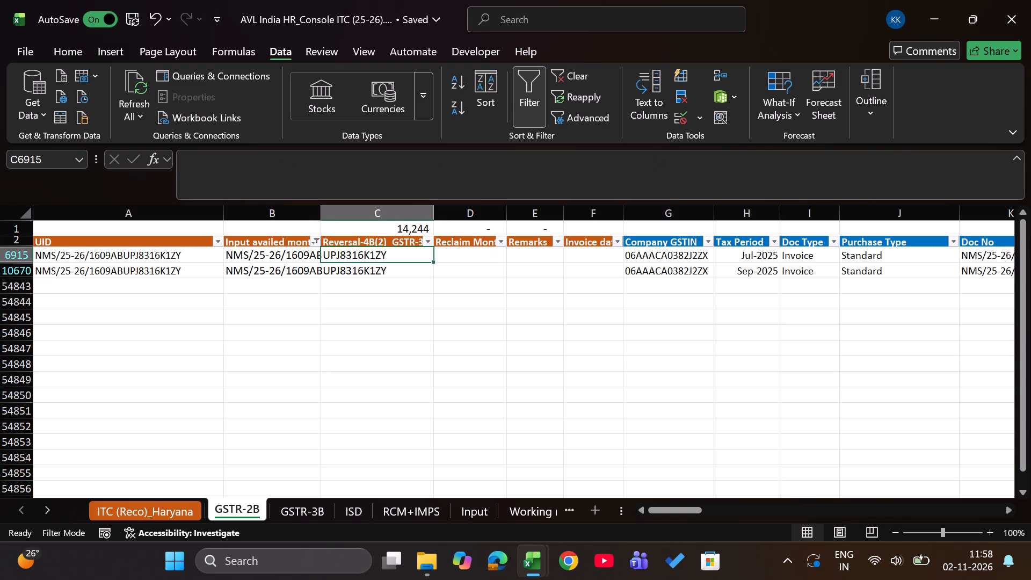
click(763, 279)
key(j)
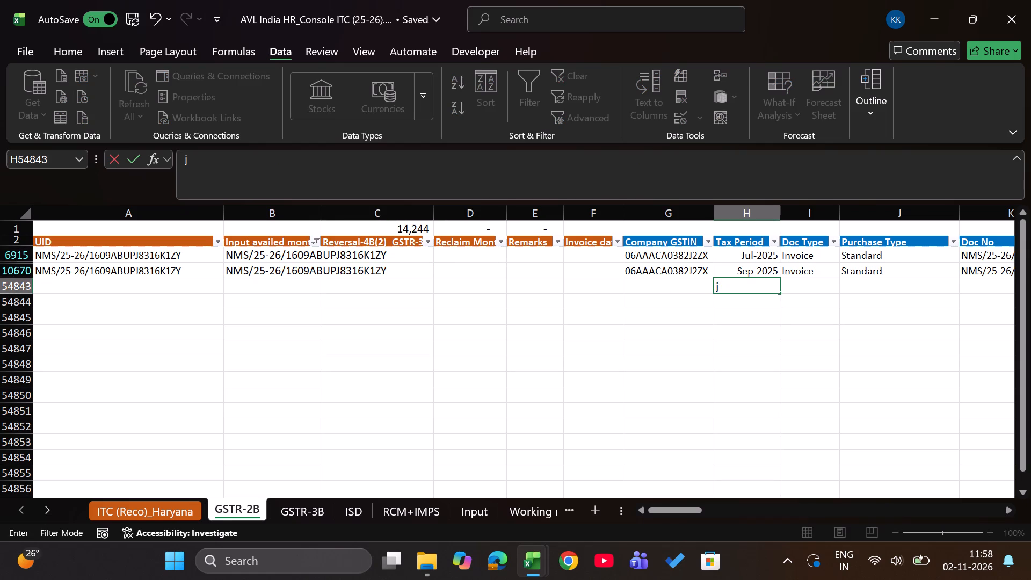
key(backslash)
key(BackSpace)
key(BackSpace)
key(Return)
Enter Jul-25 as the Reversal-4B(2) month for the July 2025 entry of invoice NMS/25-26/16 in row 6915.
key(Up)
key(Up)
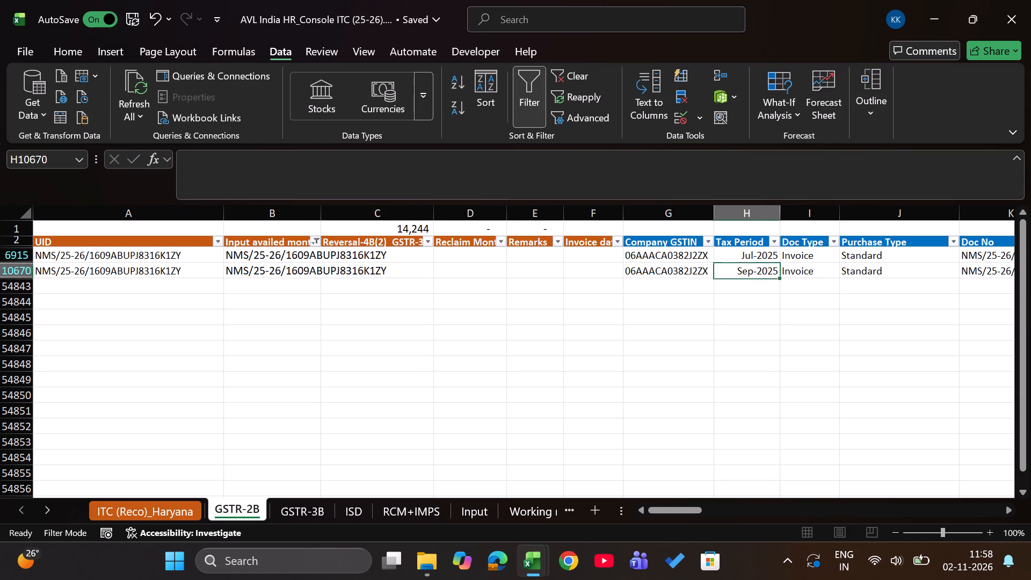
key(Up)
key(Left)
key(Left)
key(Left)
key(Left)
key(Left)
text(jul25)
key(Return)
Switch to the AVLI HR 3b Jul-25 workbook and clear the column A key of the NMS Consultants invoice in row 583.
key(alt+Tab)
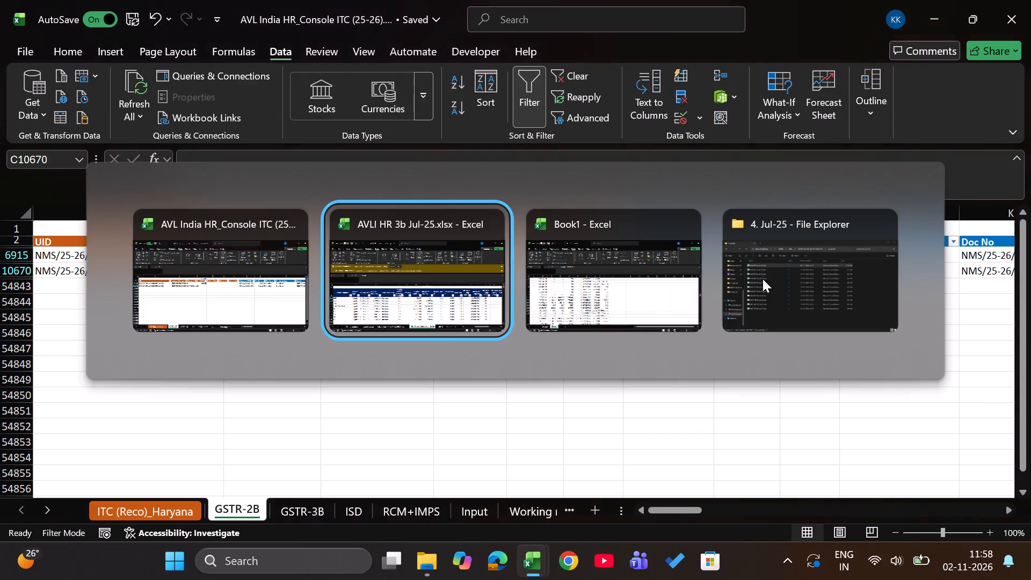
key(Left)
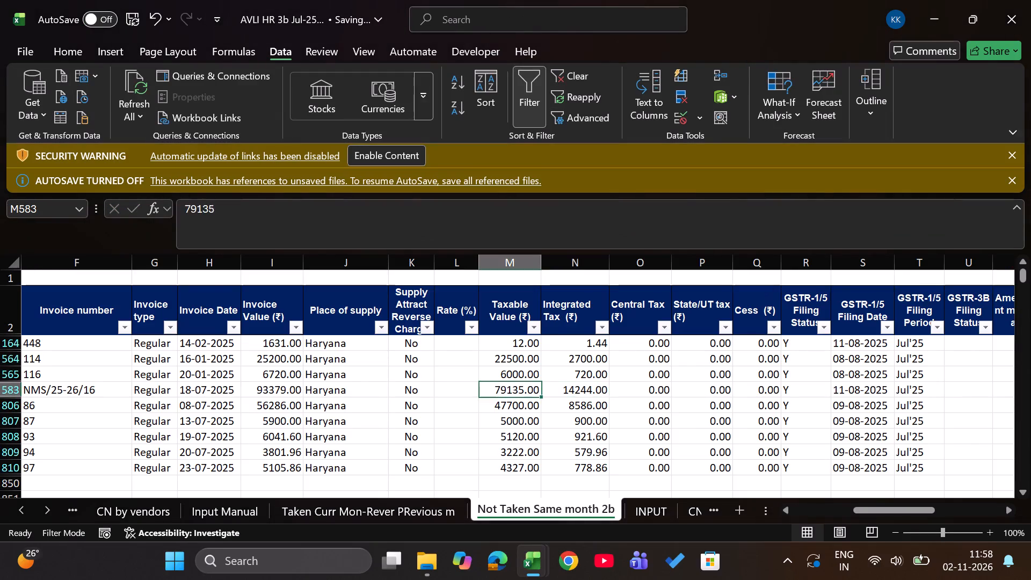
key(ctrl+Left)
key(ctrl+Left)
key(ctrl+Left)
key(ctrl+Left)
key(Delete)
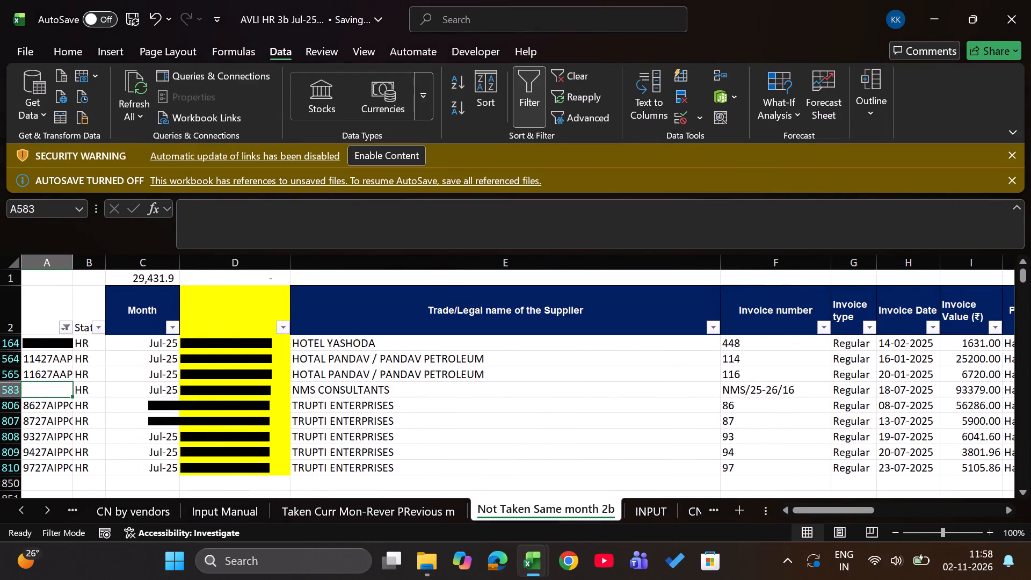
Reapply the column A filter to hide the row whose key is blank.
key(Up)
key(Up)
key(Up)
key(Up)
key(alt+Down)
key(Return)
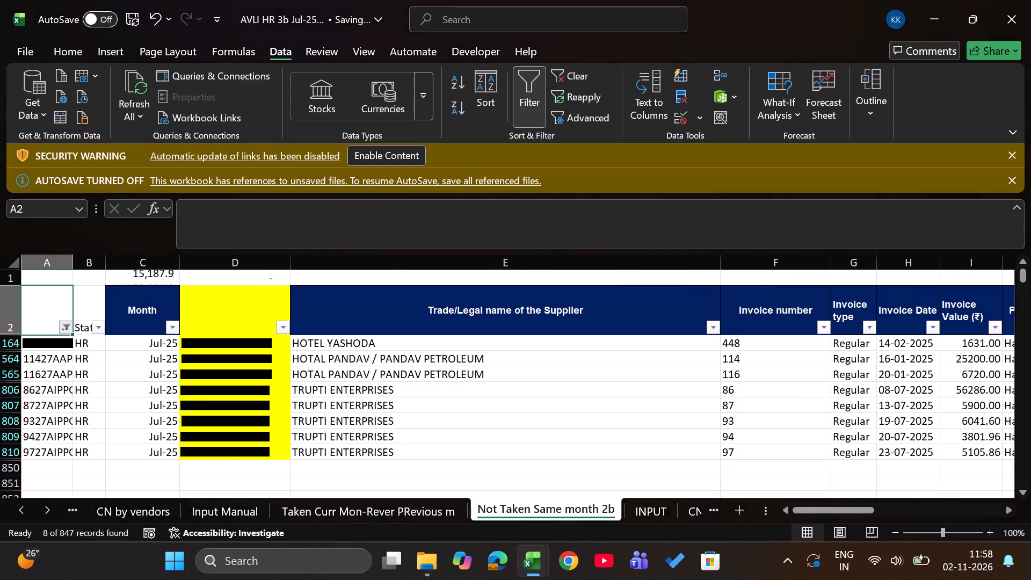
Switch to the AVL India HR_Console ITC workbook and filter Doc No to 114 only.
key(alt+Tab)
key(Up)
key(Up)
key(Left)
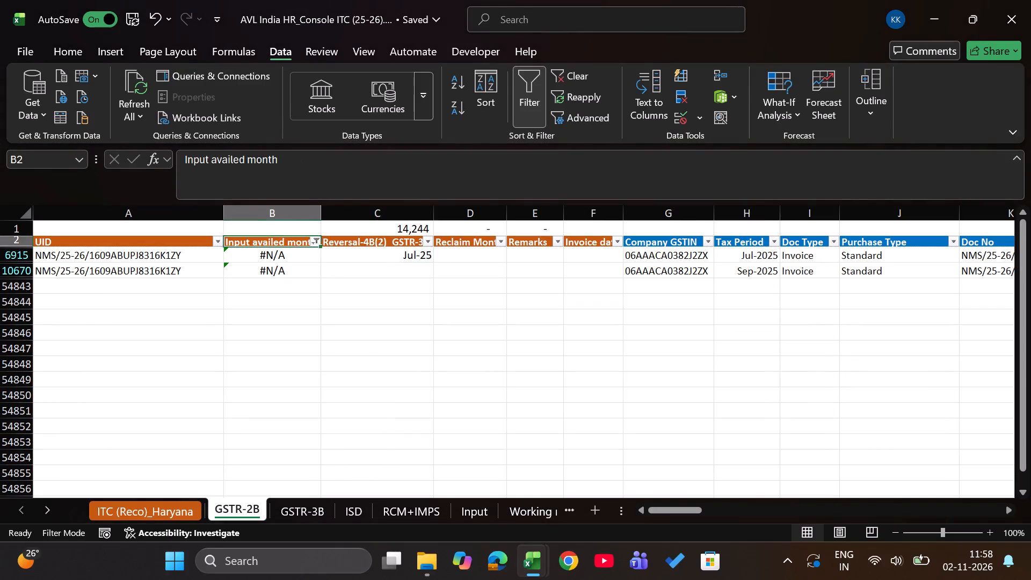
key(alt+Down)
click(590, 387)
key(Right)
key(Right)
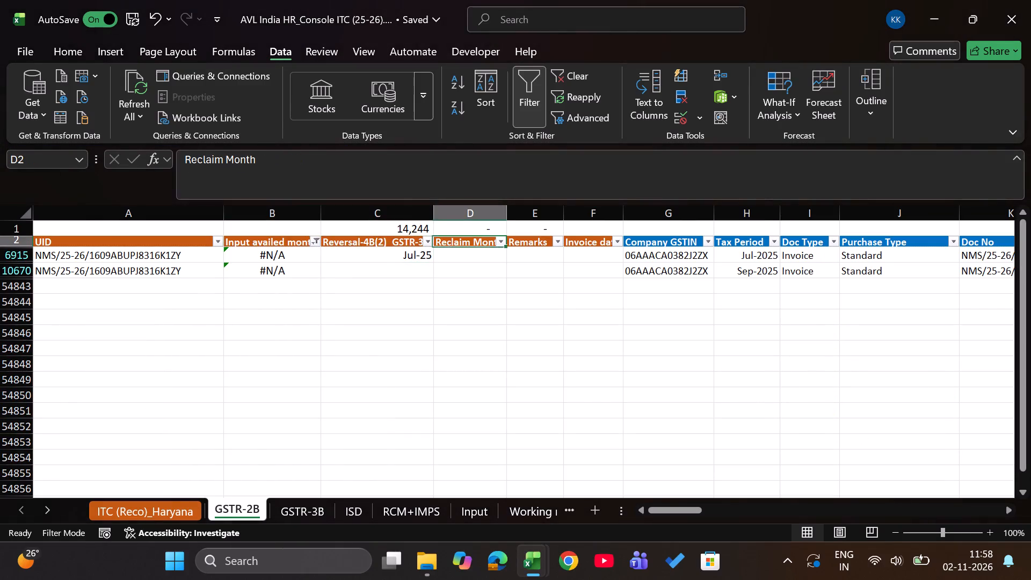
key(Left)
key(Right)
key(Right)
key(Right)
key(Right)
key(Right)
key(Right)
key(Right)
key(Right)
key(Right)
key(Right)
key(Right)
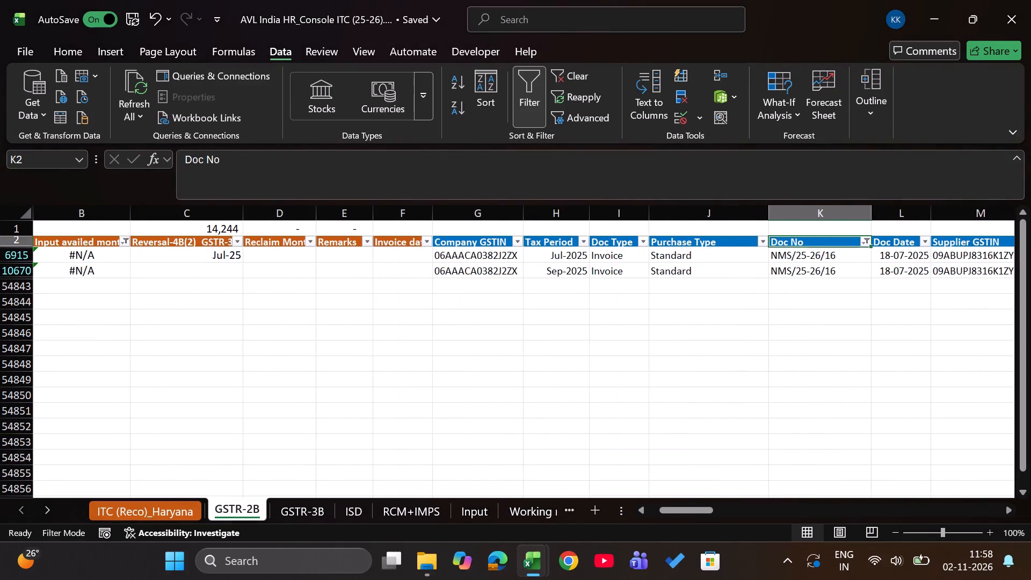
key(alt+Down)
key(alt+Down)
key(alt+Down)
key(alt+Down)
key(alt+Down)
key(alt+Down)
key(alt+Down)
key(alt+Down)
key(alt+Down)
key(alt+Down)
key(alt+Down)
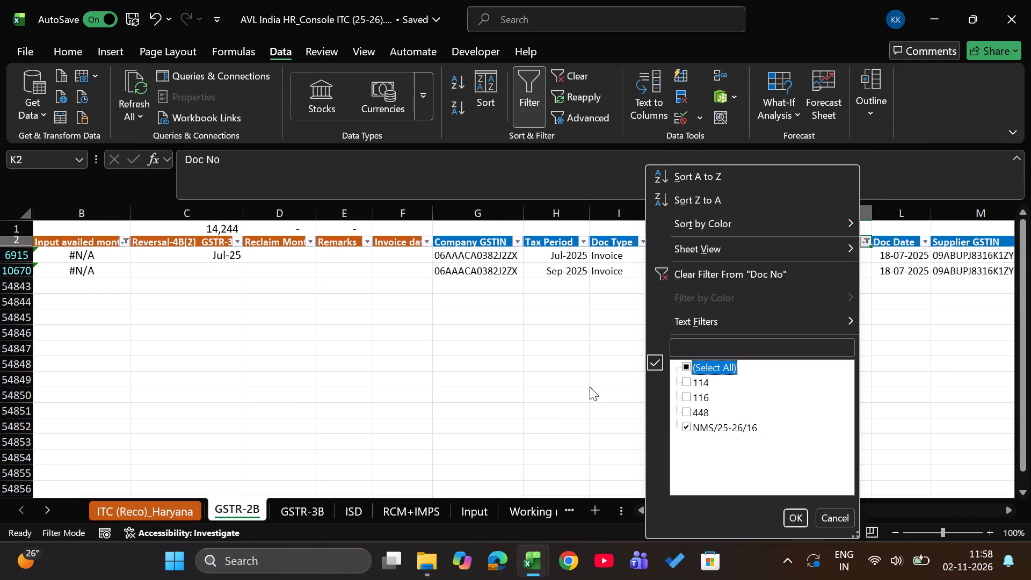
key(space)
key(Return)
Check the tax period of invoice 114, then compare its taxable value and integrated tax in the AVLI HR 3b Jul-25 workbook.
key(Left)
key(Left)
key(Left)
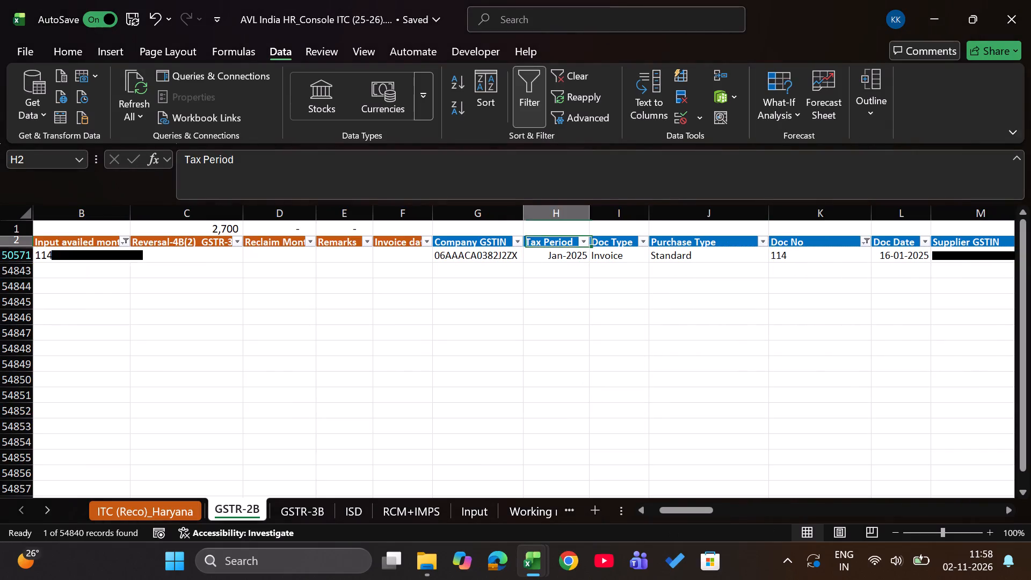
key(alt+Tab)
key(Down)
key(Right)
key(Right)
key(Right)
key(Right)
key(Right)
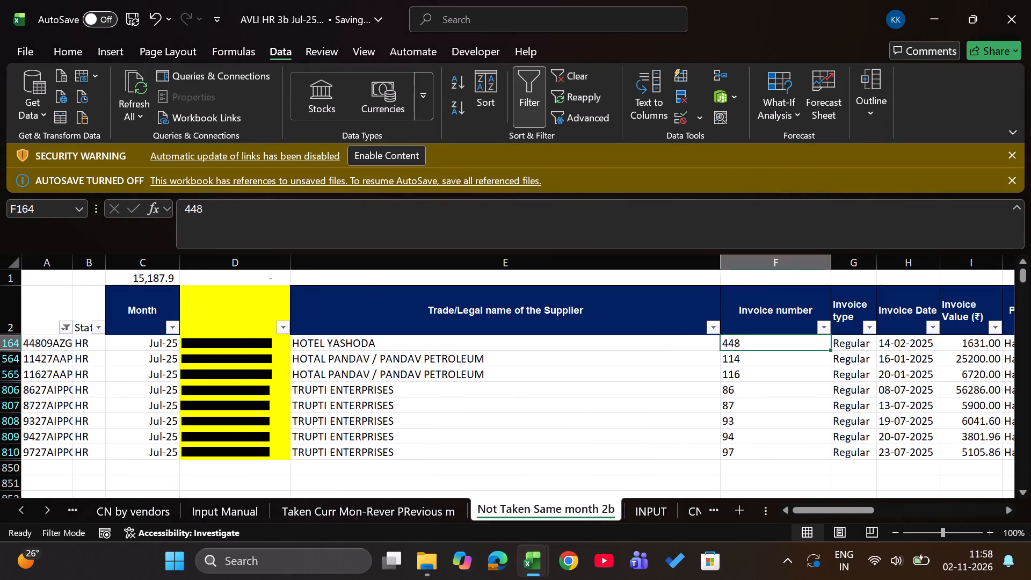
key(Right)
key(Down)
key(Right)
key(Right)
key(Right)
key(Right)
key(Right)
key(Right)
key(Right)
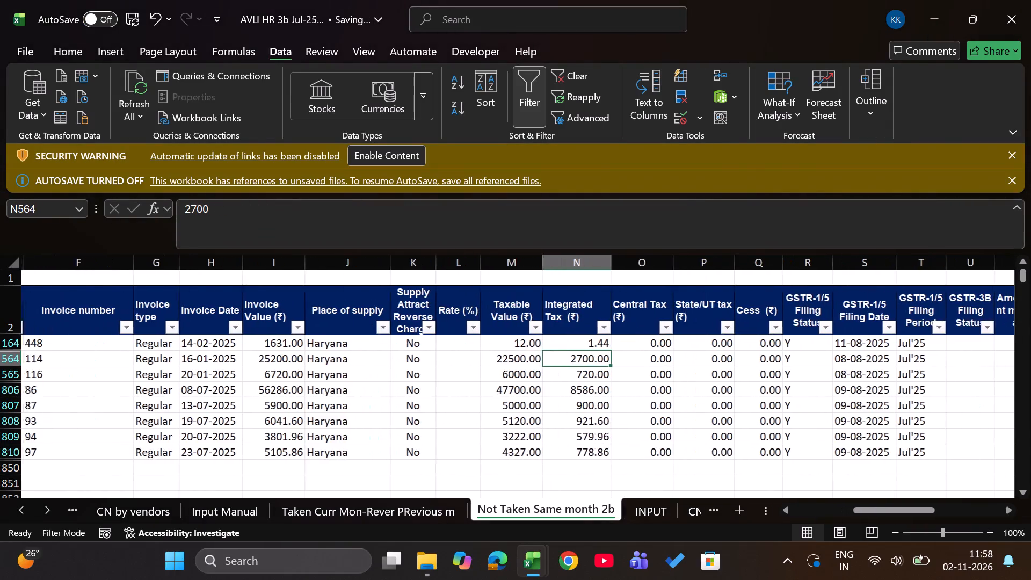
Cross-check invoice 114 between the GSTR-2B row 50571 and its invoice date and value in the AVLI HR 3b Jul-25 workbook.
key(alt+Tab)
key(Left)
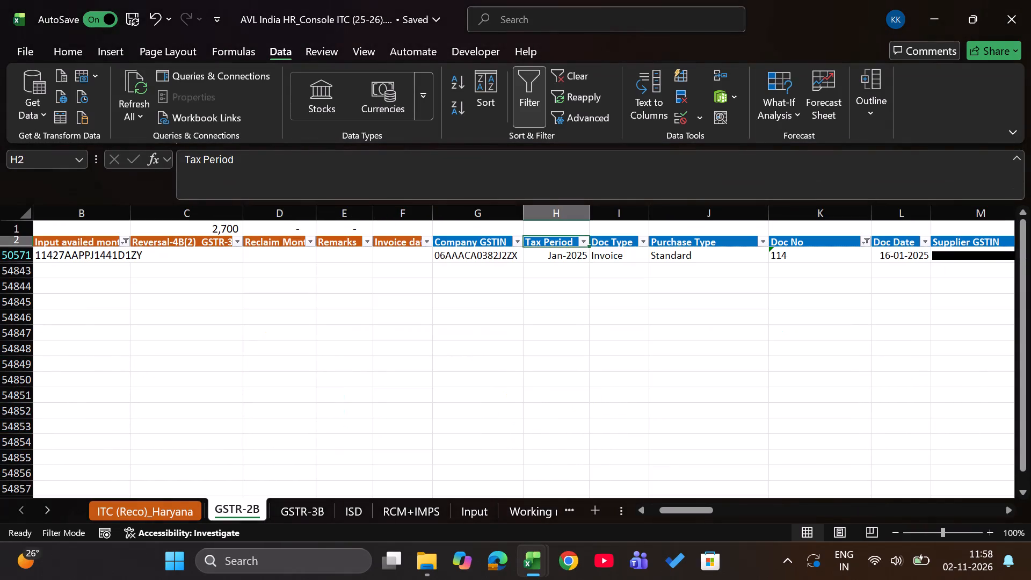
key(Left)
key(Left)
key(Down)
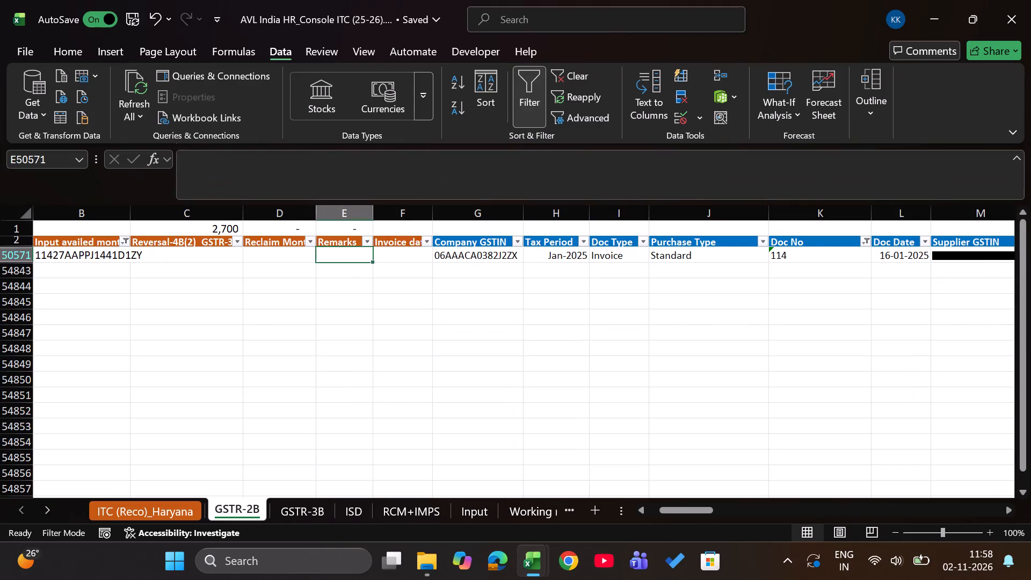
key(alt+Tab)
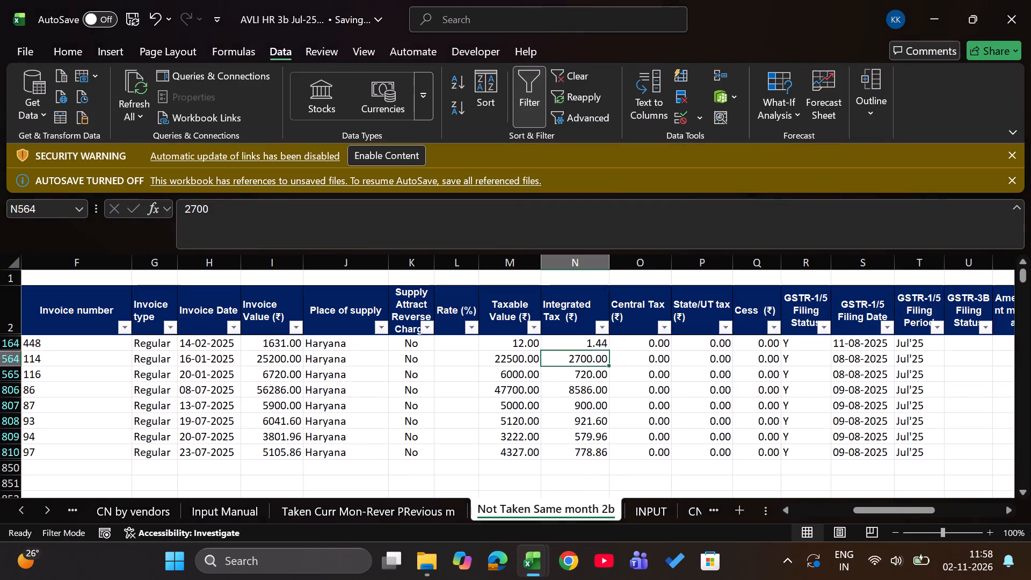
key(Left)
key(Left)
key(Left)
key(Left)
key(Left)
key(Left)
Return to the AVL India HR_Console ITC workbook and enter Jul-25 as the Reversal-4B(2) month for invoice 114 in row 50571.
key(alt+Tab)
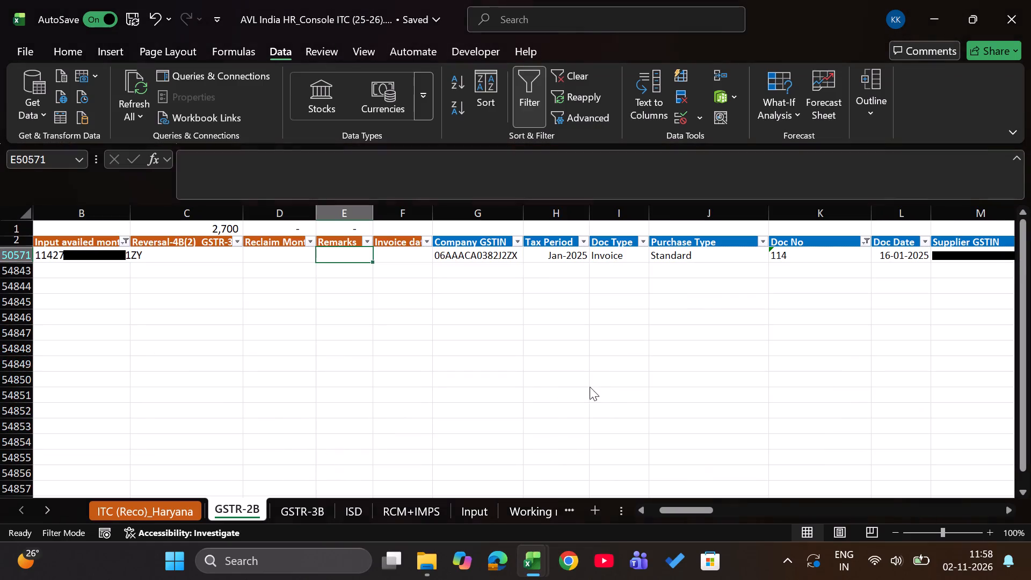
key(Left)
key(Left)
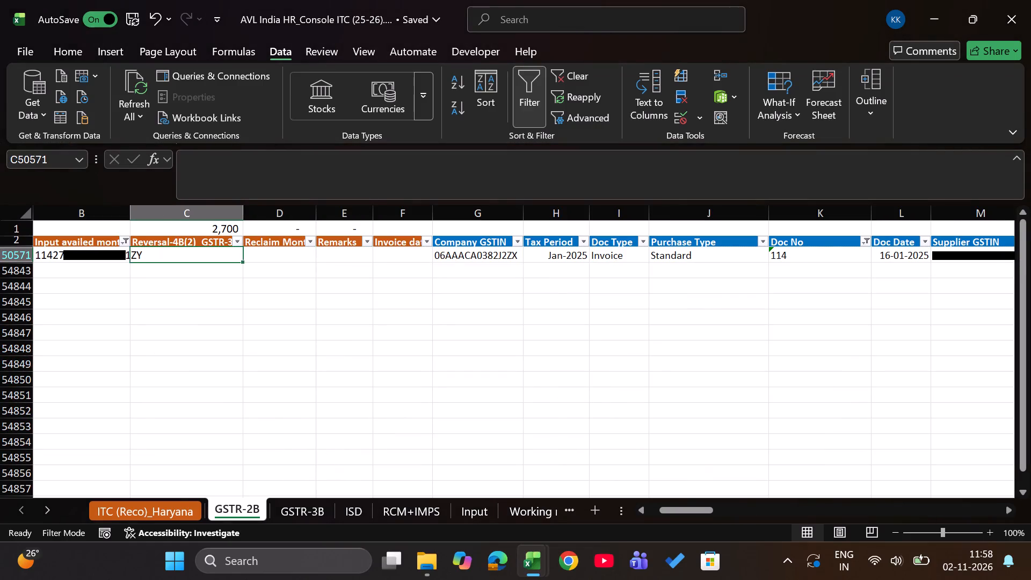
text(jul25)
key(Return)
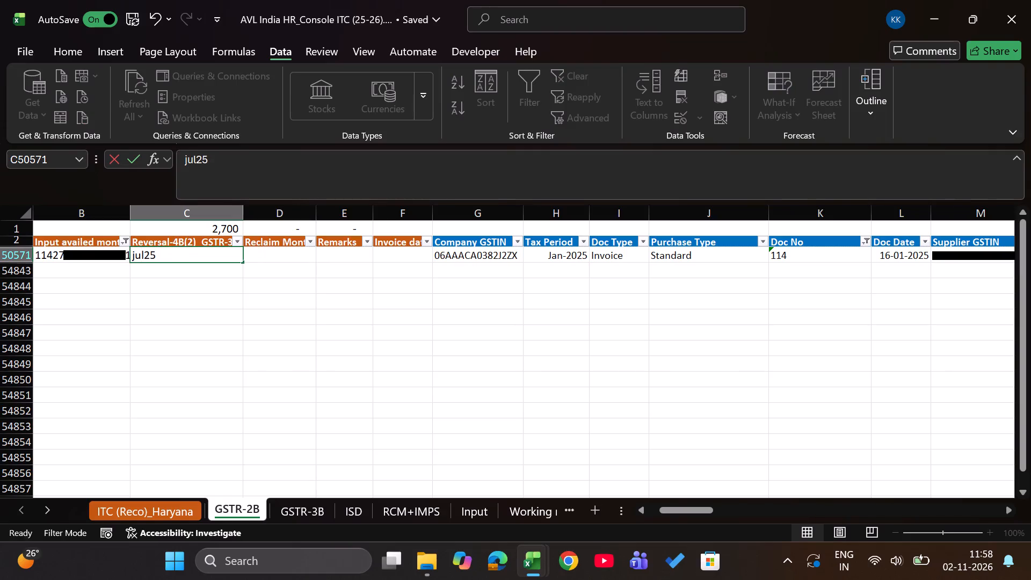
key(Up)
Switch to the AVLI HR 3b Jul-25 workbook and clear the column A key of Hotal Pandav invoice 114 in row 564.
key(alt+Tab)
key(Left)
key(Left)
key(Left)
key(Left)
key(Left)
key(Left)
key(Left)
key(Left)
key(Left)
key(Left)
key(Left)
key(Left)
key(Left)
key(Left)
key(Left)
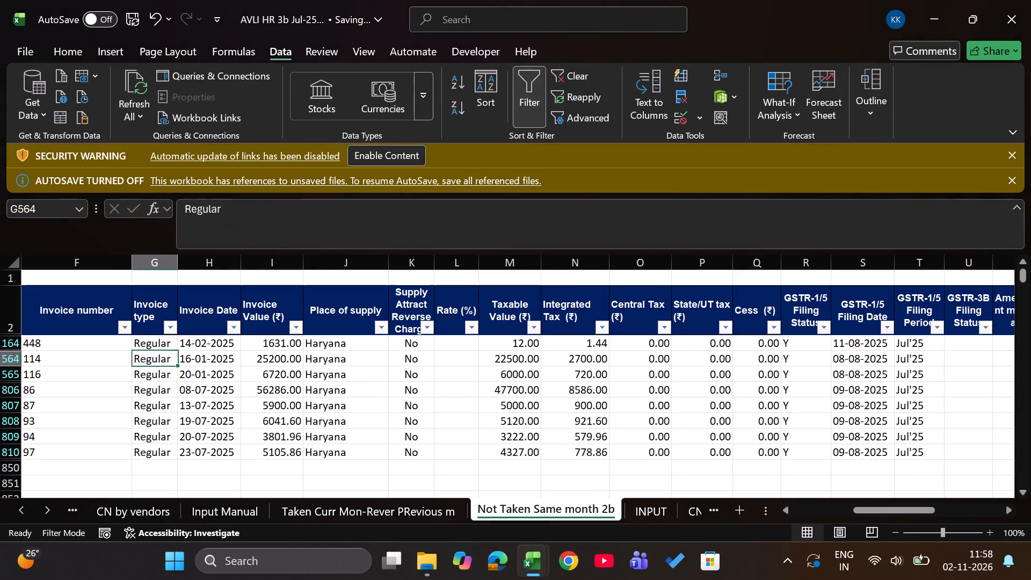
key(Delete)
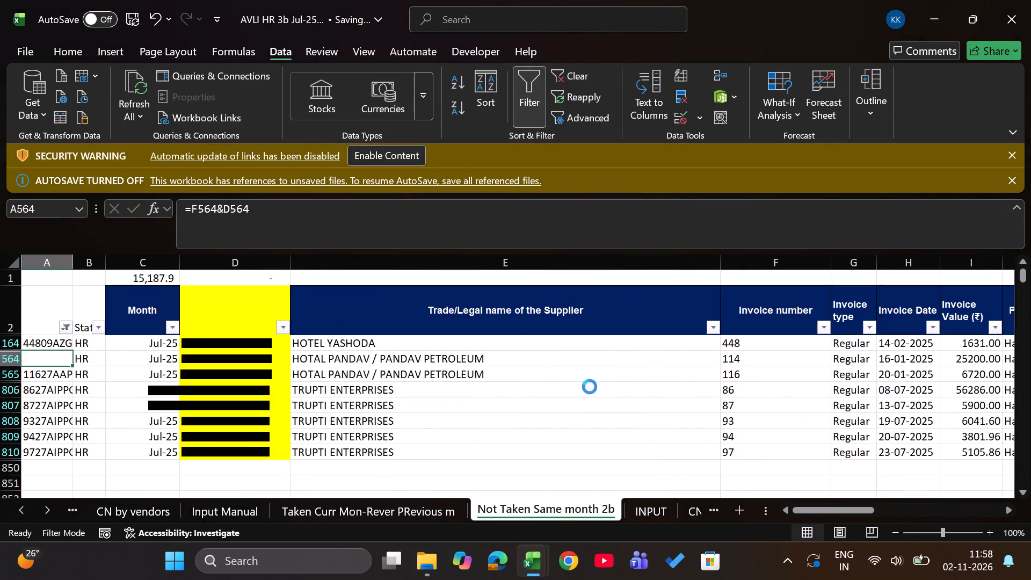
Return to the AVL India HR_Console ITC workbook and change the Doc No filter from 114 to 116 only.
key(Up)
key(Right)
key(Right)
key(Right)
key(Right)
key(Right)
key(alt+Tab)
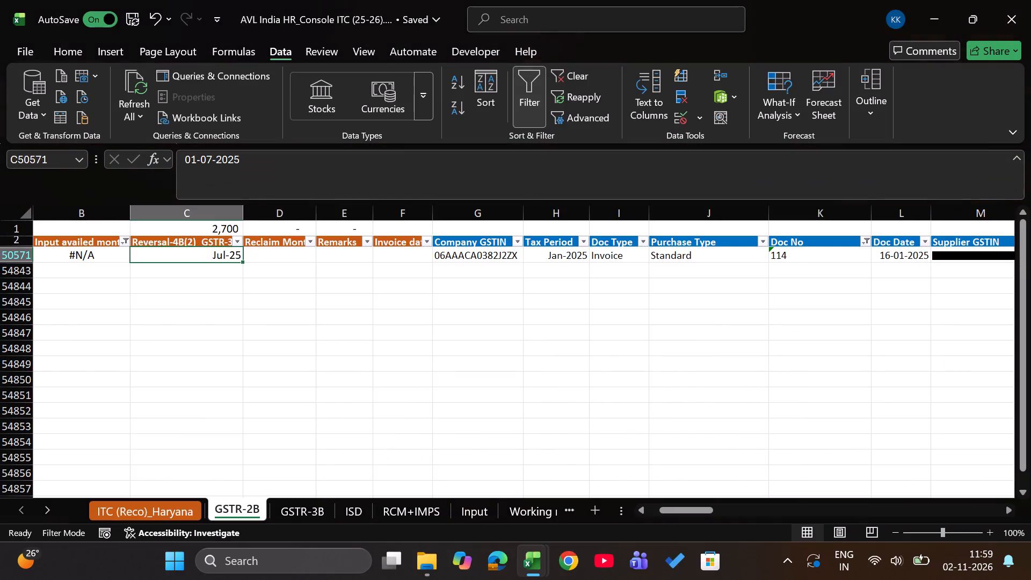
key(Up)
key(Right)
key(Right)
key(Right)
key(Right)
key(Right)
key(Right)
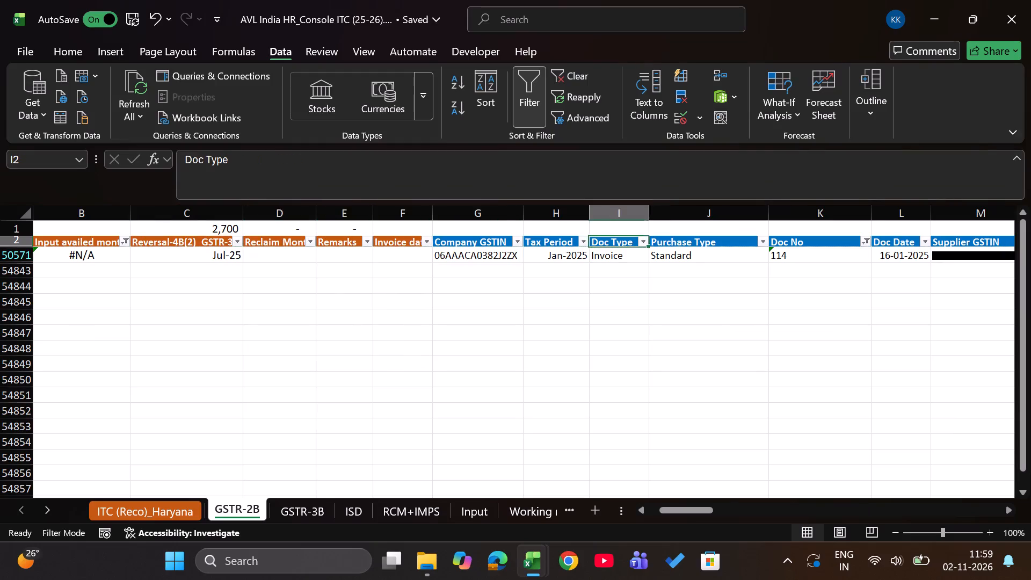
key(Right)
key(Right)
key(alt+Down)
key(alt+Down)
key(alt+Down)
key(alt+Down)
key(alt+Down)
key(alt+Down)
key(alt+Down)
key(alt+Down)
key(alt+Down)
key(alt+Down)
key(alt+Down)
key(alt+Down)
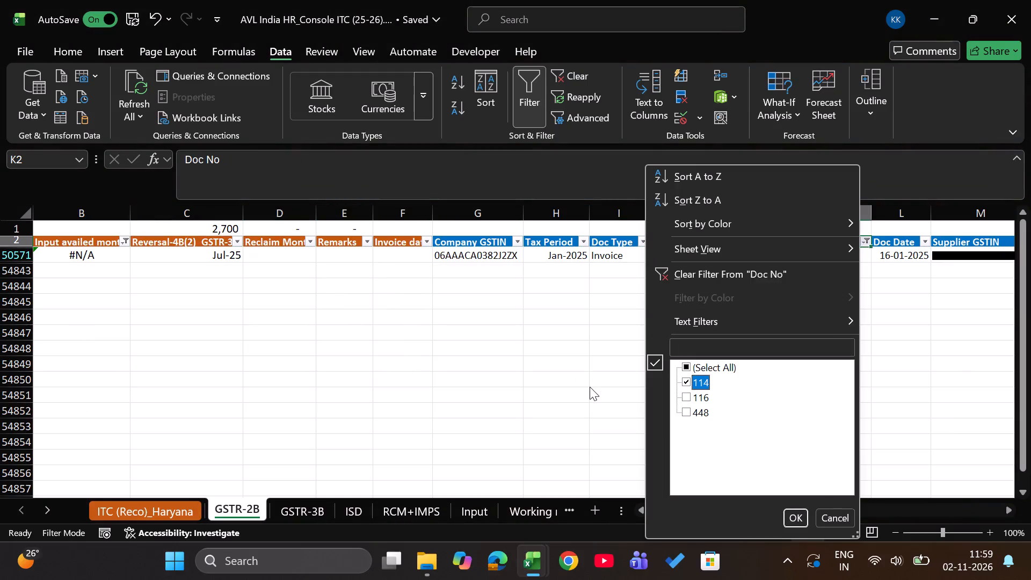
key(space)
key(Return)
Switch to the AVLI HR 3b Jul-25 workbook and check the invoice date, value and taxable value of Hotal Pandav invoice 116.
key(alt+Tab)
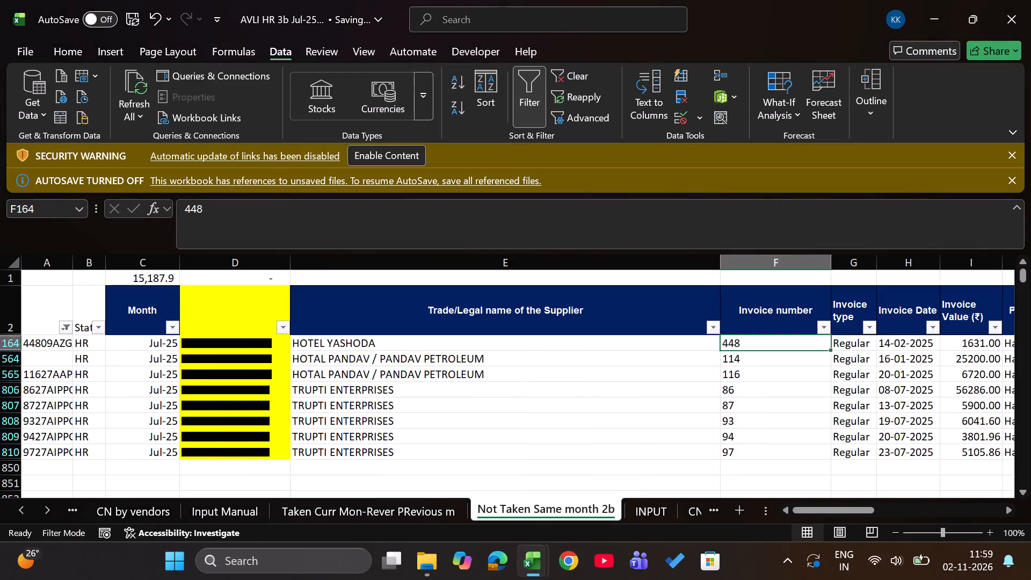
key(Down)
key(Down)
key(Down)
key(Up)
key(Right)
key(Right)
key(Right)
key(Right)
key(Right)
key(Right)
key(Right)
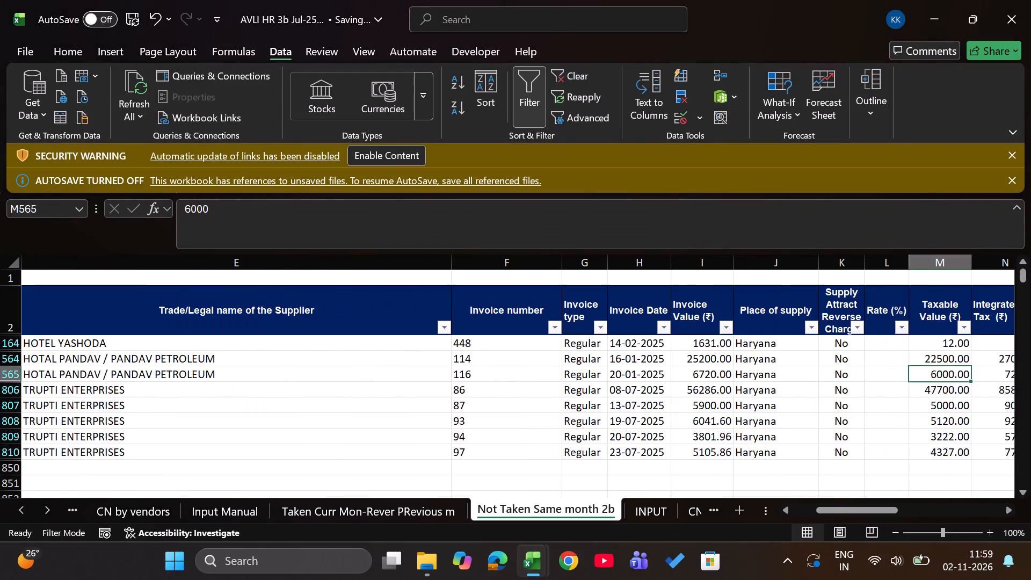
Return to the AVL India HR_Console ITC workbook and enter Jul-25 as the Reversal-4B(2) month for invoice 116 in row 50572.
key(Right)
key(alt+Tab)
key(Return)
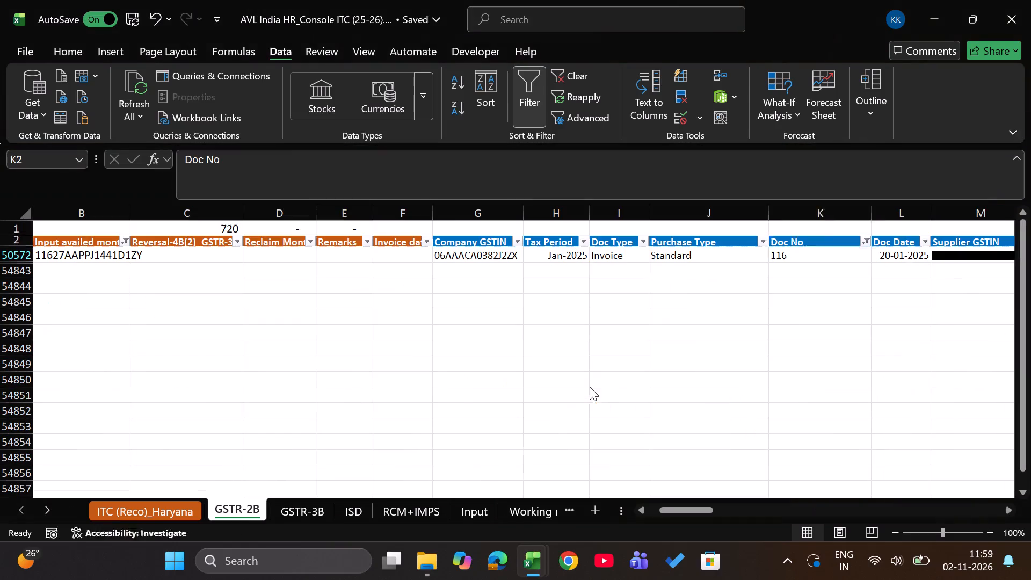
key(Right)
key(Right)
key(Left)
key(Left)
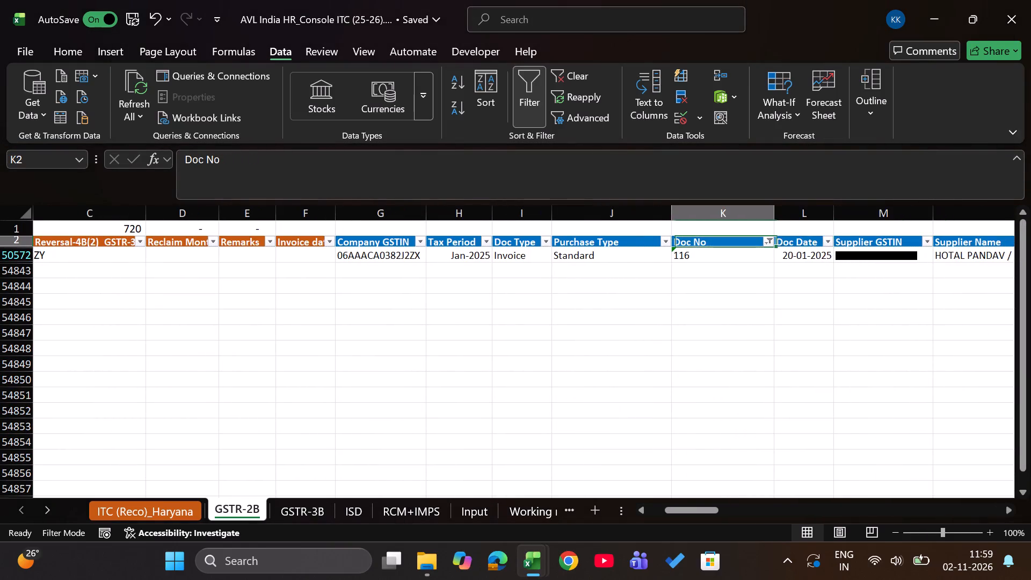
key(ctrl+Left)
key(Down)
key(Right)
key(Right)
text(jul25)
key(Return)
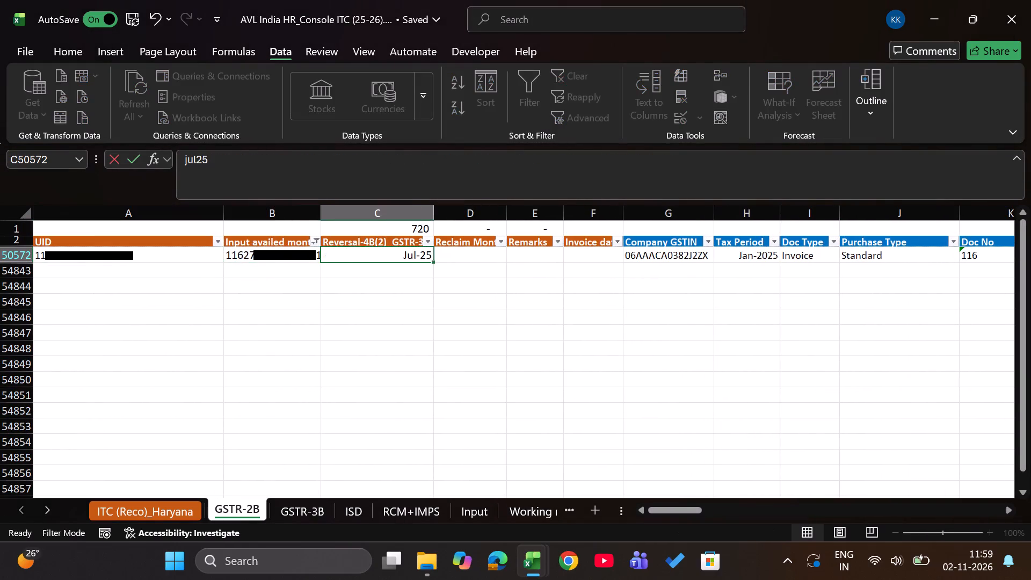
key(Up)
key(Up)
key(Right)
key(Right)
key(Right)
Switch to the AVLI HR 3b Jul-25 workbook and clear the column A key of Hotal Pandav invoice 116 in row 565.
key(alt+Tab)
key(Left)
key(Left)
key(Left)
key(Left)
key(Left)
key(Left)
key(Left)
key(Left)
key(Left)
key(Left)
key(Left)
key(Left)
key(Left)
key(Left)
key(Left)
key(Left)
key(Left)
key(Left)
key(Left)
key(Left)
key(Left)
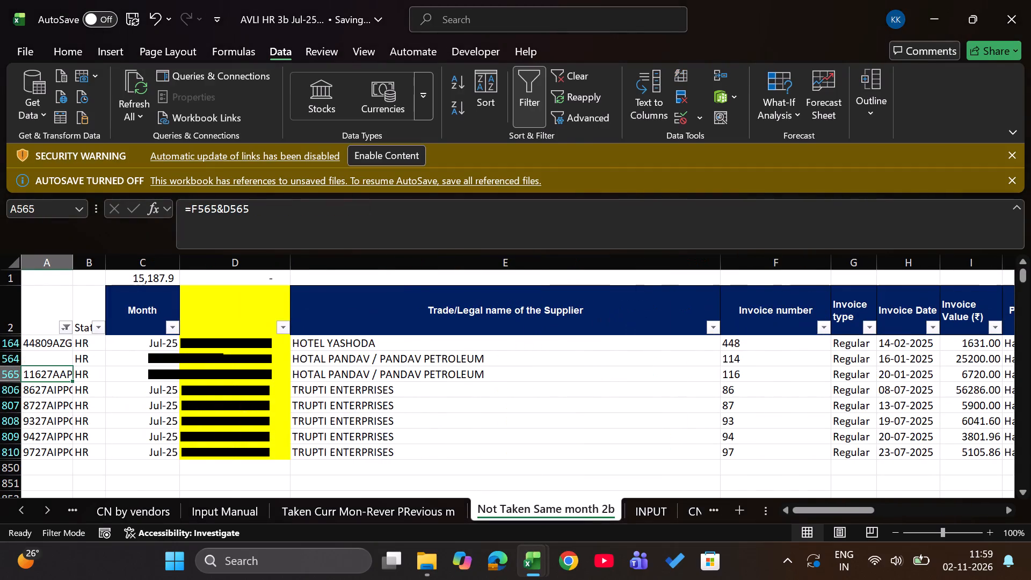
key(Delete)
Check the invoice value, taxable value and integrated tax of Hotel Yashoda invoice 448 in row 164.
key(Right)
key(Right)
key(Right)
key(Right)
key(Right)
key(Up)
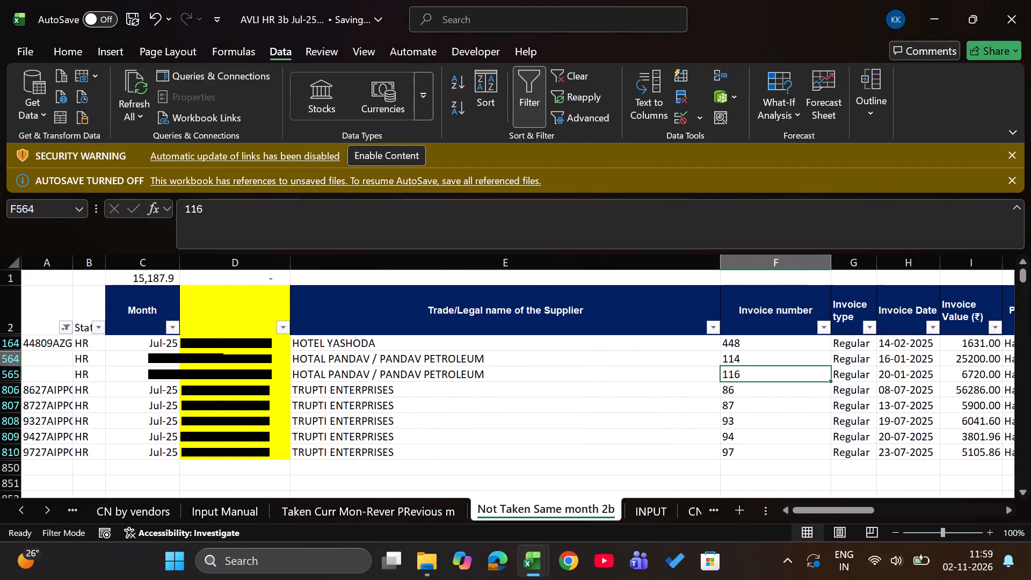
key(Up)
key(Right)
key(Right)
key(Right)
key(Right)
key(Right)
key(Right)
key(Right)
key(Right)
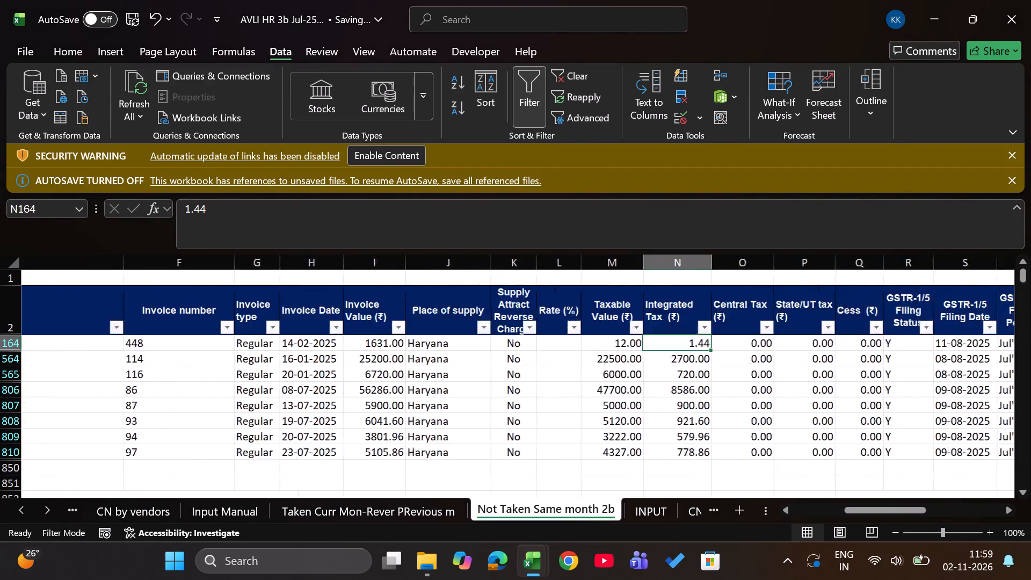
key(Right)
Return to the AVL India HR_Console ITC workbook and change the Doc No filter from 116 to 448 only.
key(alt+Tab)
key(Right)
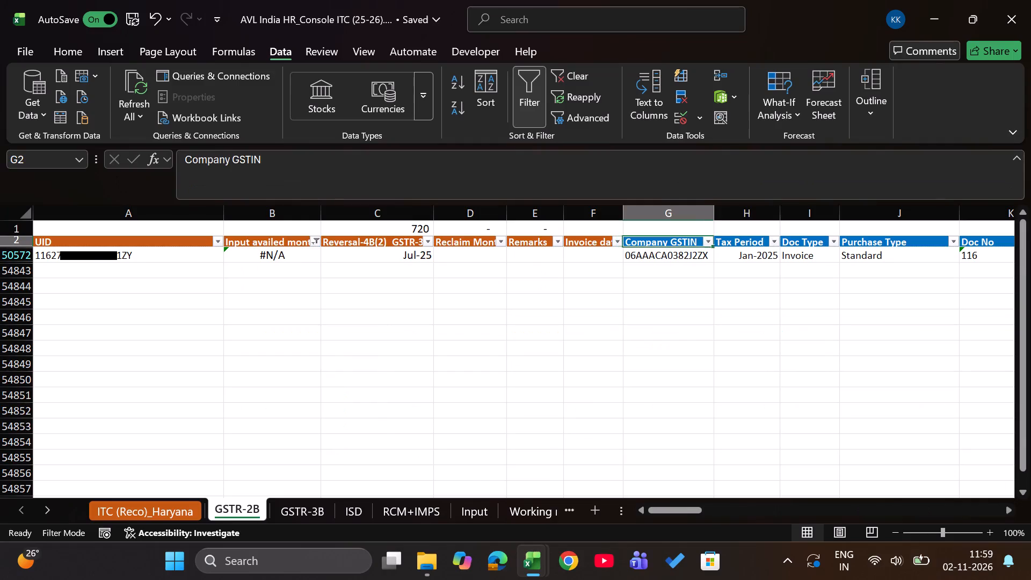
key(Right)
key(Right)
key(Right)
key(Right)
key(alt+Down)
key(alt+Down)
key(alt+Down)
key(alt+Down)
key(alt+Down)
key(alt+Down)
key(alt+Down)
key(alt+Down)
key(alt+Down)
key(alt+Down)
key(alt+Down)
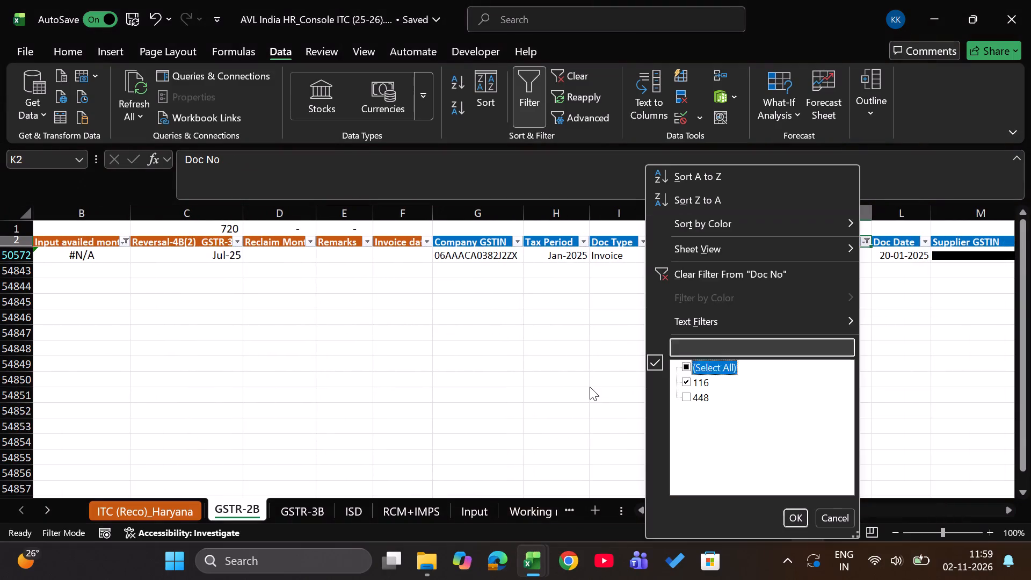
key(Up)
key(space)
key(Return)
Examine the taxable value, IGST and amendment details of the Hotel Yashoda invoice 448 entries on the GSTR-2B sheet.
key(Right)
key(Right)
key(Right)
key(Right)
key(Up)
key(Left)
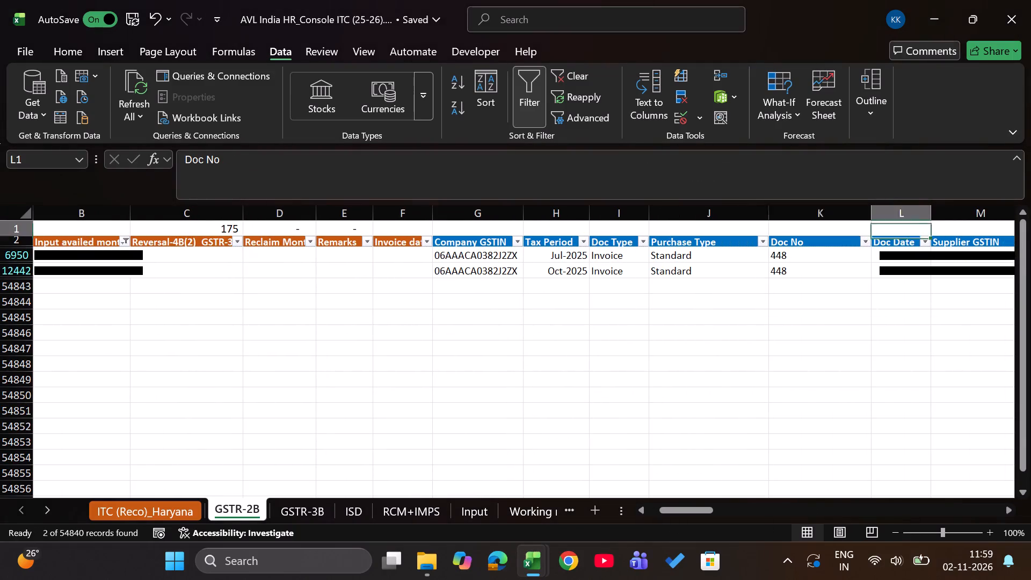
key(Left)
key(Down)
key(Right)
key(Right)
key(Right)
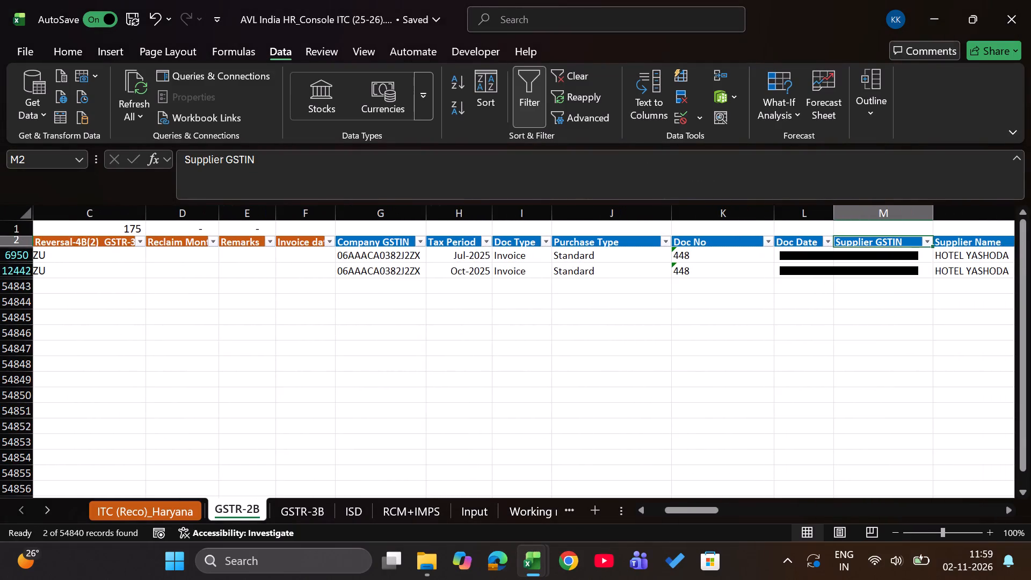
scroll(590, 387, left, 4)
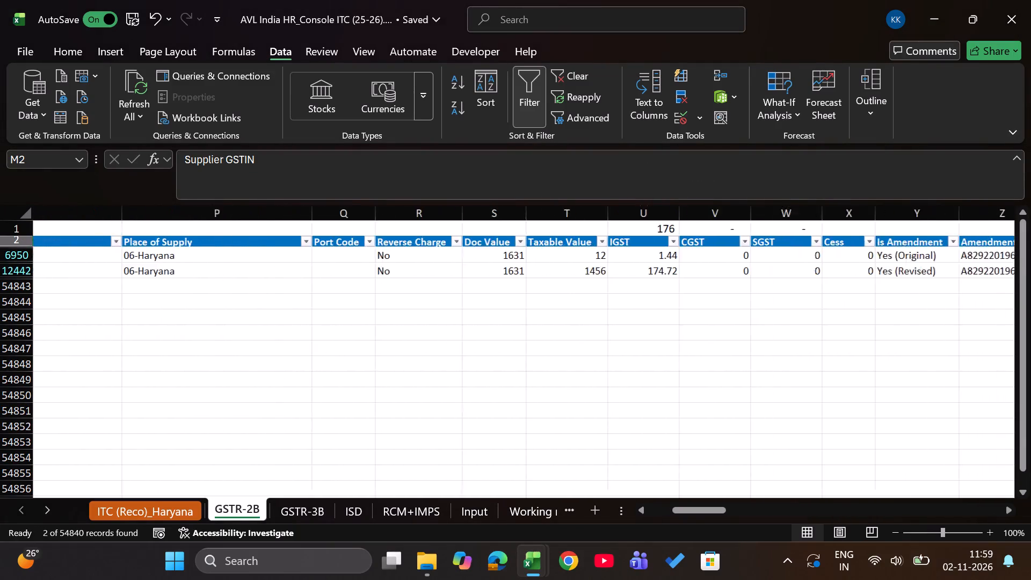
scroll(590, 387, left, 5)
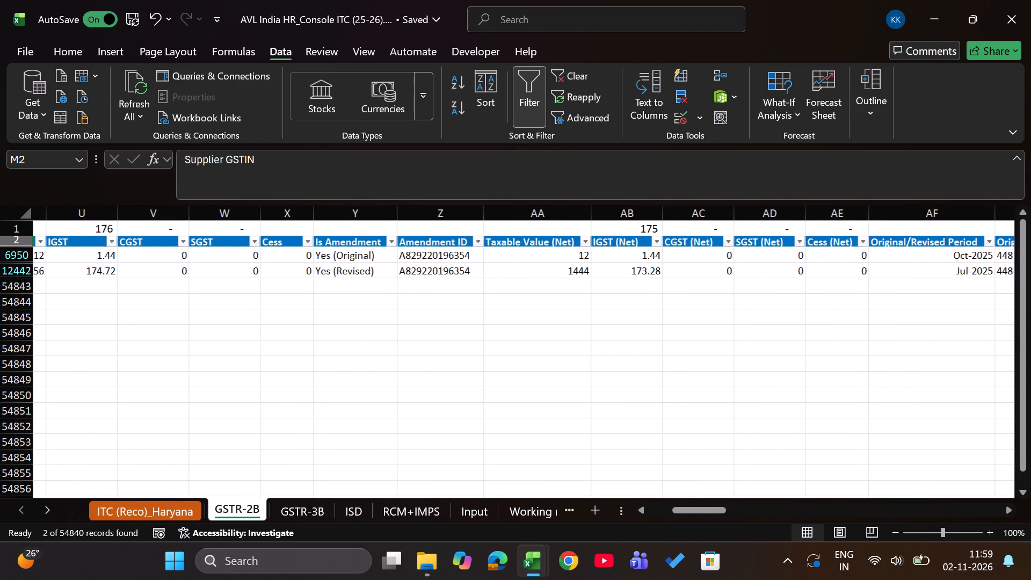
Switch to the AVLI HR 3b Jul-25 workbook and compare row 164's invoice date, taxable value and integrated tax for Hotel Yashoda invoice 448.
key(alt+Tab)
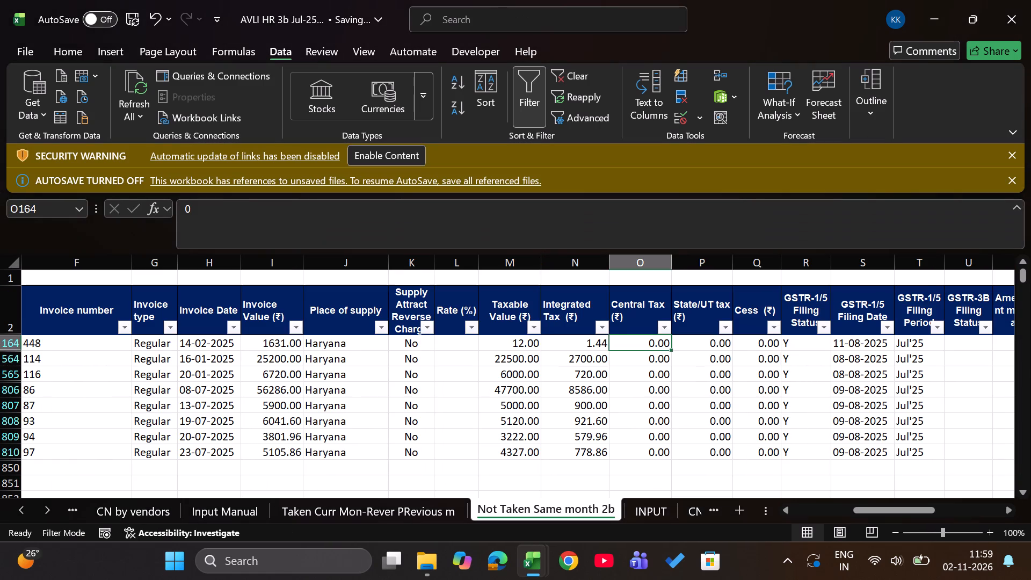
key(Left)
key(Up)
key(ctrl+Left)
key(Right)
key(Right)
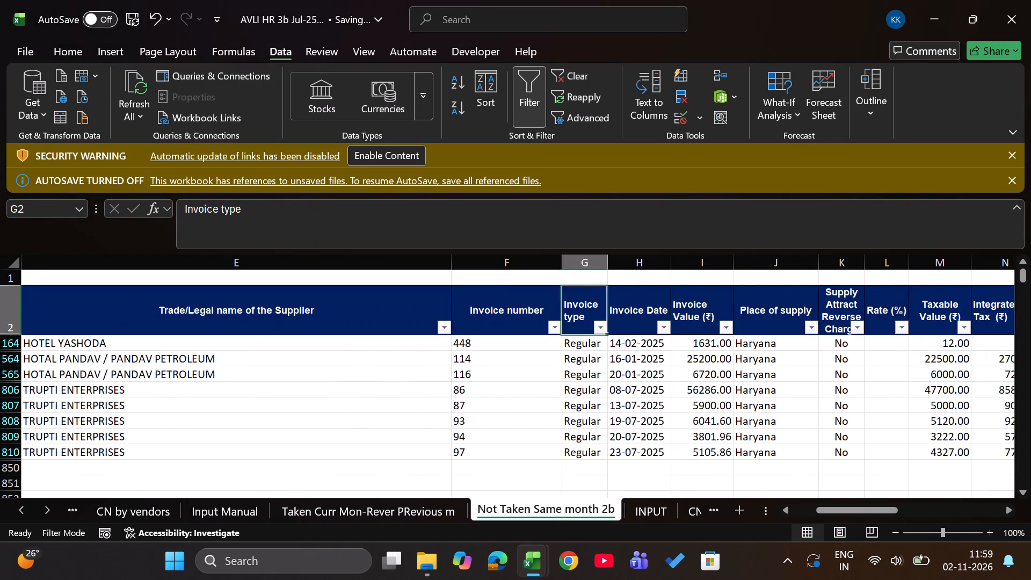
key(Right)
key(Right)
key(Right)
key(Right)
key(Right)
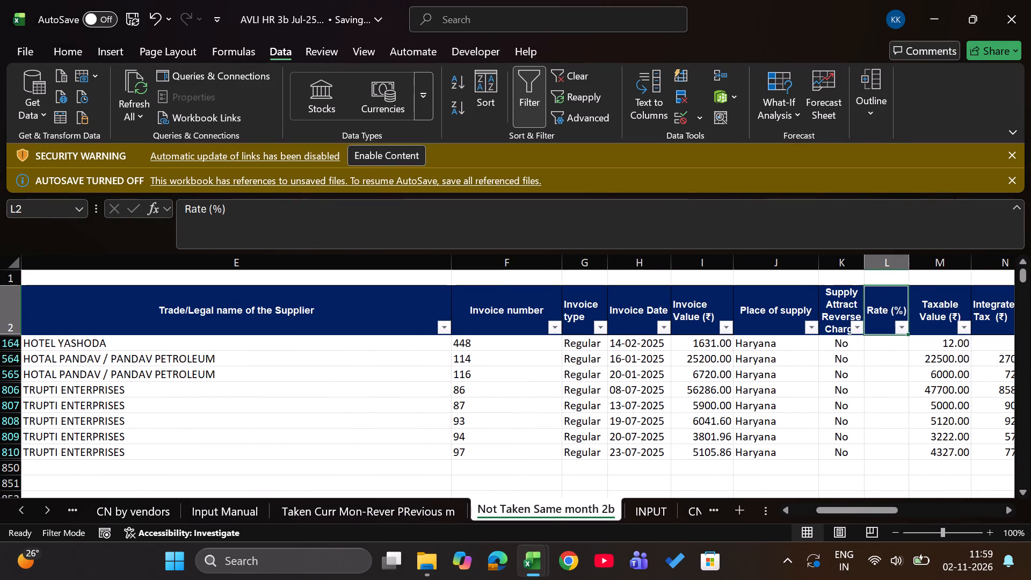
key(Right)
key(Right)
key(ctrl+Left)
key(Left)
key(Left)
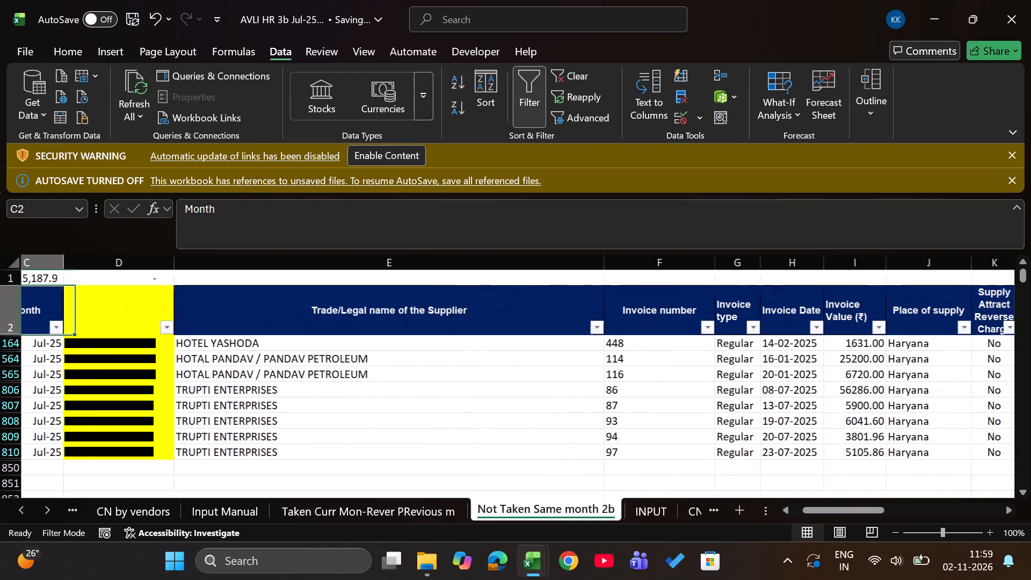
key(Left)
key(Left)
key(Left)
key(Left)
key(Down)
key(Right)
key(Right)
key(Right)
key(Right)
key(Right)
key(Right)
key(Right)
key(Right)
key(Right)
key(Right)
key(Right)
key(Right)
key(Right)
key(Right)
key(Right)
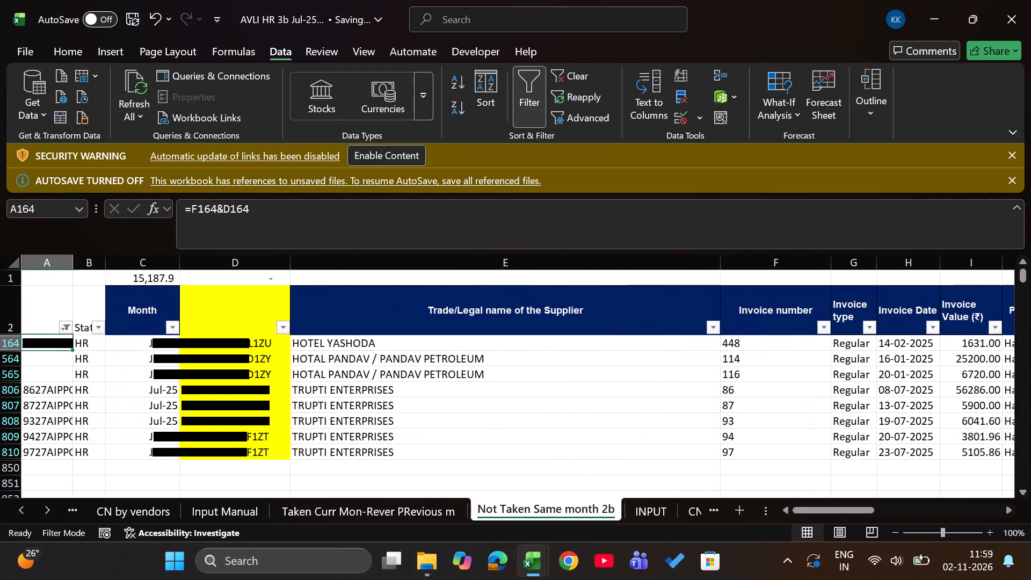
key(Left)
key(Left)
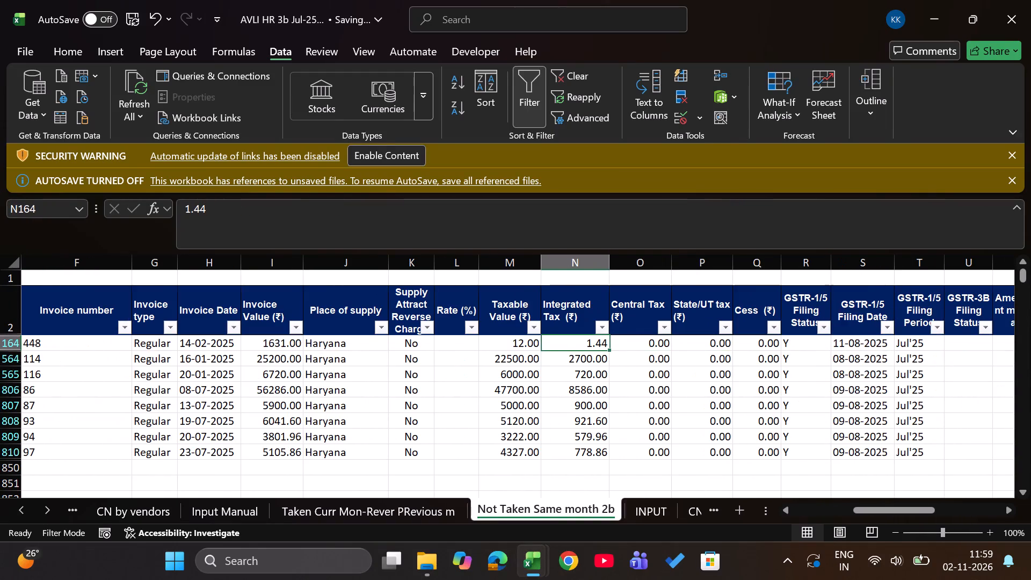
Return to the AVL India HR_Console ITC workbook and enter Jul-25 as the Reversal-4B(2) month for invoice 448's Jul-2025 entry in row 6950.
key(alt+Tab)
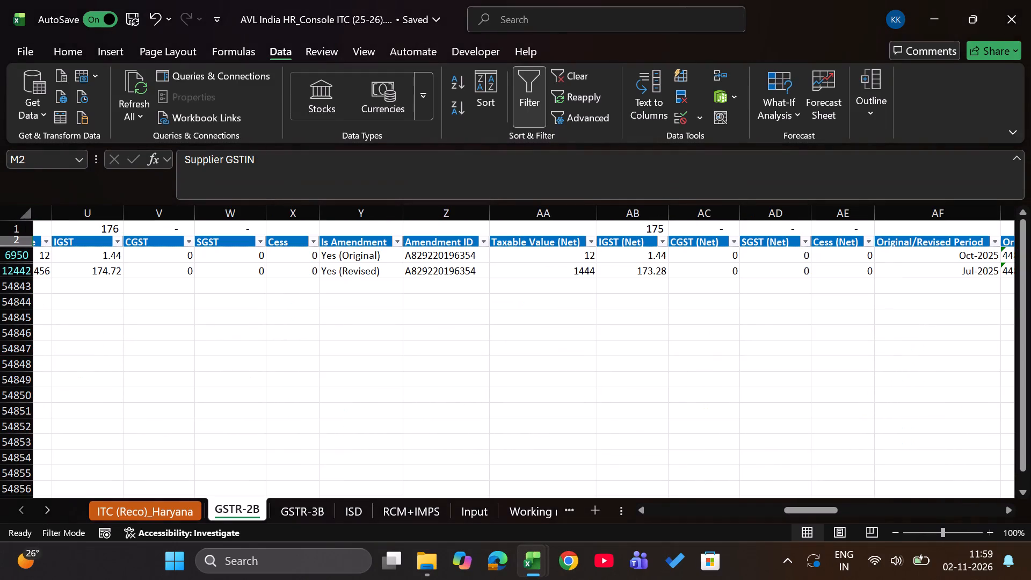
scroll(590, 387, right, 6)
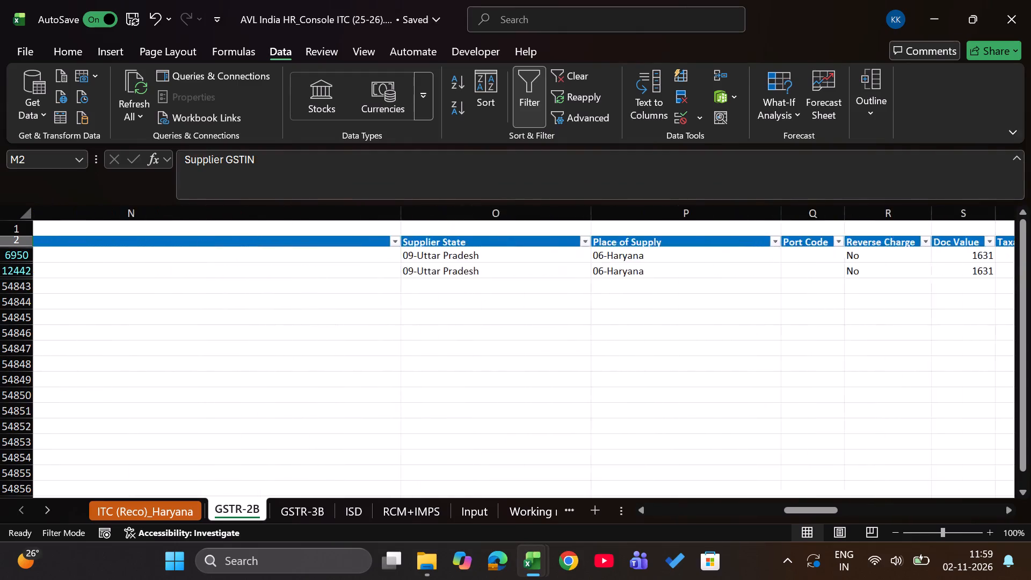
scroll(590, 387, right, 1)
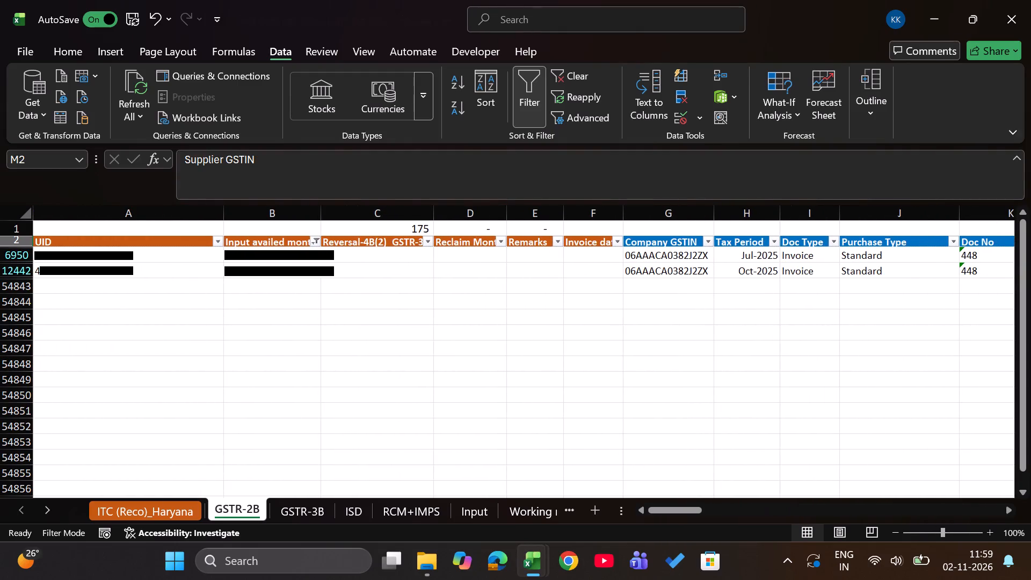
click(364, 256)
text(jul25)
key(Return)
key(Up)
Switch to the AVLI HR 3b Jul-25 workbook and clear the column A key of Hotel Yashoda invoice 448 in row 164.
key(alt+Tab)
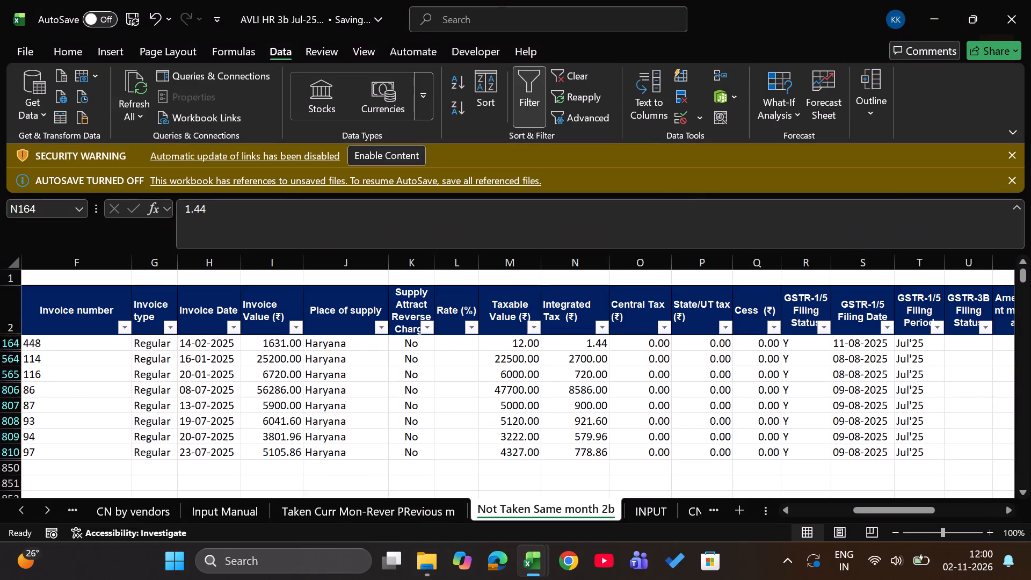
key(Up)
key(ctrl+Left)
key(Down)
key(Left)
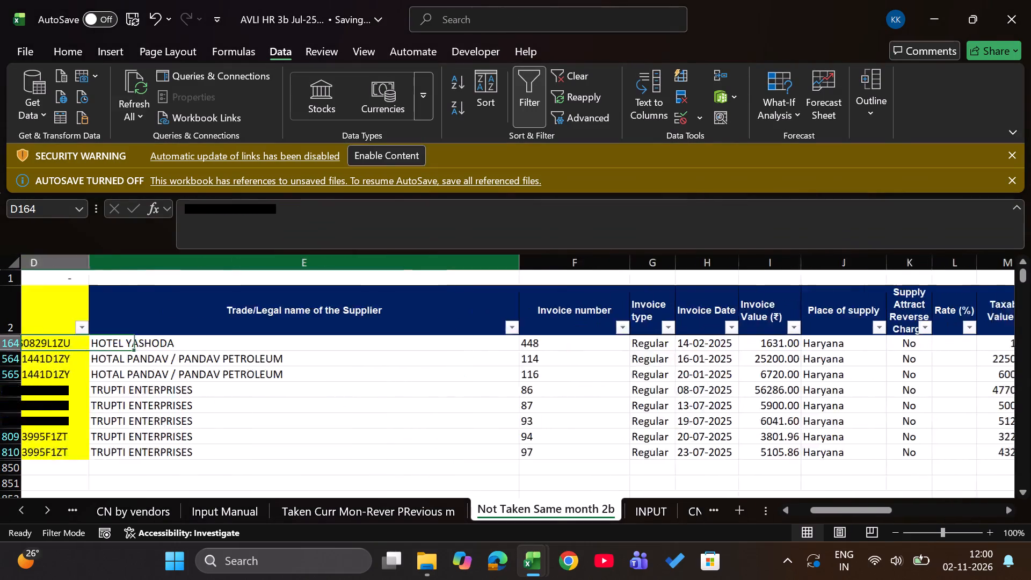
key(Left)
key(Left)
key(Left)
key(Left)
key(Left)
key(Delete)
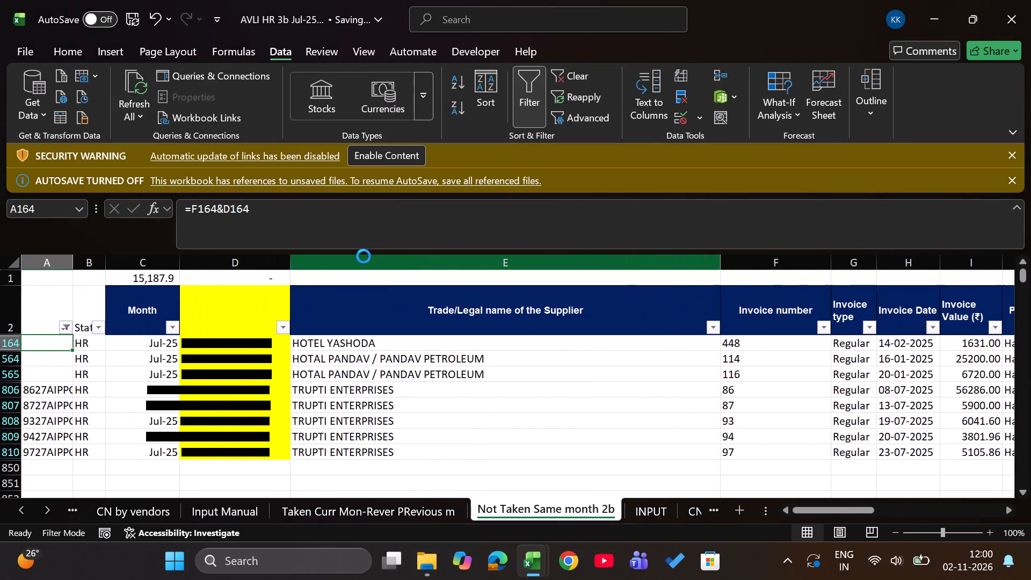
Reapply the column A filter without blanks on the Not Taken Same month 2b sheet to leave only rows with keys.
key(Up)
key(alt+Down)
key(alt+Down)
key(alt+Down)
key(alt+Down)
key(alt+Down)
key(alt+Down)
key(alt+Down)
key(alt+Down)
key(Return)
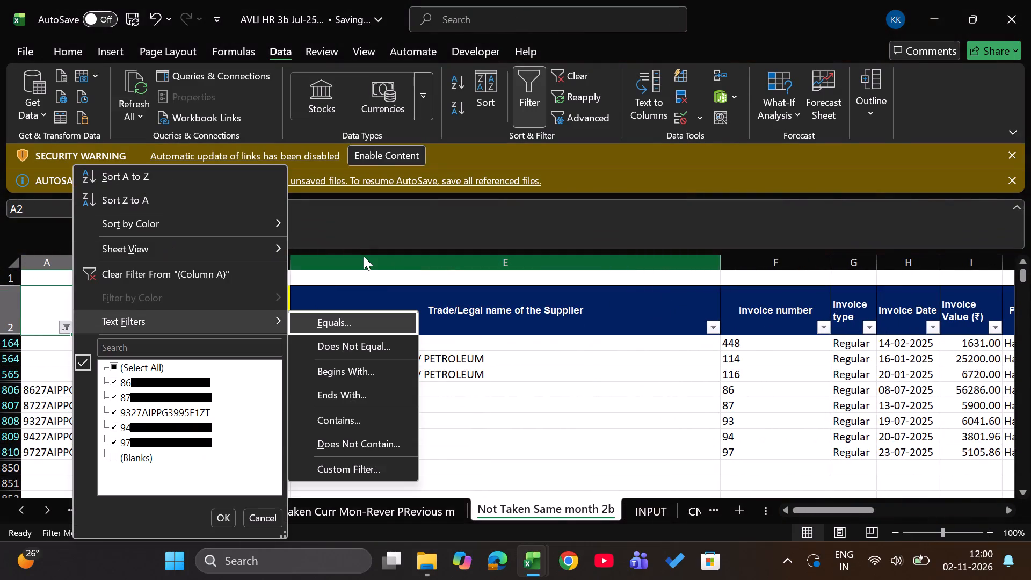
click(750, 370)
key(alt+Down)
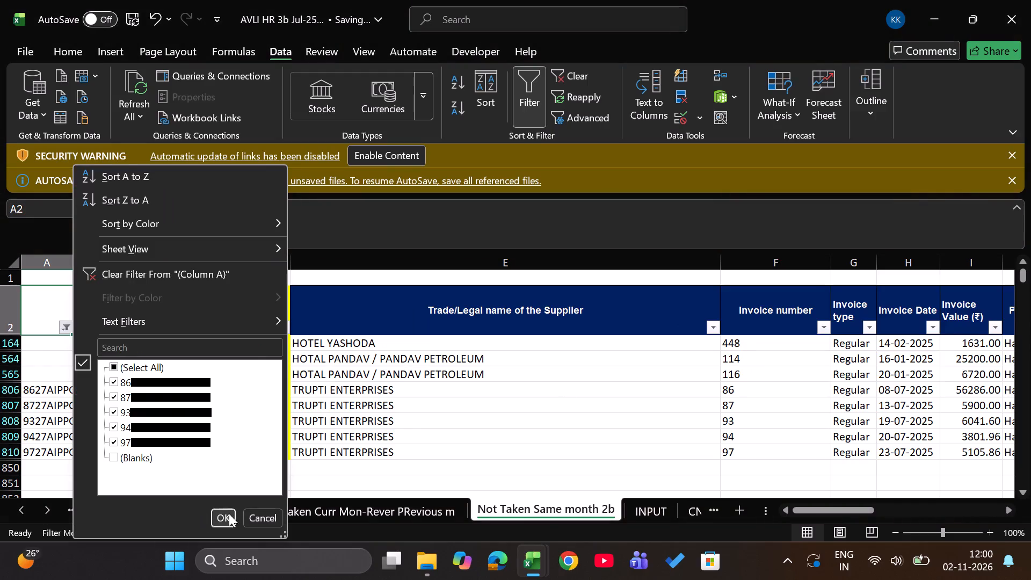
click(230, 515)
key(Down)
Switch to the AVL India HR_Console ITC workbook and clear all filters on the GSTR-2B sheet.
key(alt+Tab)
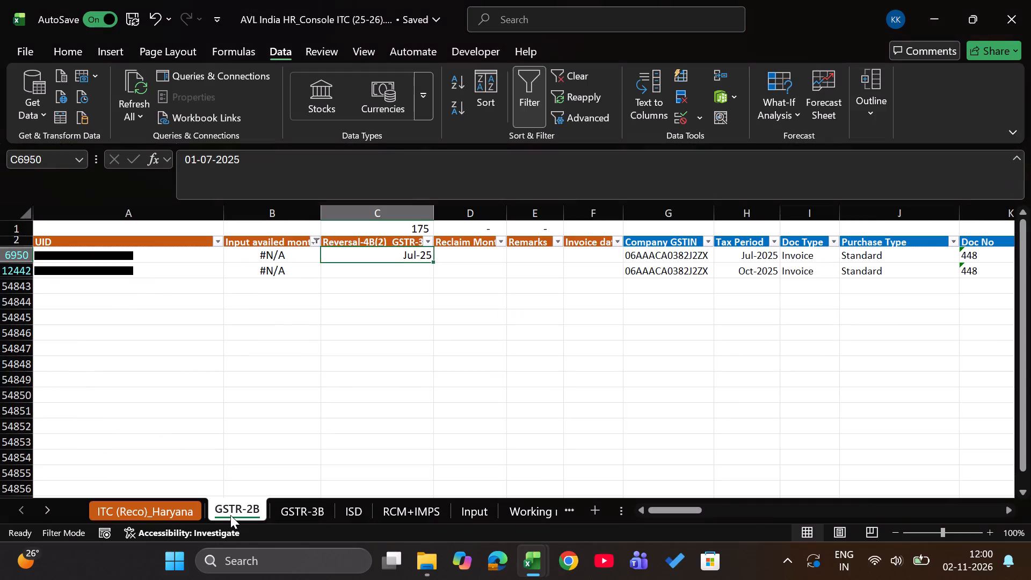
key(Up)
key(Left)
text(ac)
key(Right)
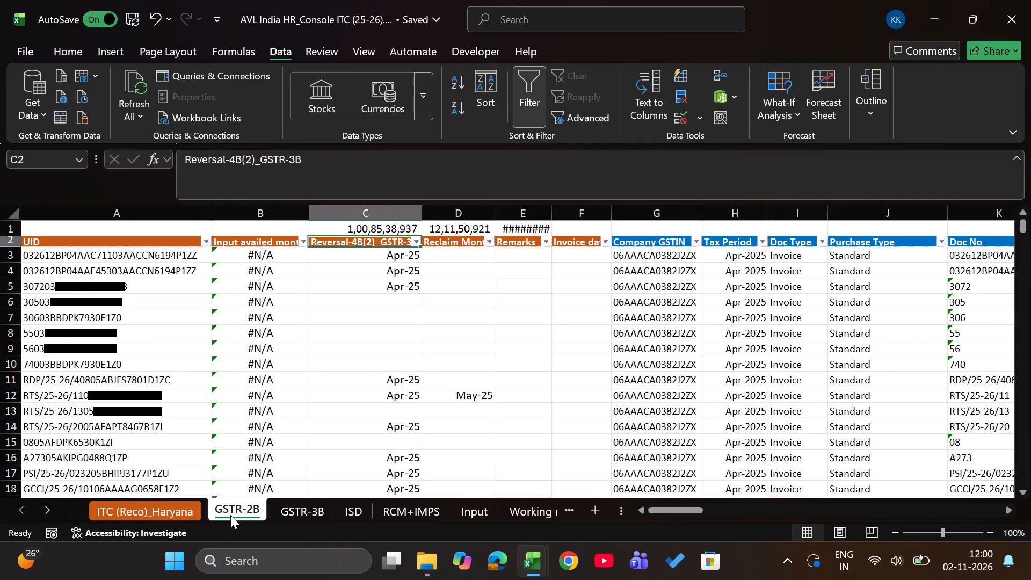
Copy Trupti Enterprises' GSTIN from row 806 of the AVLI HR 3b Jul-25 workbook and filter GSTR-2B's Supplier GSTIN column by it.
key(alt+Tab)
key(Right)
key(Right)
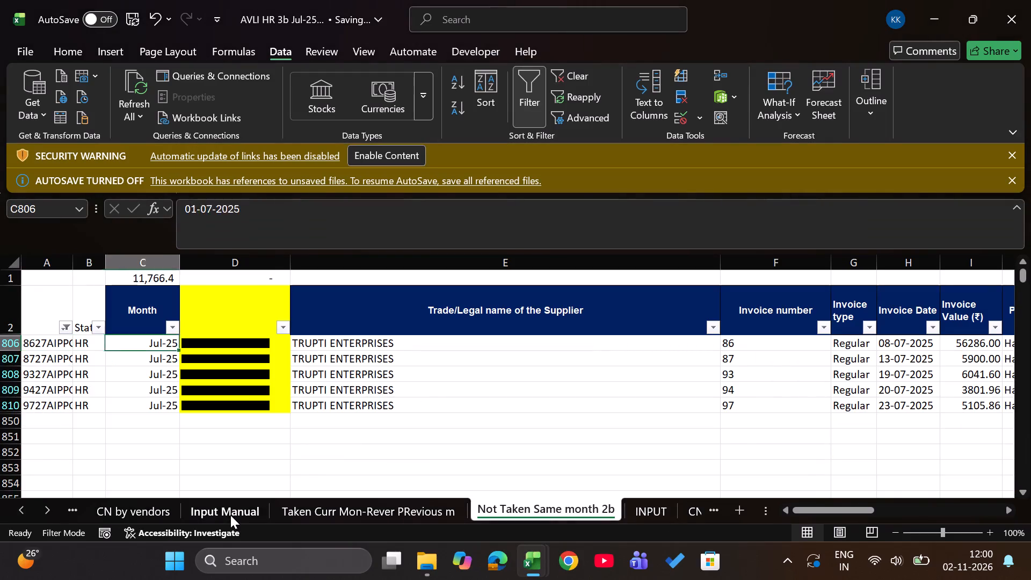
key(Right)
key(Right)
key(Left)
key(ctrl+c)
key(alt+Tab)
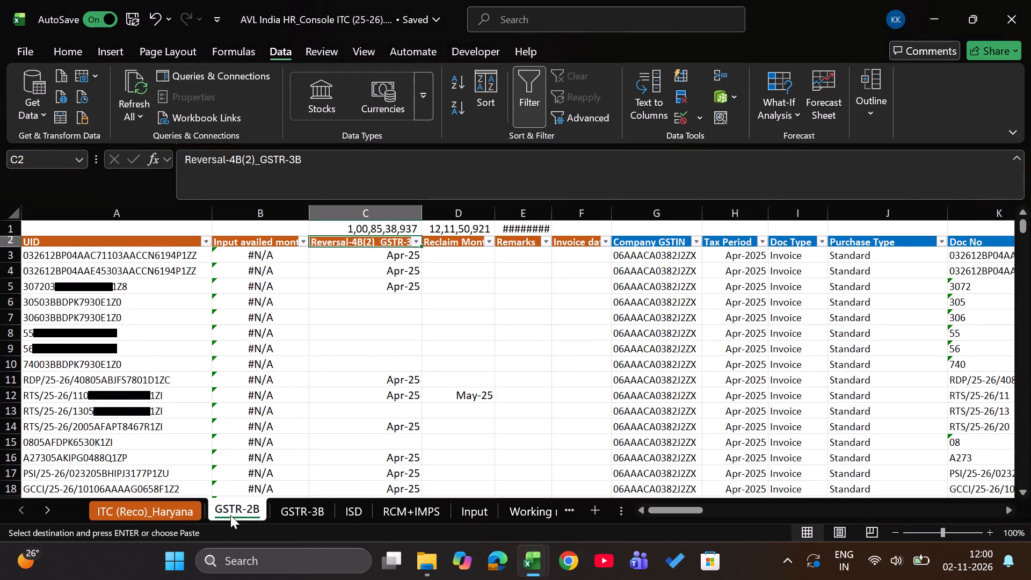
key(Right)
key(Right)
key(Right)
key(Right)
key(Right)
key(Right)
key(Right)
key(Right)
key(Right)
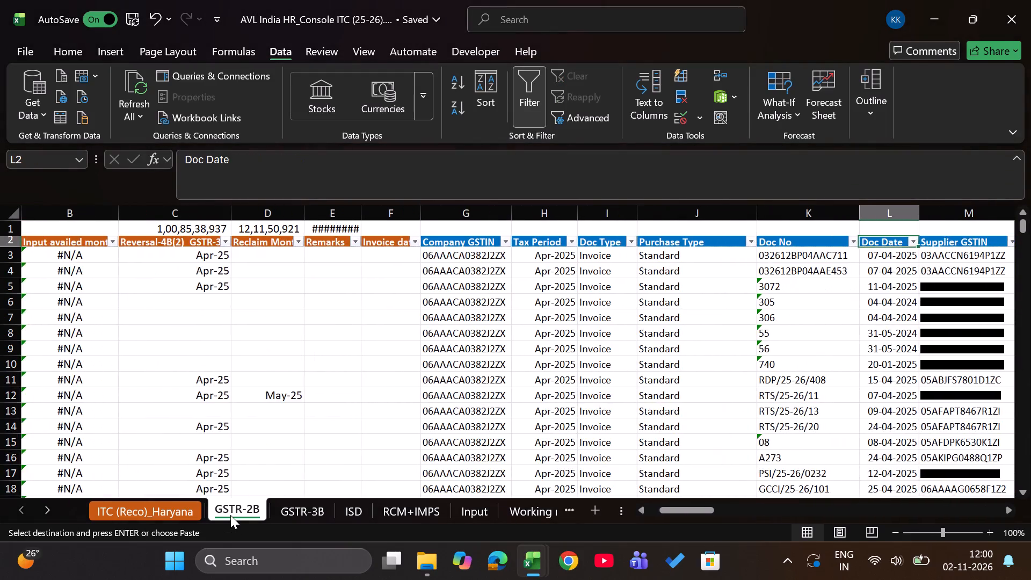
key(Right)
key(alt+Down)
key(alt+Down)
key(alt+Down)
key(alt+Down)
key(alt+Down)
key(alt+Down)
key(alt+Down)
key(alt+Down)
key(alt+Down)
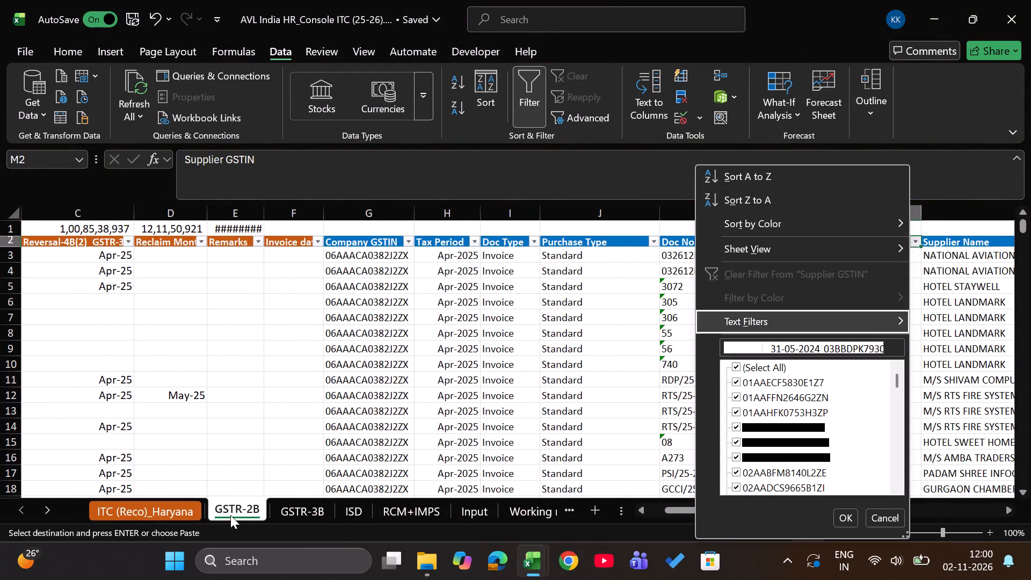
key(ctrl+v)
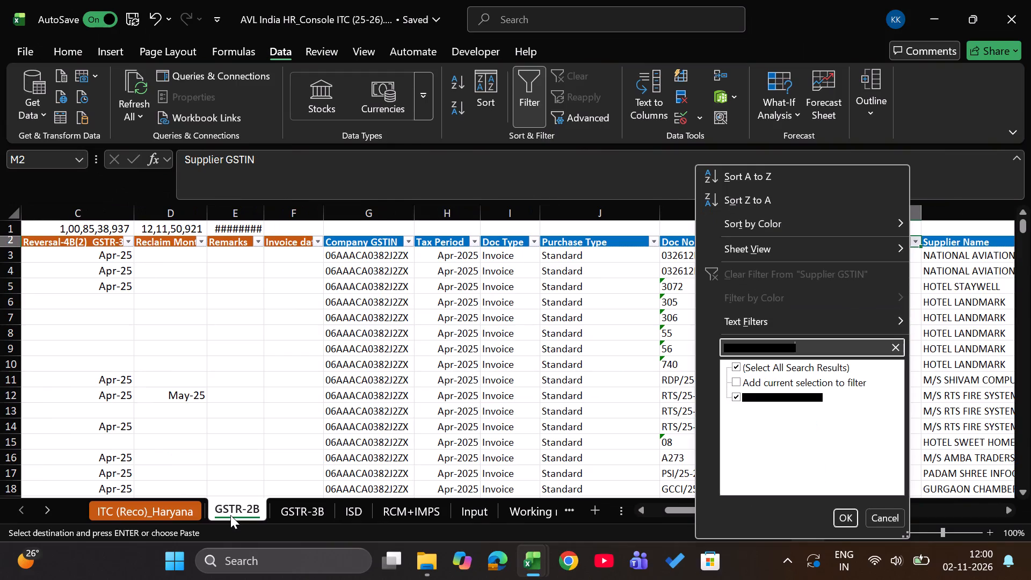
key(Return)
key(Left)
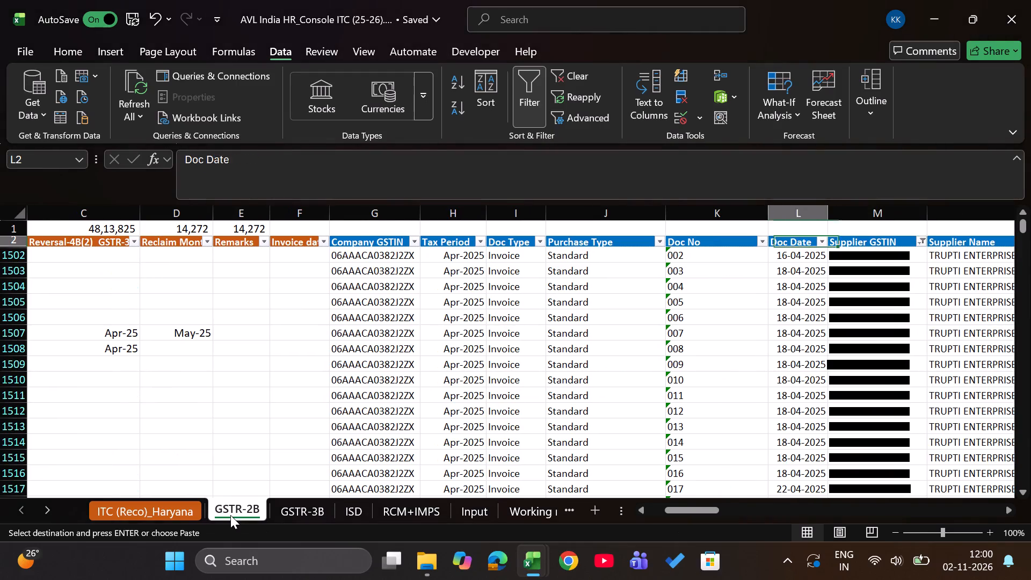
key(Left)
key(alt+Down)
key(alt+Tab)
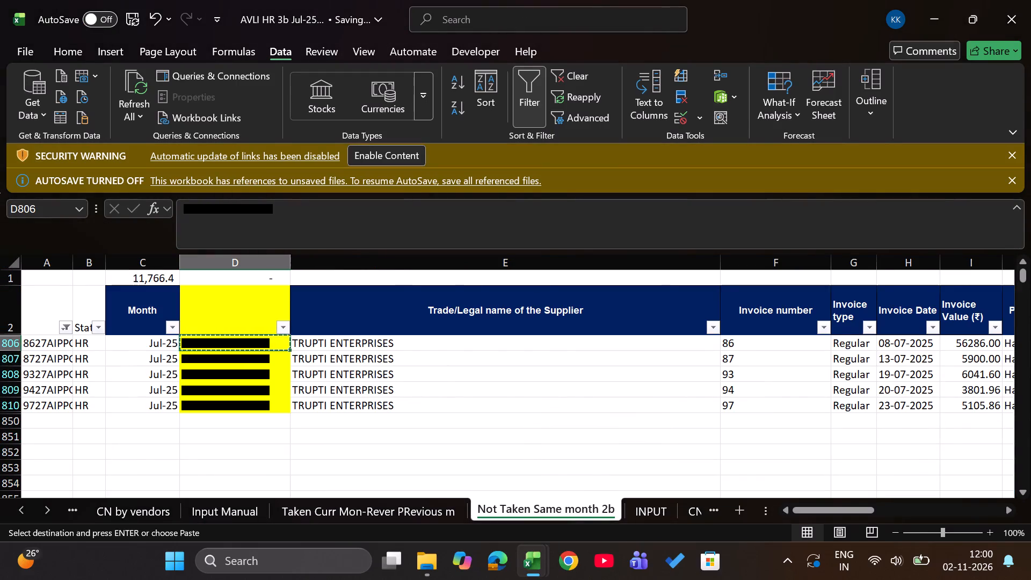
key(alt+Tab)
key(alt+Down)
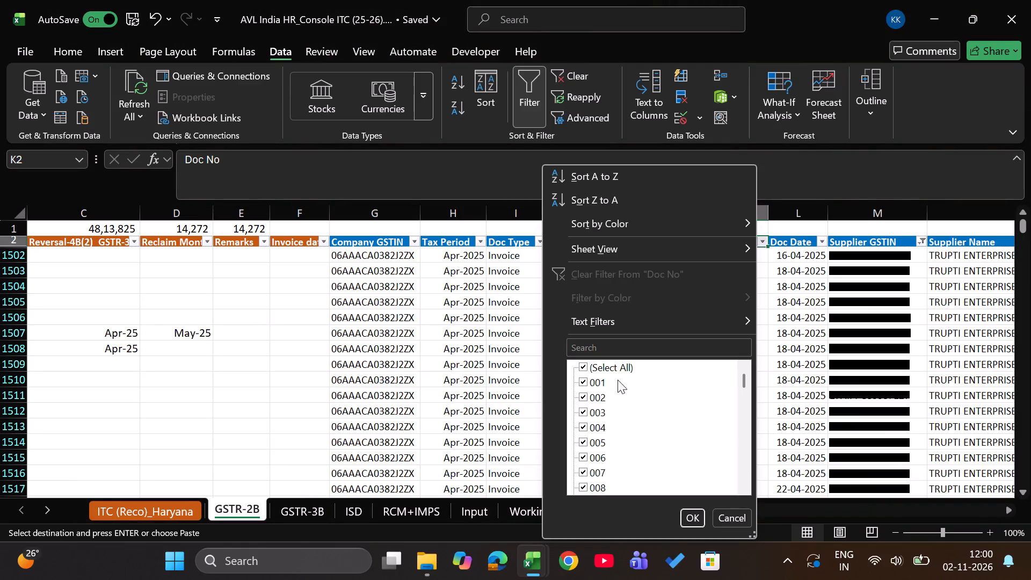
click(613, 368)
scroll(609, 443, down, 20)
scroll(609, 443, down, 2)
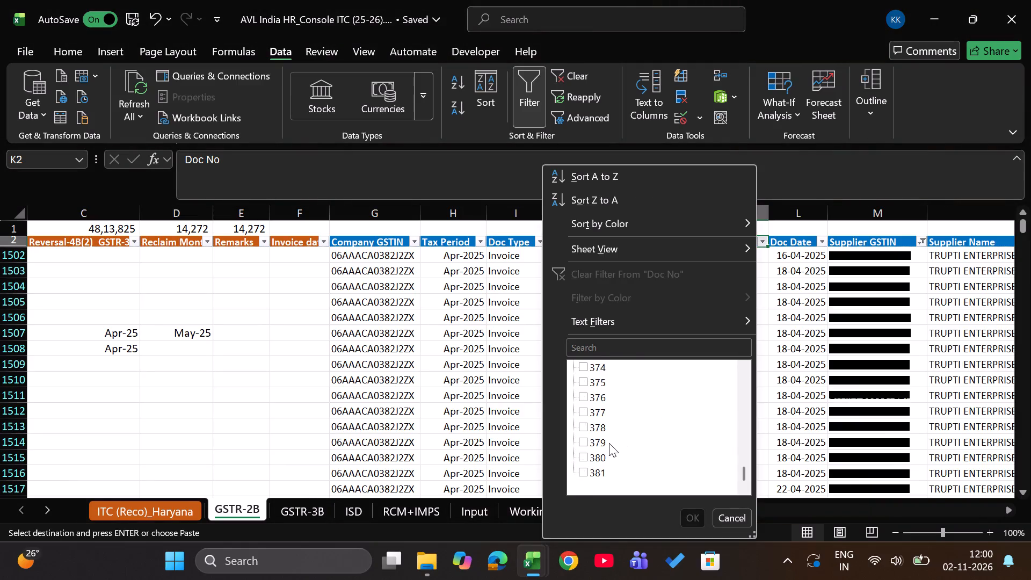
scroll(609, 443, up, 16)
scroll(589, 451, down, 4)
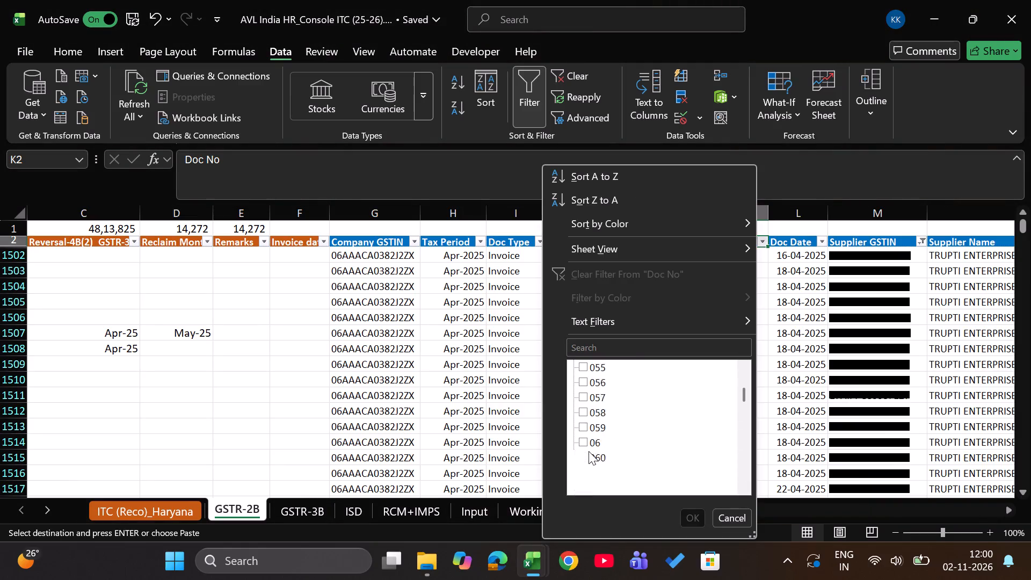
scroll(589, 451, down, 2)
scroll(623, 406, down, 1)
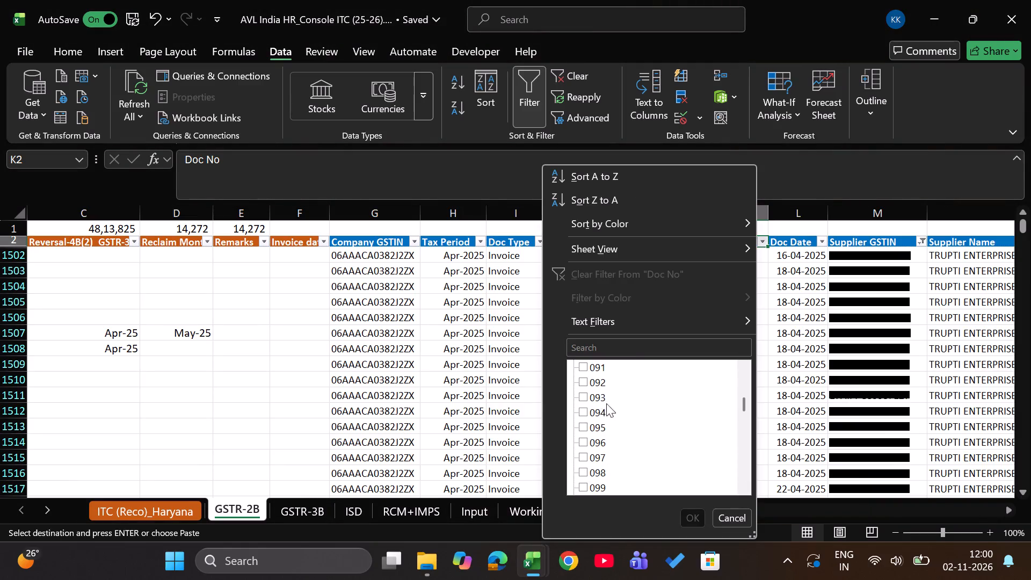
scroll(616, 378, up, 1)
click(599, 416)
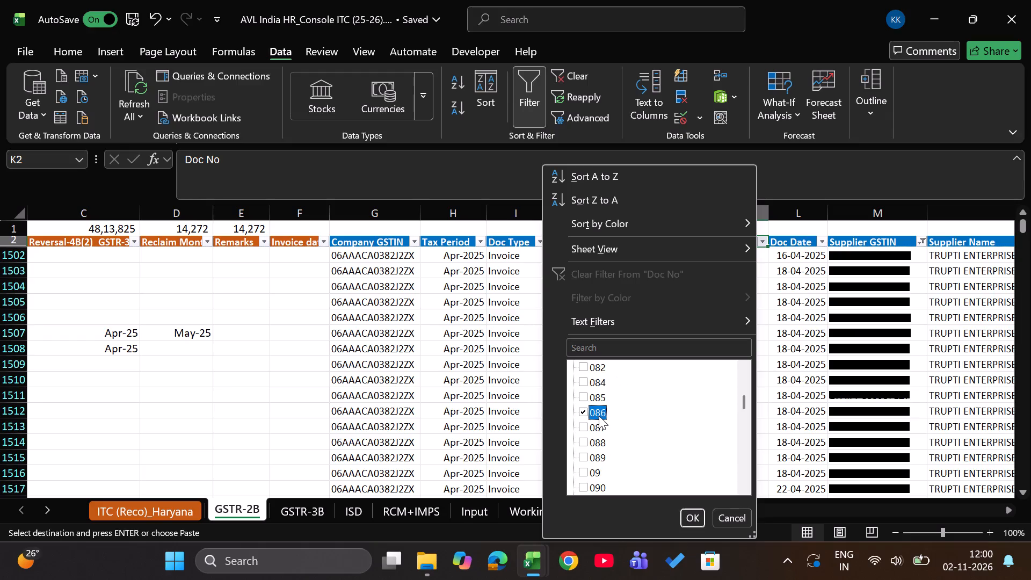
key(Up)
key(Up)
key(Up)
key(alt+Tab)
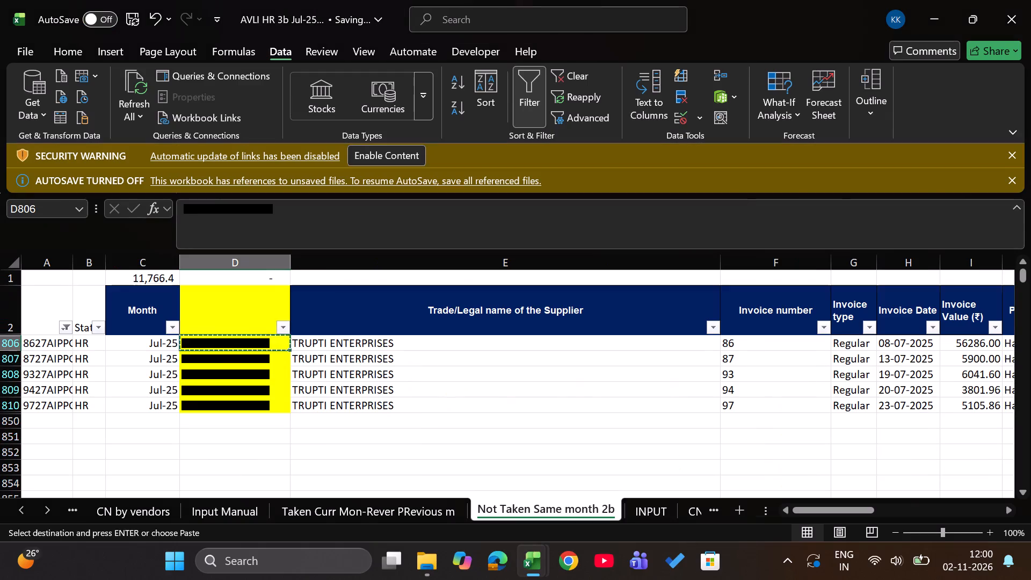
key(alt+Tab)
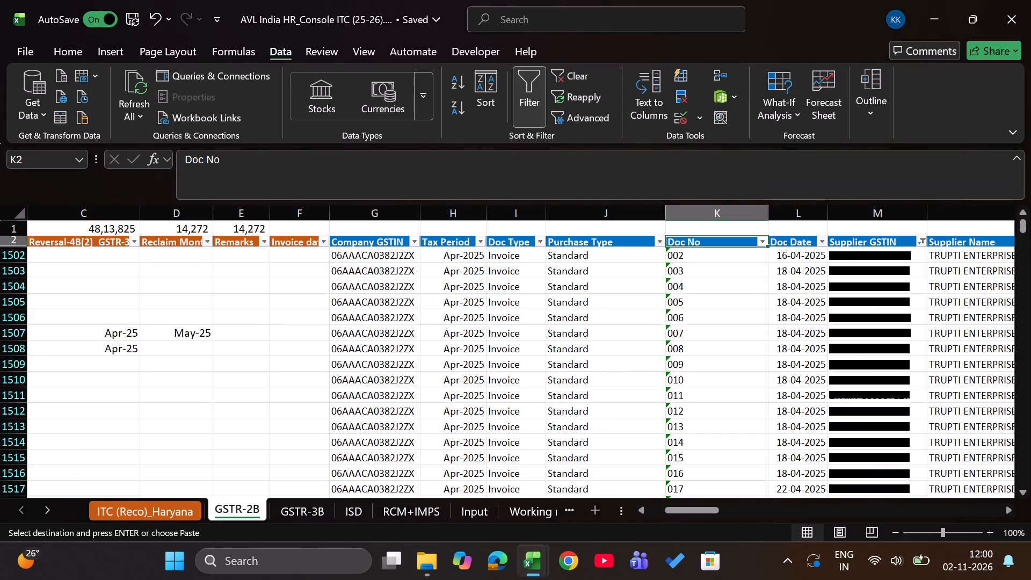
Filter the GSTR-2B Doc No column to Trupti Enterprises invoices 086, 087, 093, 094 and 097.
key(alt+Down)
click(602, 363)
key(Down)
key(Down)
key(Down)
key(Down)
key(Down)
key(Down)
key(Down)
key(Down)
key(Down)
key(Down)
key(Down)
key(Down)
key(Down)
key(Down)
key(Down)
key(Down)
key(Down)
key(Down)
key(Down)
key(Down)
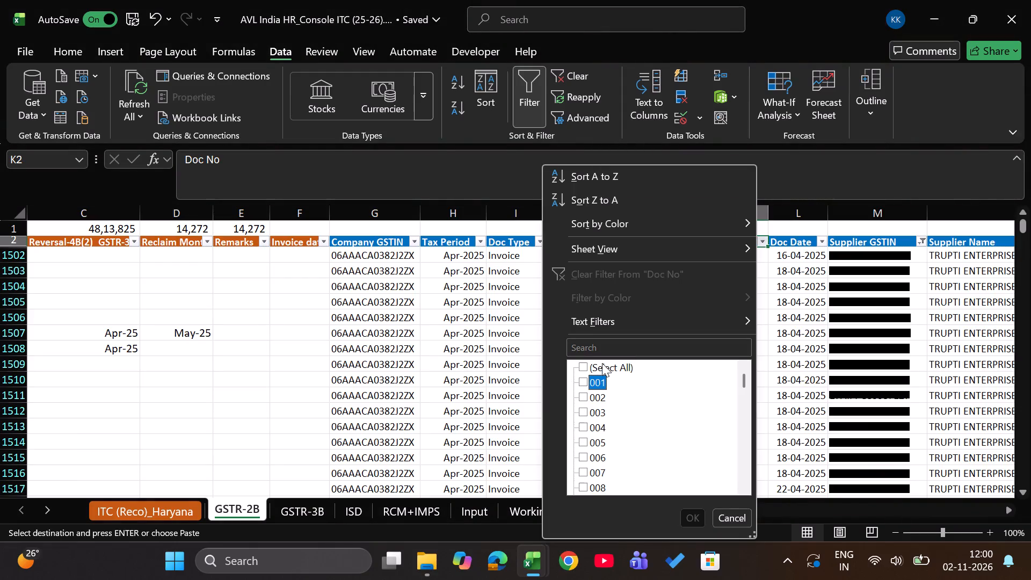
key(Down)
key(Down)
key(Down)
key(Down)
key(Down)
key(Down)
key(Down)
key(Down)
key(Down)
key(Down)
key(Down)
key(Down)
key(Down)
key(Down)
key(Down)
key(Down)
key(Down)
key(Down)
key(Down)
key(Down)
key(Down)
key(Down)
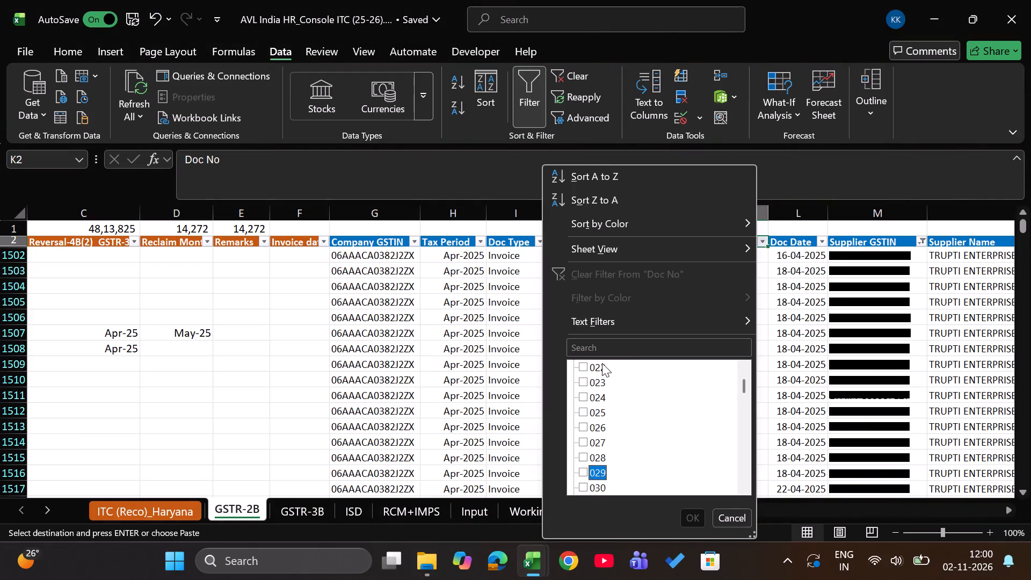
key(Down)
key(Down)
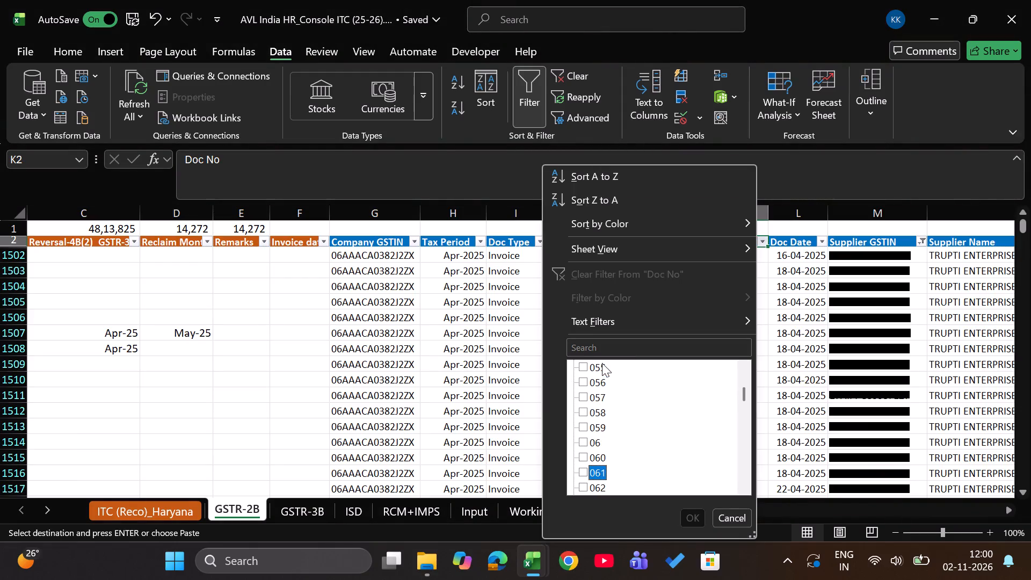
key(Down)
key(Down)
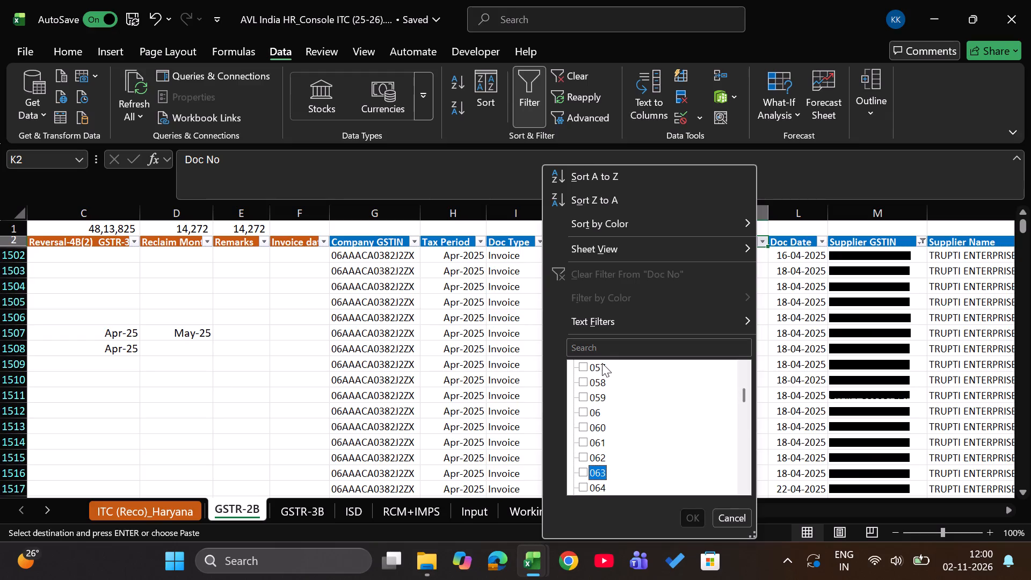
key(Down)
key(Down)
key(Down)
key(Down)
key(Down)
key(Down)
key(Down)
key(Down)
key(Down)
key(Down)
key(Down)
key(Down)
key(Down)
key(Down)
key(Down)
key(Down)
key(Down)
key(Down)
key(Down)
key(Down)
key(Down)
key(Down)
key(Down)
key(Down)
key(space)
key(Down)
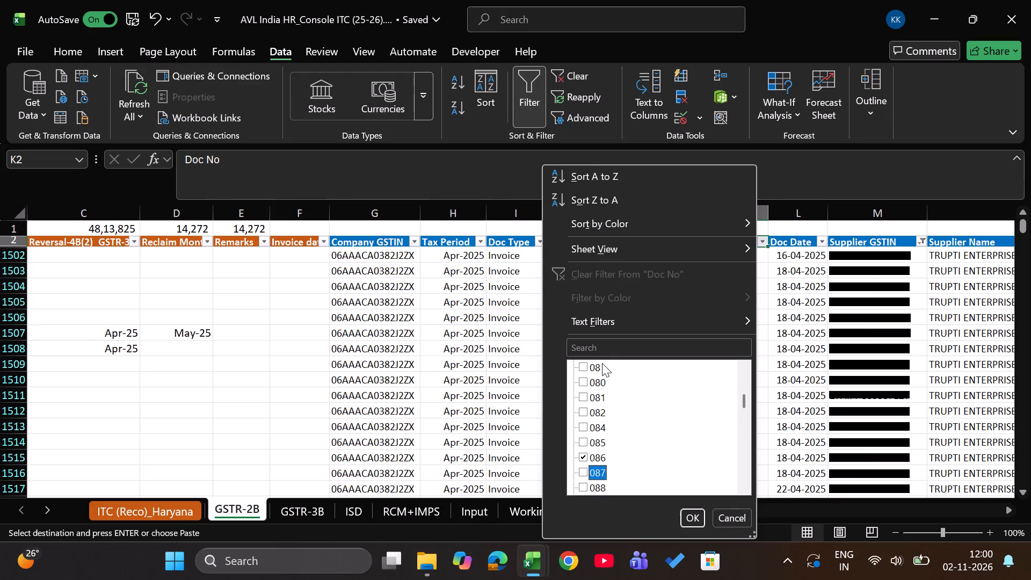
key(space)
key(Down)
key(Down)
key(Down)
key(Down)
key(Down)
key(Down)
key(Down)
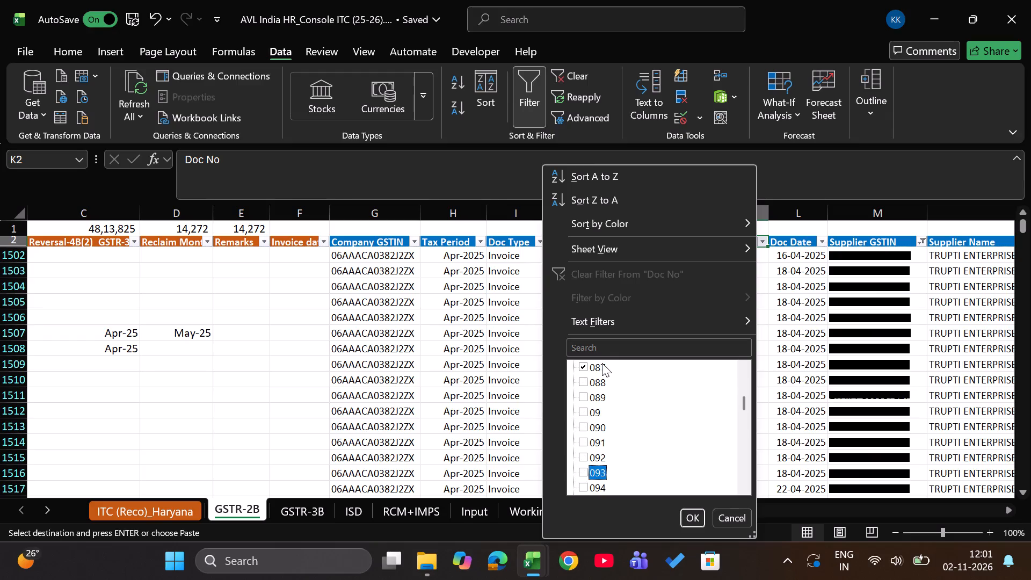
key(space)
key(Down)
key(space)
key(Down)
key(Down)
key(Down)
key(space)
key(Return)
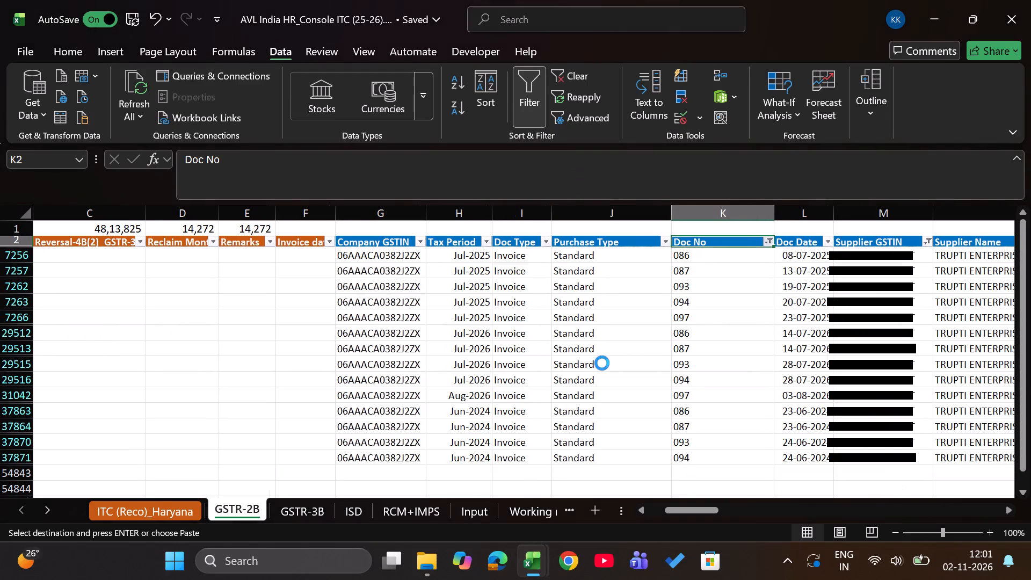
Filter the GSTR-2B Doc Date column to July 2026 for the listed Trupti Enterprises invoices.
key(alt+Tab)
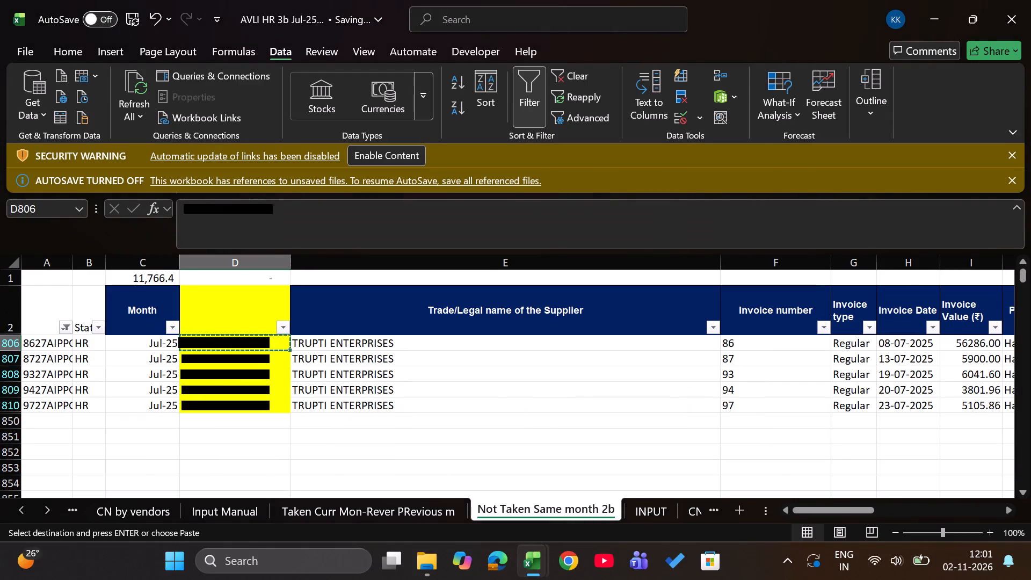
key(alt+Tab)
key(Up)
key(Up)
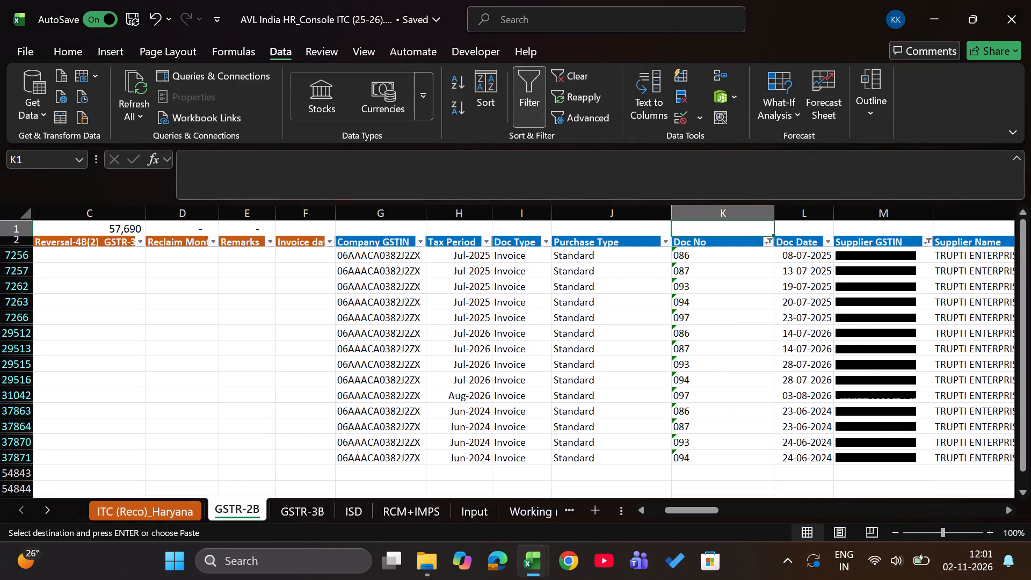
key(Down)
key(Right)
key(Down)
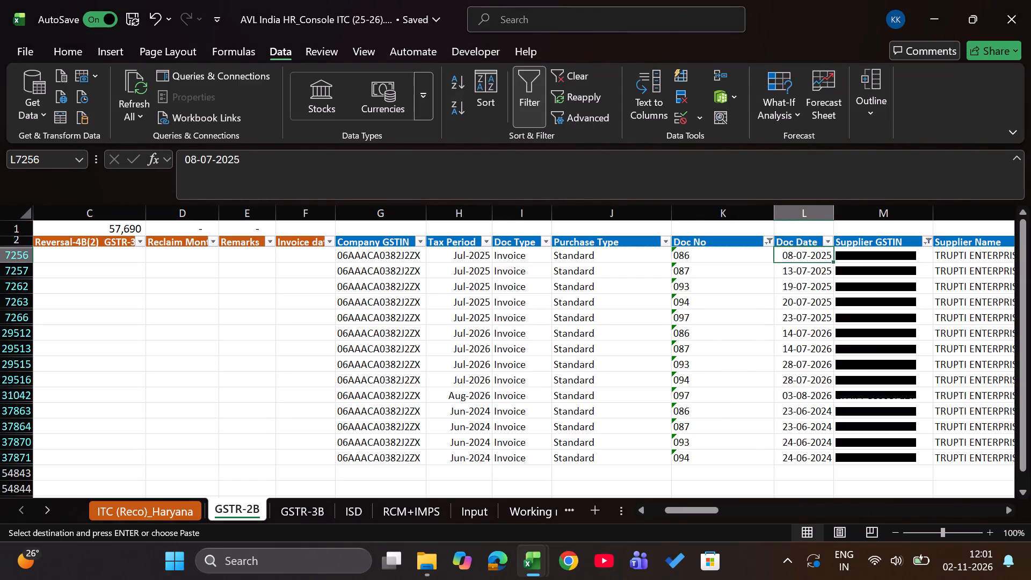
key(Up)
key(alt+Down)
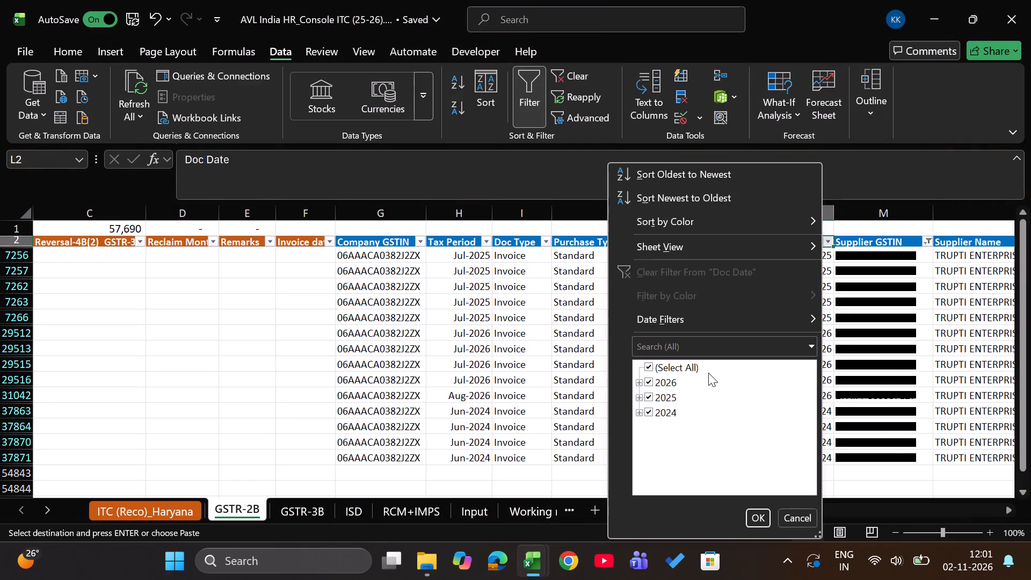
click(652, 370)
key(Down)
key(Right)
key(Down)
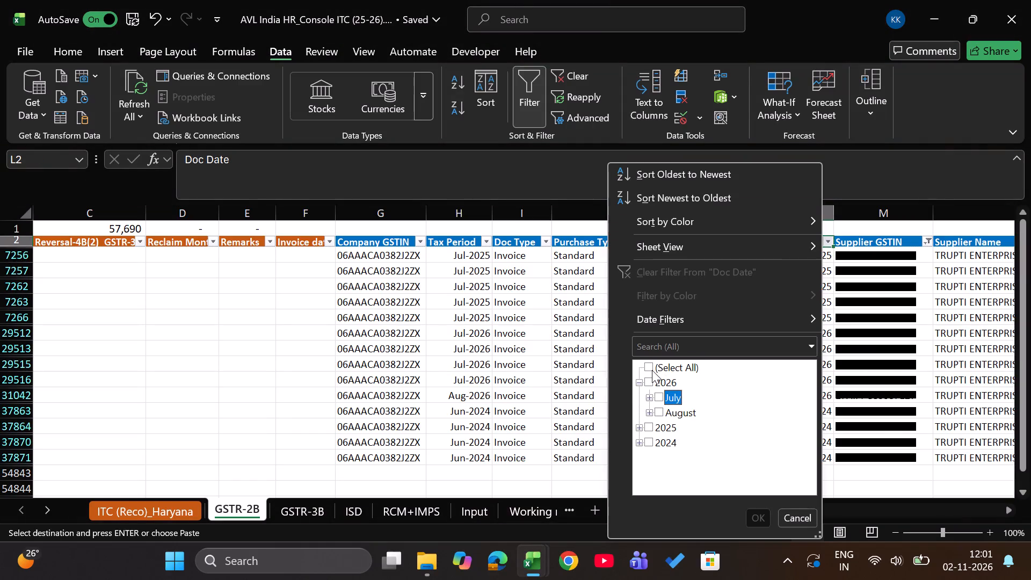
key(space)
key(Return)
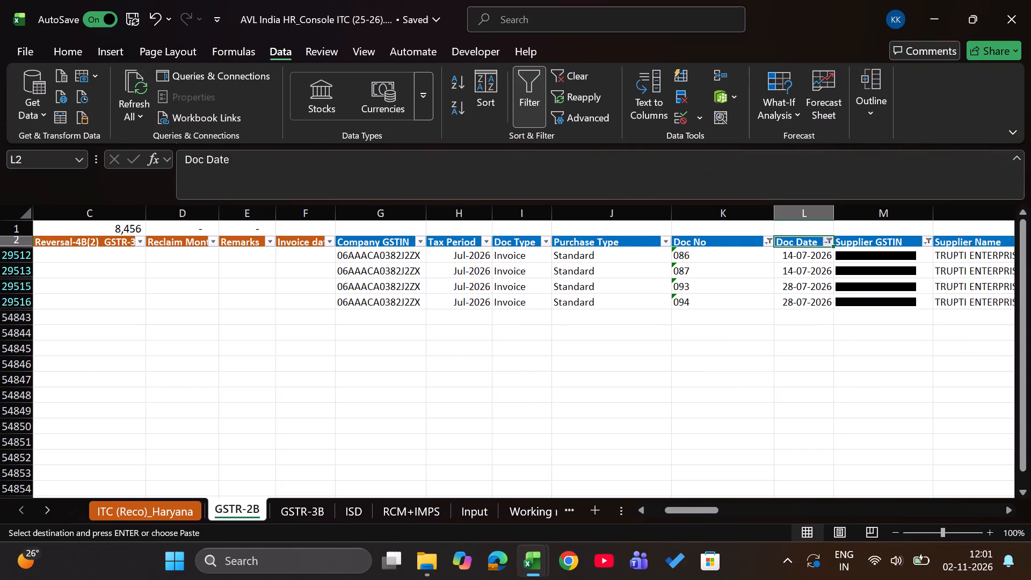
Compare the filtered GSTR-2B rows with Trupti Enterprises' AVLI HR 3b Jul-25 entries, summing Integrated Tax for invoices 86, 87, 93 and 94.
key(alt+Tab)
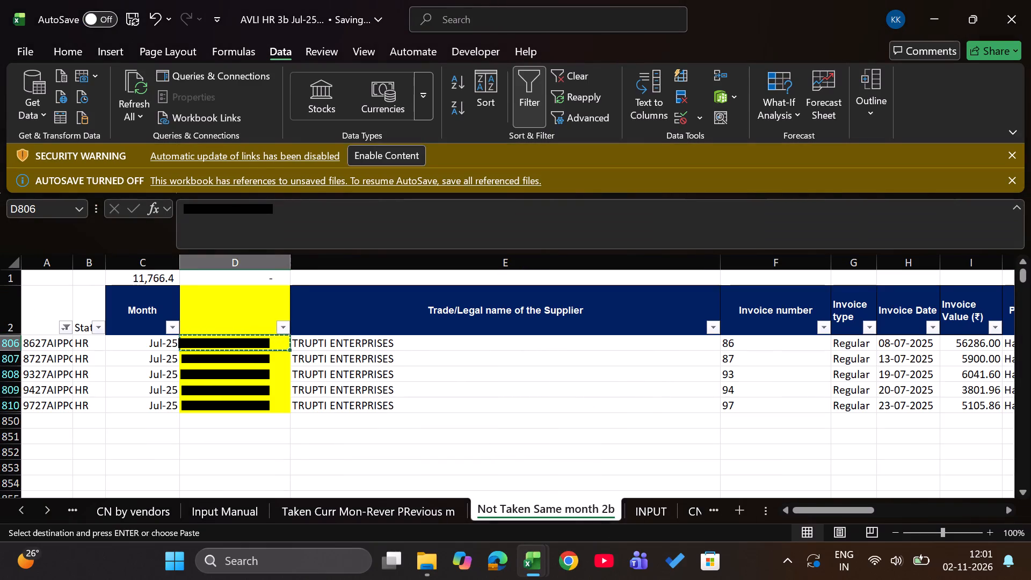
key(alt+Tab)
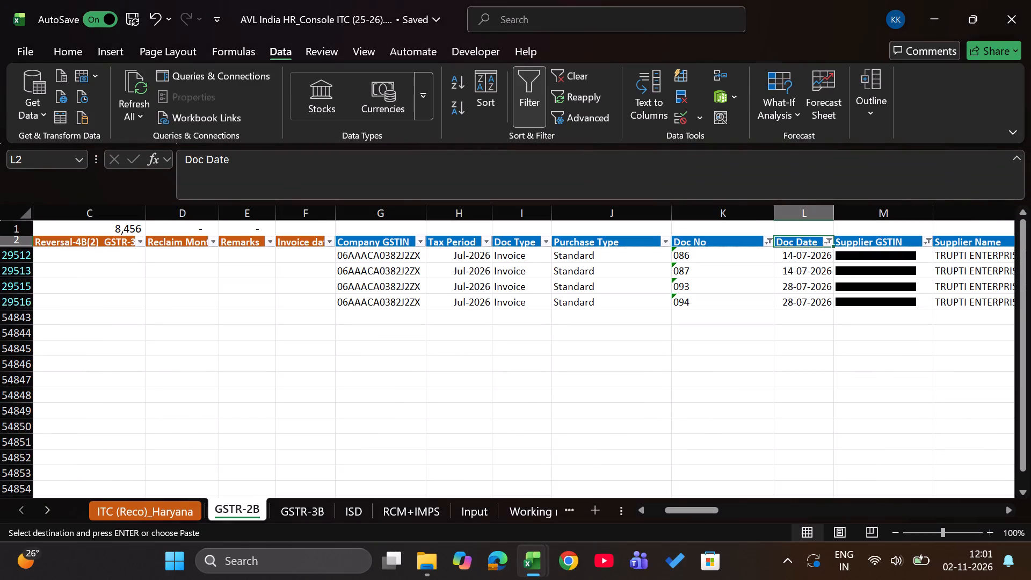
key(Down)
key(Up)
key(Left)
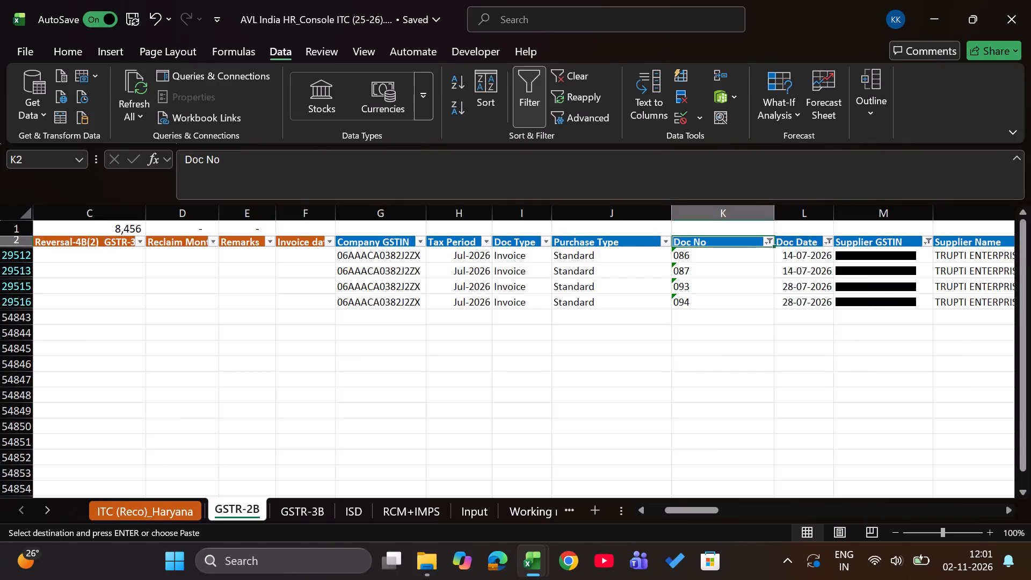
key(alt+Tab)
key(alt+Tab)
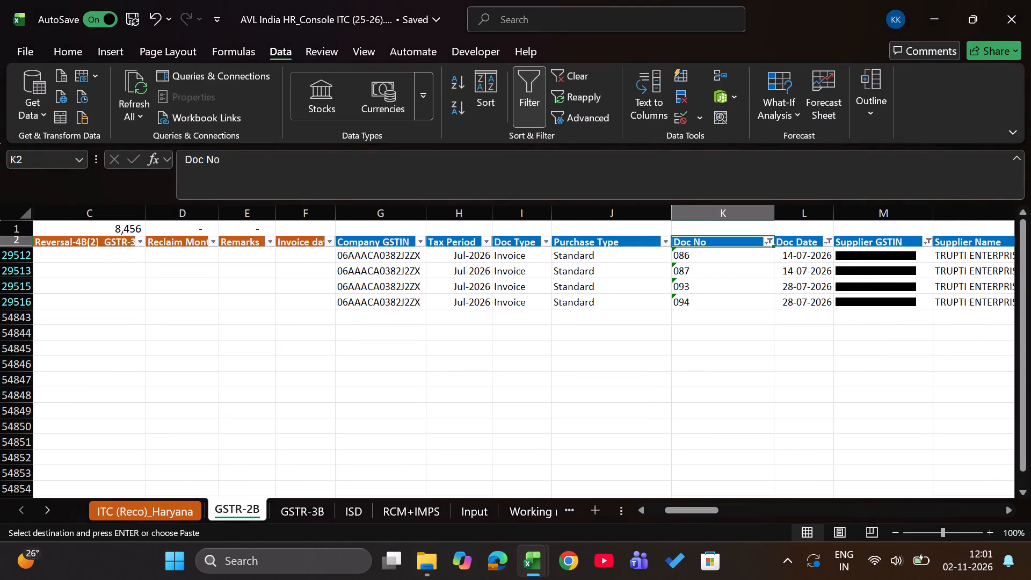
key(Down)
key(Down)
key(Down)
key(Down)
key(alt+Tab)
key(Right)
key(Right)
key(Right)
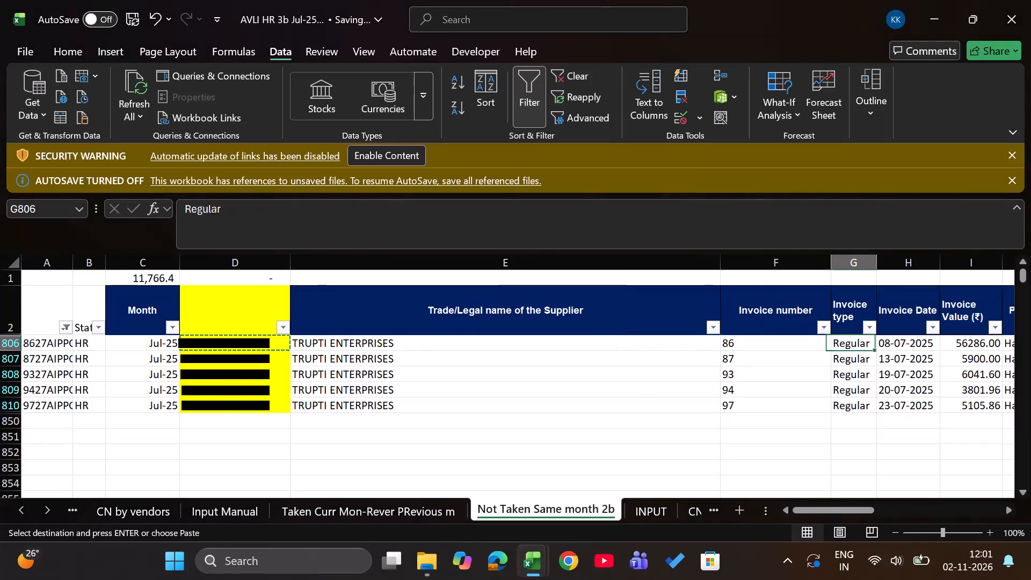
key(Right)
key(Right)
key(Right)
key(Right)
key(Right)
key(Right)
key(Right)
key(shift+Down)
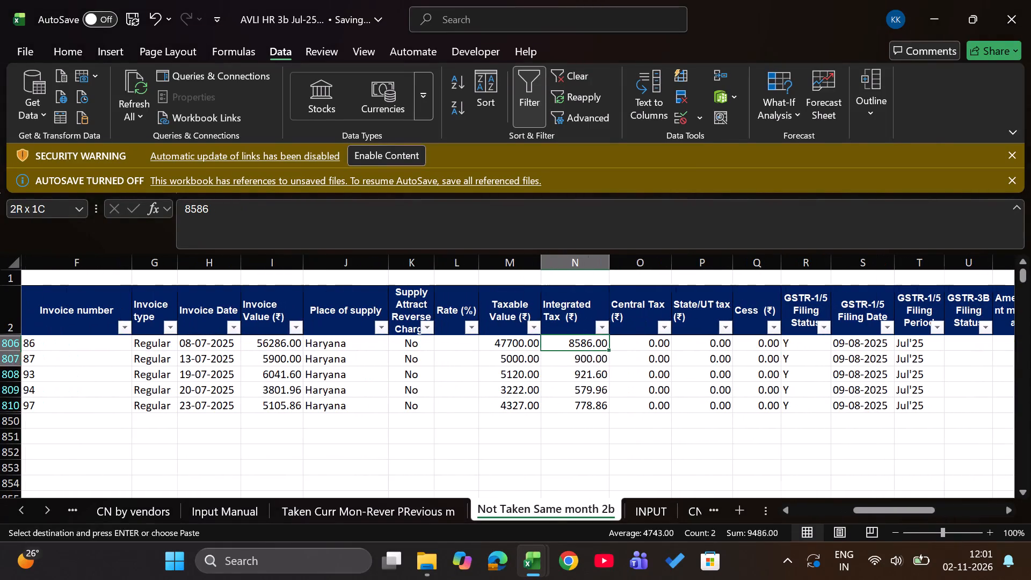
key(shift+Down)
key(shift+Down)
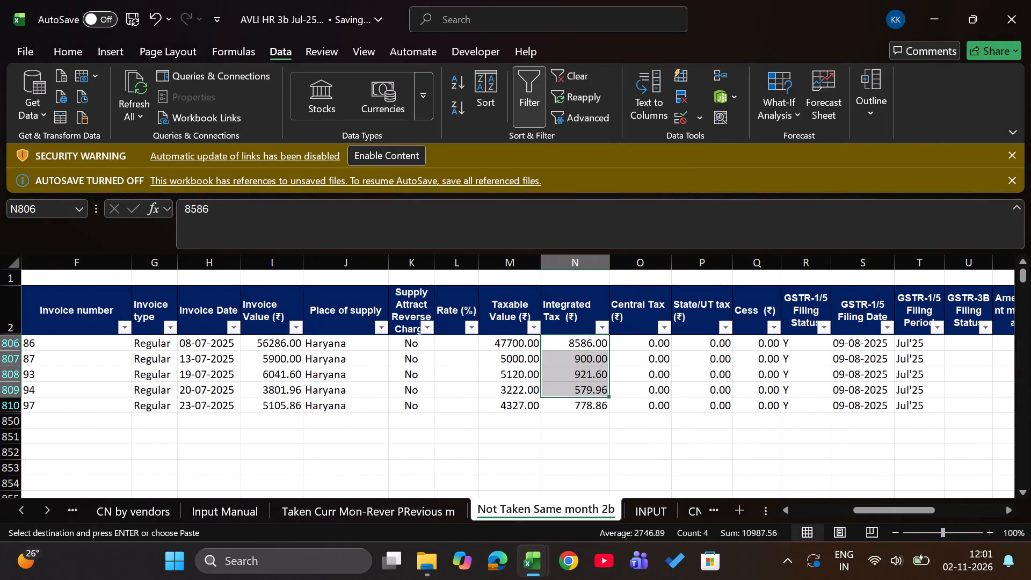
key(alt+Tab)
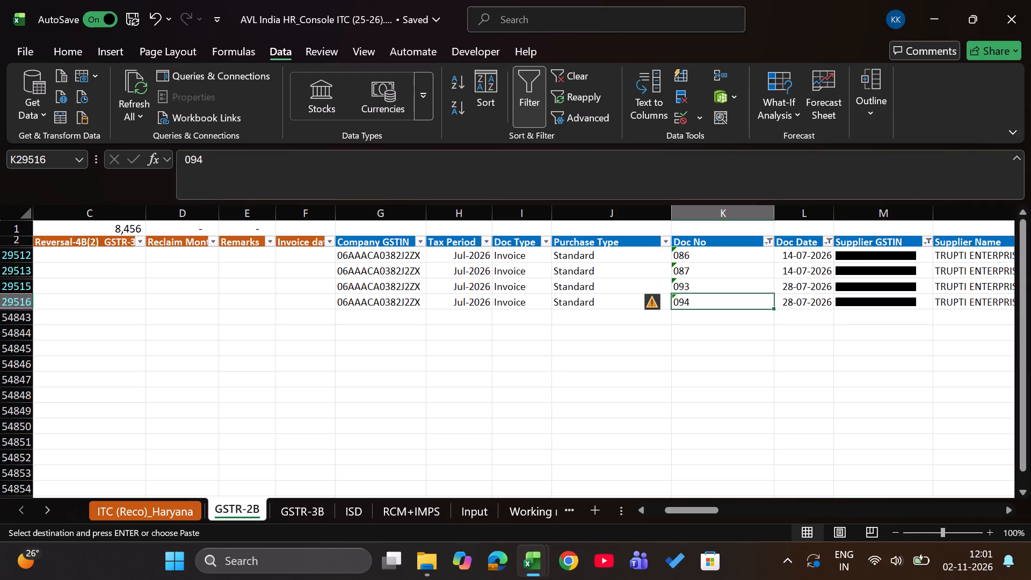
Change the GSTR-2B Doc Date filter to show only the July 2025 Trupti Enterprises invoices.
key(Up)
key(Up)
key(Up)
key(Up)
key(Right)
key(alt+Down)
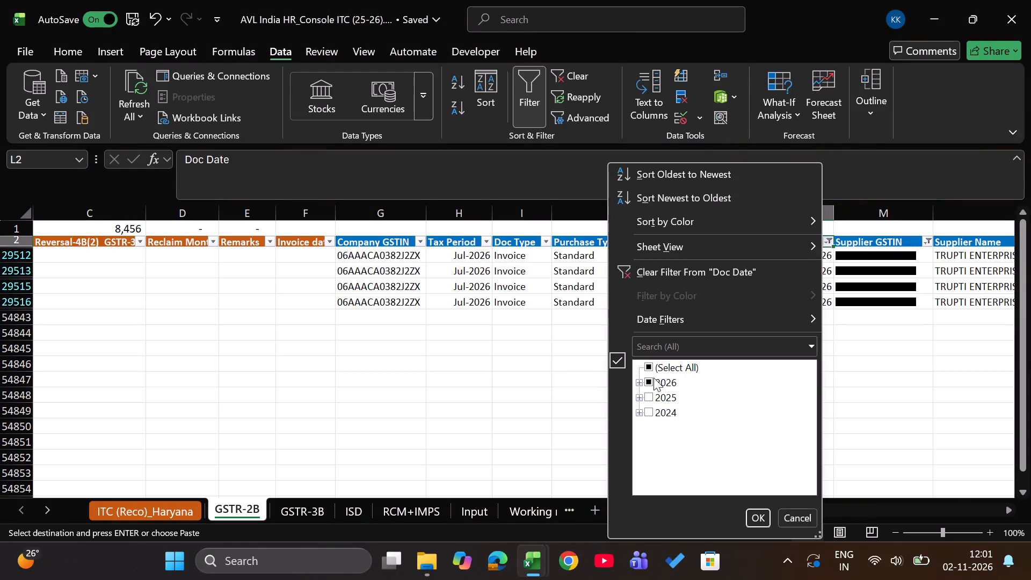
click(656, 368)
key(space)
key(space)
key(space)
key(Down)
key(Down)
key(Right)
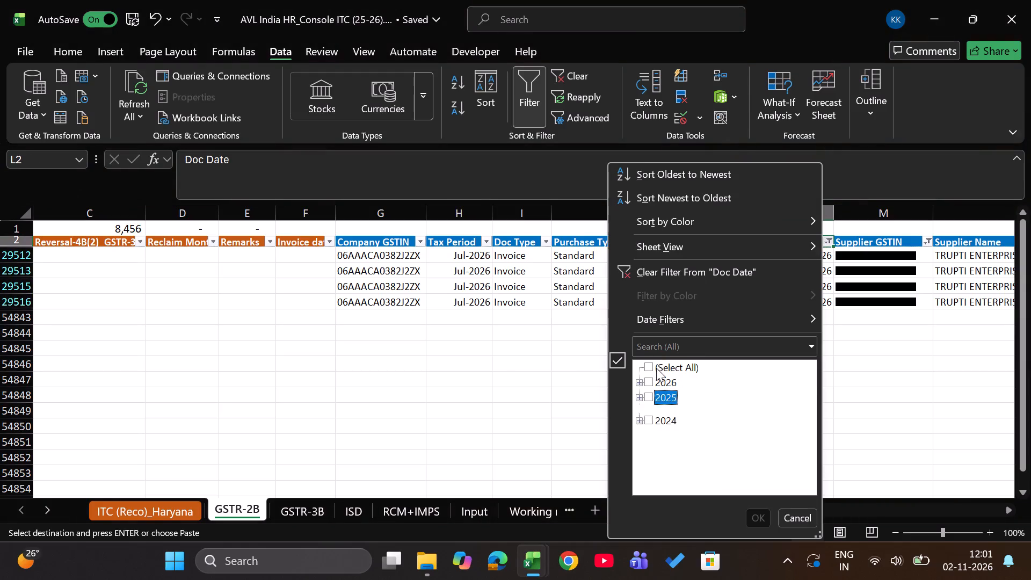
key(Down)
key(Down)
key(Up)
key(space)
key(Return)
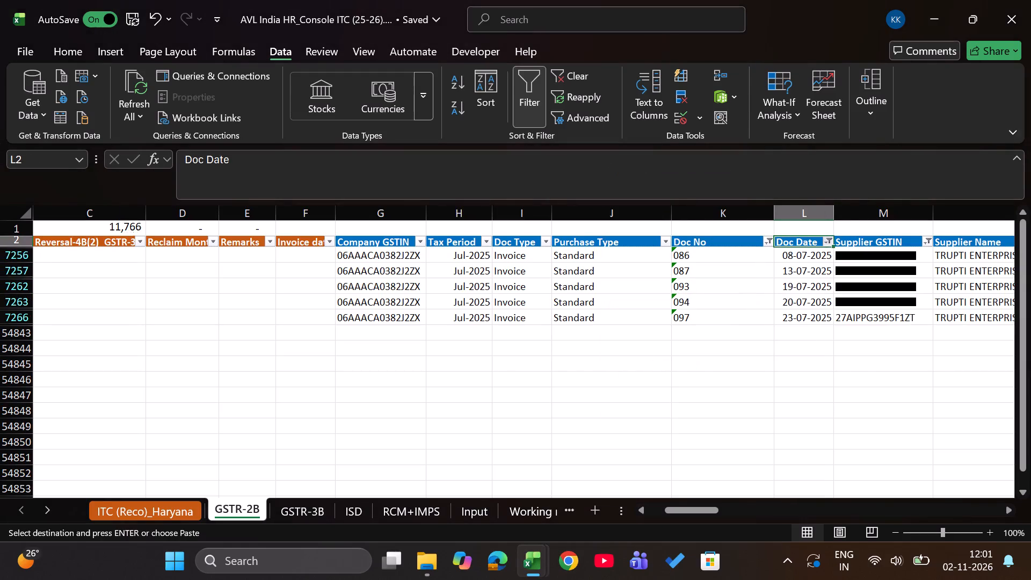
Check the filtered tax subtotals atop the Not Taken Same month 2b sheet against those on GSTR-2B.
key(Left)
key(Left)
key(alt+Tab)
key(Up)
key(Up)
key(Up)
key(ctrl+Left)
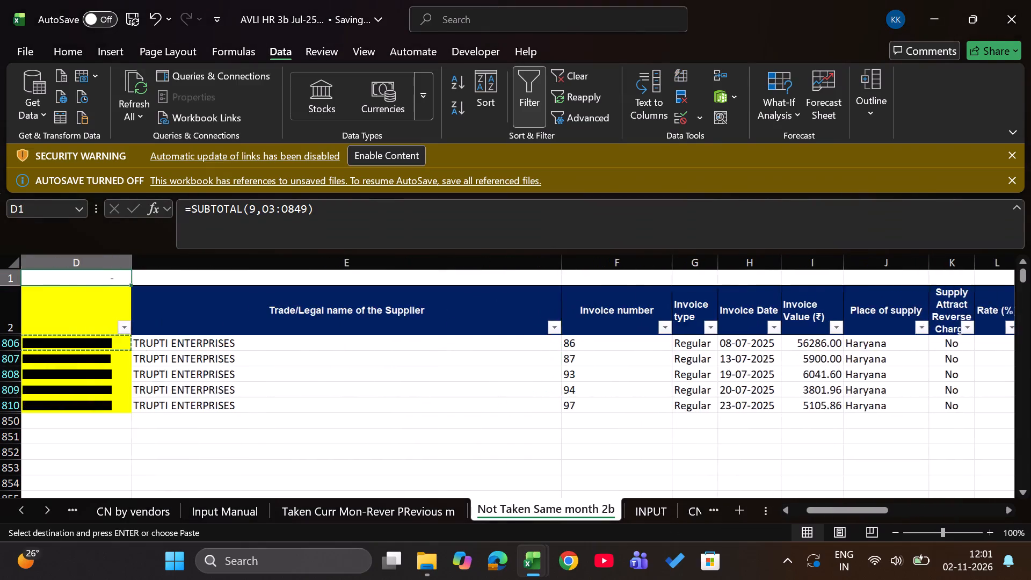
key(Left)
key(Left)
key(Down)
key(alt+Tab)
Enter Jul-25 in the Reversal-4B(2) column for all five filtered Trupti Enterprises invoices, rows 7256 to 7266, on GSTR-2B.
key(Left)
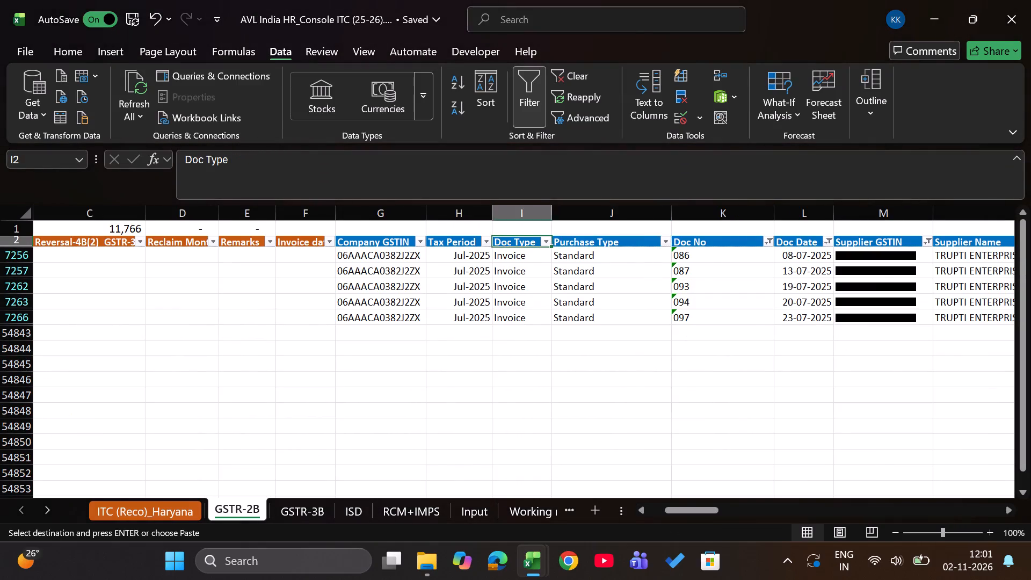
key(ctrl+Left)
key(Down)
key(Right)
key(Right)
key(Right)
key(Left)
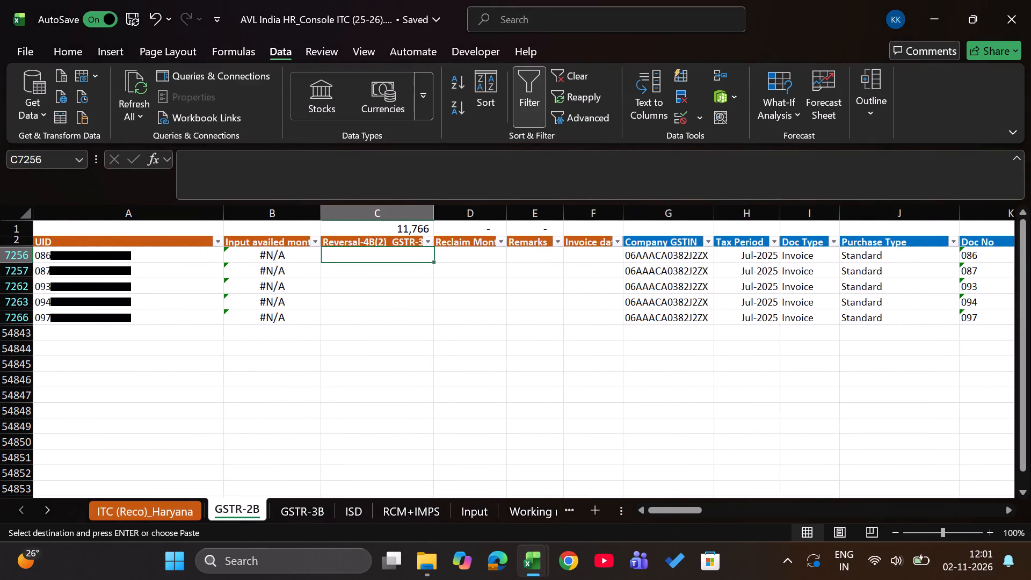
text(jul25)
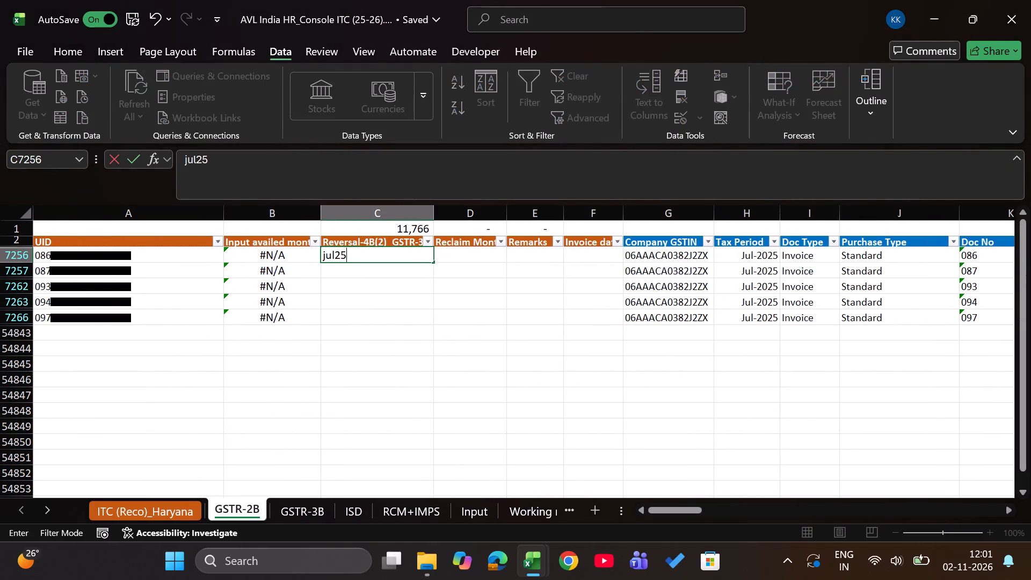
key(Return)
key(Return)
key(Left)
key(ctrl+Down)
key(Right)
key(ctrl+shift+Up)
key(alt+semicolon)
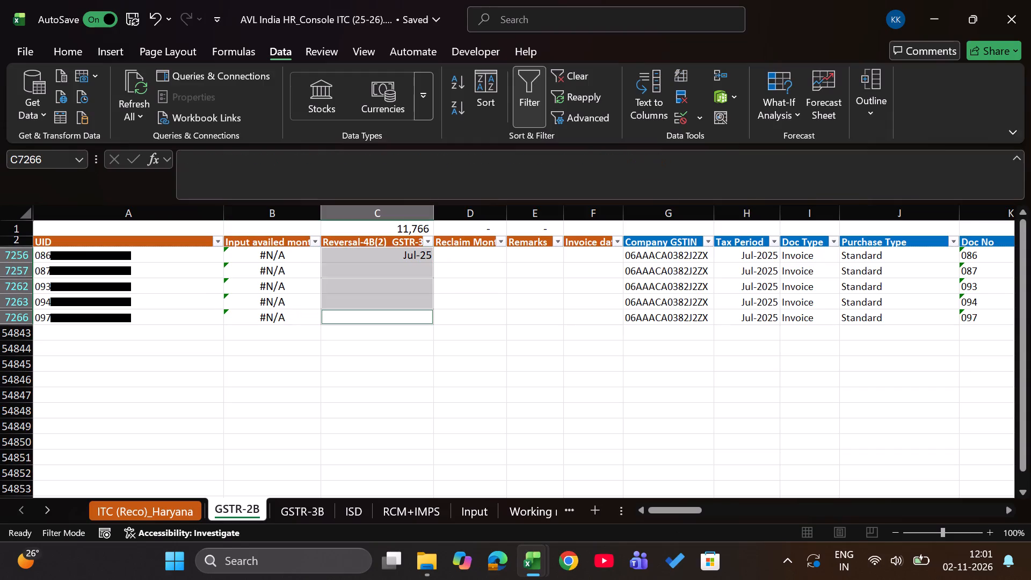
key(ctrl+d)
Examine the reversal differences and remarks in columns S to V around row 42 of the ITC (Reco)_Haryana sheet.
key(ctrl+Page_Up)
key(Up)
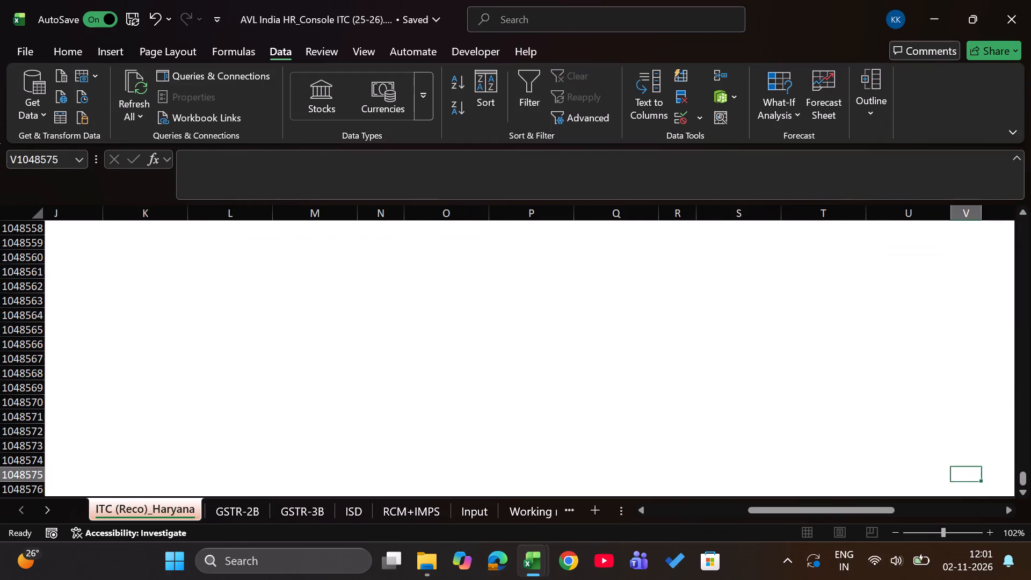
key(Up)
key(ctrl+Up)
key(ctrl+Up)
key(Left)
key(Left)
key(Down)
key(Down)
key(Right)
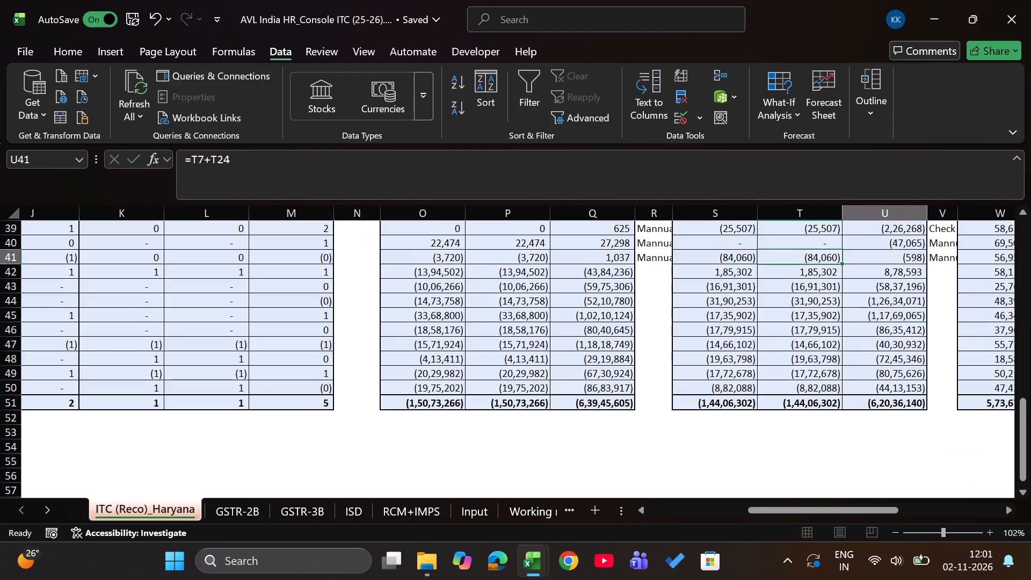
key(Right)
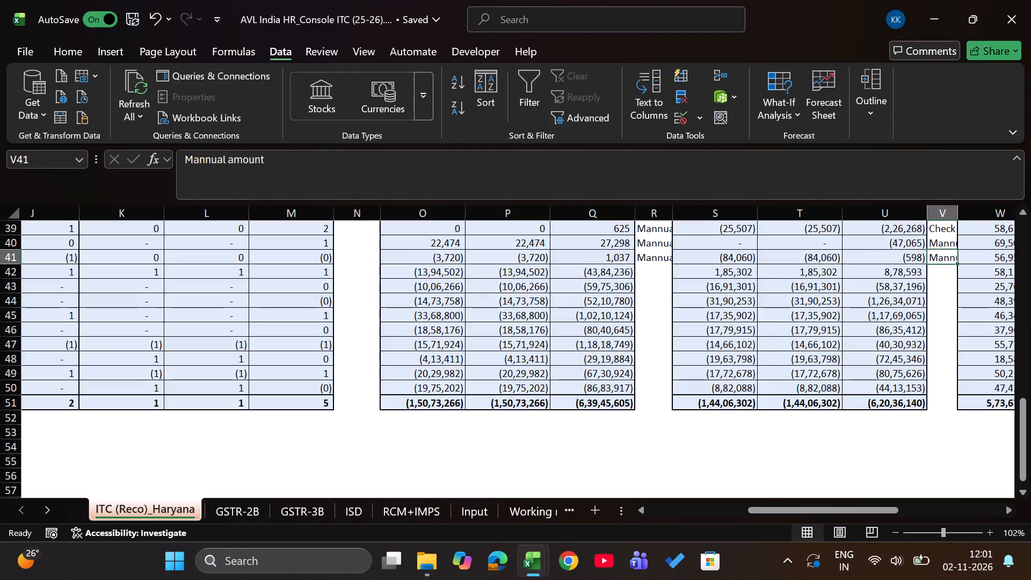
key(Down)
Switch to the AVLI HR 3b Jul-25 workbook and clear all filters on the Not Taken Same month 2b sheet.
key(alt+Tab)
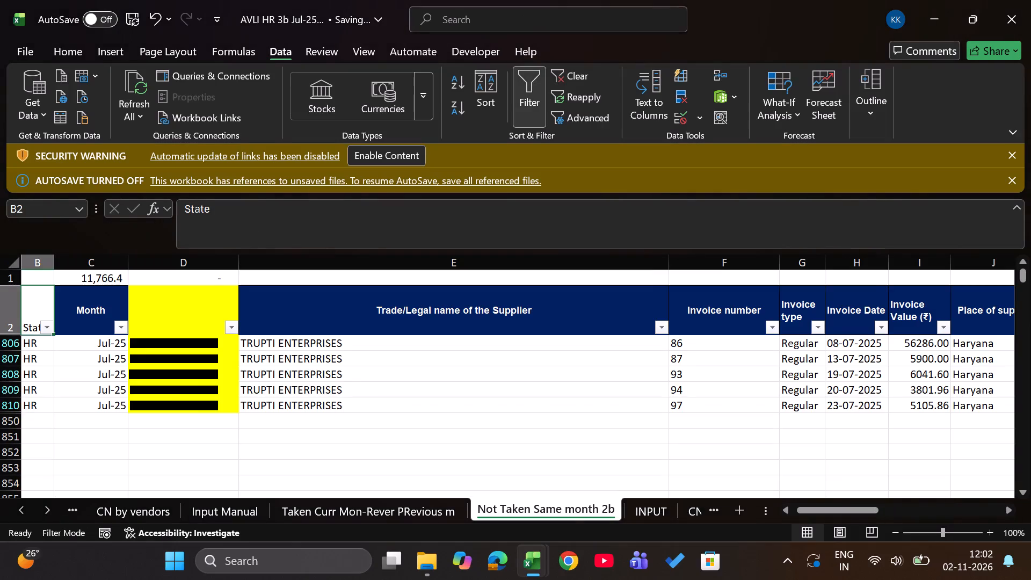
text(ac)
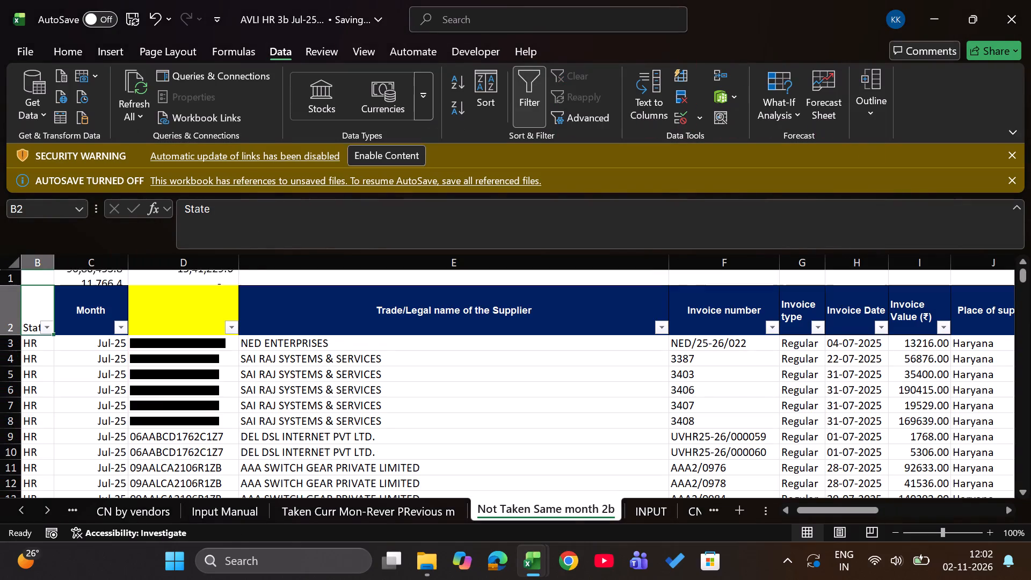
Examine the adjustment figures and totals beneath the invoice list on the Not Taken Same month 2b sheet, around rows 1084 to 1089.
key(Right)
key(Right)
key(Right)
key(Right)
key(Right)
key(Right)
key(Right)
key(Right)
key(Right)
key(Right)
key(Right)
key(Right)
key(Right)
key(Down)
key(ctrl+Down)
key(Down)
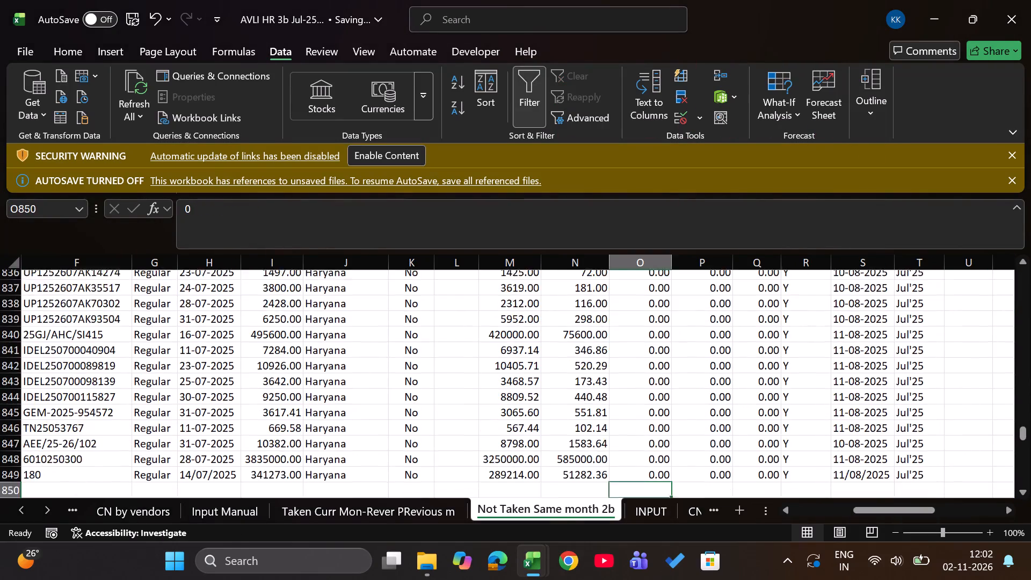
key(Down)
key(Down)
key(Down)
key(Down)
key(ctrl+Down)
key(Down)
key(Down)
key(Down)
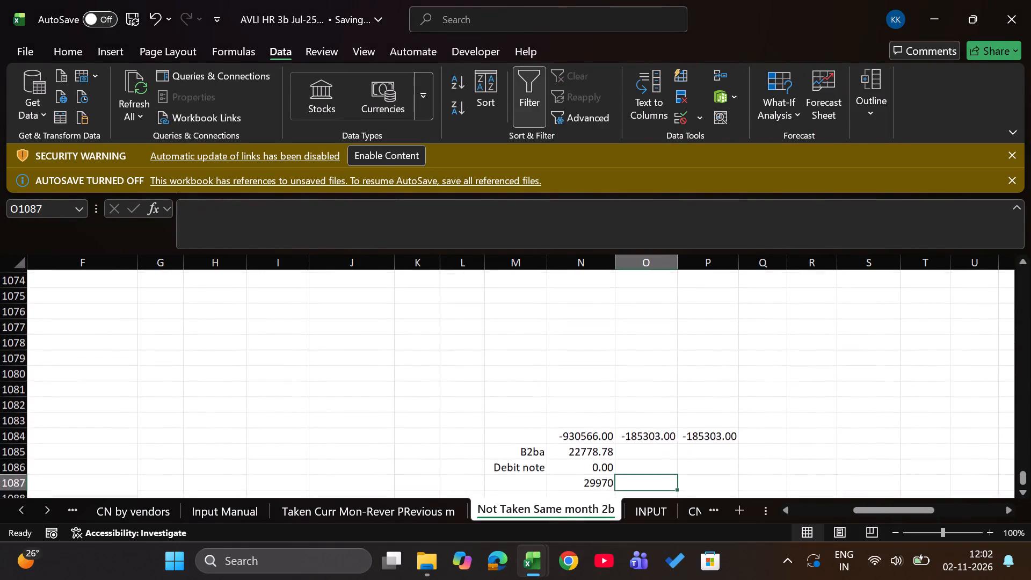
key(Down)
key(Down)
key(Down)
key(Left)
key(Left)
key(Up)
key(Up)
key(Up)
key(Right)
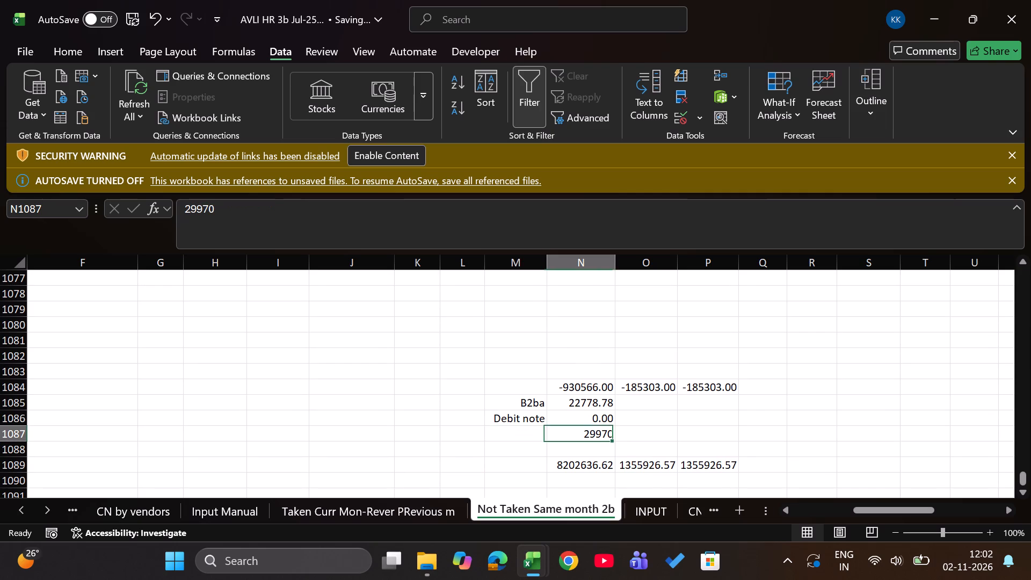
Sum the adjustments in N1084:N1087 and compare the tax adjustments with row 42's differences on the ITC (Reco)_Haryana sheet.
key(shift+Up)
key(shift+Up)
key(shift+Up)
key(alt+Tab)
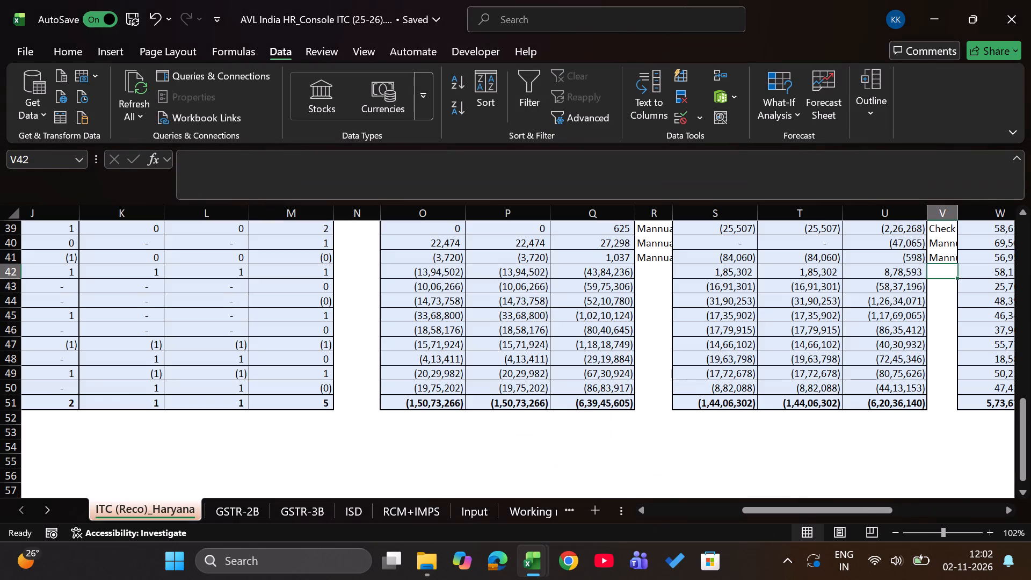
key(alt+Tab)
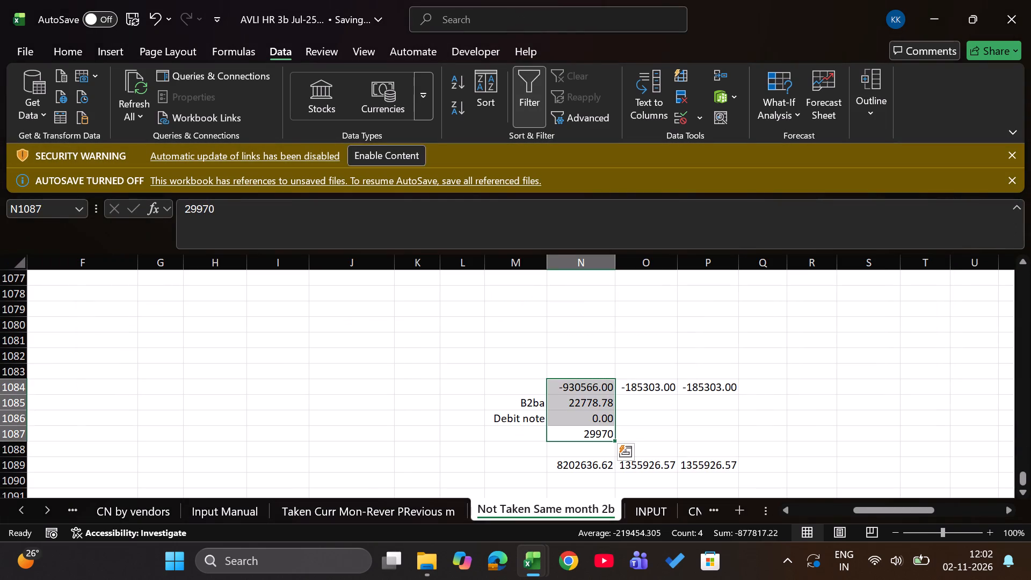
key(Right)
key(alt+Tab)
key(Left)
key(Left)
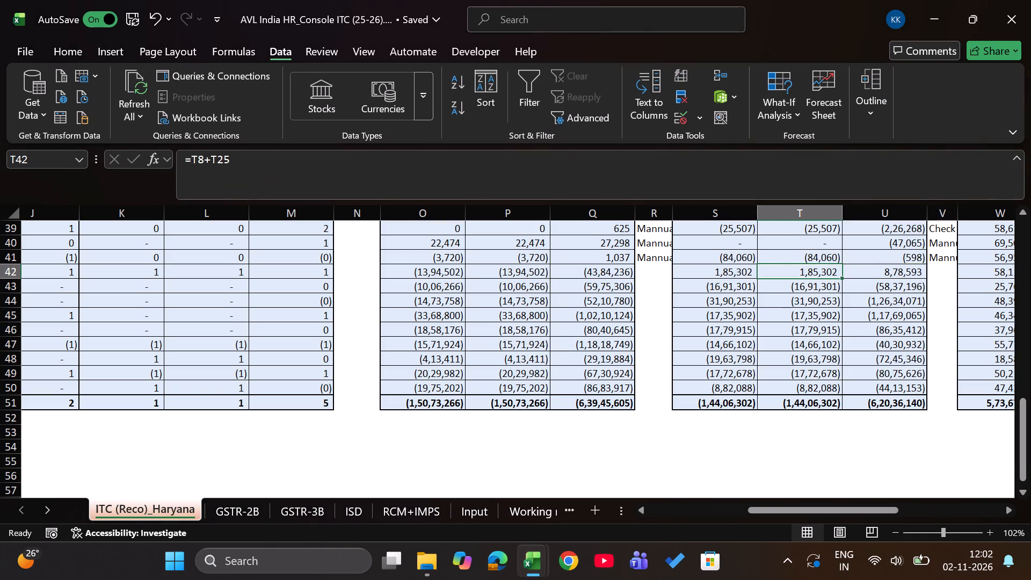
key(alt+Tab)
key(alt+Tab)
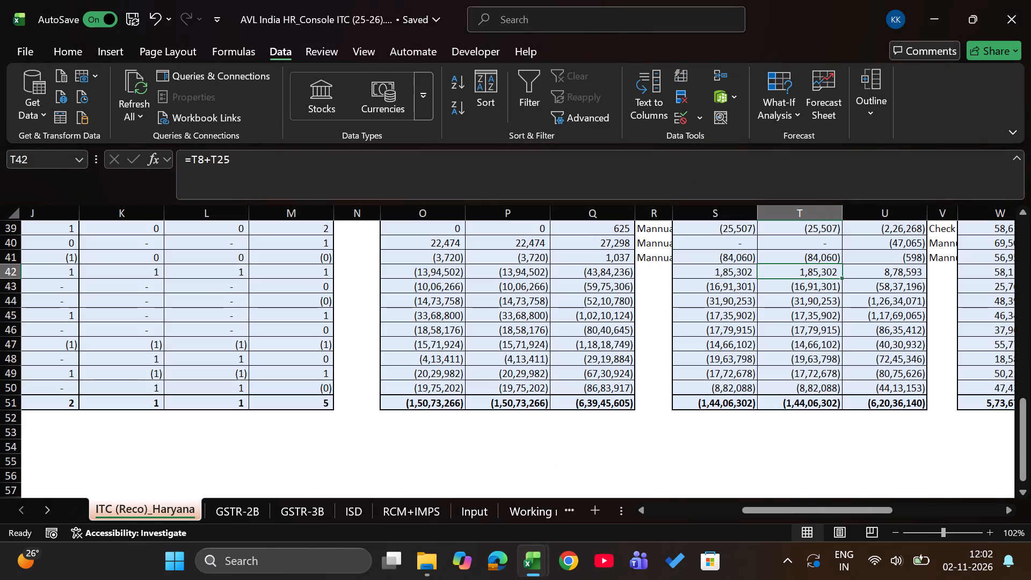
Copy the remark in V41 of the ITC (Reco)_Haryana sheet down to V42.
key(Right)
key(Right)
key(Up)
key(ctrl+c)
key(Down)
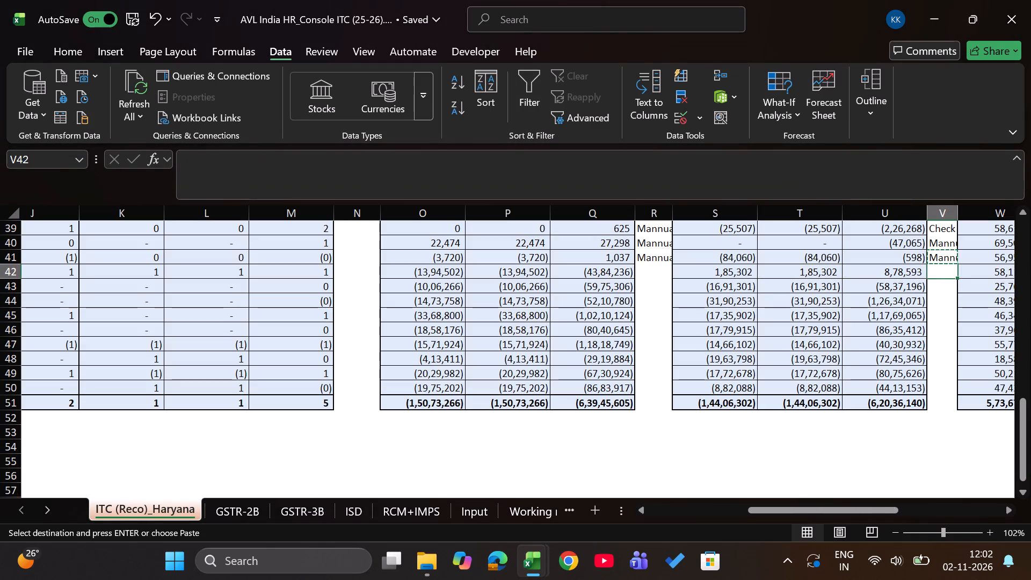
key(Return)
Switch to the AVLI HR 3b Jul-25 workbook and clear all filters on the Taken Curr Mon-Rever PRevious m sheet.
key(Left)
key(Left)
key(Left)
key(Left)
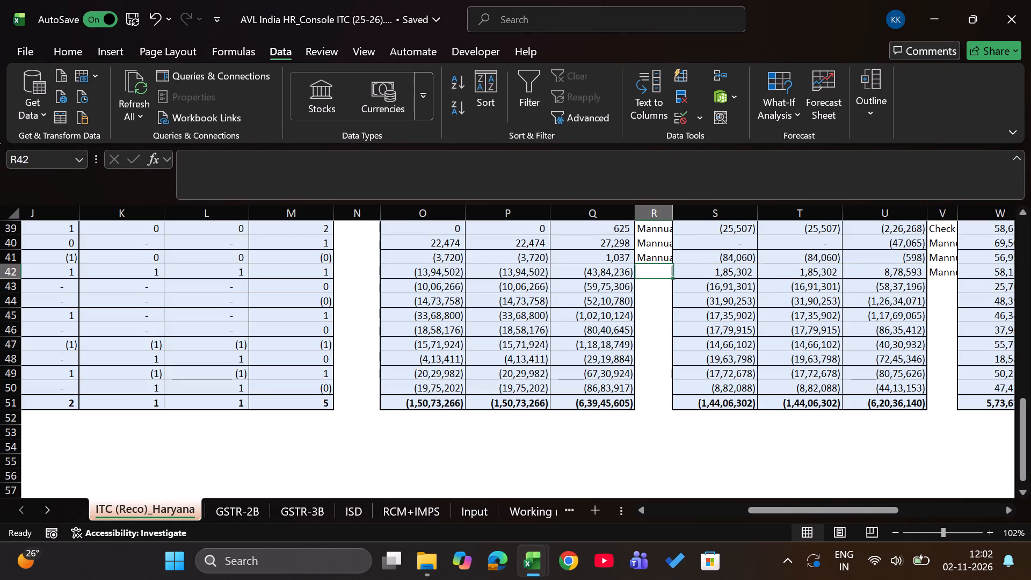
key(alt+Tab)
key(ctrl+Page_Up)
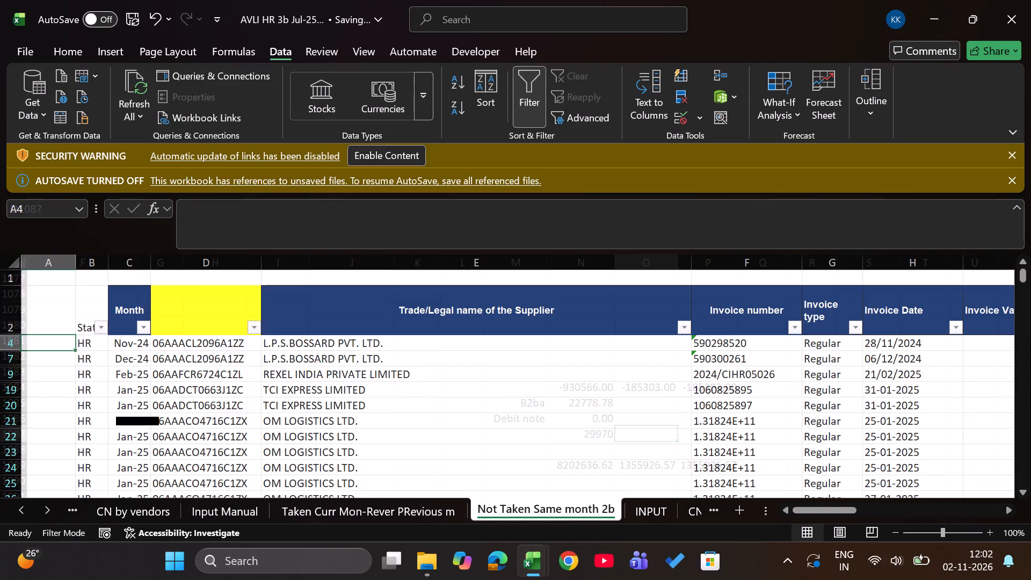
key(Left)
text(ac)
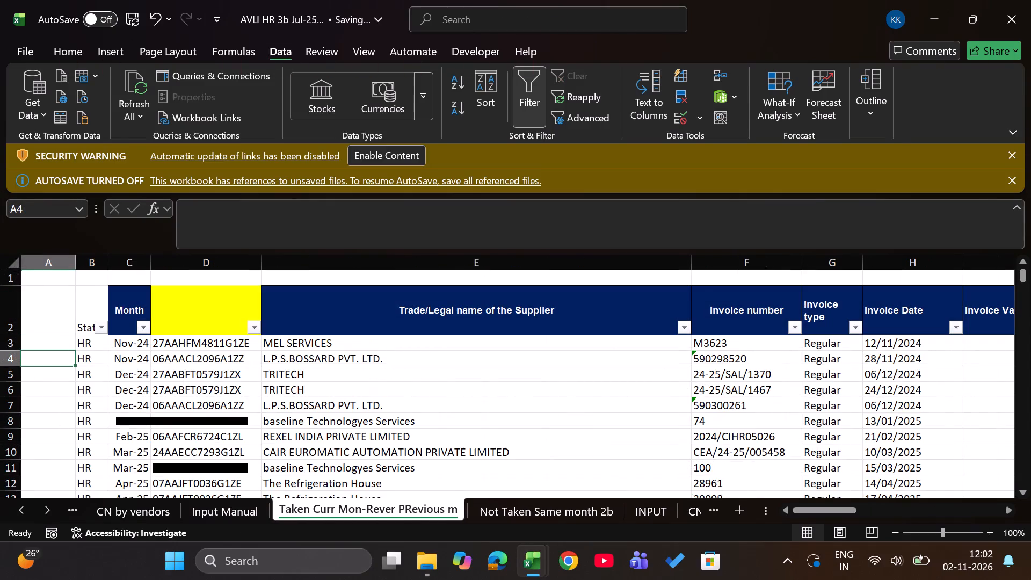
Total the Integrated Tax column in C1 with =SUBTOTAL(9,N3:N387), formatted in comma style with one decimal place.
key(Up)
key(Right)
key(Up)
key(Up)
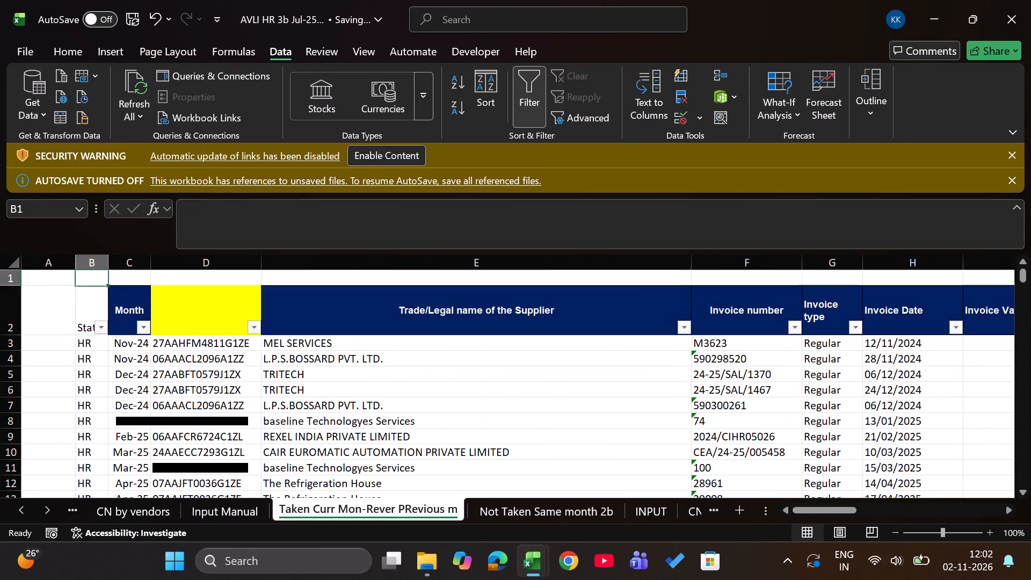
key(Right)
text(=subt)
key(Tab)
text(9,)
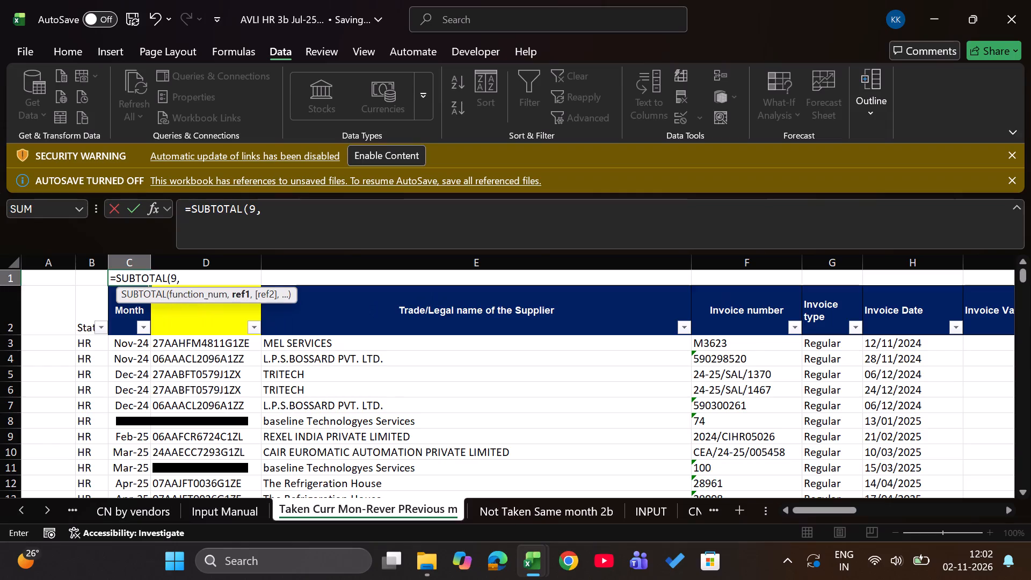
key(Down)
key(Right)
key(Right)
key(Right)
key(Right)
key(Right)
key(Right)
key(Right)
key(Right)
key(Right)
key(Right)
key(Right)
key(Right)
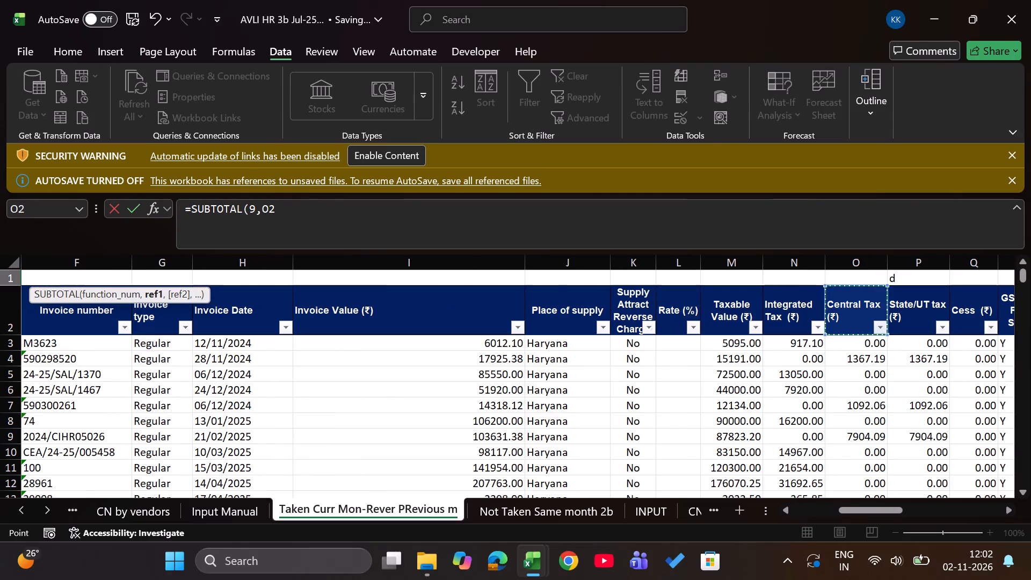
key(Down)
key(Left)
key(ctrl+shift+Down)
key(Return)
key(Up)
key(Up)
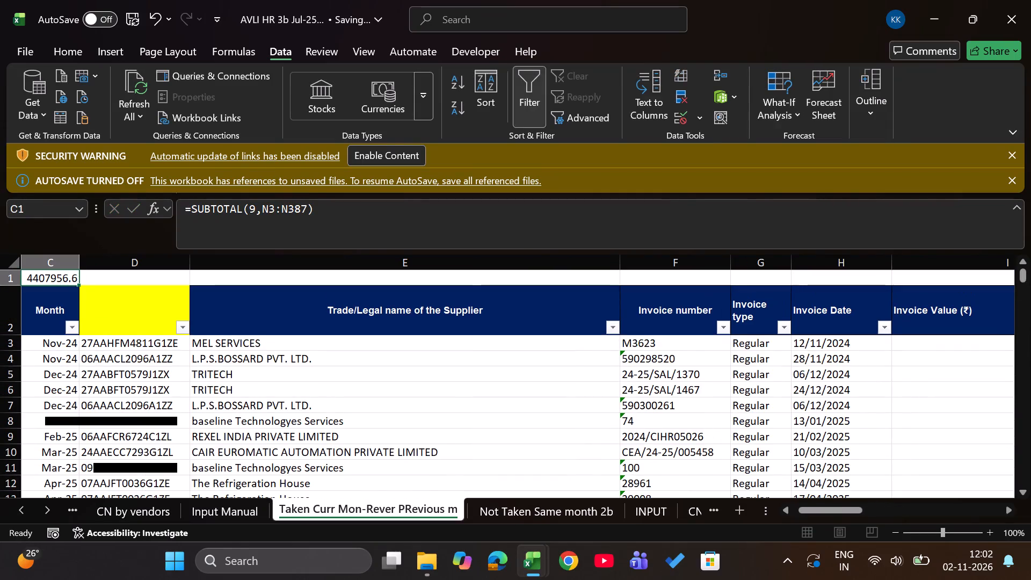
text(hk)
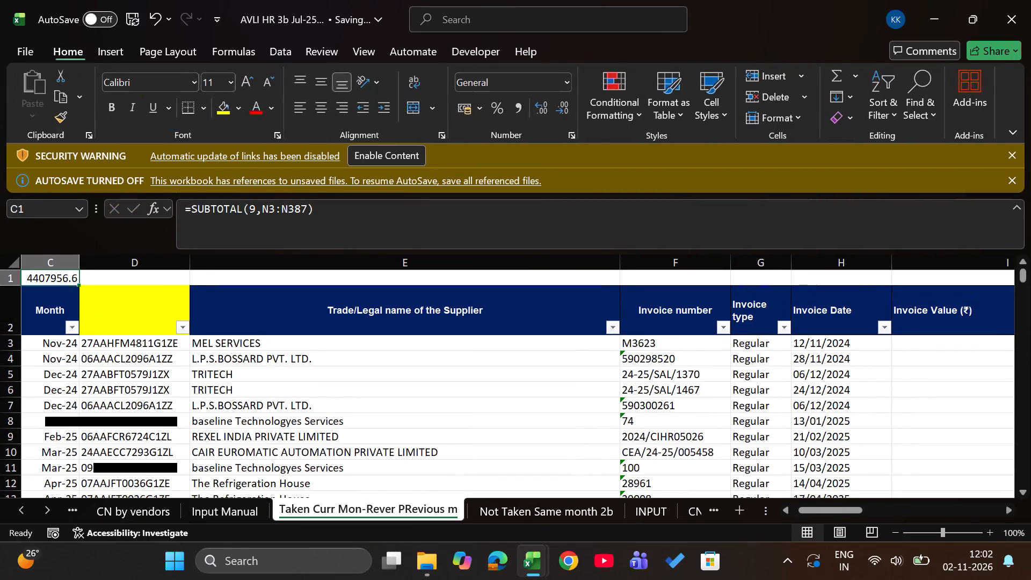
text(h9)
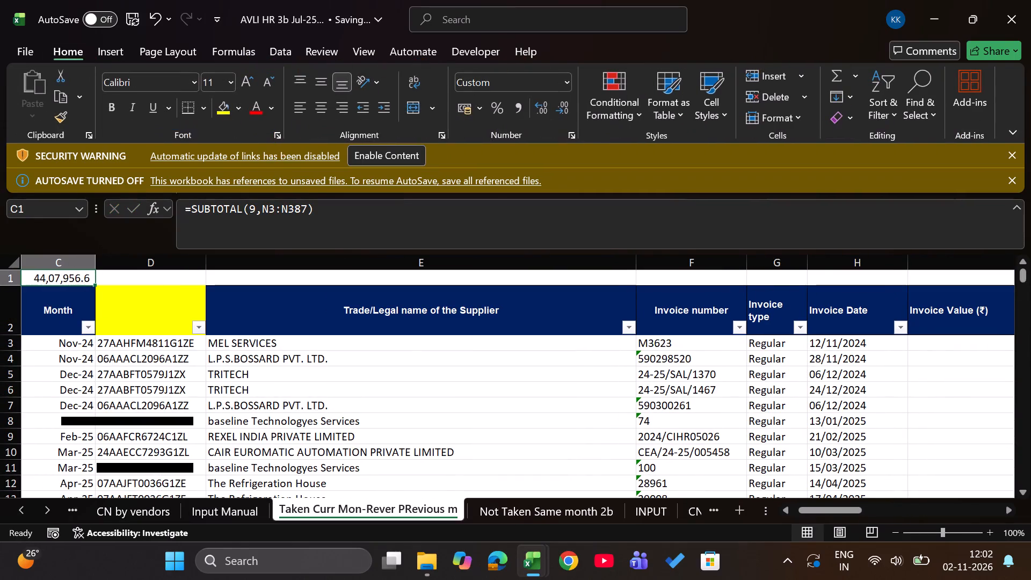
Copy the C1 subtotal formula to D1 and E1 for the Central Tax and State/UT tax columns.
key(ctrl+c)
key(Right)
key(Return)
key(ctrl+c)
key(Right)
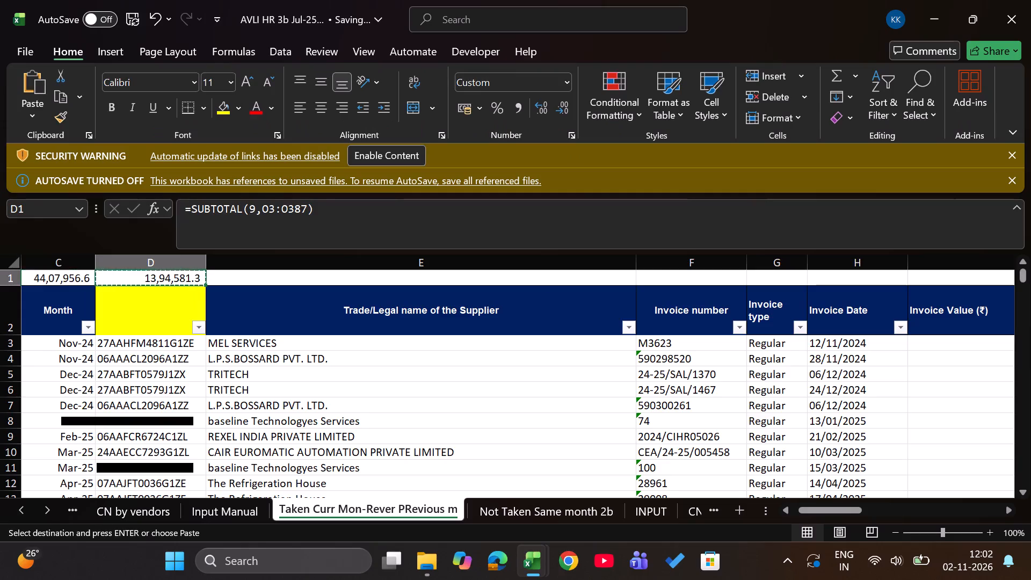
key(Return)
Build a lookup key in A3 with =F3&D3 and fill it down column A to row 387.
key(Down)
key(ctrl+Left)
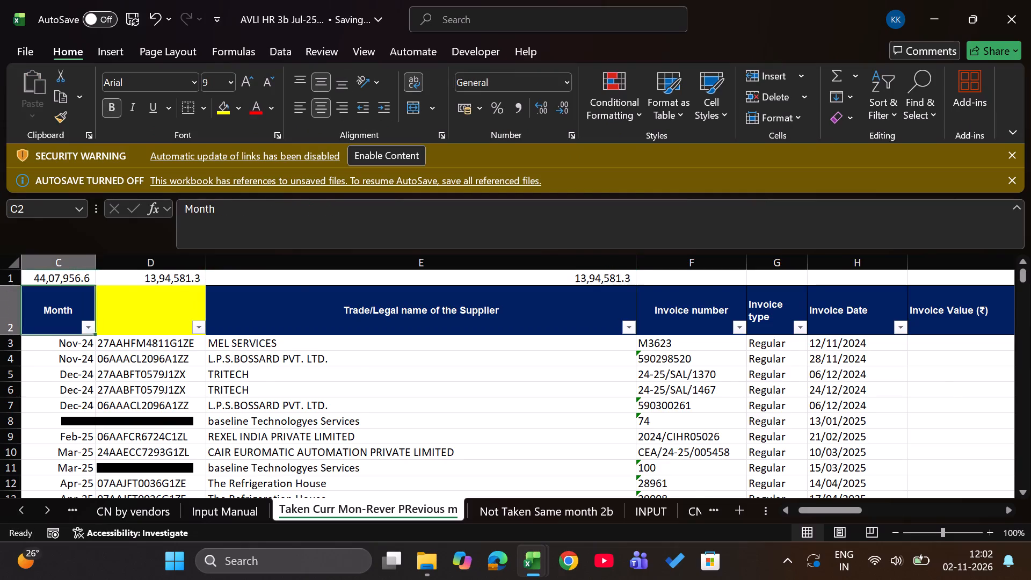
key(Left)
key(Left)
key(Down)
key(equal)
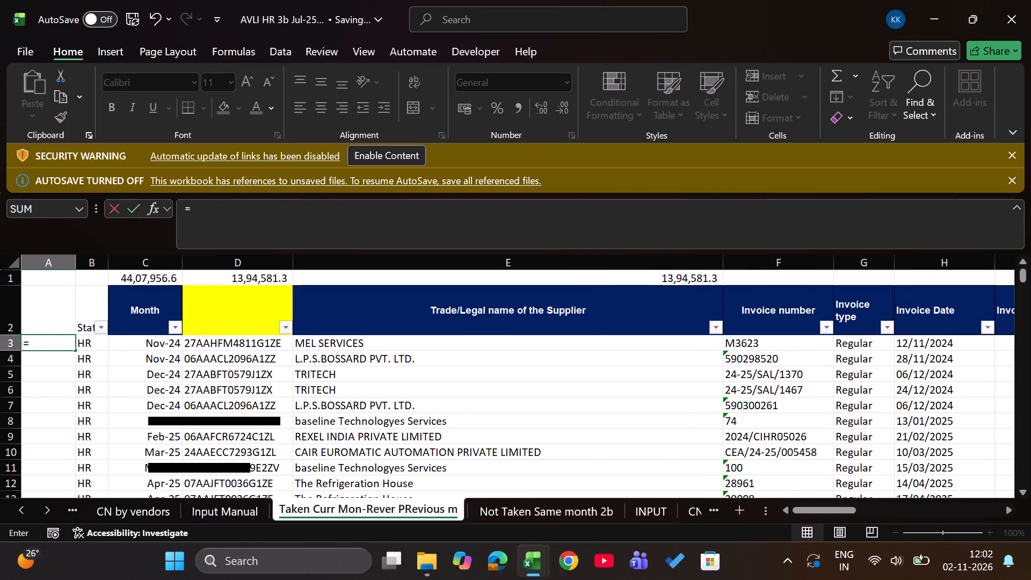
key(Right)
key(Right)
key(Right)
key(Right)
key(Right)
key(shift+ampersand)
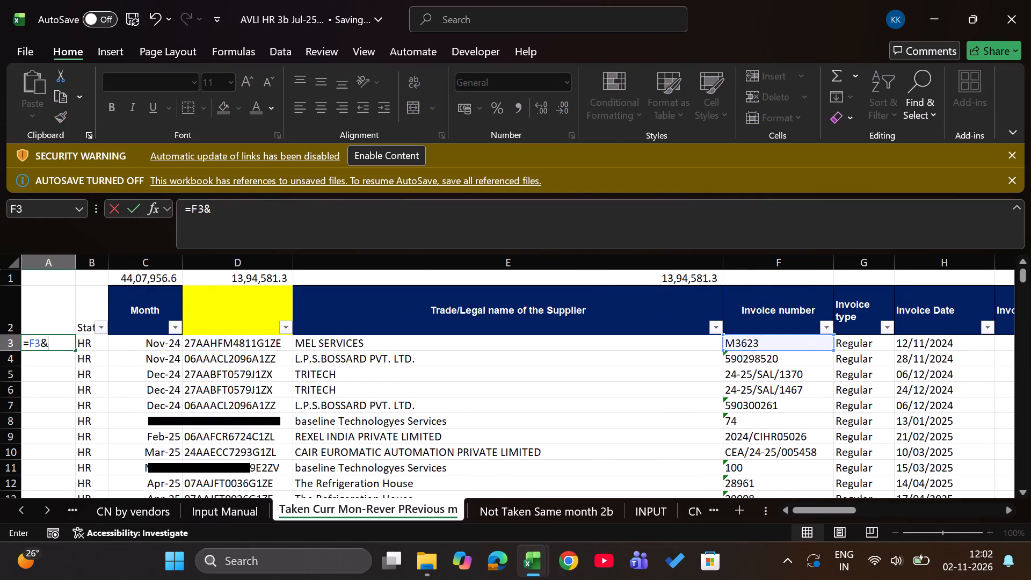
key(Right)
key(Right)
key(Right)
key(Return)
key(Right)
key(ctrl+Down)
key(Left)
key(ctrl+shift+Up)
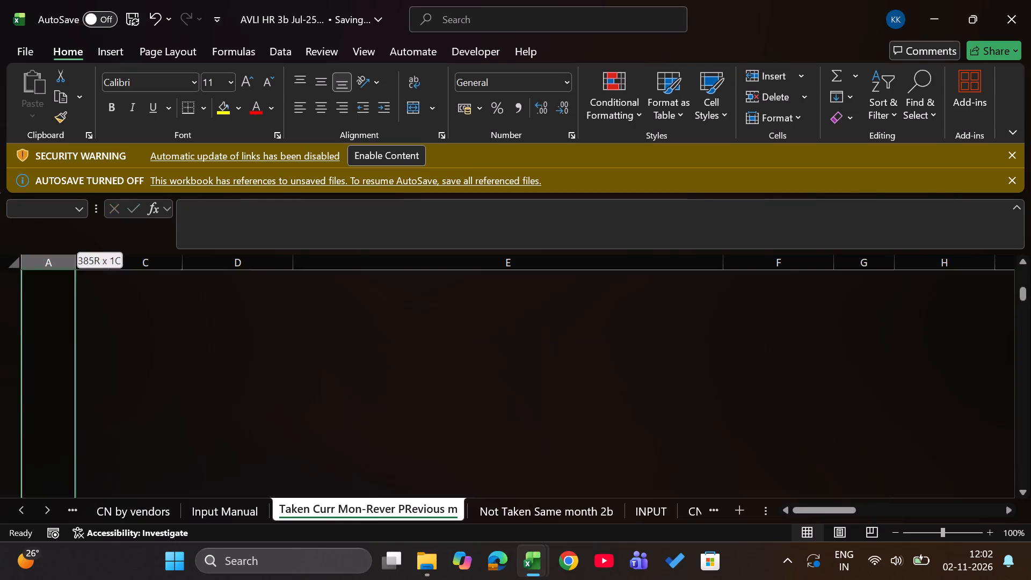
key(ctrl+d)
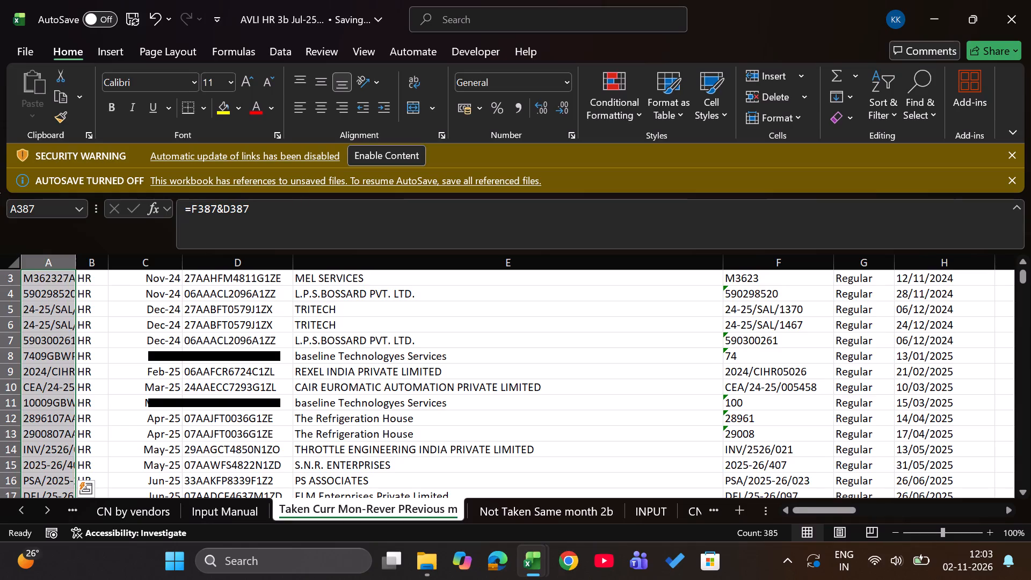
Switch back to the AVL India HR_Console ITC workbook and clear all filters on the GSTR-2B sheet.
key(Up)
key(Up)
key(ctrl+Up)
key(Up)
key(Up)
key(Up)
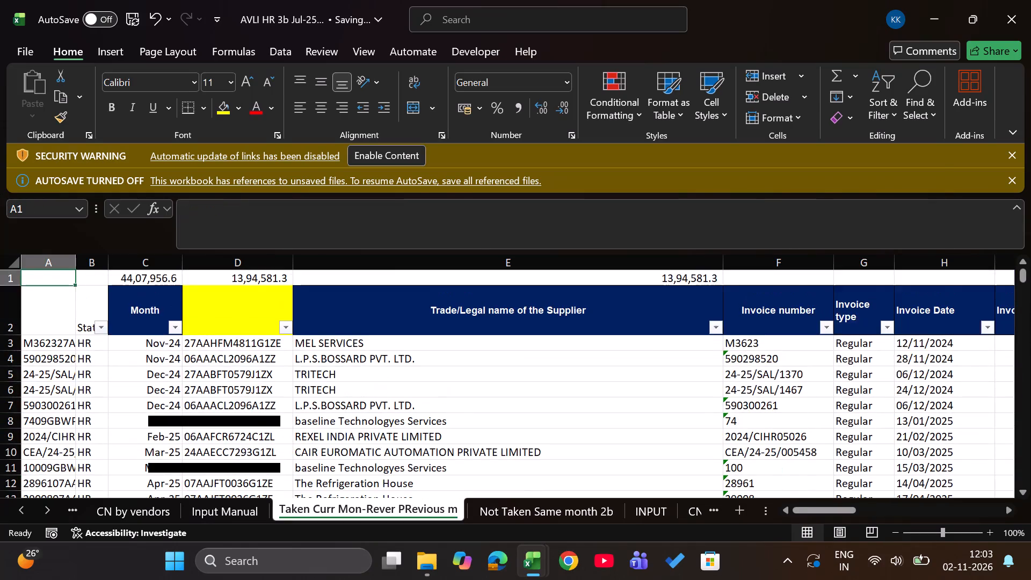
key(alt+Tab)
key(ctrl+Page_Down)
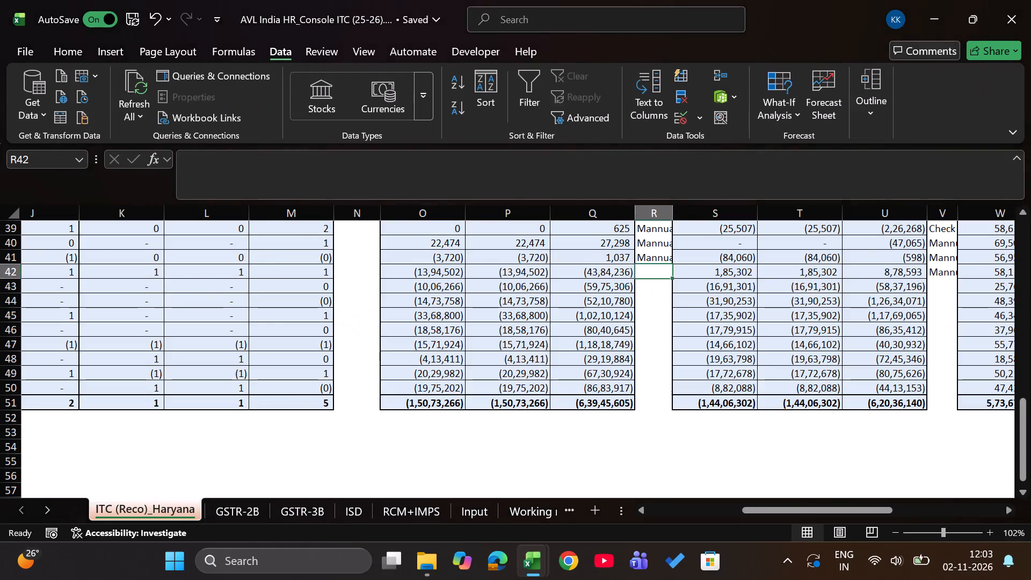
key(Up)
text(ac)
Change B3's VLOOKUP range to column A of the Taken Curr Mon-Rever PRevious m sheet in the AVLI HR 3b Jul-25 workbook.
key(Left)
key(Left)
key(Left)
key(Right)
key(ctrl+Up)
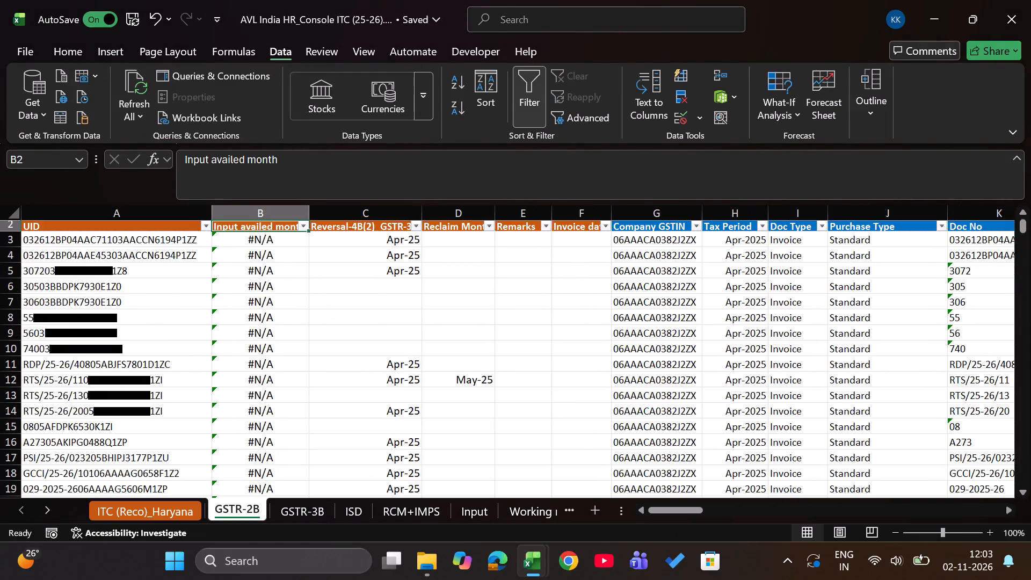
key(Down)
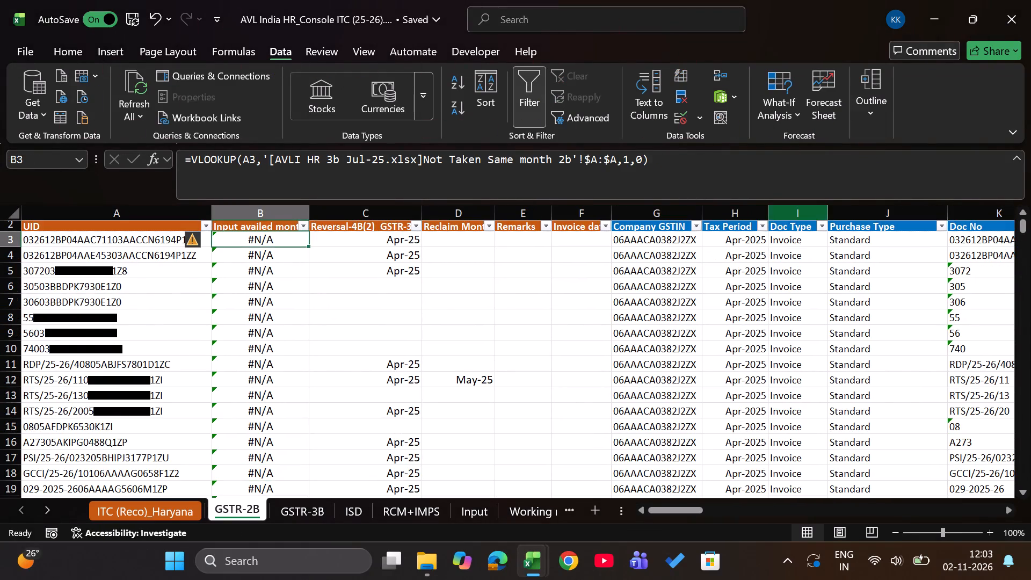
key(alt+Tab)
key(alt+Tab)
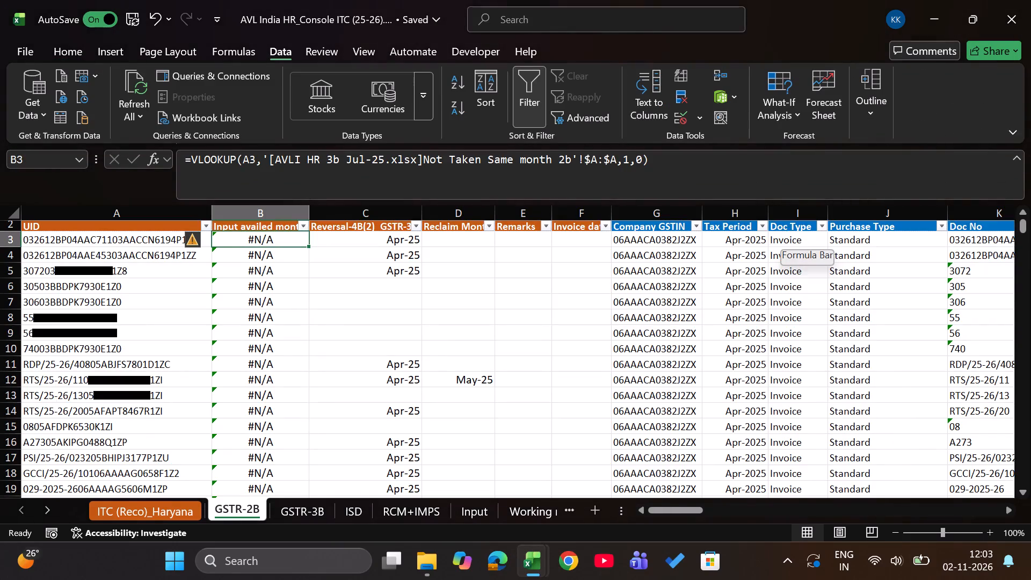
click(618, 160)
key(BackSpace)
key(BackSpace)
key(BackSpace)
key(BackSpace)
key(BackSpace)
key(BackSpace)
key(BackSpace)
key(BackSpace)
key(BackSpace)
key(BackSpace)
key(BackSpace)
key(BackSpace)
key(BackSpace)
key(BackSpace)
key(BackSpace)
key(BackSpace)
key(BackSpace)
key(BackSpace)
key(BackSpace)
key(BackSpace)
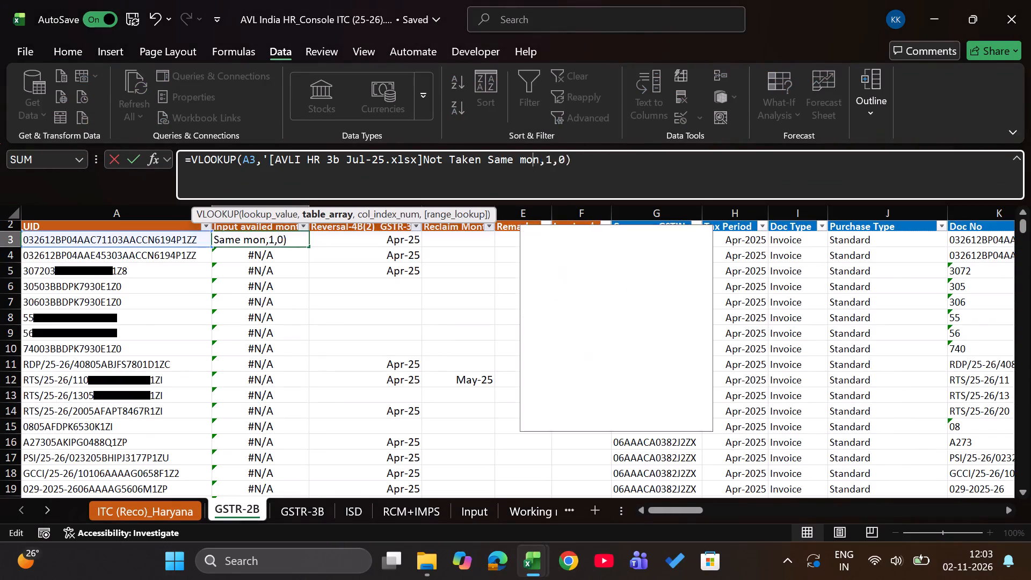
key(BackSpace)
key(BackSpace)
key(BackSpace)
key(BackSpace)
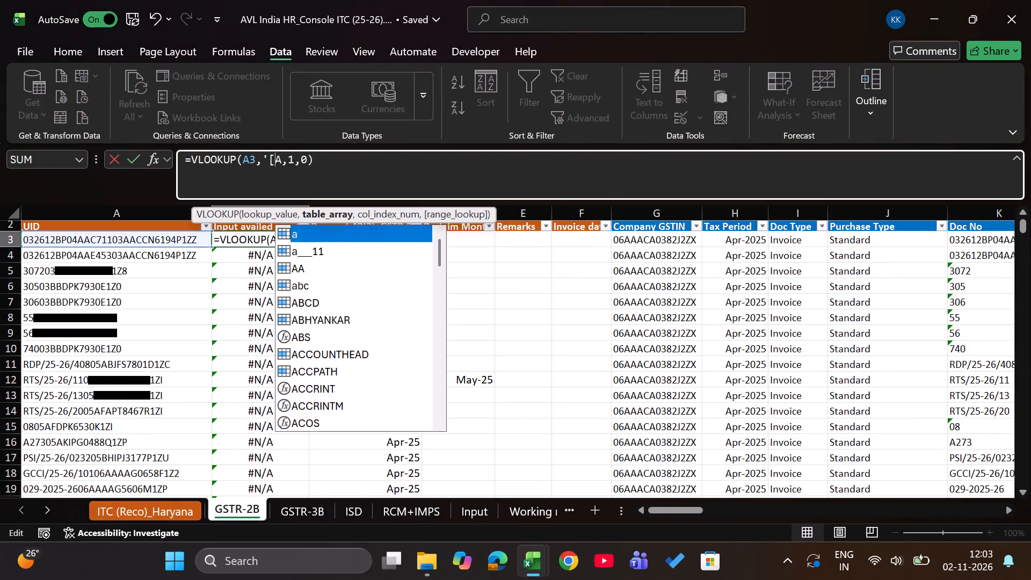
key(BackSpace)
key(BackSpace)
key(BackSpace)
key(alt+Tab)
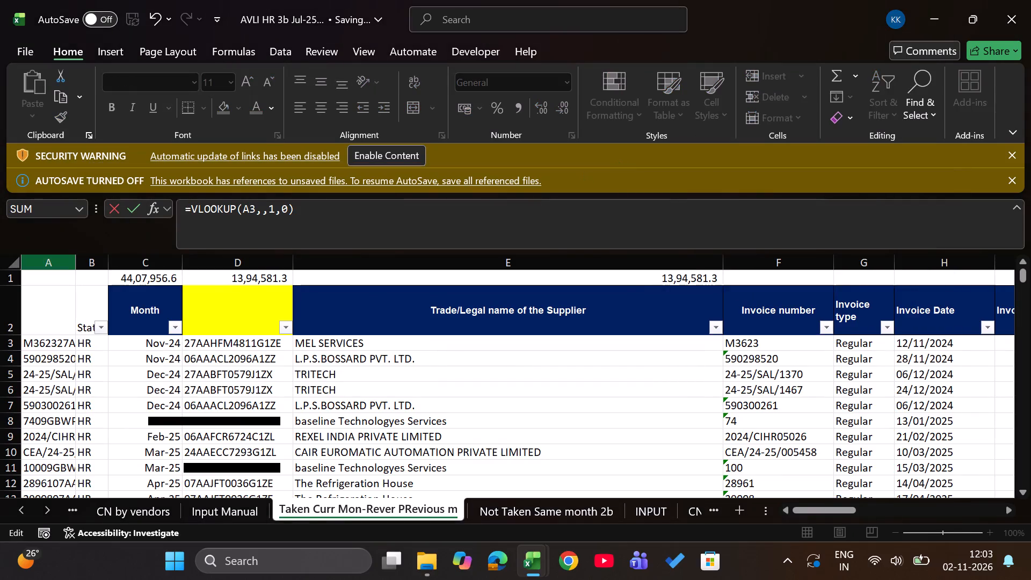
click(65, 262)
key(Return)
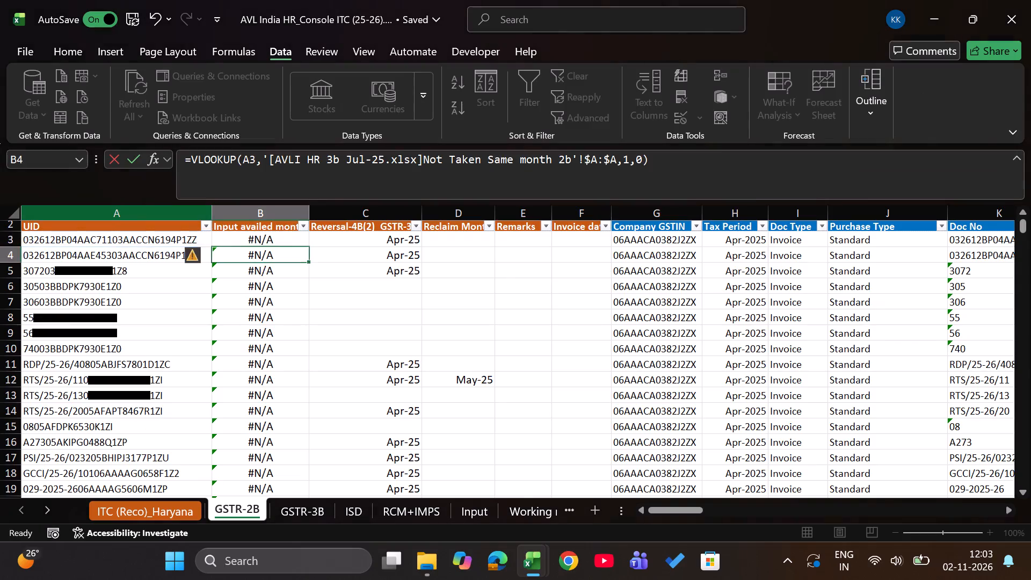
Fill the revised B3 lookup formula down the whole Input availed month column.
key(Up)
key(ctrl+shift+Down)
key(ctrl+d)
Filter the Input availed month column to exclude #N/A.
key(ctrl+Up)
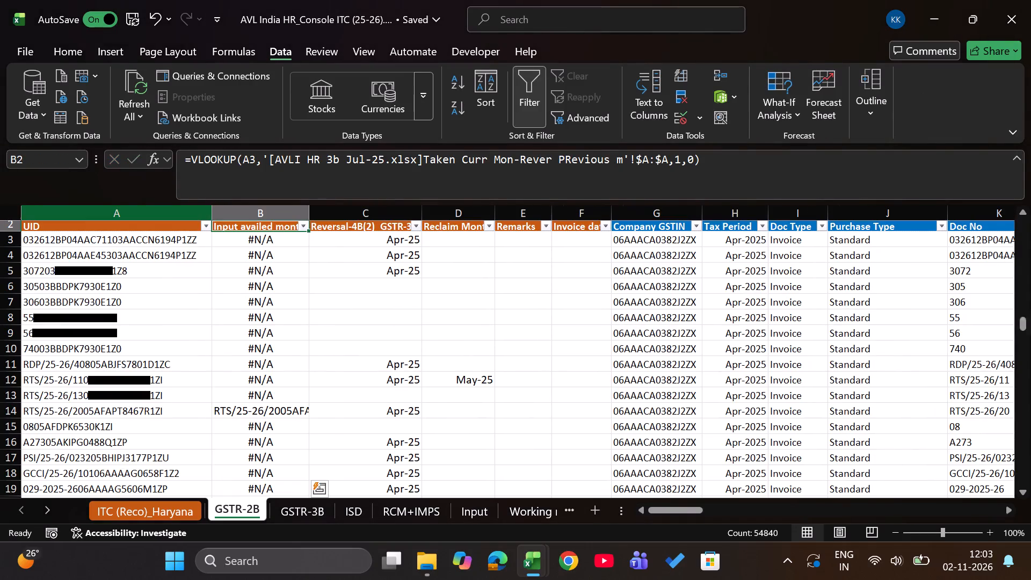
key(alt+Down)
scroll(225, 421, down, 3)
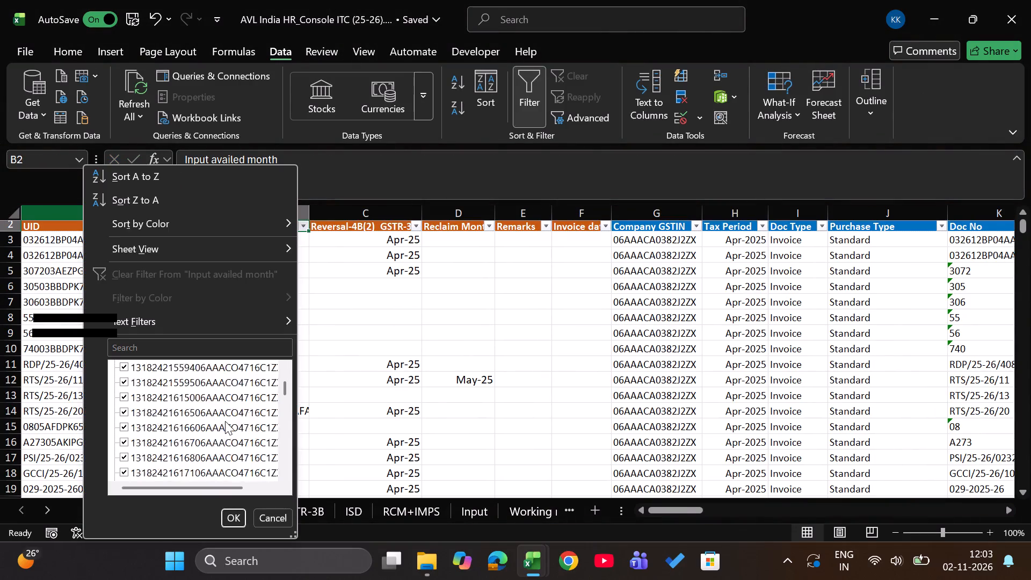
scroll(225, 421, down, 13)
click(147, 472)
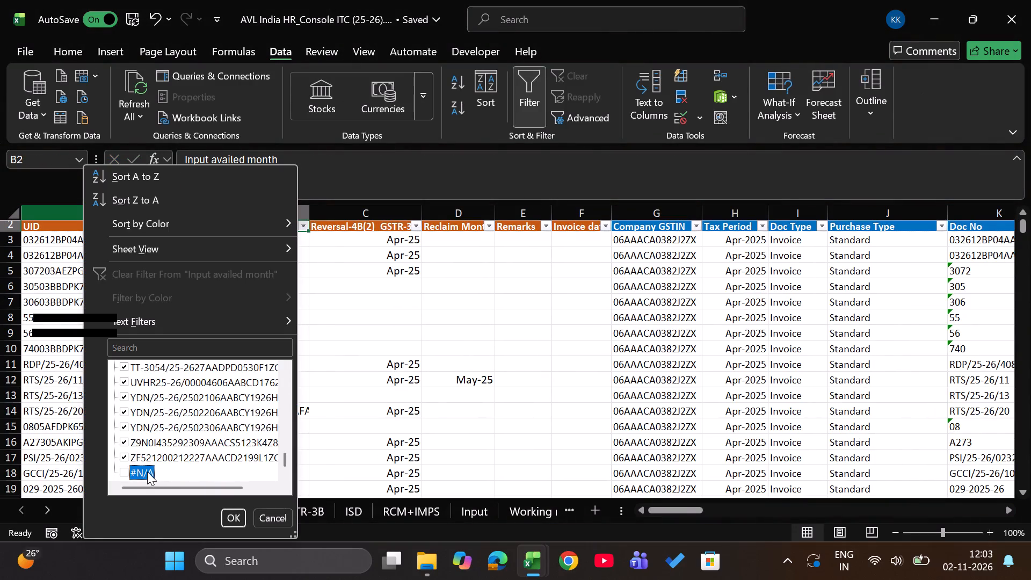
key(Return)
Compare the filtered GSTR-2B tax totals in row 1 with the subtotals in row 1 of the Taken Curr Mon-Rever PRevious m sheet.
key(Right)
key(Right)
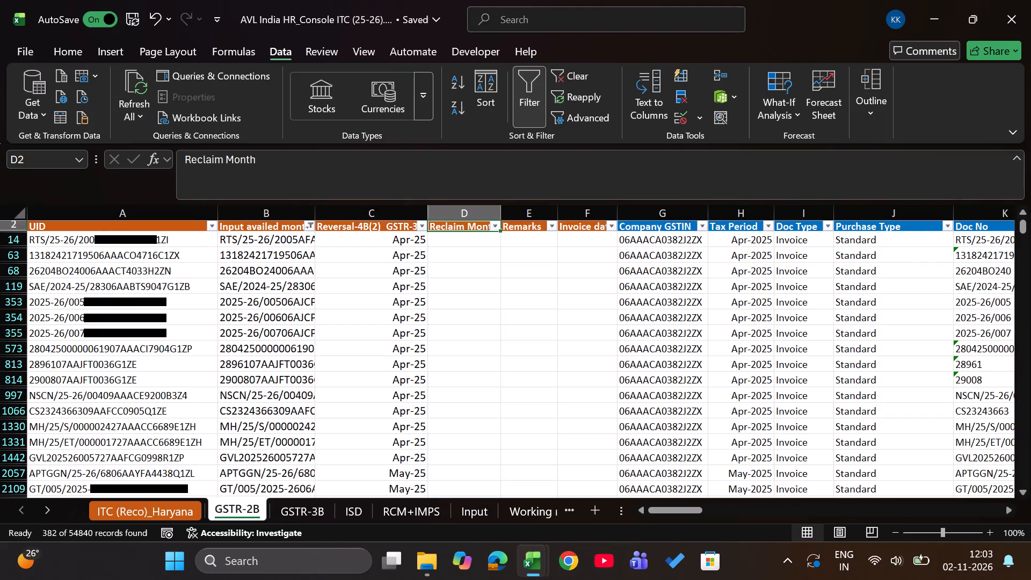
key(Left)
key(Up)
key(alt+Tab)
key(Up)
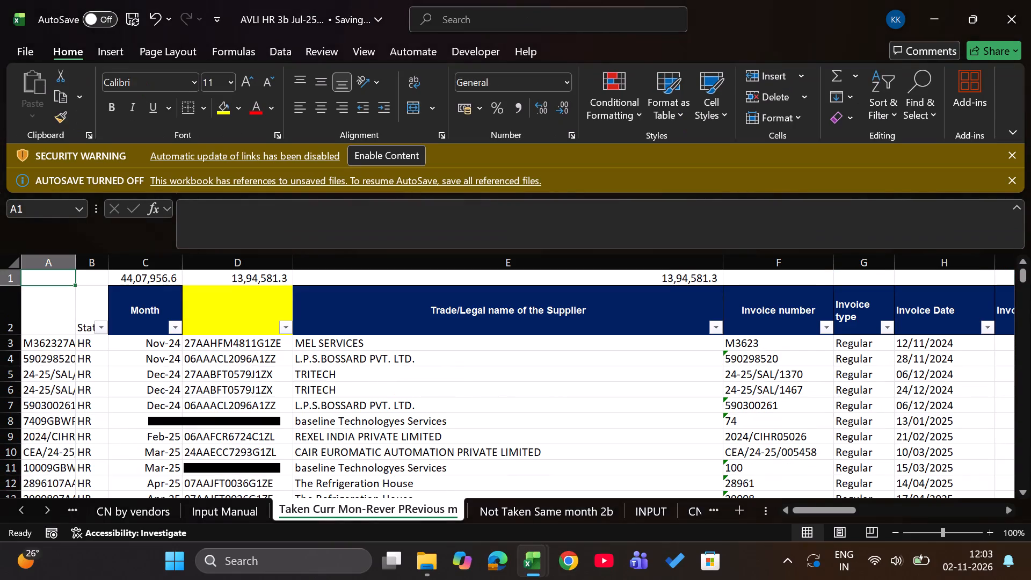
key(Right)
key(Right)
key(alt+Tab)
key(Right)
key(alt+Tab)
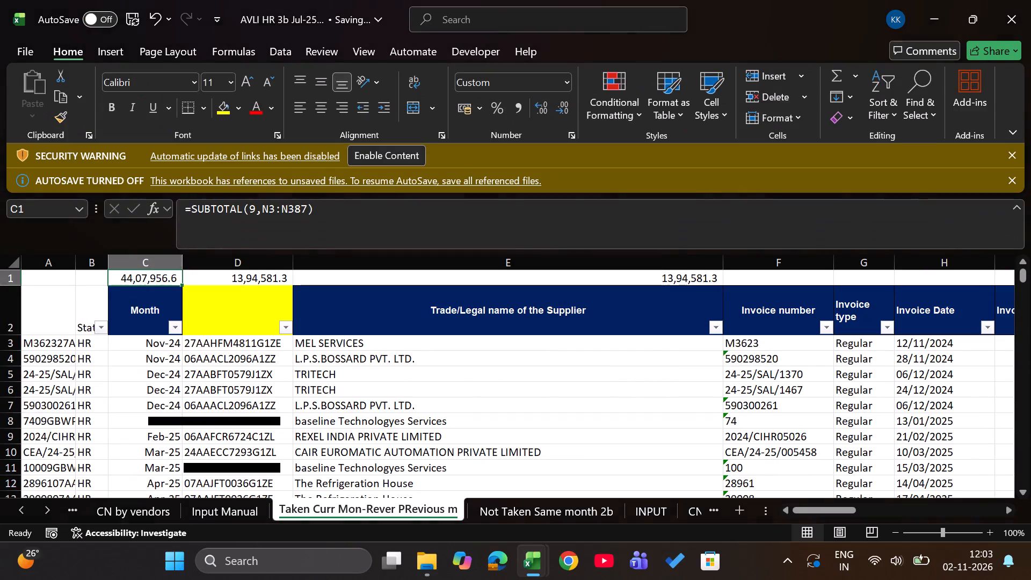
key(Right)
key(alt+Tab)
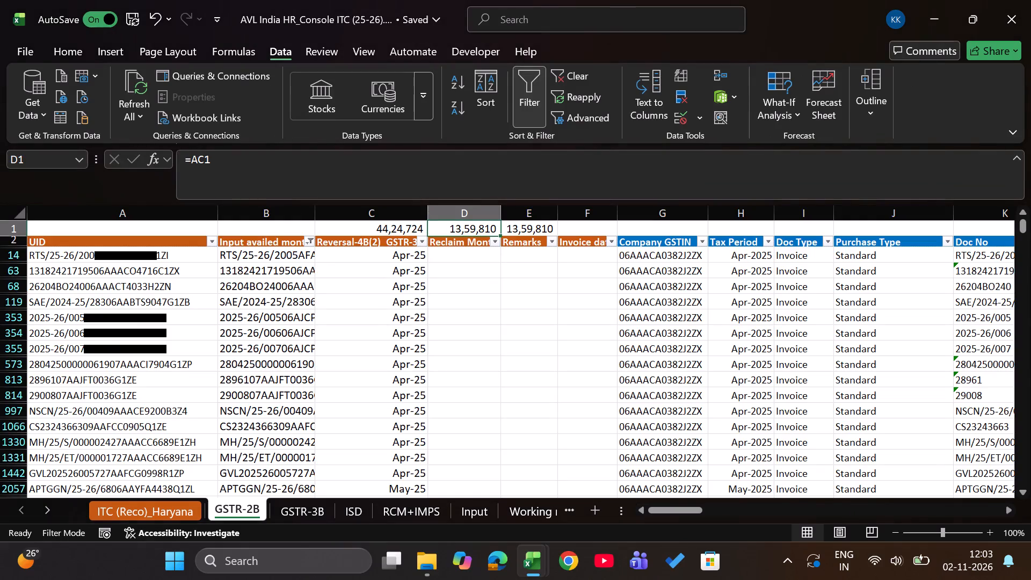
Examine the Reversal-4B(2) GSTR-3B months and the tax periods of the last filtered rows in the GSTR-2B sheet.
key(Down)
key(Left)
key(alt+Down)
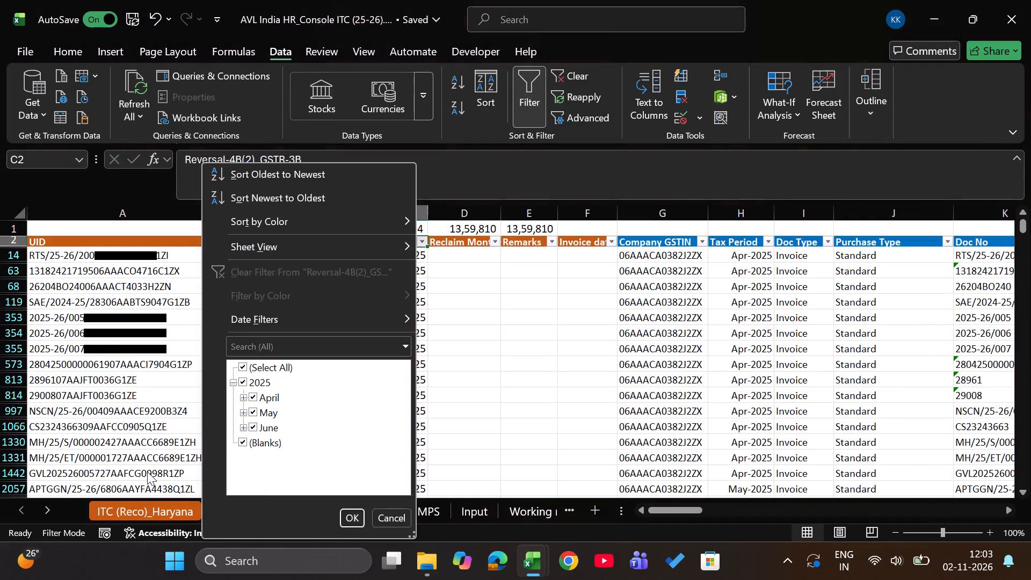
click(147, 472)
key(Down)
key(ctrl+Down)
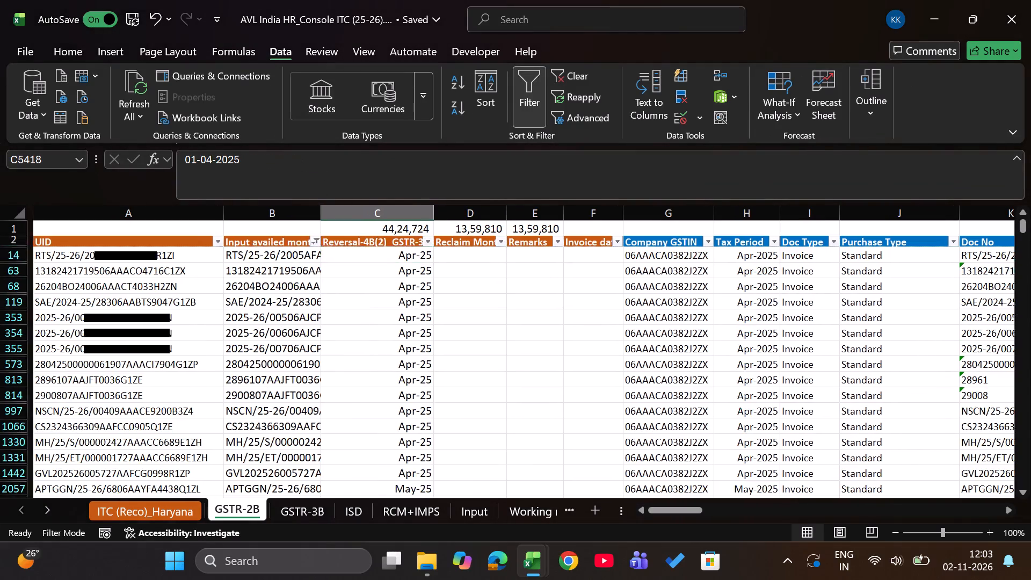
key(Down)
key(Down)
key(Down)
key(Left)
key(Up)
key(Right)
key(Right)
key(Right)
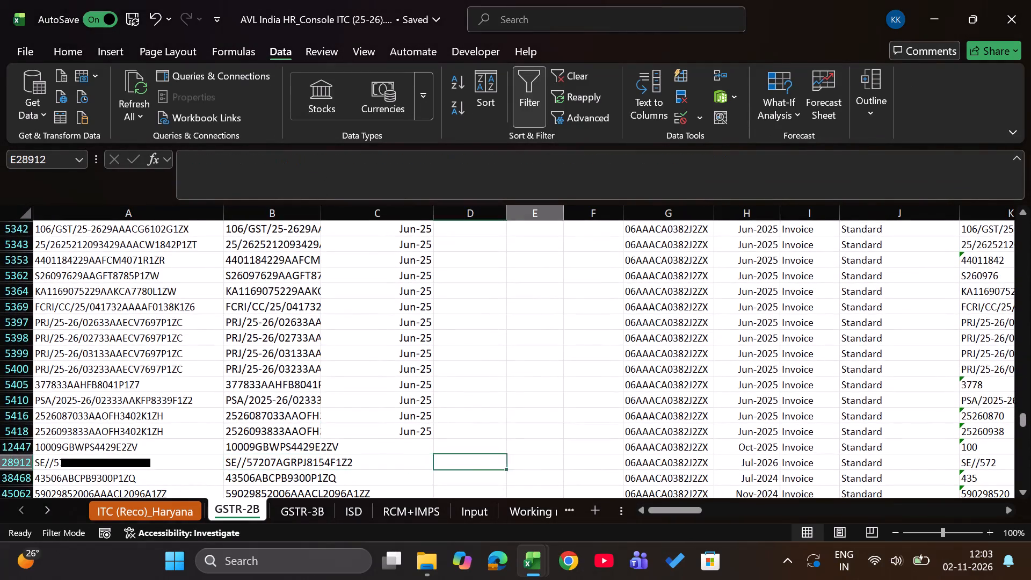
Filter the GSTR-2B sheet's Tax Period column to exclude 2026 and October 2025.
key(Right)
key(Up)
key(Right)
key(Right)
key(ctrl+Up)
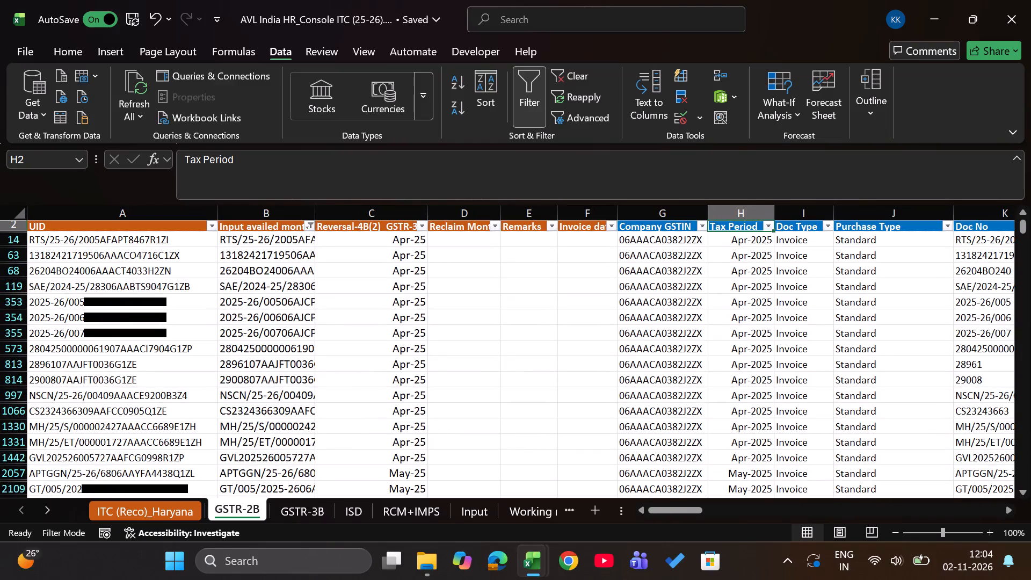
key(alt+Down)
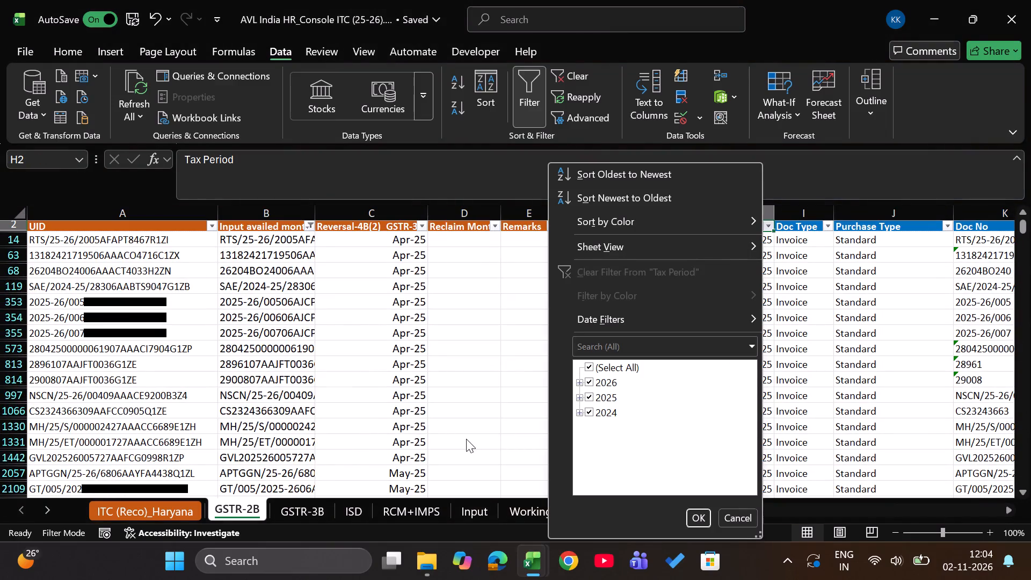
click(608, 383)
key(Down)
key(Right)
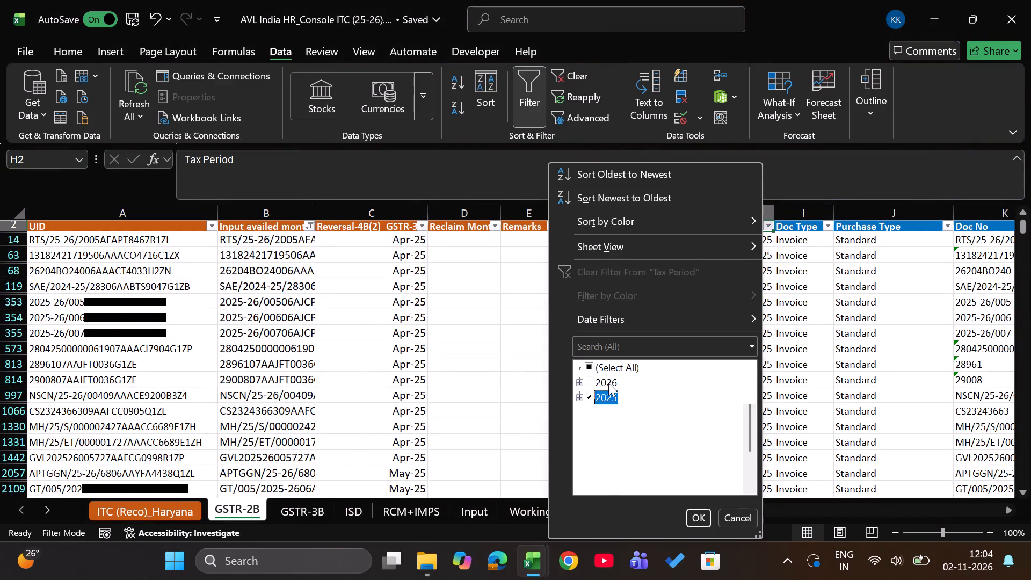
key(Down)
key(Down)
key(Down)
key(Down)
key(Down)
key(Down)
key(Down)
key(space)
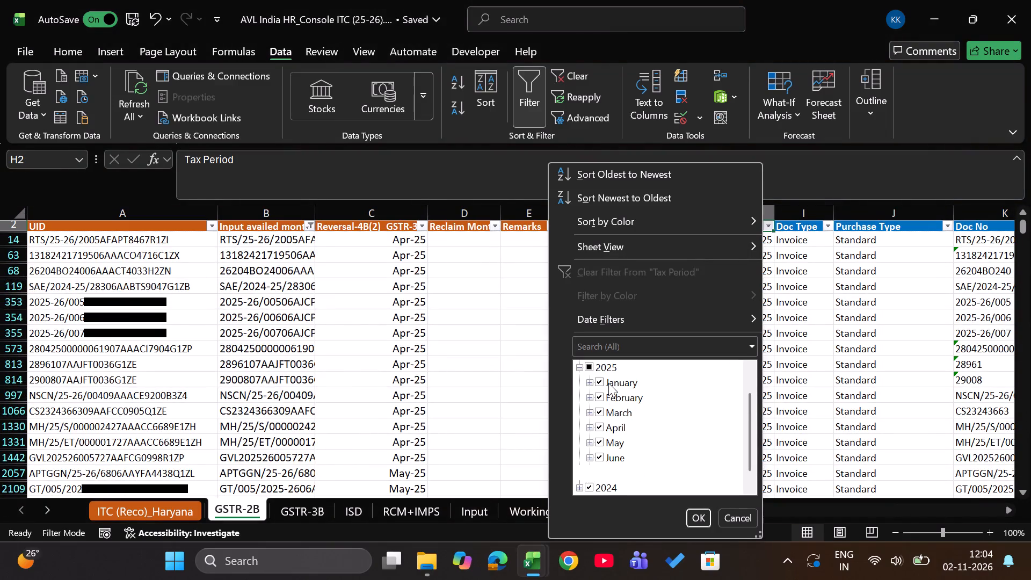
key(Return)
Compare the refiltered GSTR-2B tax totals in row 1 with the row 1 subtotals in the AVLI HR 3b Jul-25 workbook.
key(Up)
key(Up)
key(Left)
key(Left)
key(Left)
key(Left)
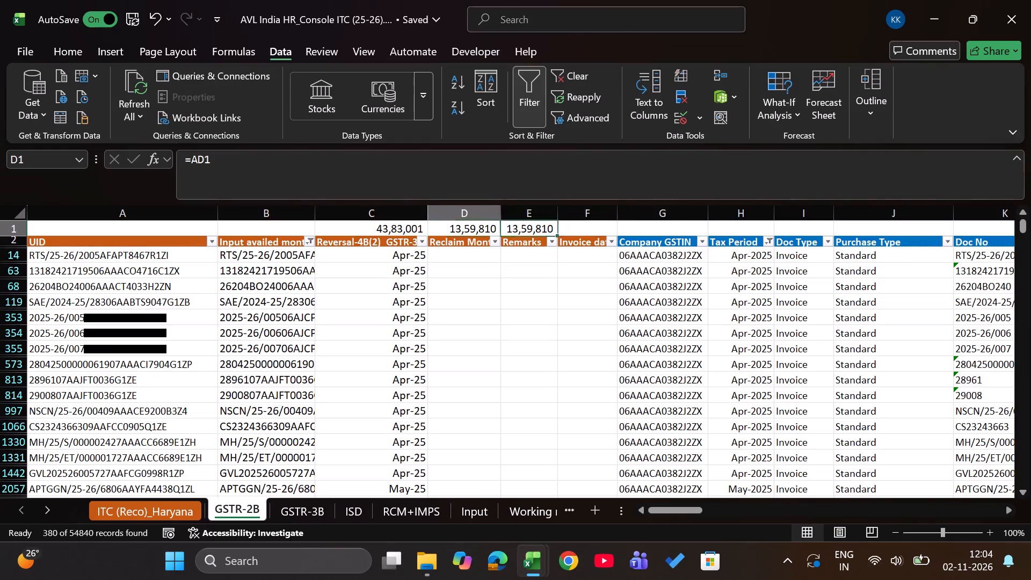
key(Tab)
key(alt+Tab)
key(Up)
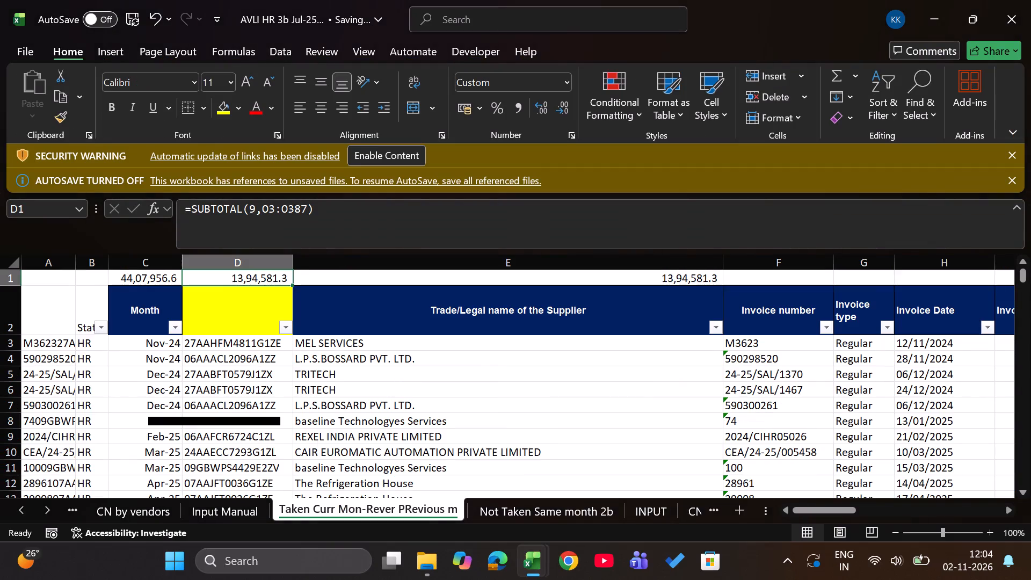
Recheck the filtered GSTR-2B totals in row 1 against the row 1 subtotals in the AVLI HR 3b Jul-25 workbook.
key(alt+Tab)
key(Up)
key(Left)
key(Left)
key(alt+Tab)
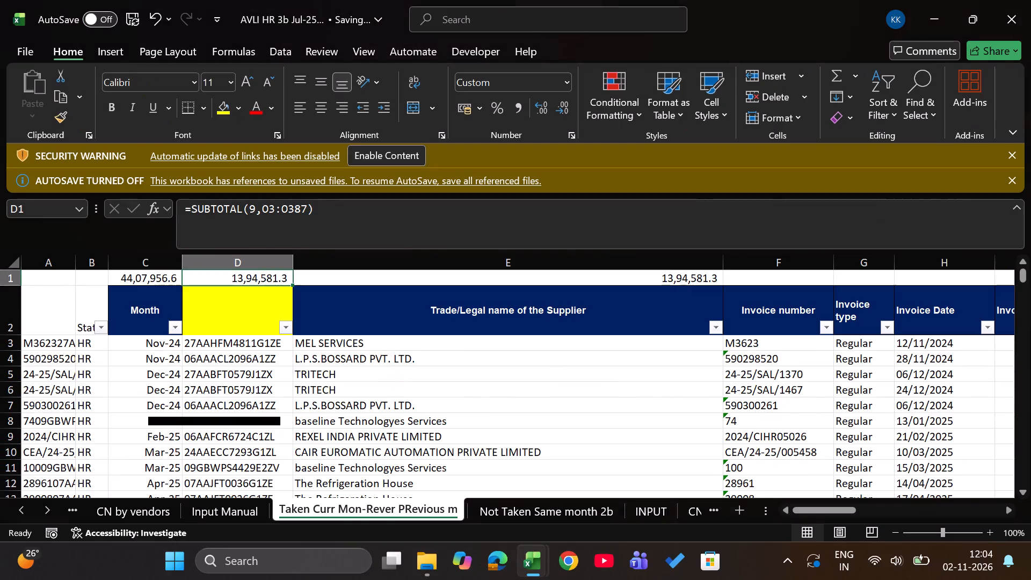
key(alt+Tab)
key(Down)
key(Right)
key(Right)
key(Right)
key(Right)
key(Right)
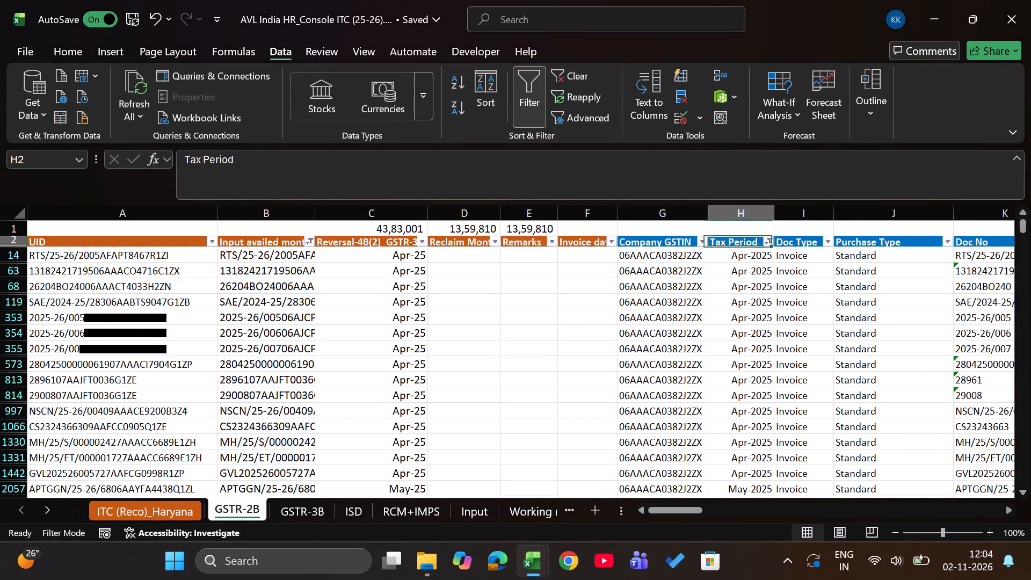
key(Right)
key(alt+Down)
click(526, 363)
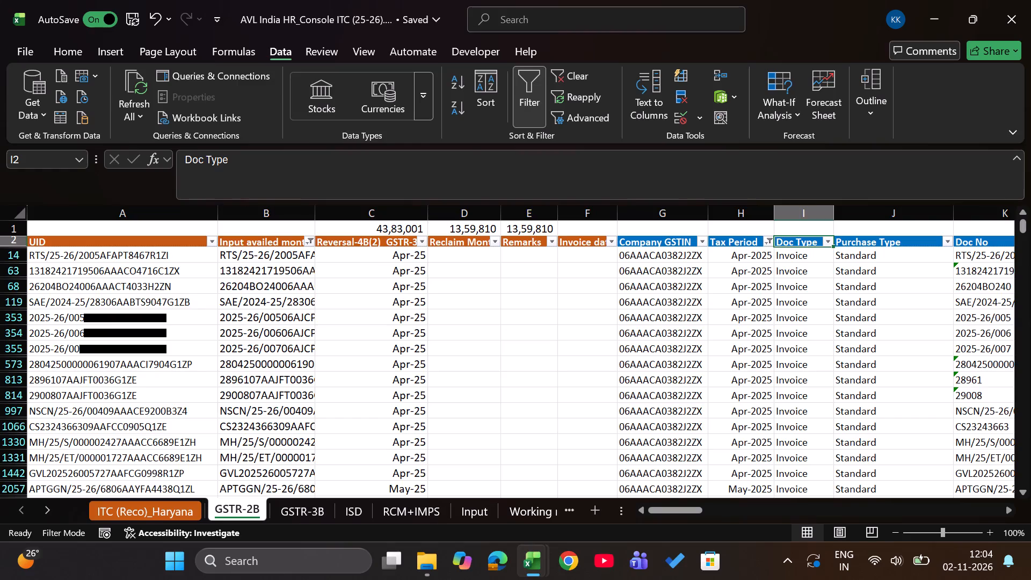
Switch to Chrome with the Person 1 profile and go to outlook.office.com.
click(570, 570)
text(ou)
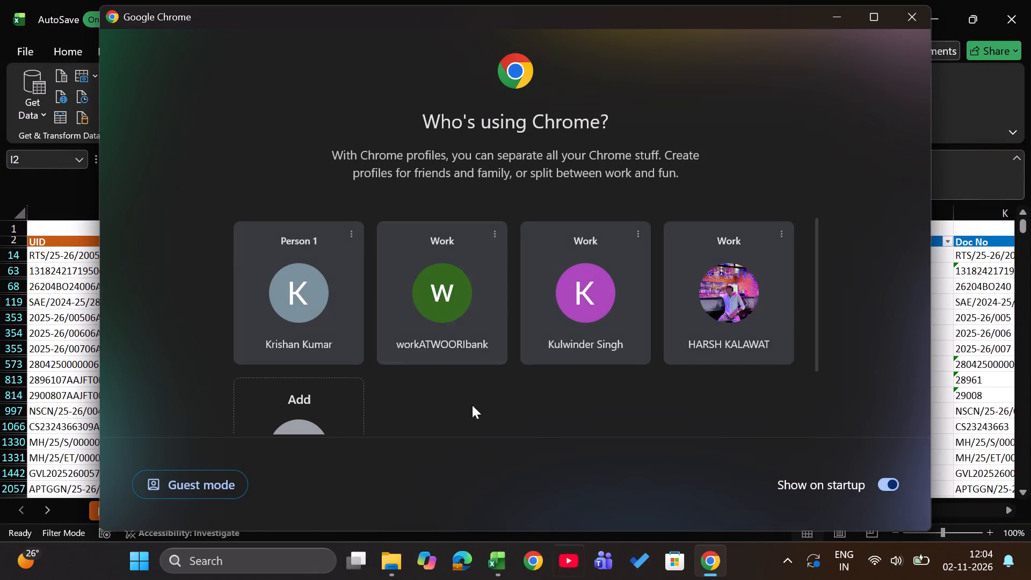
click(307, 313)
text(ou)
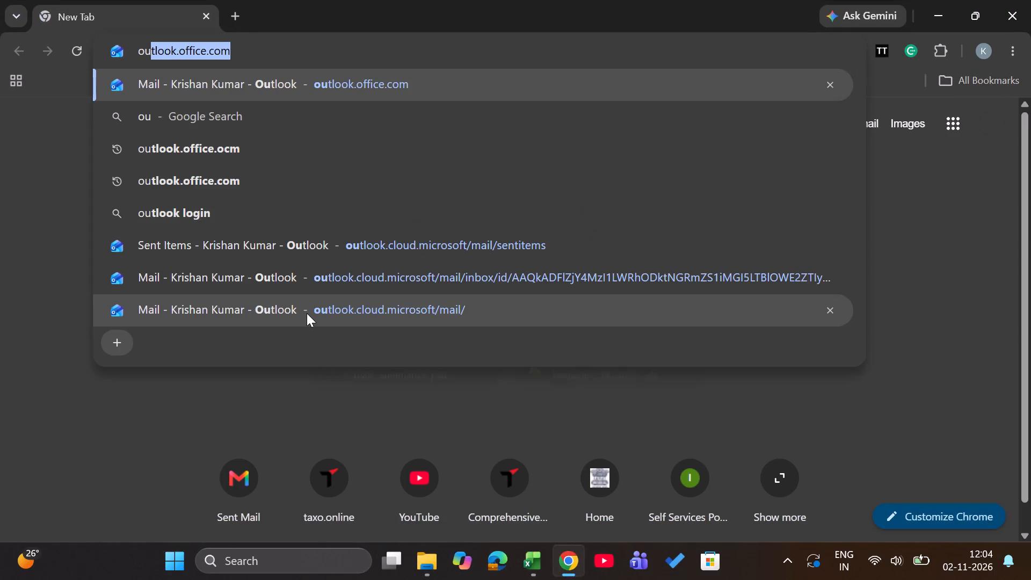
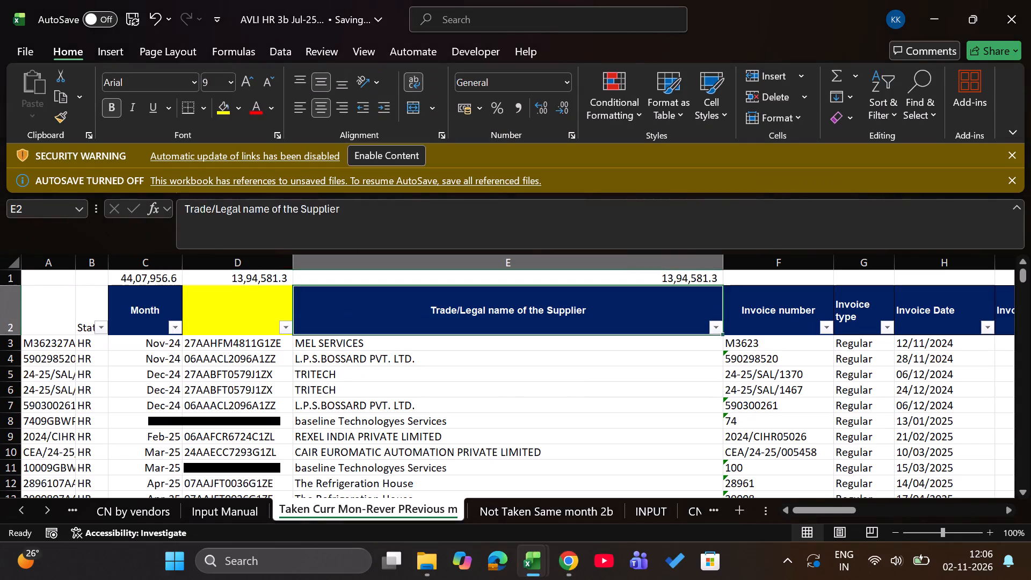
Go to blank cell A389, just below the last invoice row of the Taken Curr Mon-Rever PRevious m sheet.
key(Left)
key(Left)
key(Left)
key(Down)
key(Left)
key(ctrl+Down)
key(Down)
key(Down)
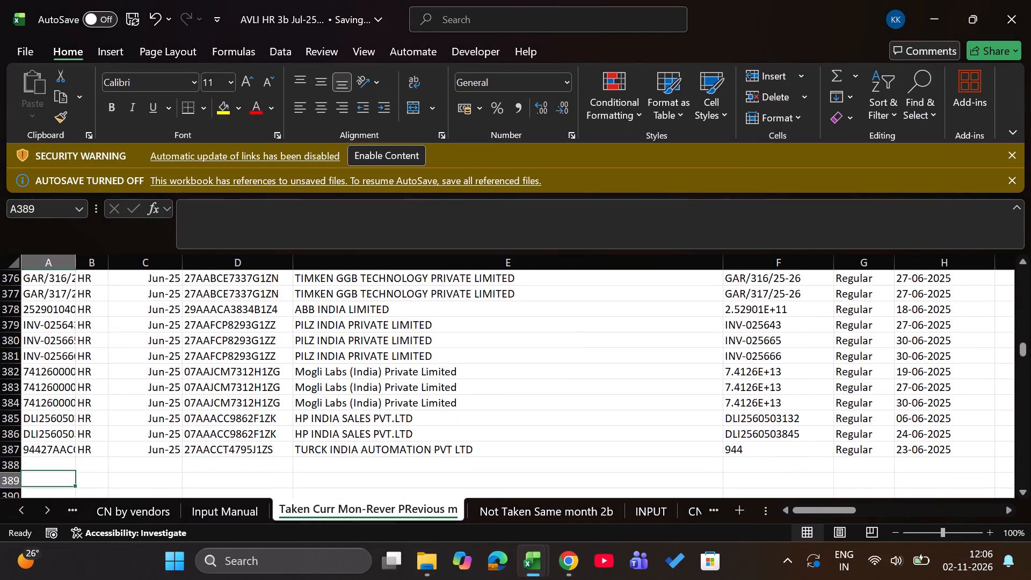
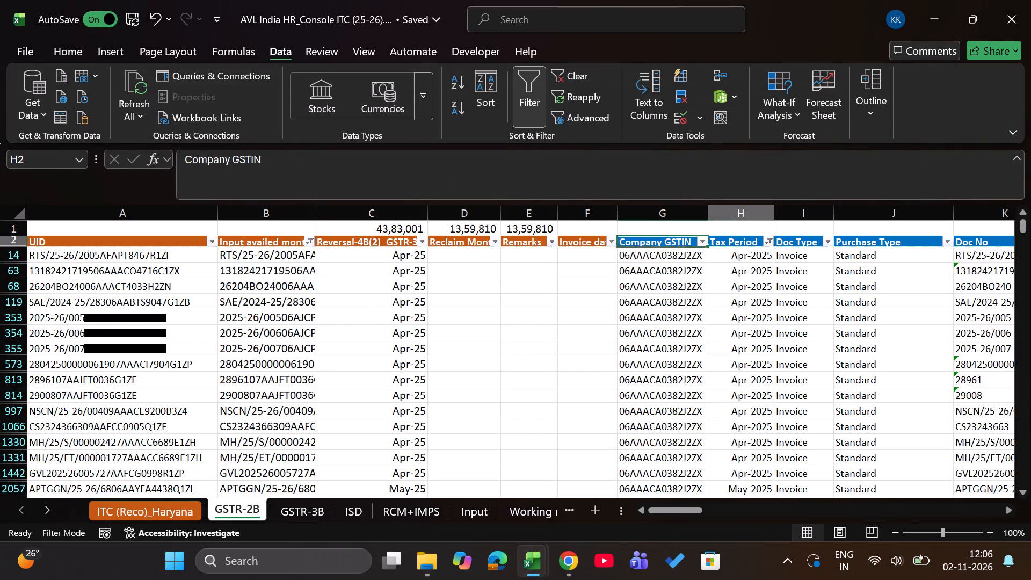
Expand the 2024 group in the GSTR-2B sheet's Tax Period filter to examine its months.
key(alt+Down)
click(579, 412)
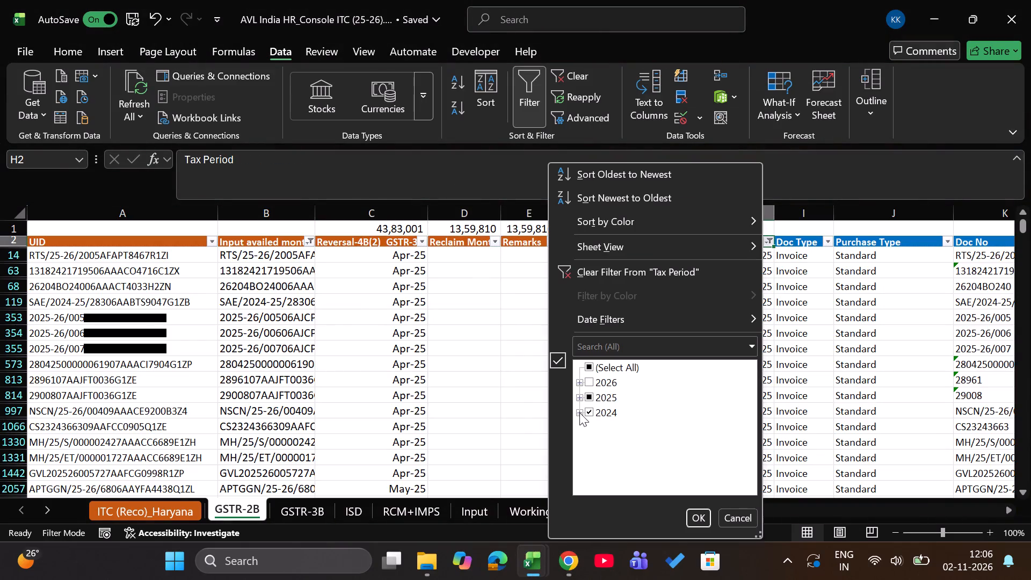
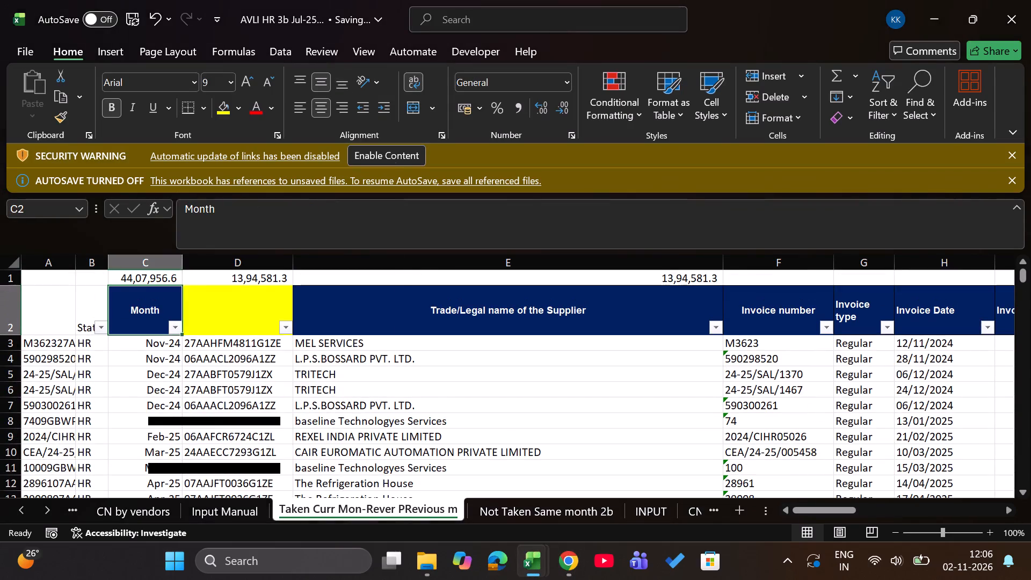
Open the filter list of the Month column and expand the 2024 and 2025 groups to show their months.
key(alt+Down)
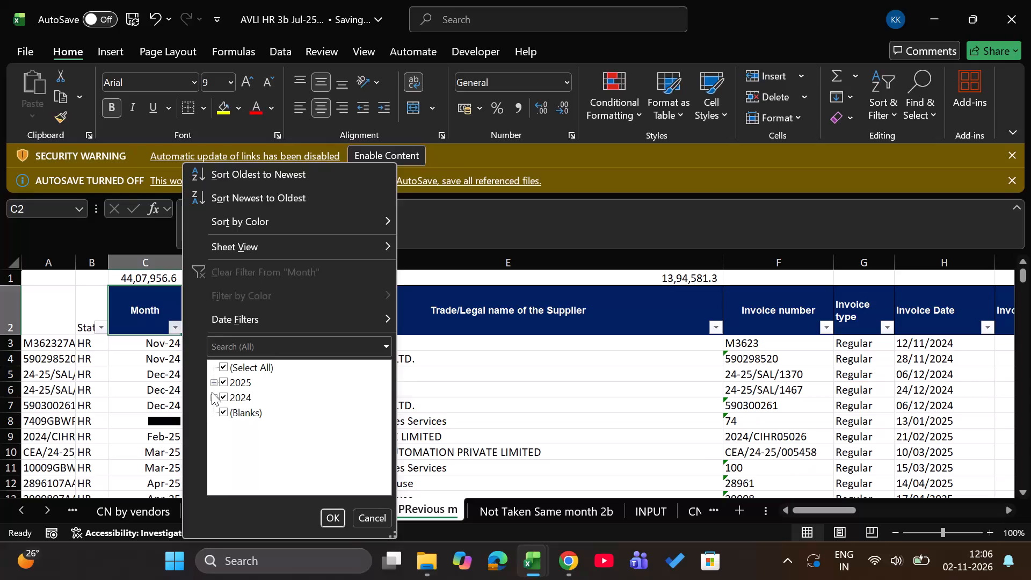
click(212, 392)
key(Down)
key(Right)
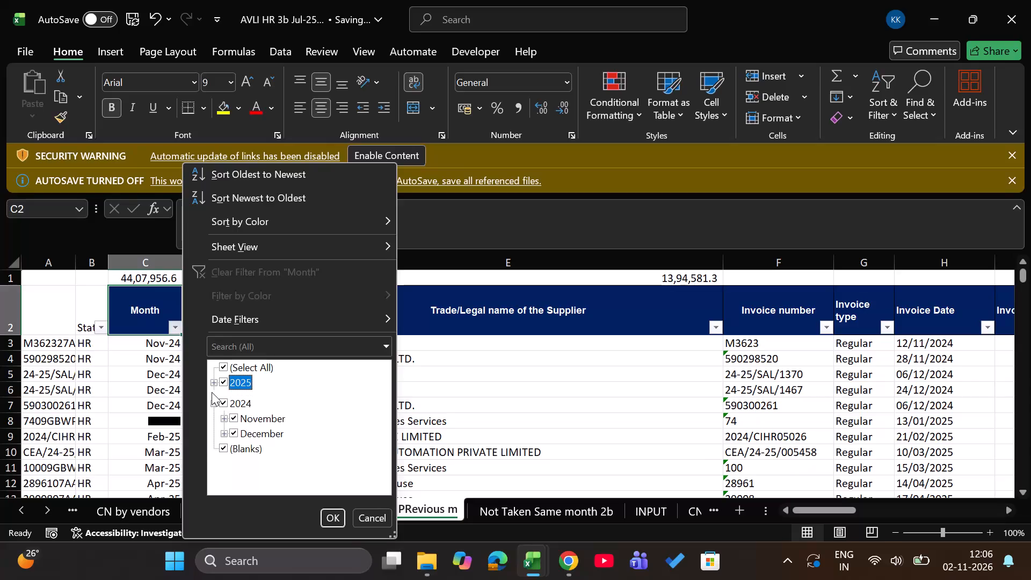
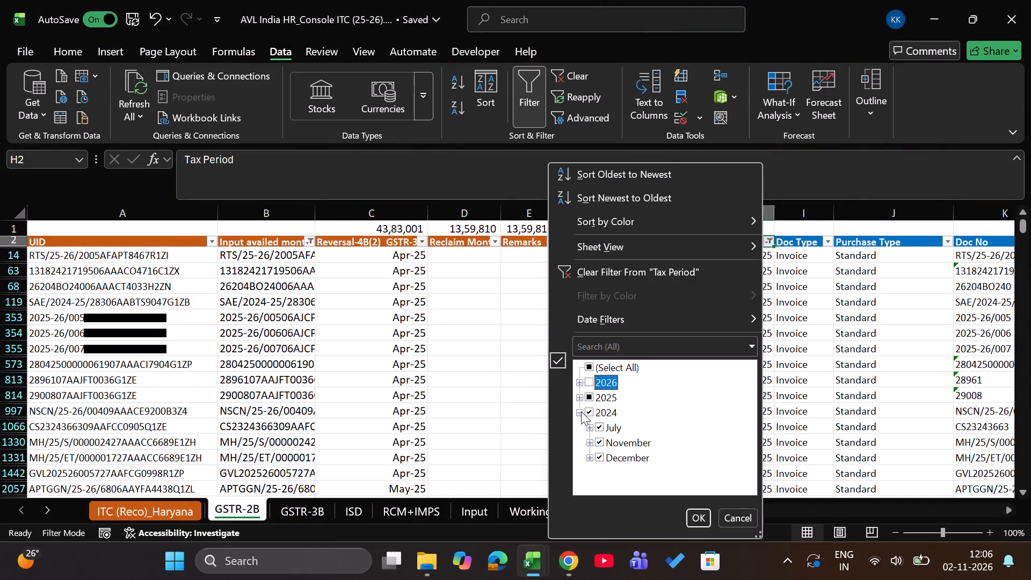
Exclude July 2024 from the Tax Period filter on the GSTR-2B sheet and apply it.
key(Down)
key(Down)
key(Down)
key(space)
key(Return)
Check the filtered tax totals above the headers of the GSTR-2B sheet against the AVLI HR 3b Jul-25 workbook.
key(Left)
key(Left)
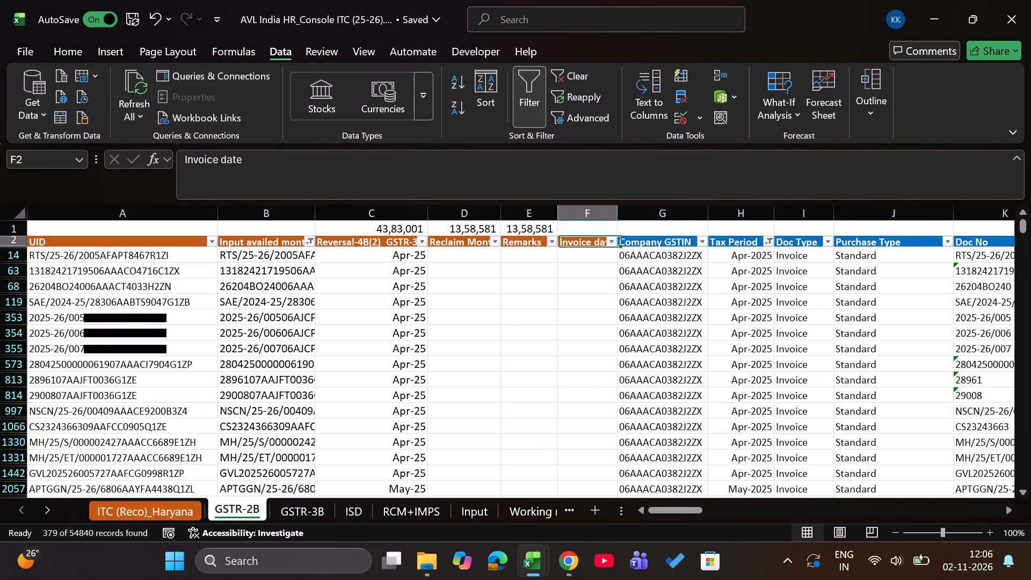
key(Left)
key(Left)
key(Up)
key(alt+Tab)
key(alt+Tab)
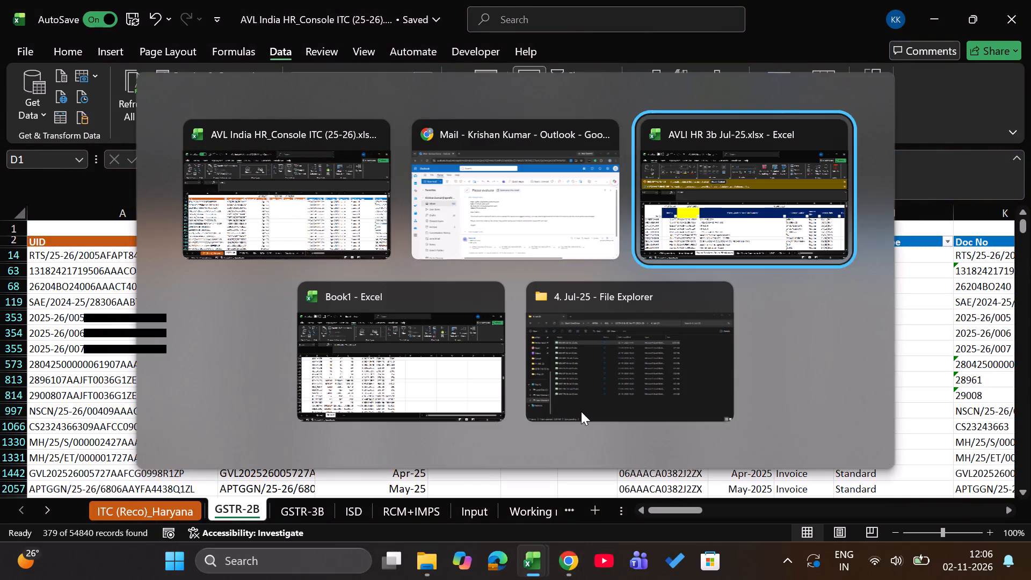
key(Up)
key(alt+Tab)
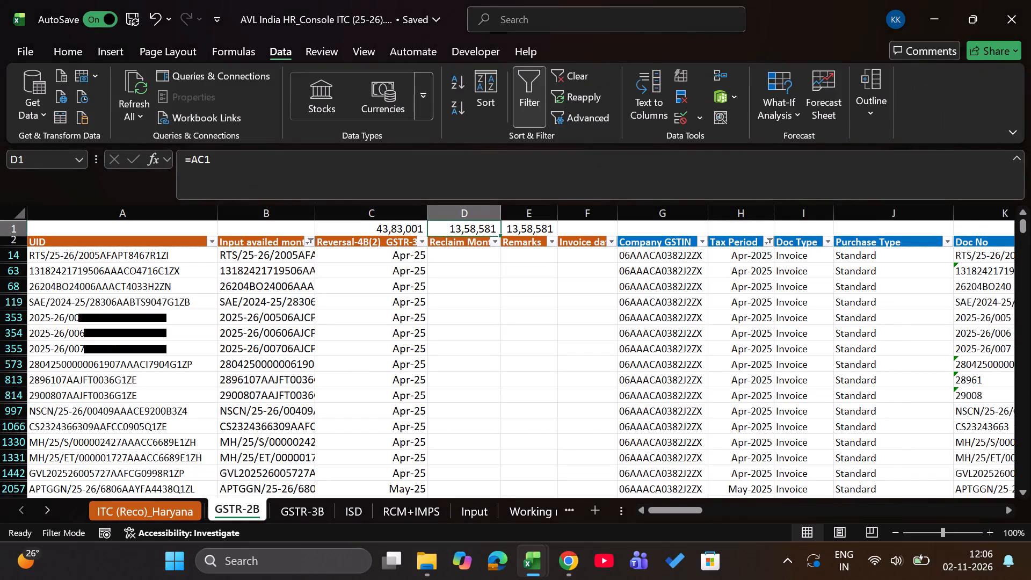
key(Left)
key(Right)
key(Left)
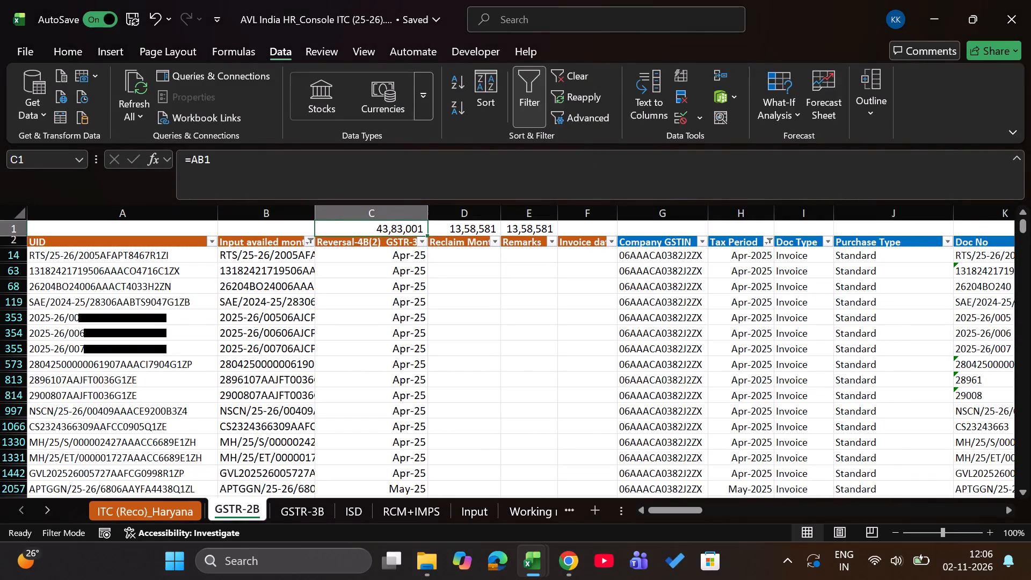
key(Down)
key(Left)
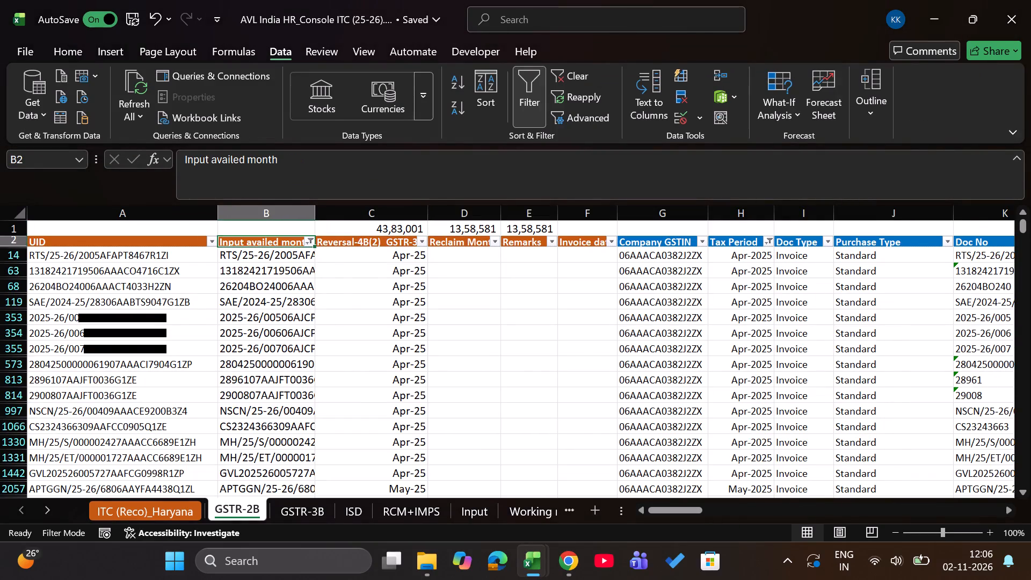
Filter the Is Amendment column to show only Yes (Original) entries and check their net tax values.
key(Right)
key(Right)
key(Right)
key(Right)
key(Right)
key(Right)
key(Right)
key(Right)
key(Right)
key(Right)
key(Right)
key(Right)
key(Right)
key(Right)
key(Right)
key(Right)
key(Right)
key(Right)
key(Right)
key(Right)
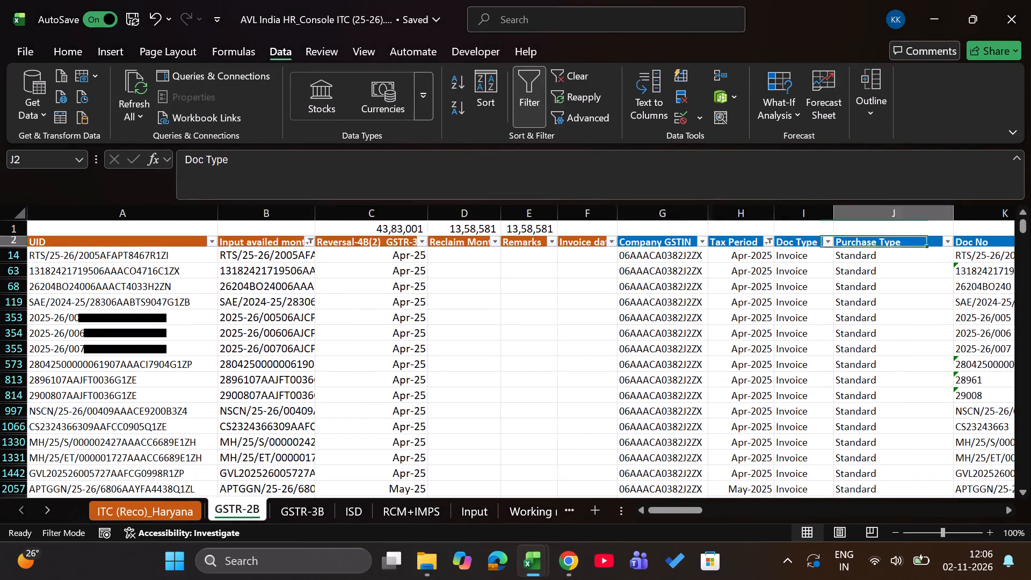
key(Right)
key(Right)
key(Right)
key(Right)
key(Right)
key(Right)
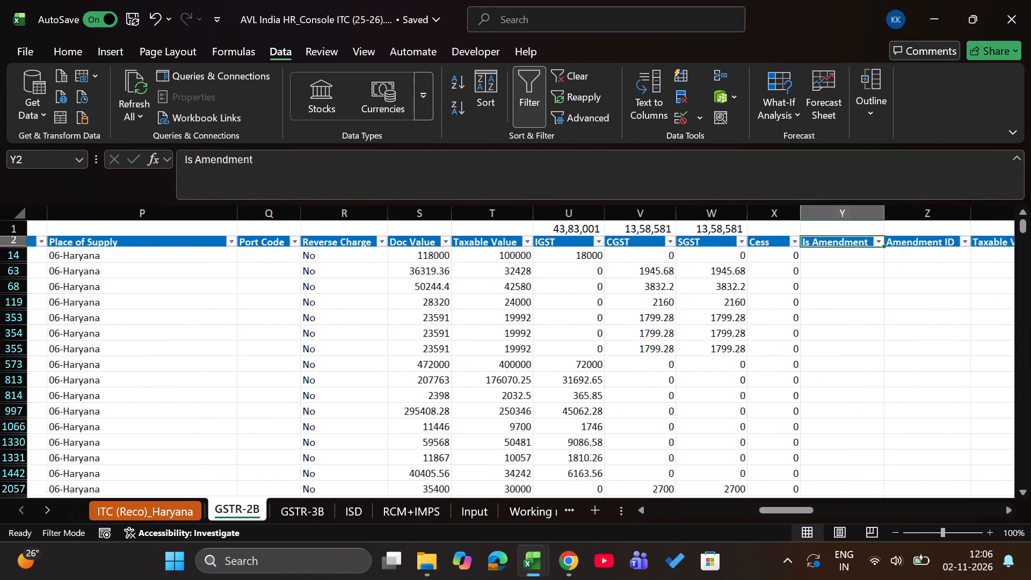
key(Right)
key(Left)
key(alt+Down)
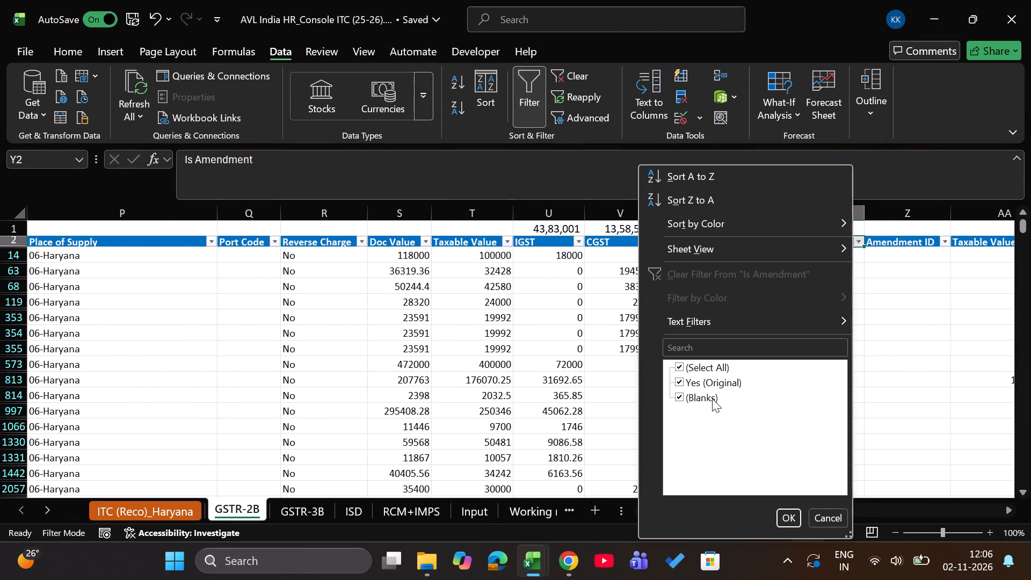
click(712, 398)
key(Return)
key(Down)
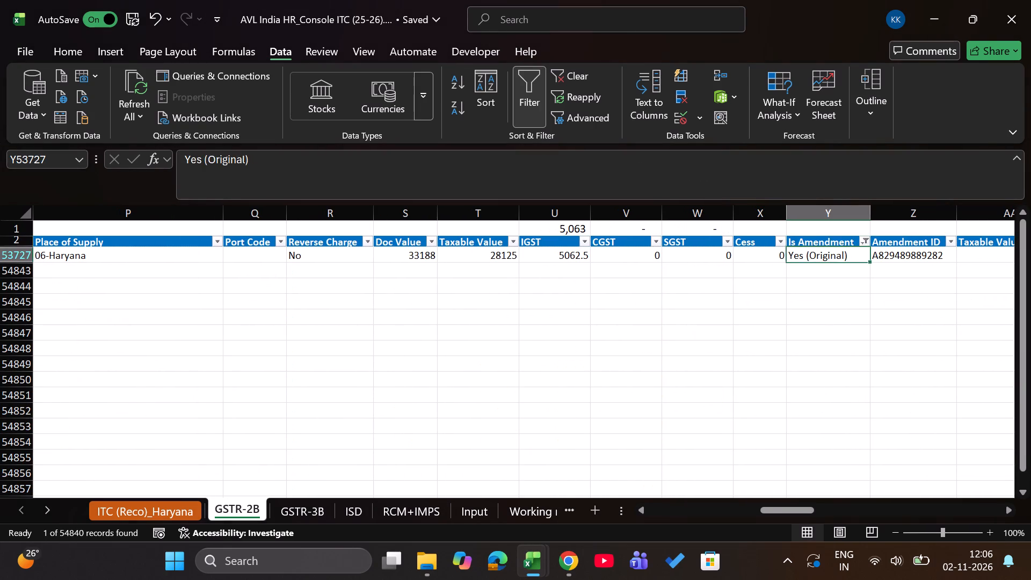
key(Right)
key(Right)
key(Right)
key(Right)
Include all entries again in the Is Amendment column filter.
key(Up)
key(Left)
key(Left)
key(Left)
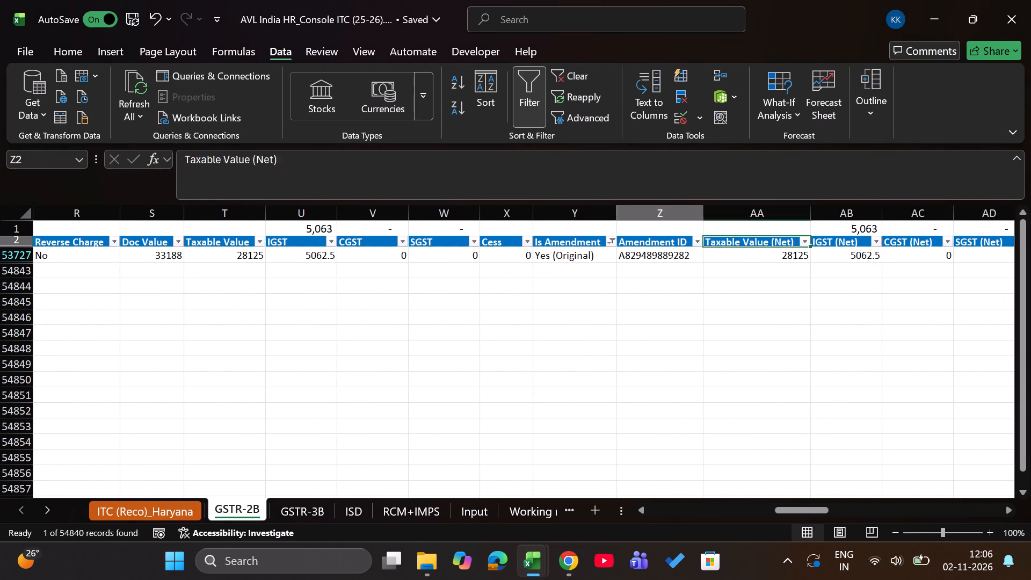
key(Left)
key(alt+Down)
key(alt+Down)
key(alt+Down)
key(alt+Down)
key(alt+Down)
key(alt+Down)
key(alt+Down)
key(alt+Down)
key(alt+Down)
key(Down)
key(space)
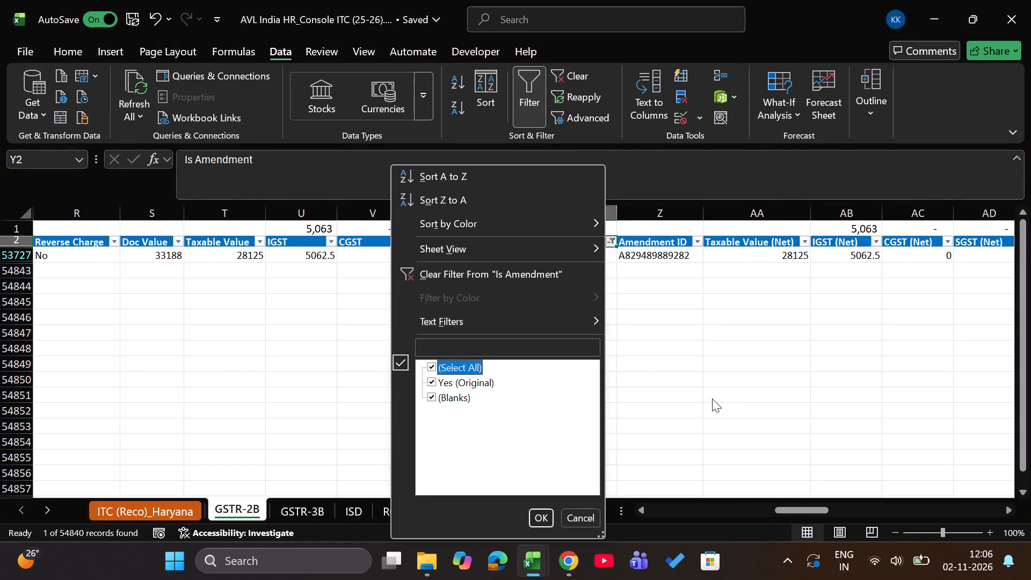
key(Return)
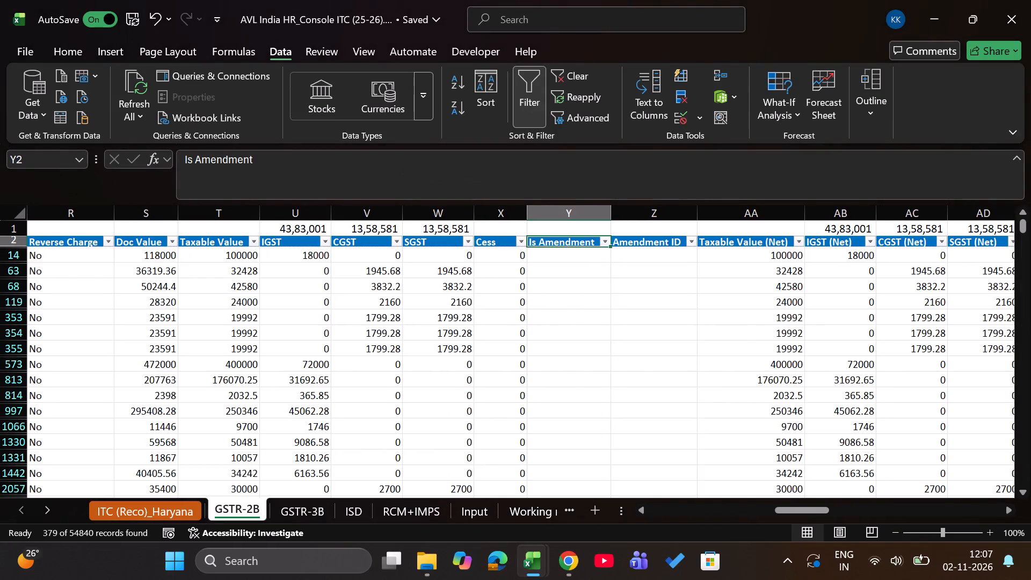
Examine the filter lists of the Reclaim Month, Reversal-4B(2) GSTR-3B and Invoice date columns without applying any filter.
key(ctrl+Left)
key(Down)
key(Right)
key(Up)
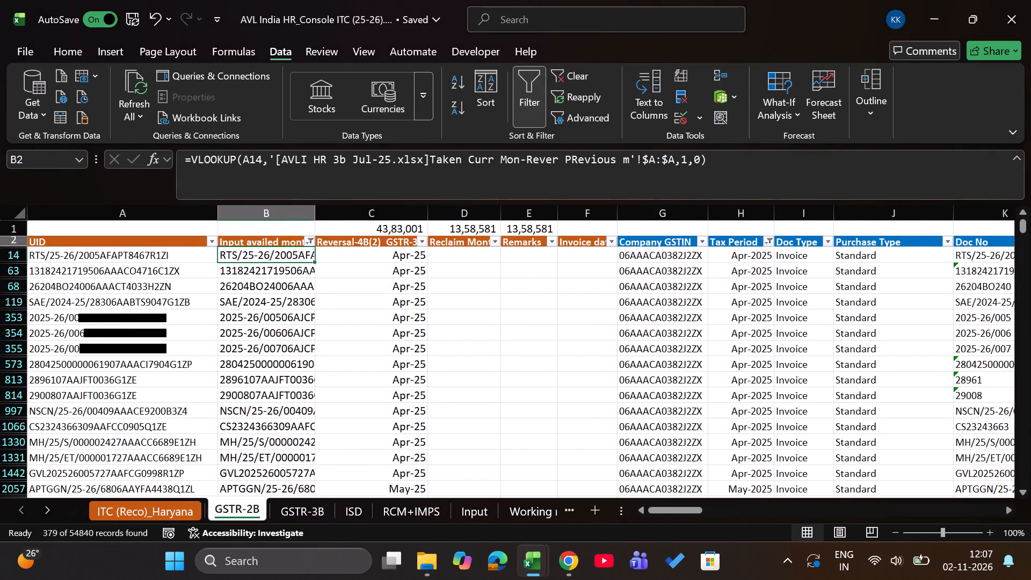
key(Right)
key(Right)
key(Left)
key(Right)
key(alt+Down)
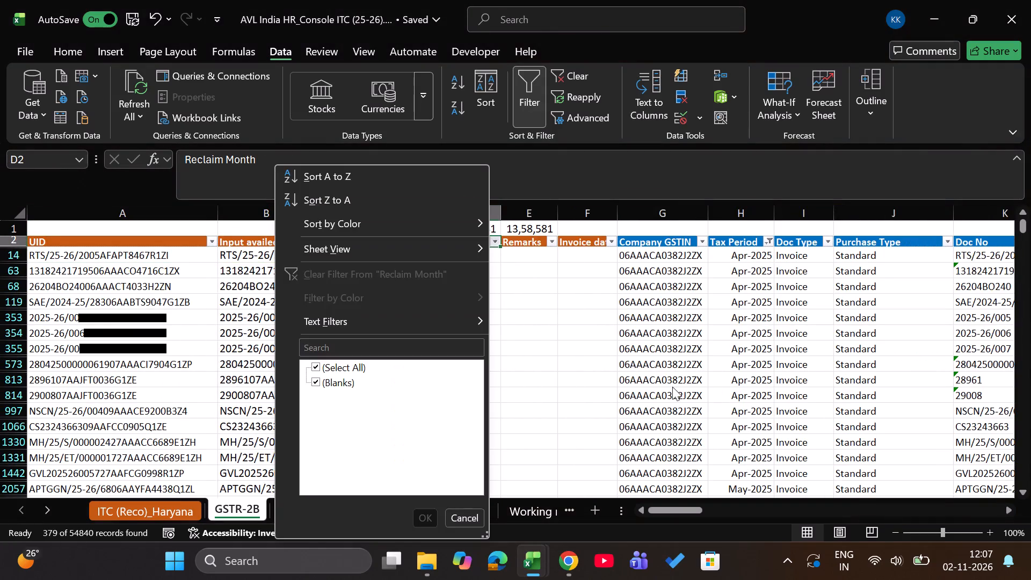
click(672, 387)
key(Left)
key(alt+Down)
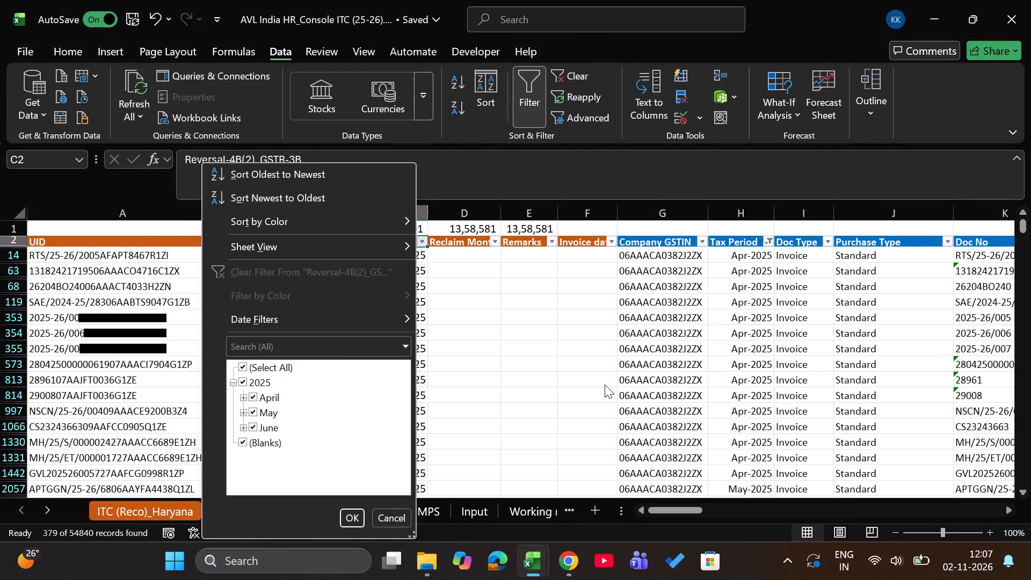
click(605, 385)
key(Right)
key(Right)
key(Right)
key(alt+Down)
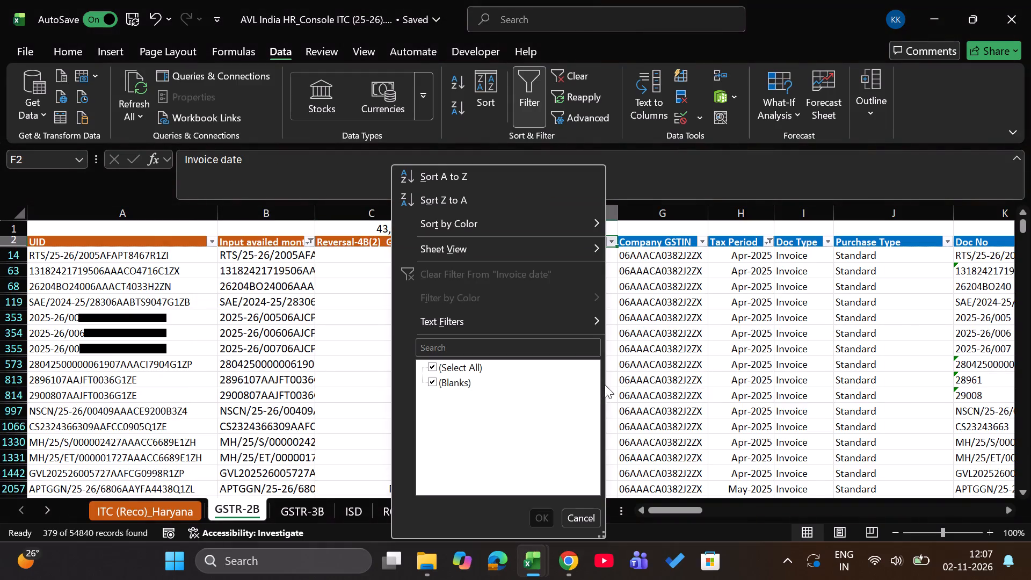
click(723, 332)
key(Left)
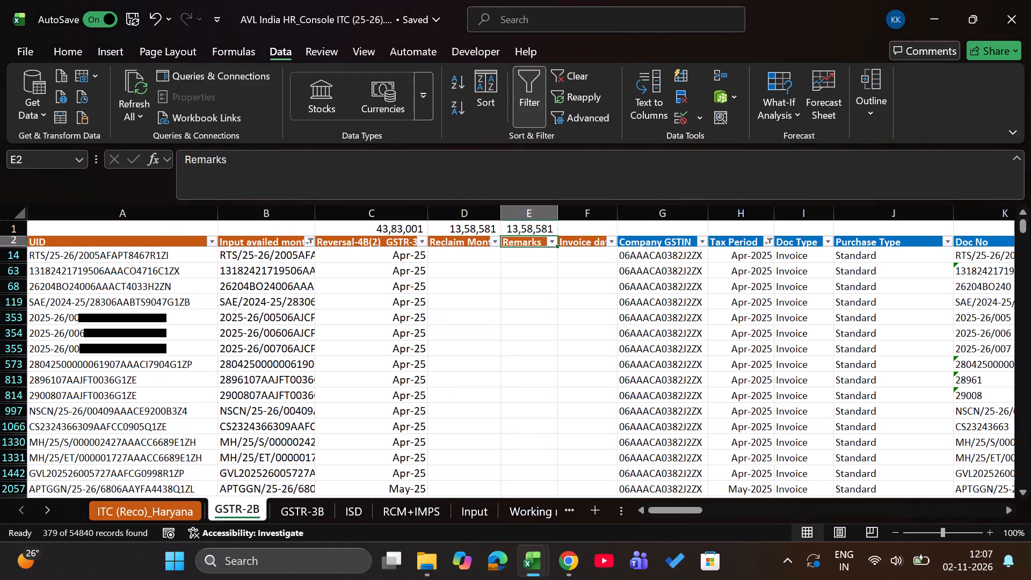
key(Left)
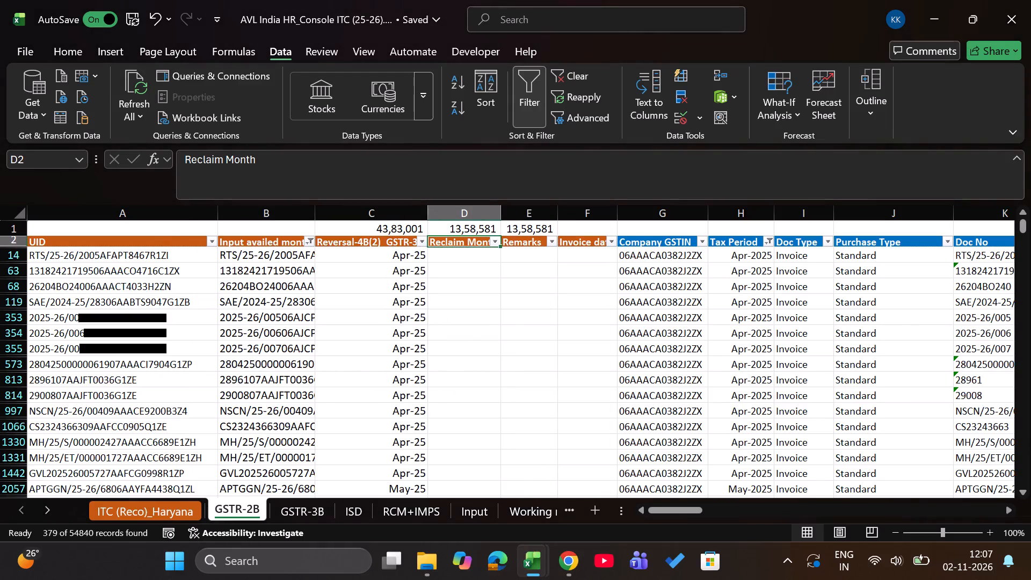
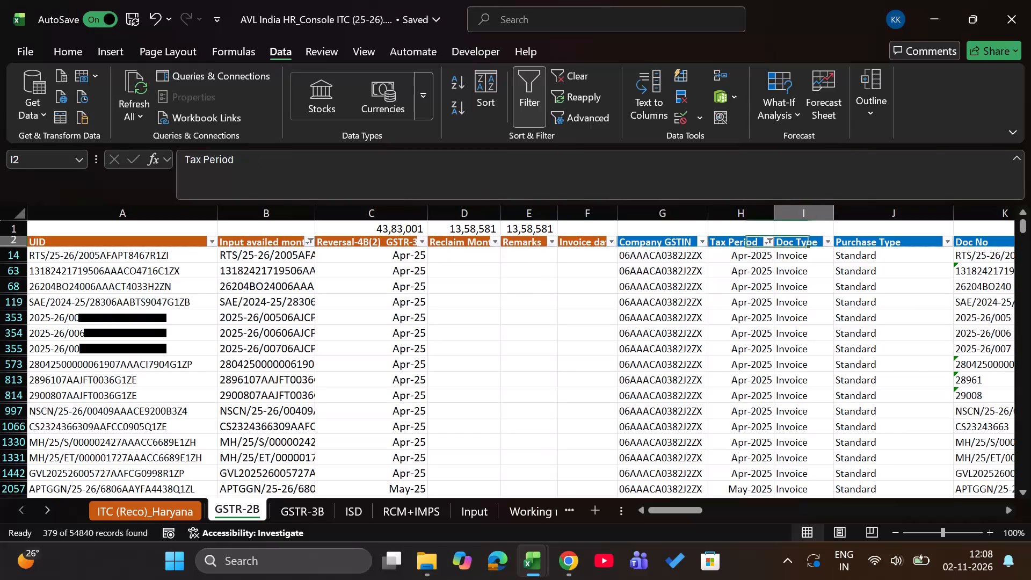
Examine the filter lists of the Reverse Charge, ITC Eligible and ITC Ineligible Reason Type columns without applying any filter.
key(Right)
key(Right)
key(Right)
key(Right)
key(Right)
key(Right)
key(Right)
key(Right)
key(Right)
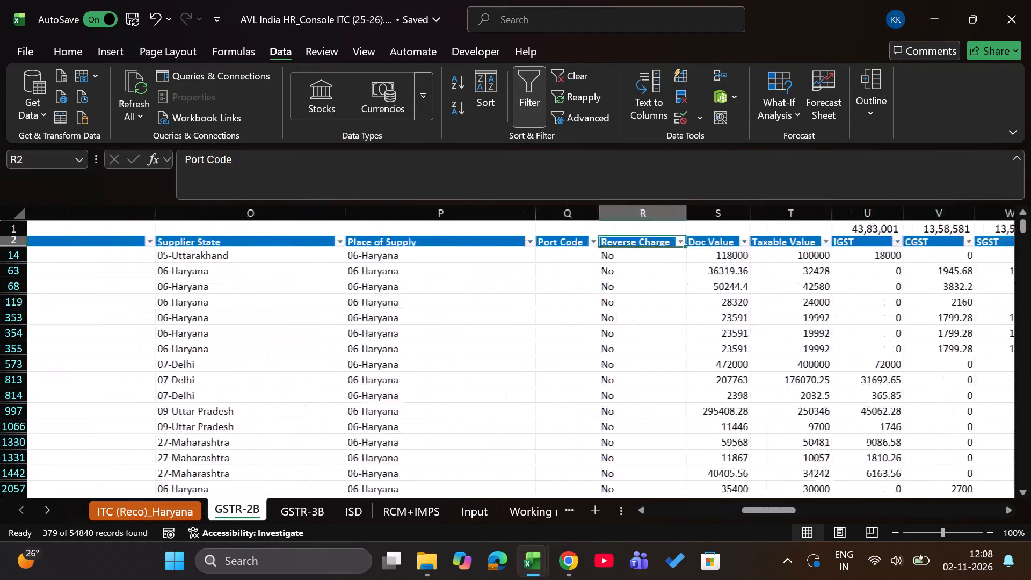
key(Right)
key(Left)
key(alt+Down)
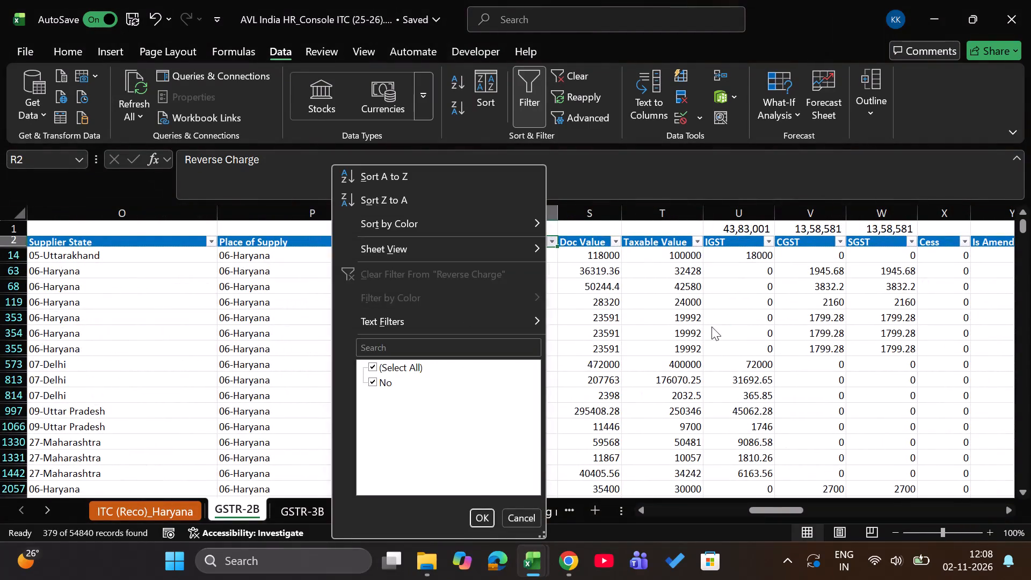
click(711, 327)
key(Right)
key(Right)
key(Right)
key(Right)
key(Right)
key(Right)
key(Right)
key(Right)
key(Right)
key(Right)
key(Right)
key(Right)
key(Right)
key(Right)
key(Right)
key(Right)
key(Right)
key(Right)
key(Right)
key(Right)
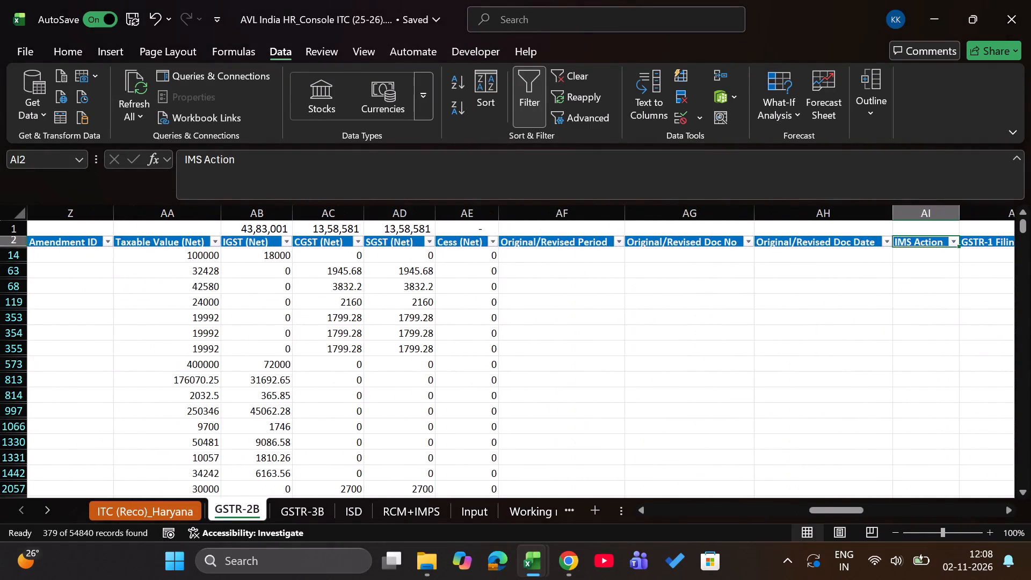
key(Right)
key(Right)
key(Right)
key(alt+Down)
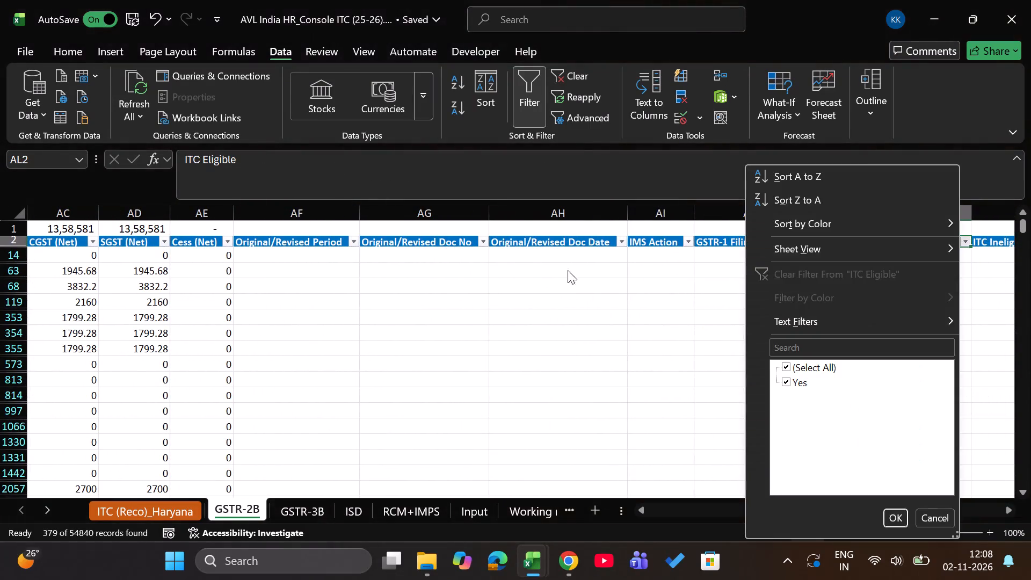
click(563, 260)
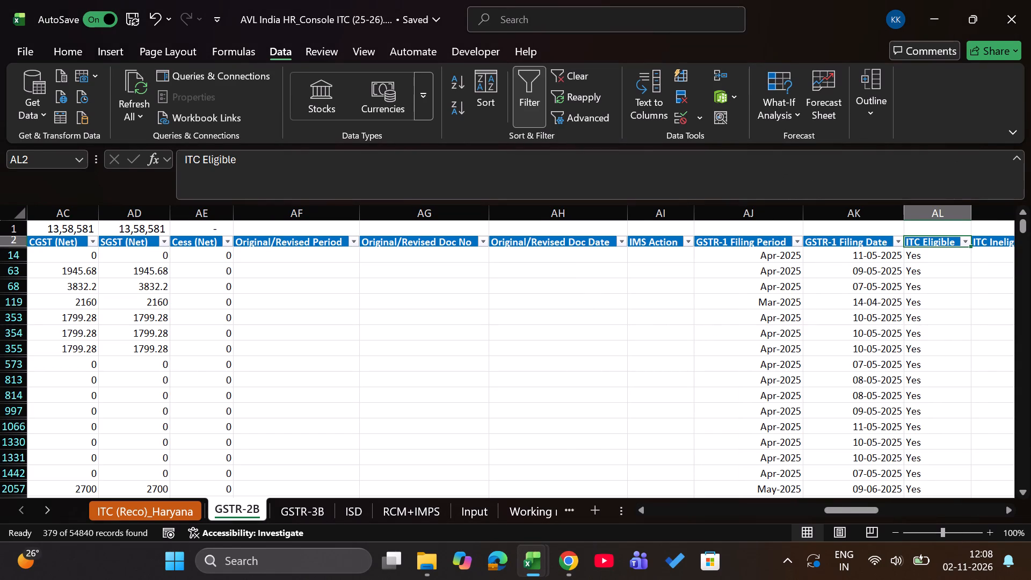
key(Right)
key(Left)
key(Left)
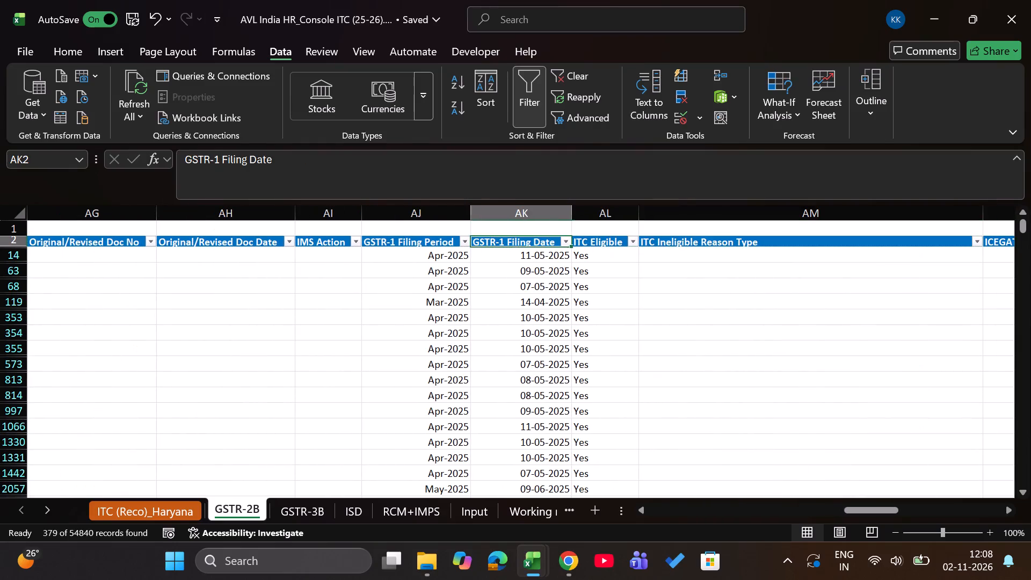
key(Right)
key(Right)
key(alt+Down)
click(596, 281)
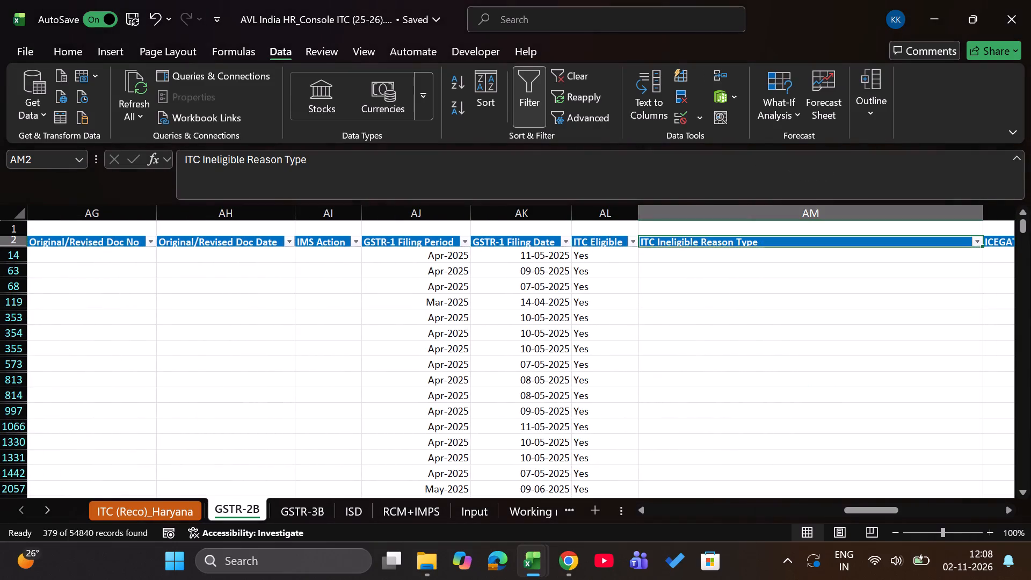
Filter the Tax Period column of the GSTR-2B sheet to show only November 2024 entries.
key(ctrl+Left)
key(Right)
key(Right)
key(Right)
key(Right)
key(Right)
key(Right)
key(Right)
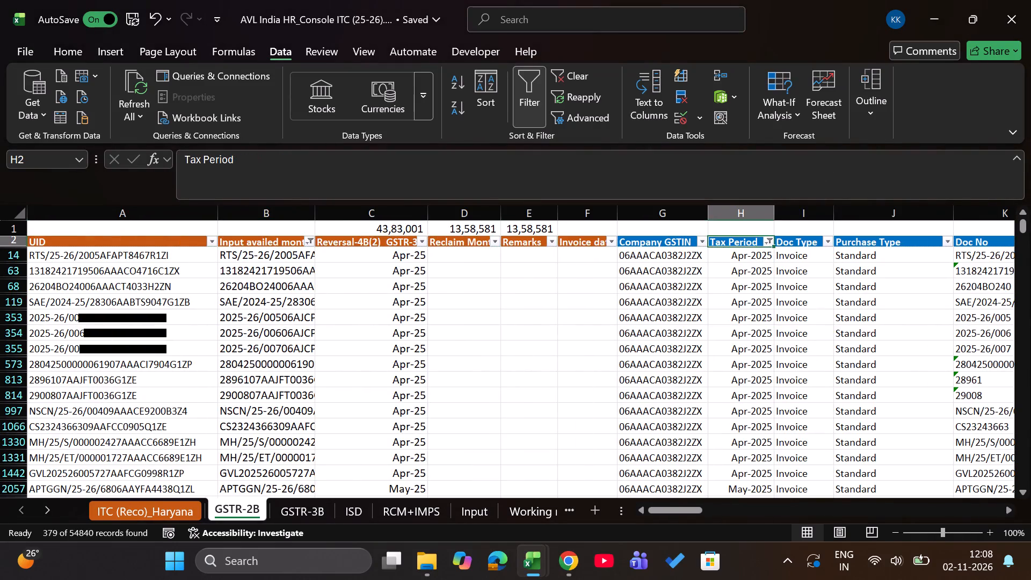
key(Down)
key(Left)
key(Left)
key(Left)
key(Left)
key(Right)
key(Right)
key(Right)
key(Right)
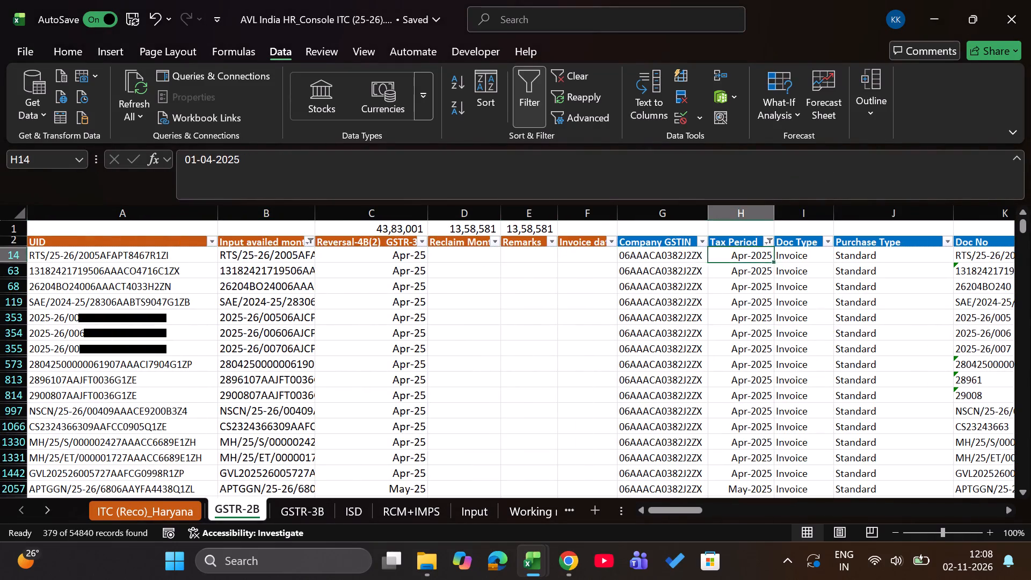
key(Up)
key(alt+Down)
key(alt+Down)
key(alt+Down)
key(alt+Down)
key(alt+Down)
key(alt+Down)
key(alt+Down)
key(alt+Down)
key(alt+Down)
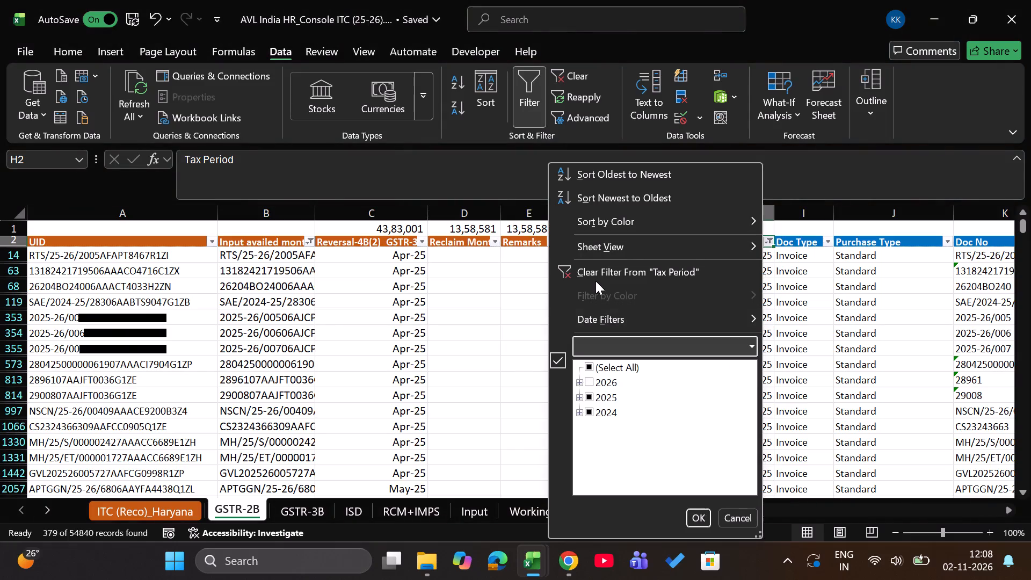
key(Tab)
key(Tab)
key(space)
key(space)
key(Down)
key(Down)
key(Down)
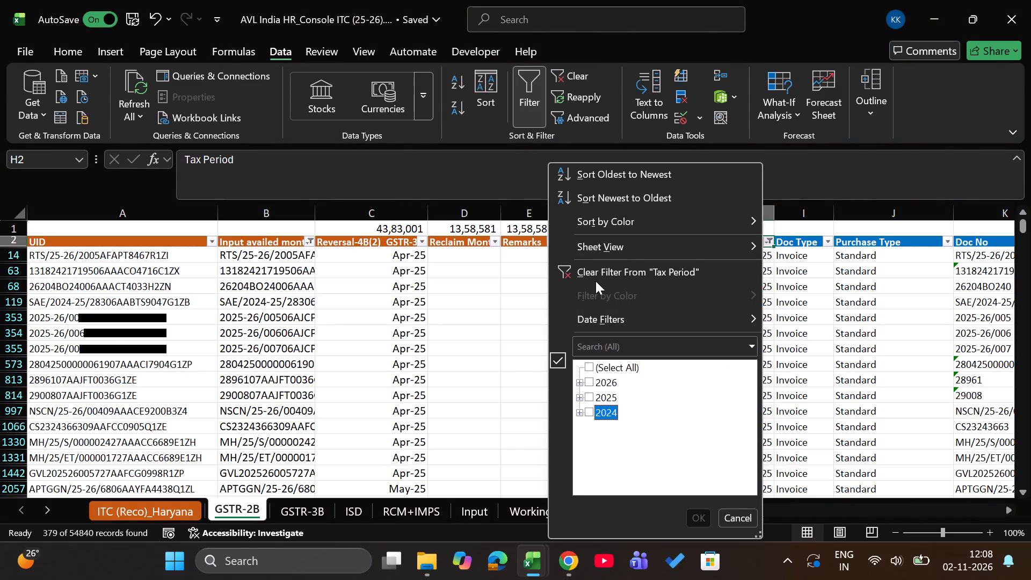
key(Right)
key(Down)
key(Down)
key(space)
key(Return)
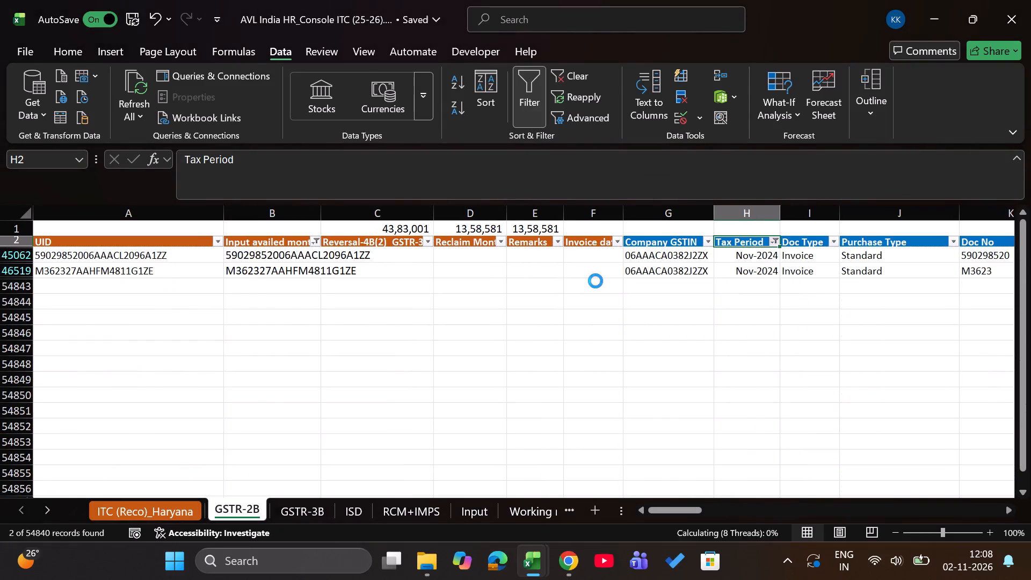
Switch to the AVLI HR 3b Jul-25 workbook and filter its Month column to show only Nov-24 entries.
key(alt+Tab)
key(Right)
key(Down)
key(Left)
key(alt+Down)
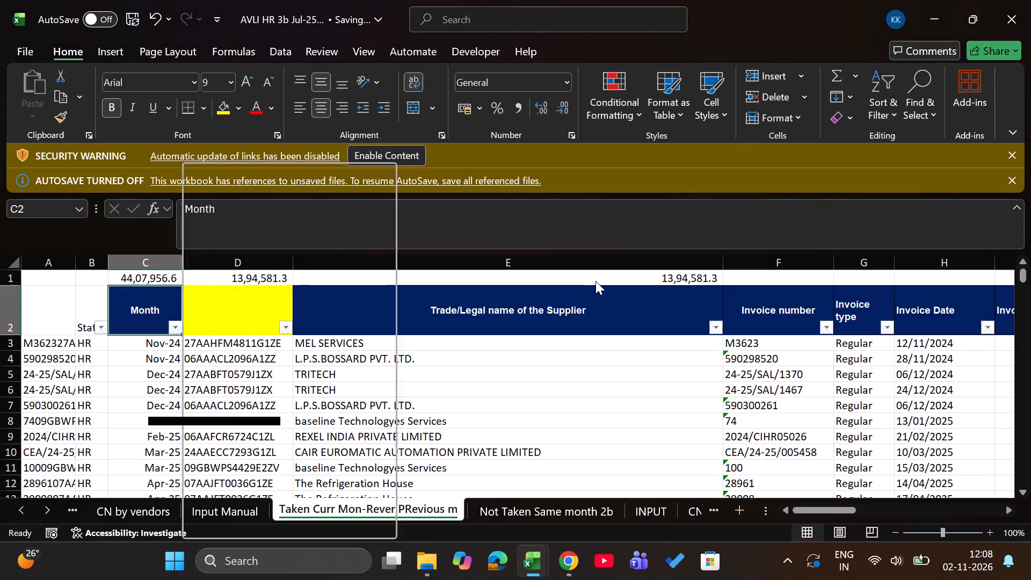
click(243, 364)
key(Down)
key(Down)
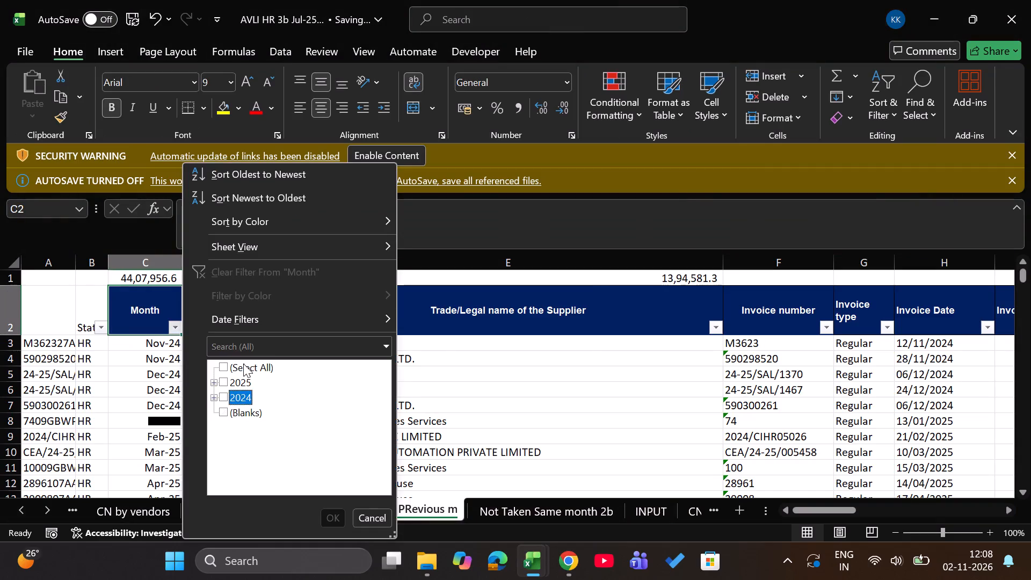
key(Right)
key(Down)
key(space)
key(Return)
Compare the November 2024 tax totals above the headers of the GSTR-2B sheet with those in the AVLI HR 3b Jul-25 workbook.
key(alt+Tab)
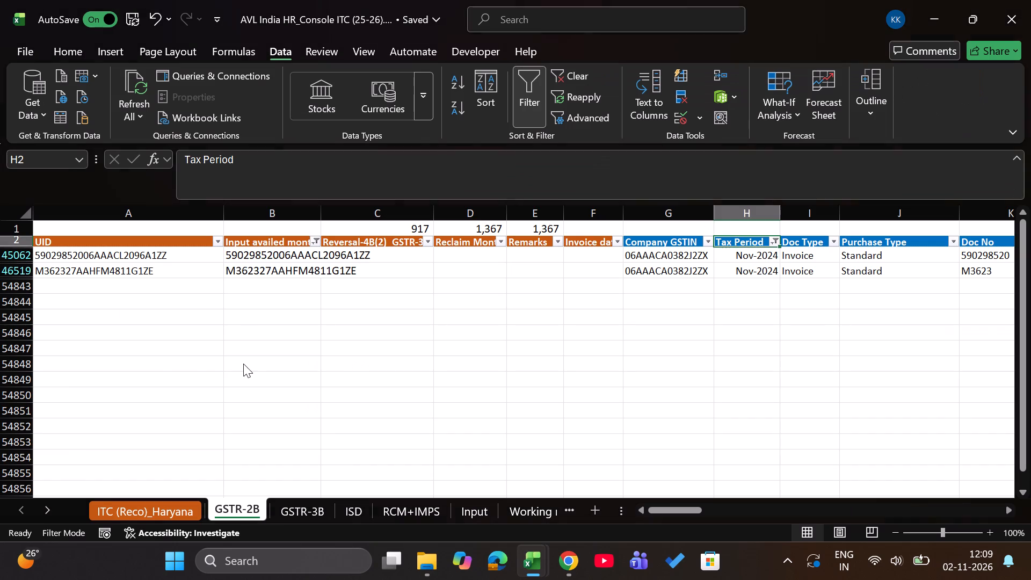
key(alt+Tab)
key(alt+Tab)
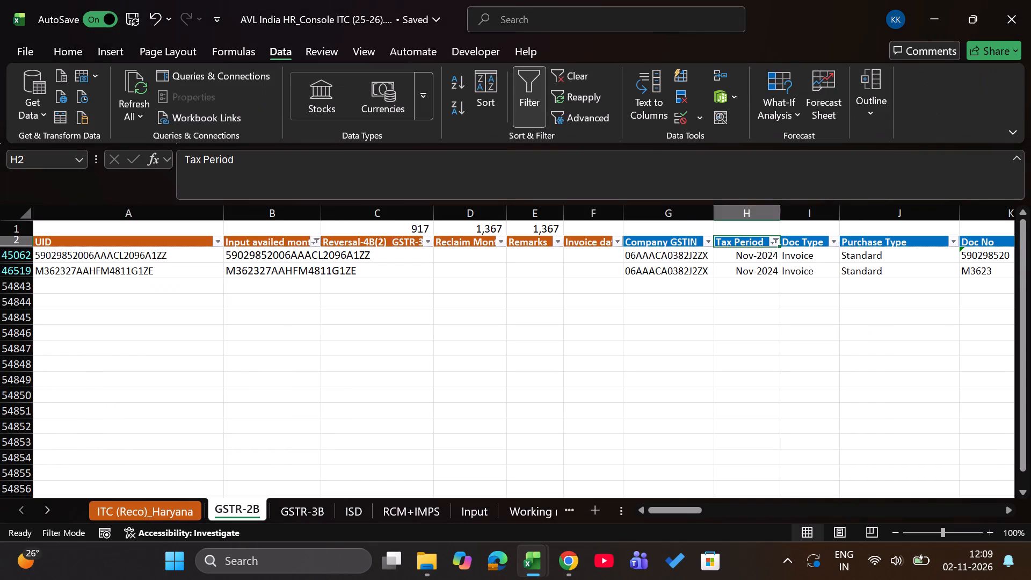
key(Right)
key(Left)
key(Left)
key(alt+Tab)
key(alt+Tab)
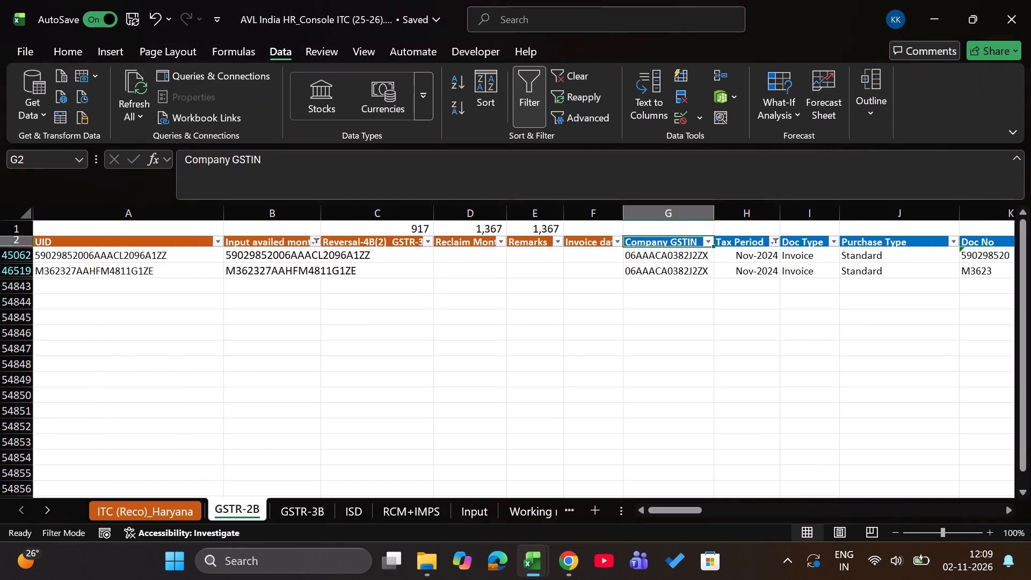
Enter Jul-25 in the Reclaim Month column for both filtered November 2024 invoices on the GSTR-2B sheet.
key(Down)
key(Left)
key(Left)
key(Left)
text(jul25)
key(Return)
key(Up)
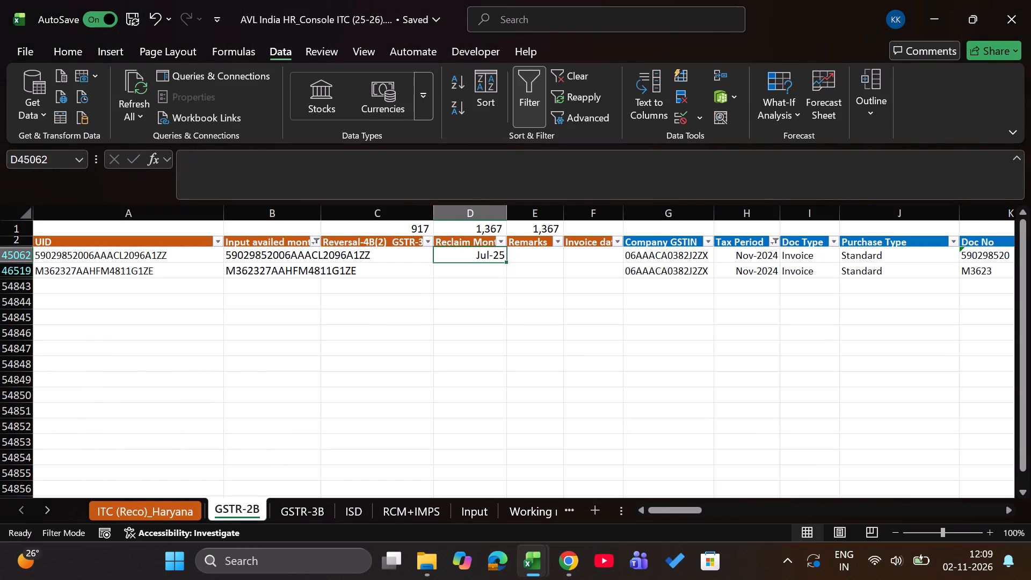
key(ctrl+c)
key(Down)
key(Return)
key(alt+Tab)
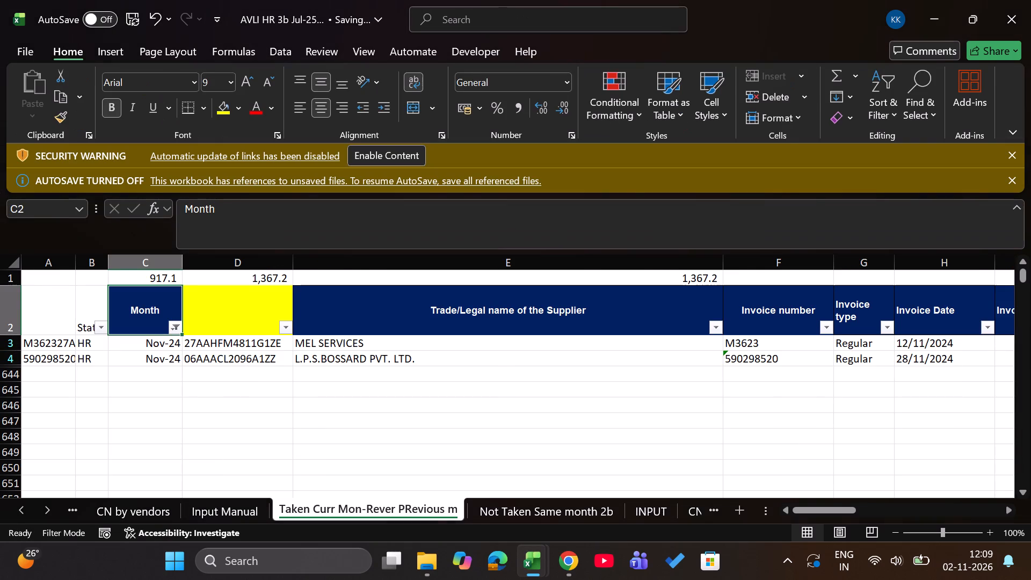
key(alt+Tab)
Change the Tax Period filter on the GSTR-2B sheet from November 2024 to December 2024.
key(Up)
key(Up)
key(Right)
key(Right)
key(Right)
key(Right)
key(alt+Down)
key(alt+Down)
key(alt+Down)
key(alt+Down)
key(alt+Down)
key(alt+Down)
key(alt+Down)
key(alt+Down)
key(alt+Down)
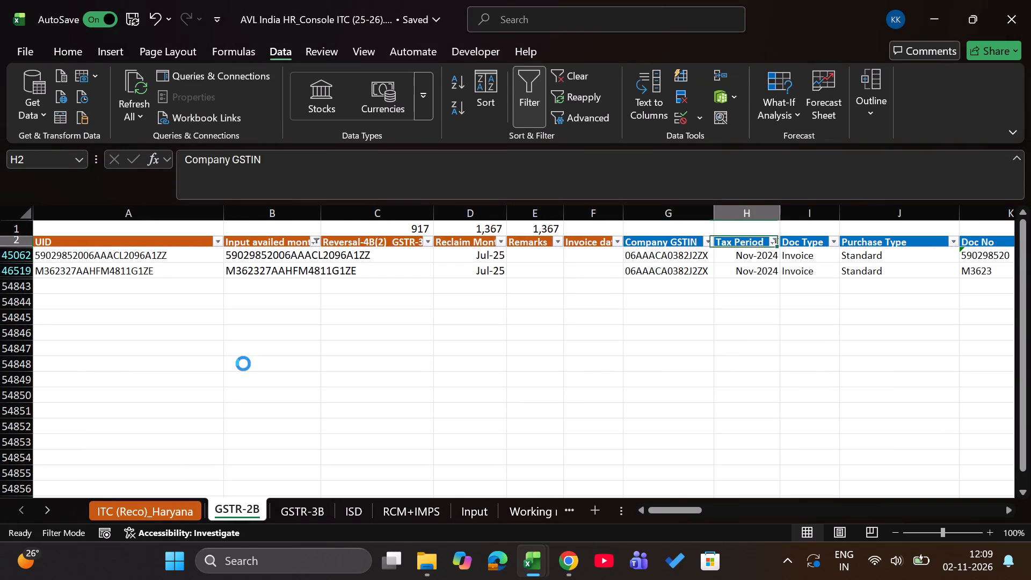
key(Down)
key(Tab)
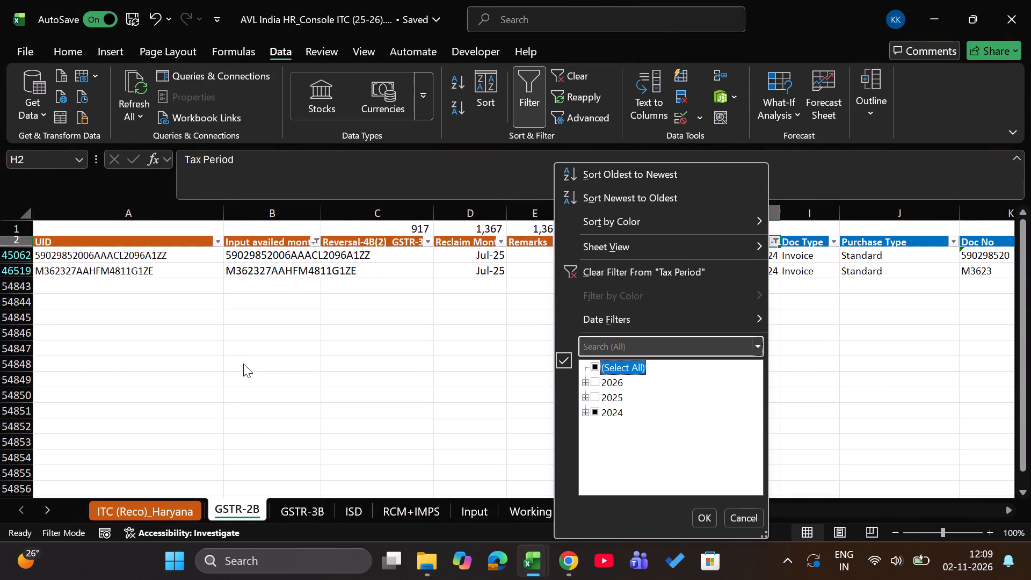
key(Down)
key(Down)
key(Down)
key(Right)
key(Down)
key(Down)
key(space)
key(Down)
key(space)
key(Return)
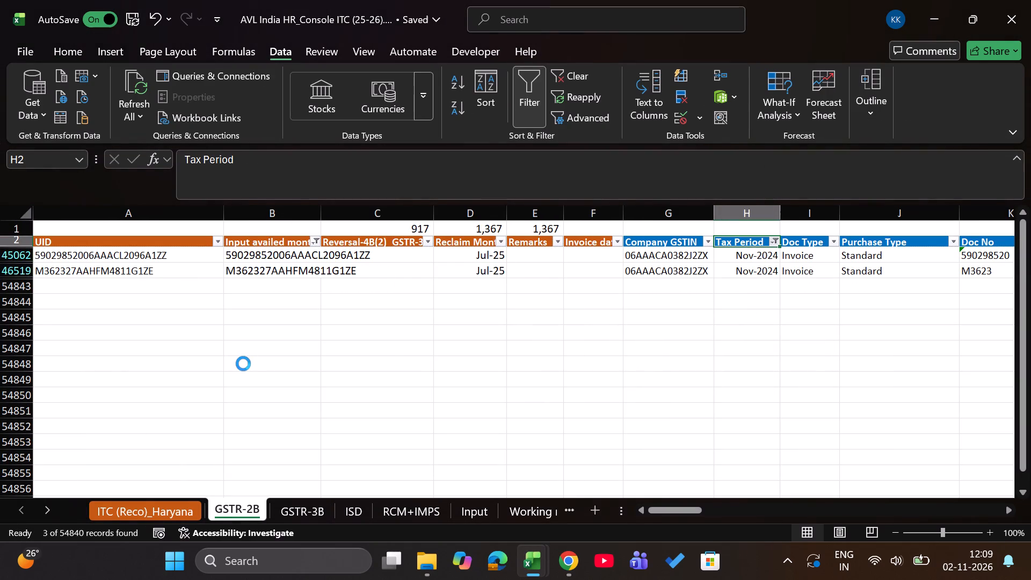
Switch to the AVLI HR 3b Jul-25 workbook and filter its Month column to show only December 2024 entries.
key(alt+Tab)
key(Right)
key(Left)
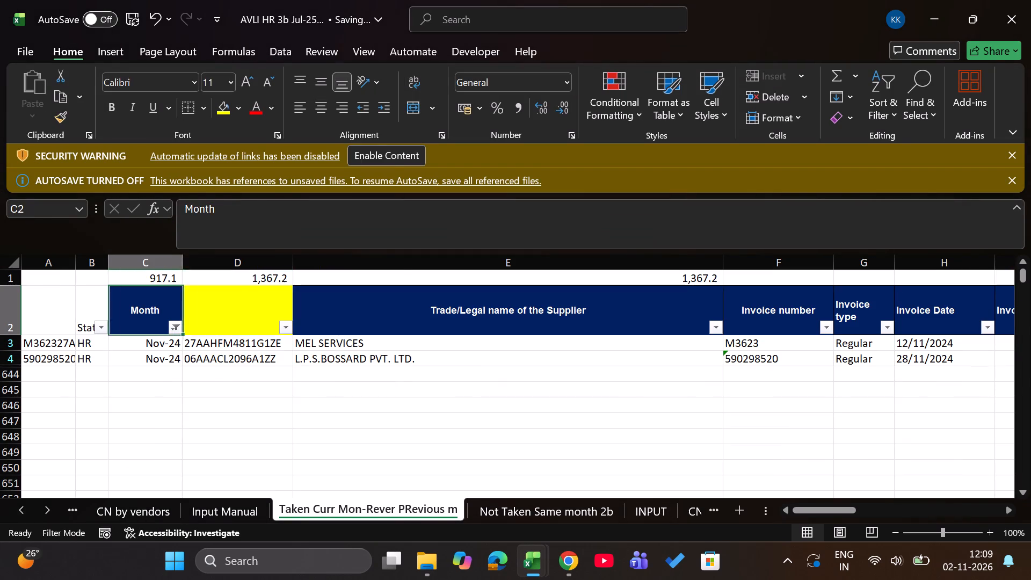
key(alt+Down)
key(alt+Down)
key(alt+Down)
key(alt+Down)
key(alt+Down)
key(alt+Down)
key(alt+Down)
key(alt+Down)
key(alt+Down)
key(alt+Down)
key(Tab)
key(space)
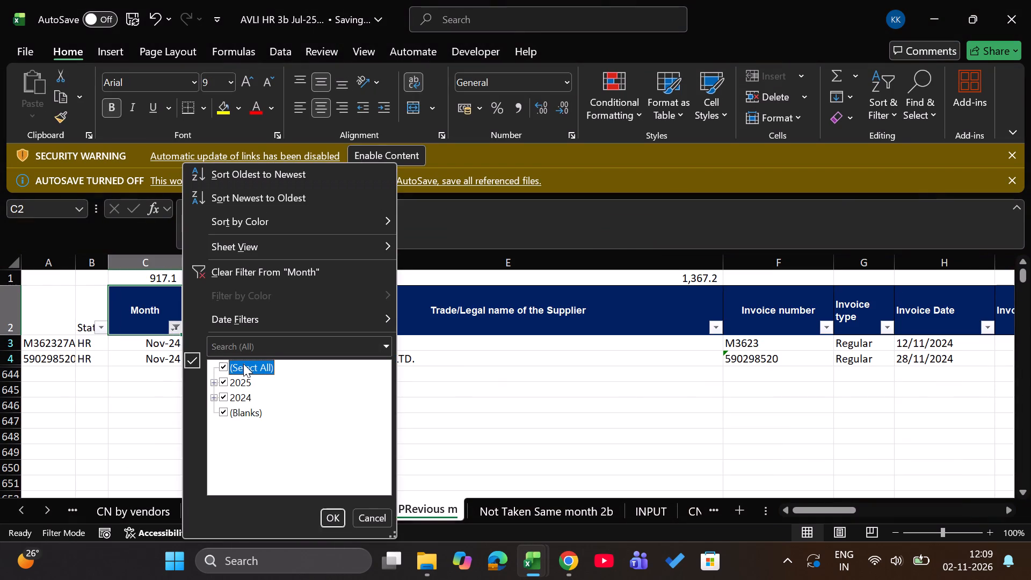
key(space)
key(Down)
key(Down)
key(Right)
key(Down)
key(Down)
key(space)
key(Return)
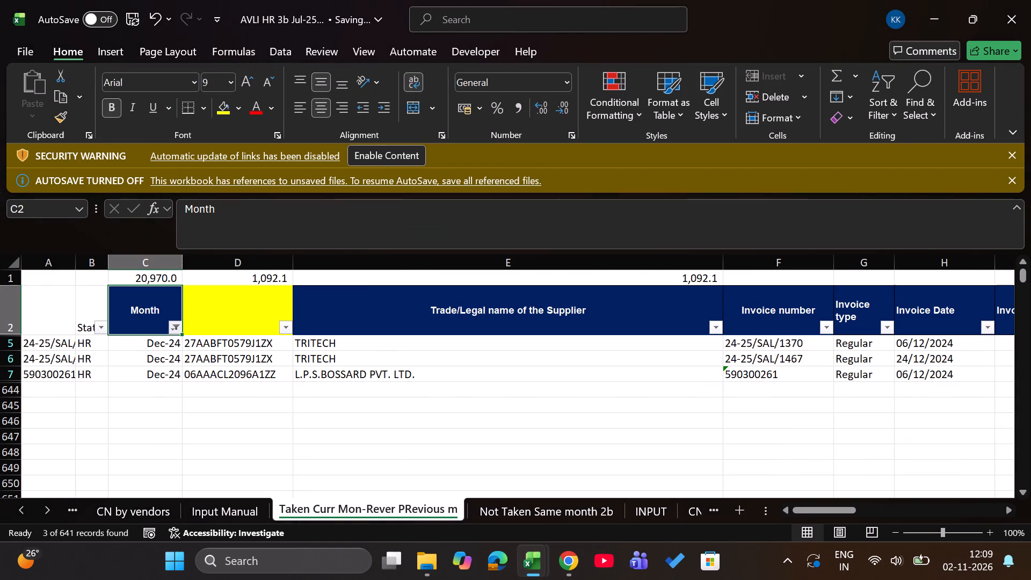
Back on the GSTR-2B sheet, enter Jul-25 in the Reclaim Month column for all three filtered December 2024 invoices.
key(alt+Tab)
key(alt+Tab)
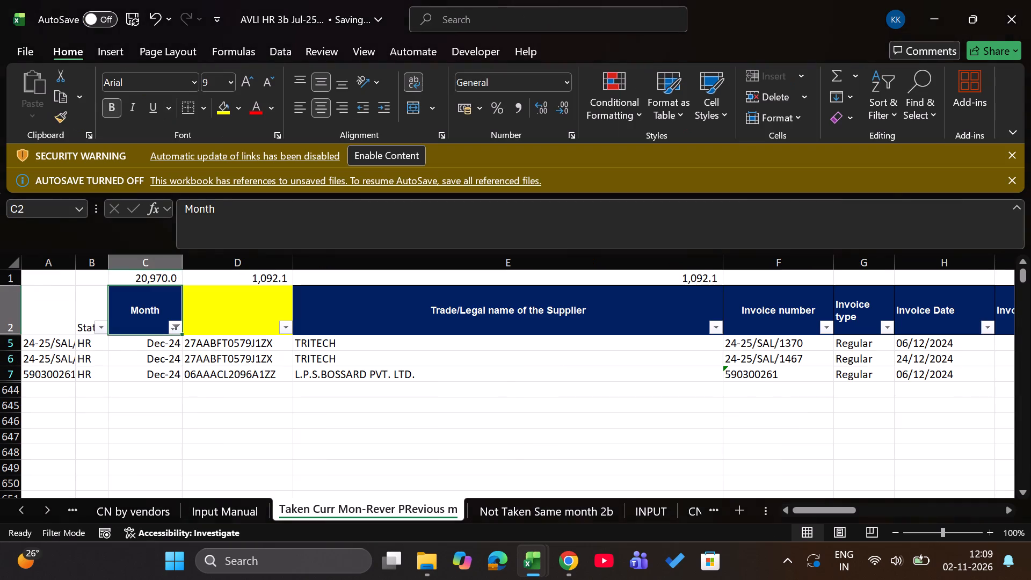
key(alt+Tab)
key(Left)
key(Left)
key(Left)
key(Left)
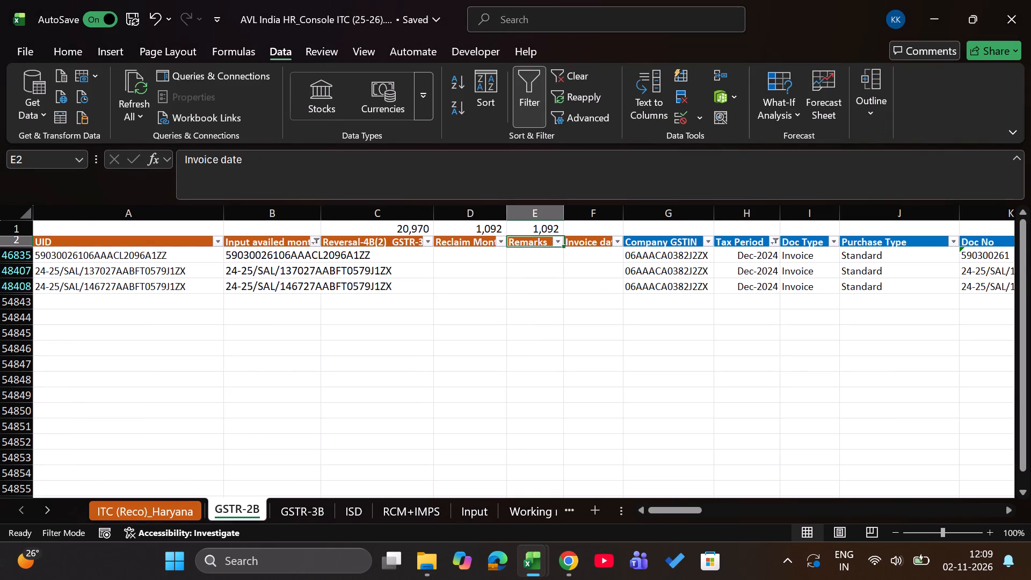
key(Down)
text(jul25)
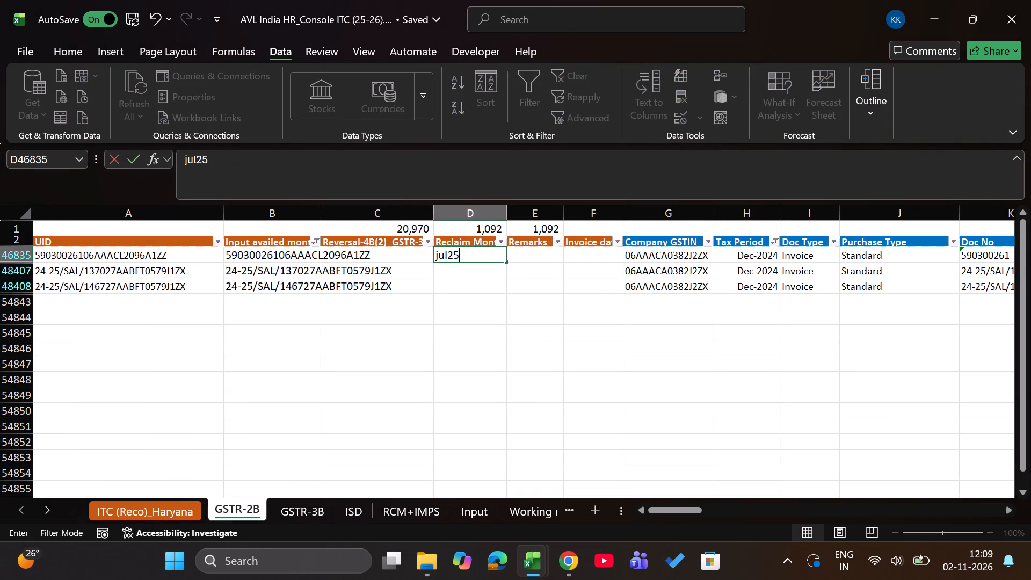
key(Return)
key(Up)
key(shift+Down)
key(shift+Down)
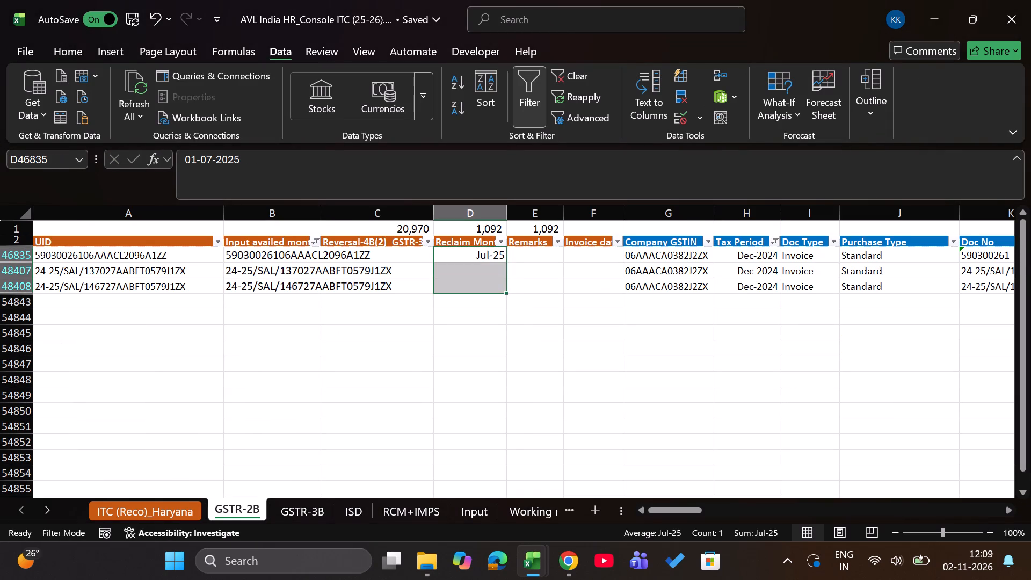
key(alt+l)
key(alt+semicolon)
key(Escape)
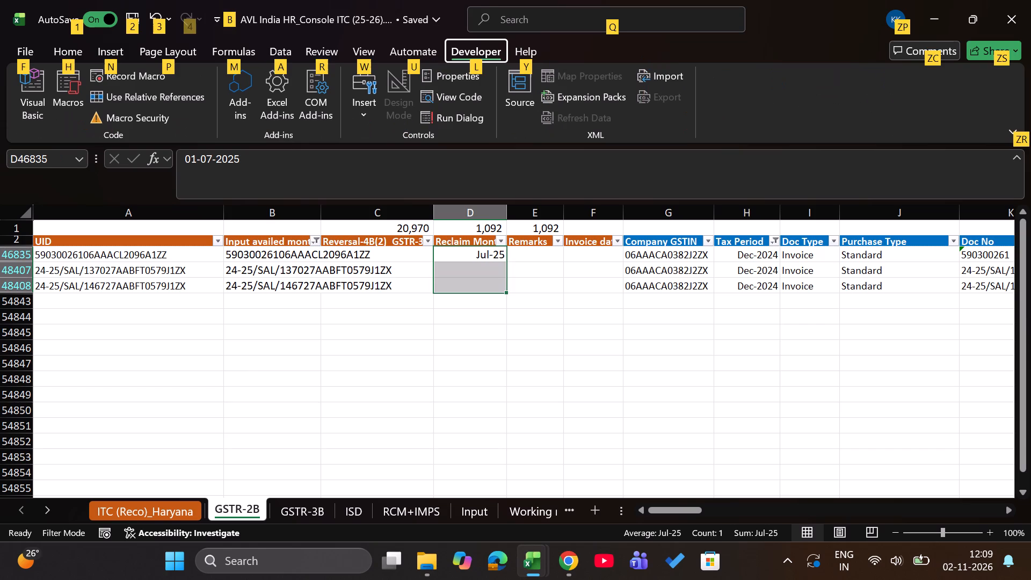
key(Escape)
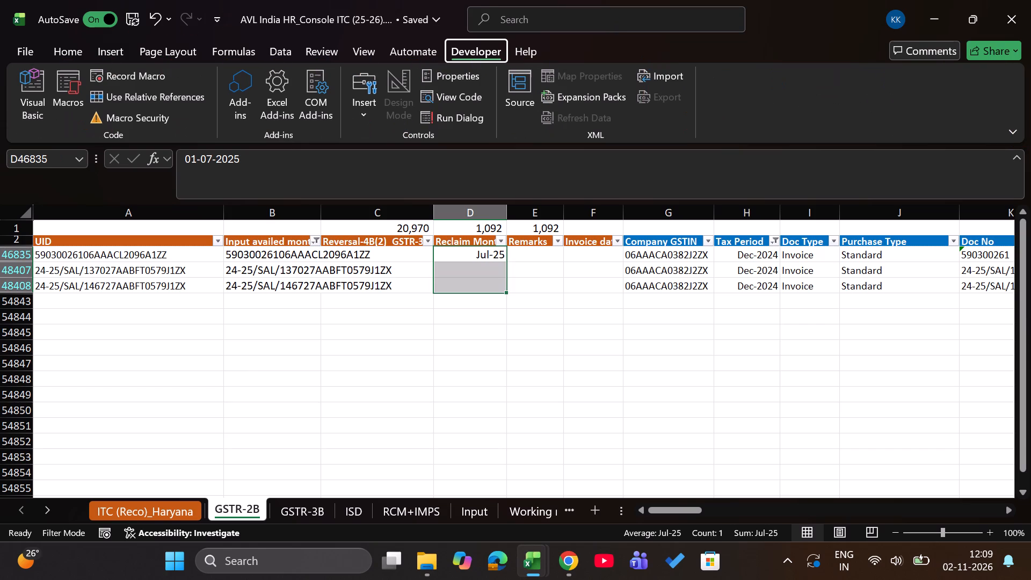
key(alt+semicolon)
key(ctrl+d)
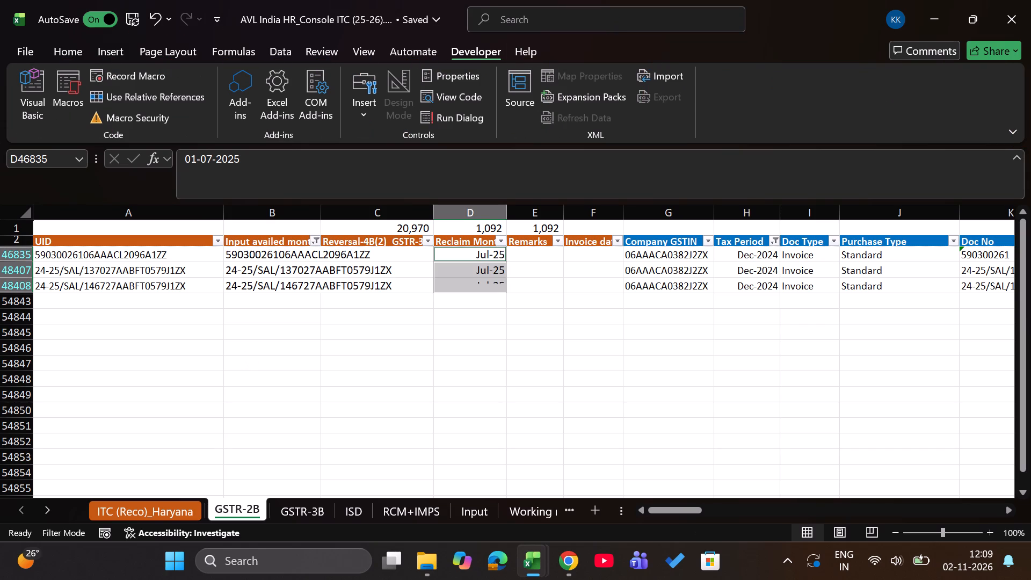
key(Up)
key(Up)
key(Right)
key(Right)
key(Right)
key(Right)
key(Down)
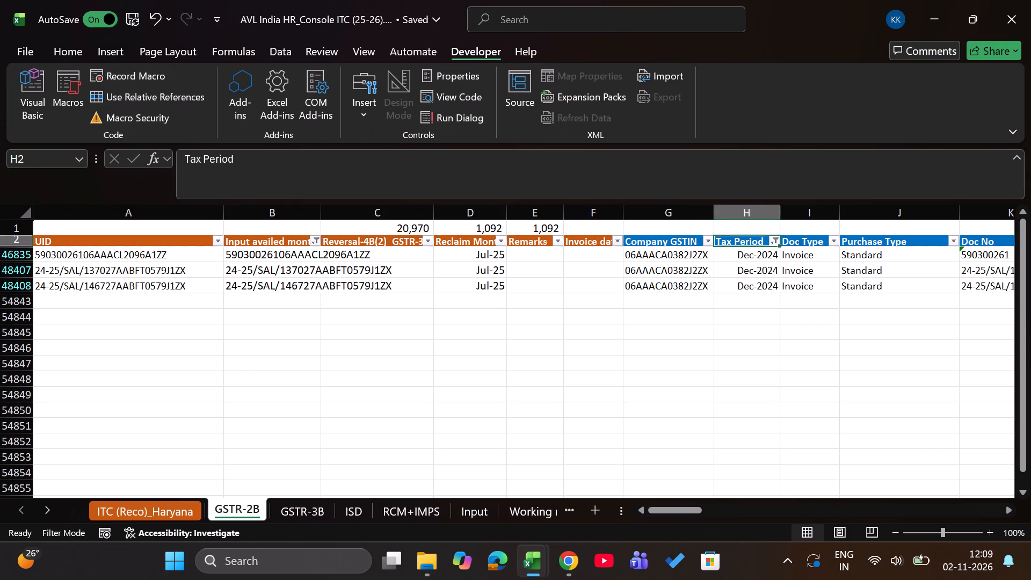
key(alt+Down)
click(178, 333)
Switch to the AVLI HR 3b Jul-25 workbook and set its Month filter to show only January 2025 entries.
key(alt+Tab)
key(Right)
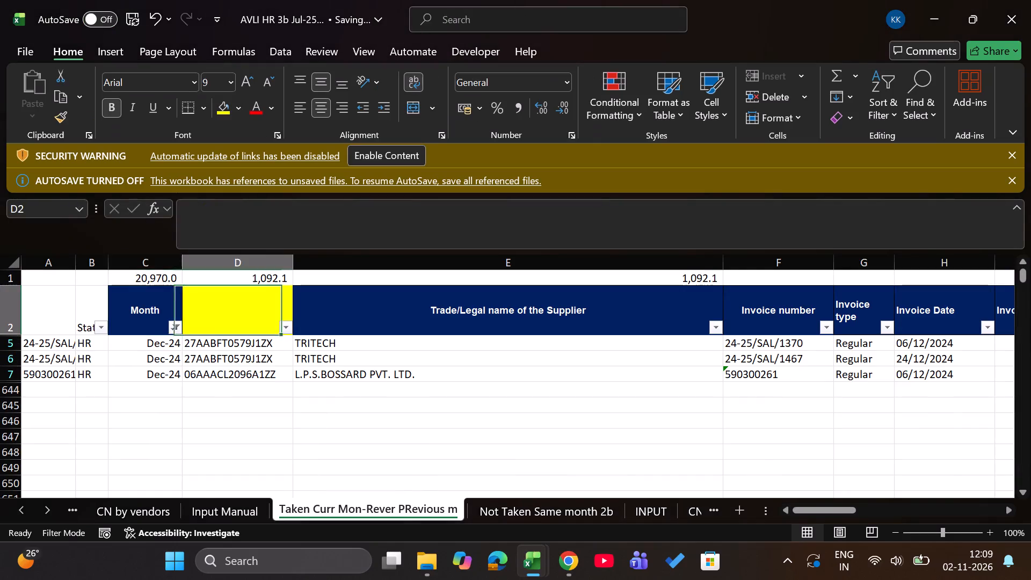
key(Left)
key(alt+Down)
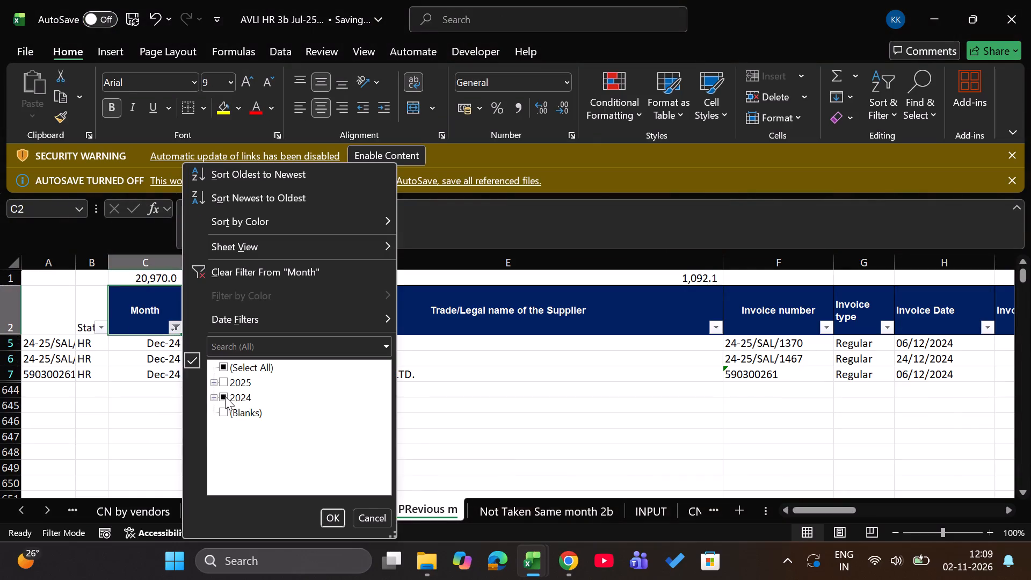
click(223, 395)
key(space)
key(Up)
key(Right)
key(Down)
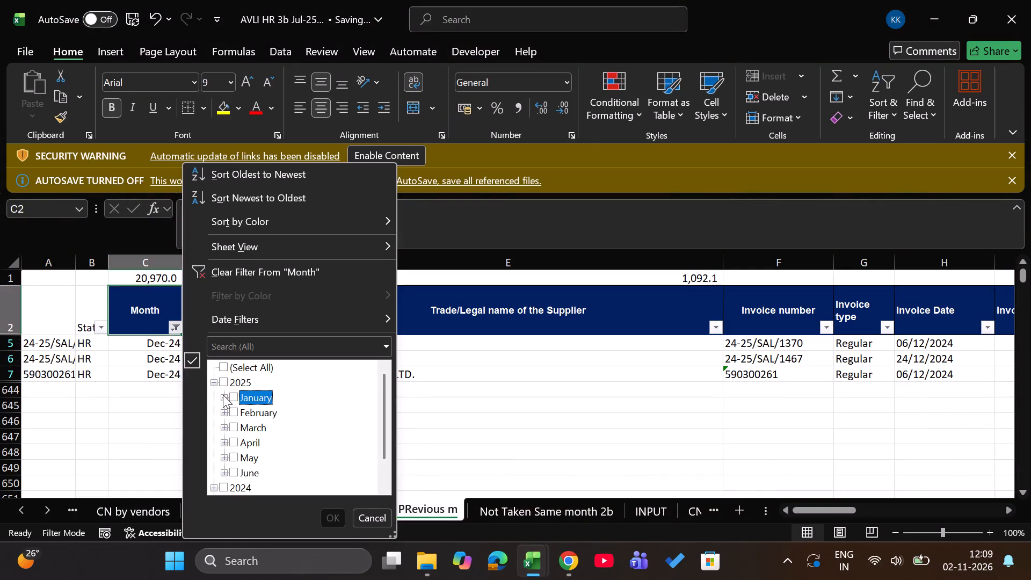
key(space)
key(Return)
Return to the GSTR-2B sheet and set its Tax Period filter to January 2025 only.
key(alt+Tab)
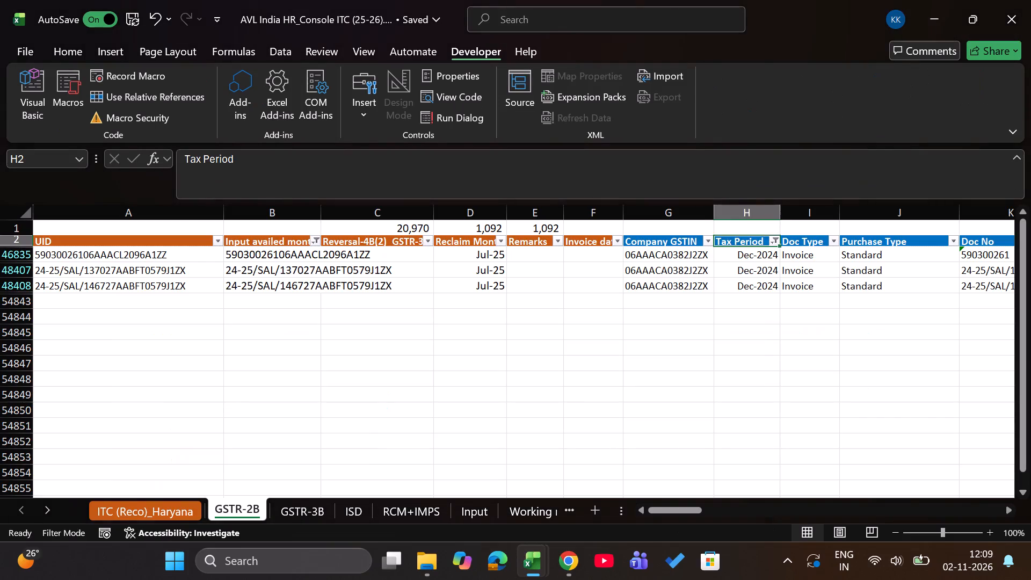
key(alt+Down)
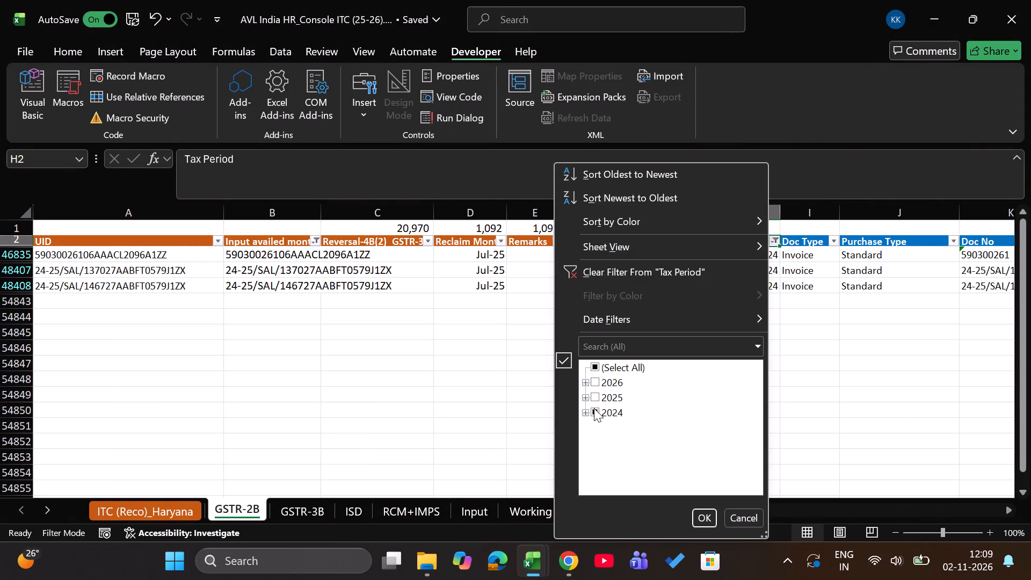
click(600, 410)
key(space)
key(Up)
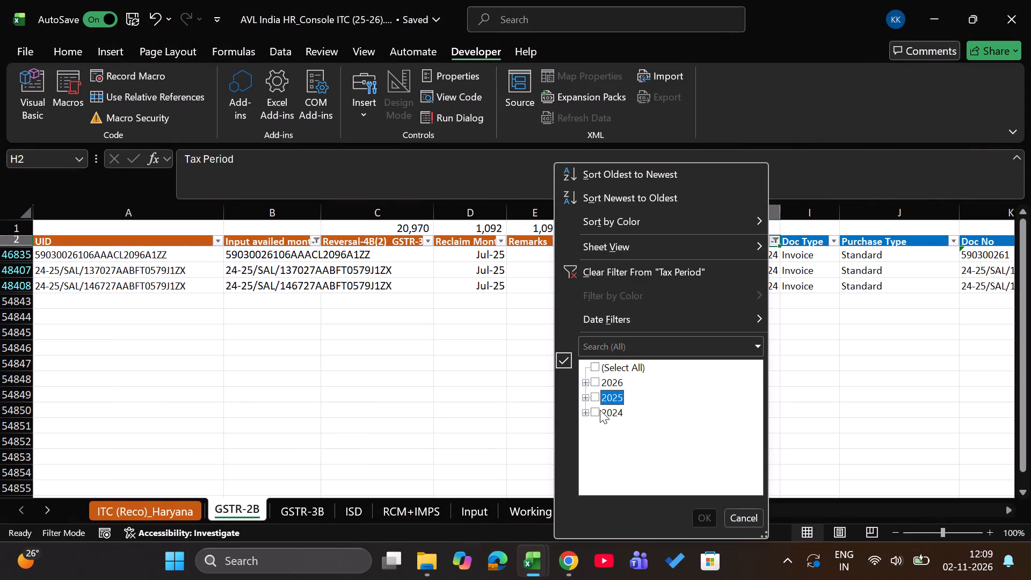
key(Right)
key(Down)
key(space)
key(Return)
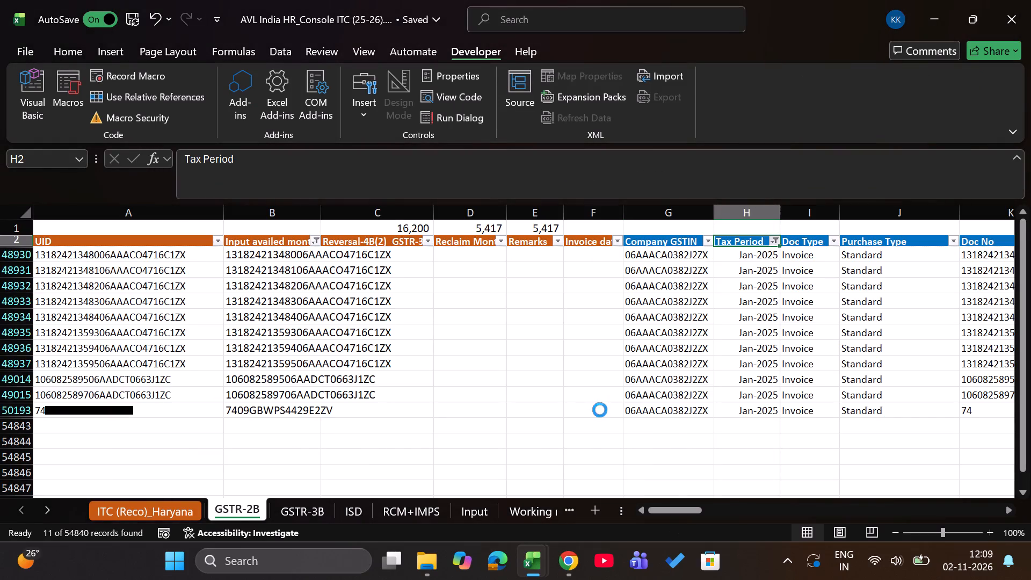
Compare the January 2025 tax totals above the headers of the GSTR-2B sheet with those in the AVLI HR 3b Jul-25 workbook.
key(alt+Tab)
key(Left)
key(Right)
key(alt+Tab)
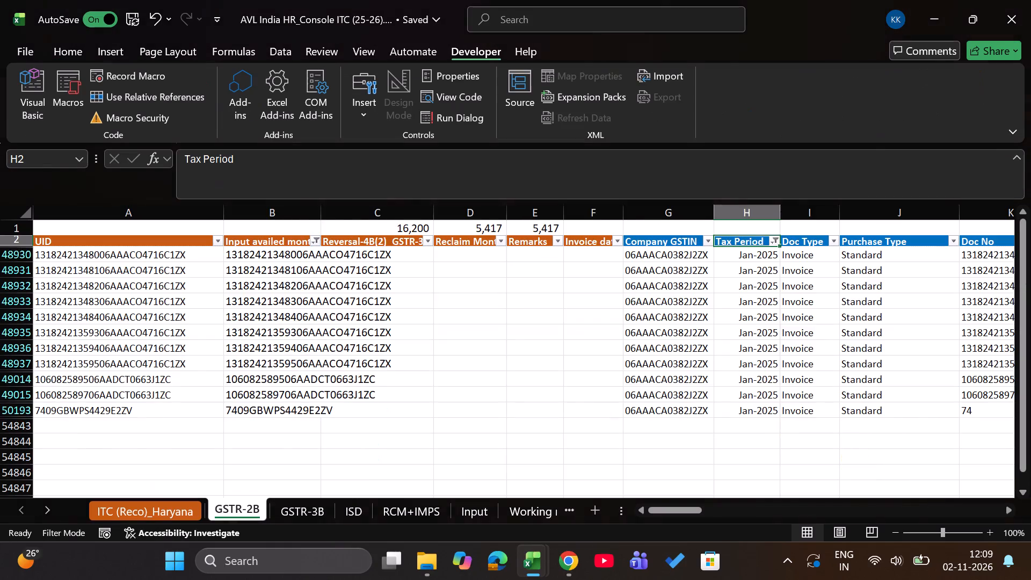
key(Left)
key(Left)
key(Left)
key(alt+Tab)
key(alt+Tab)
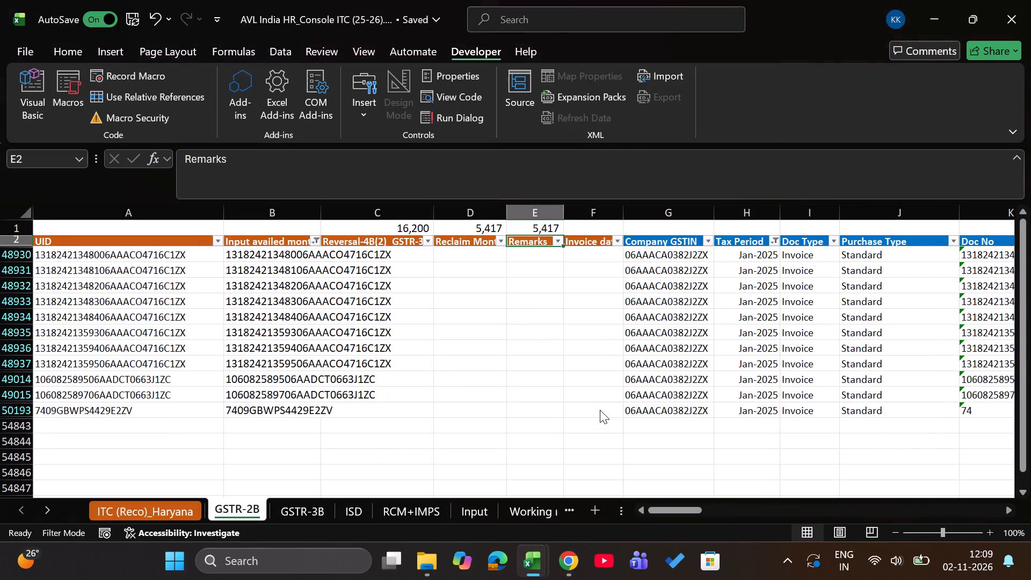
Enter Jul-25 in the Reclaim Month column for all eleven filtered January 2025 invoices on the GSTR-2B sheet.
key(Down)
key(Left)
text(jul25)
key(Return)
key(Up)
key(ctrl+shift+Down)
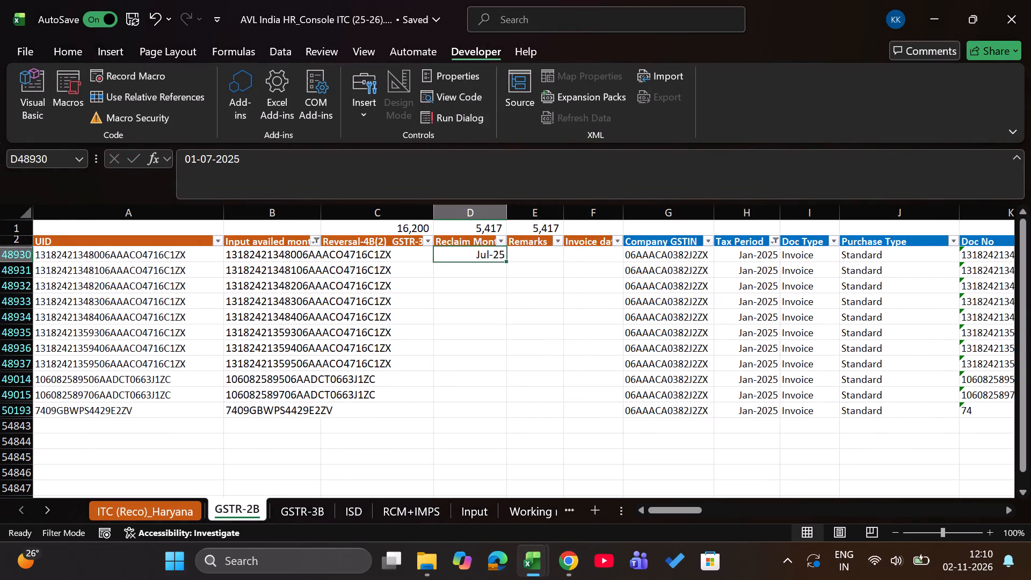
key(ctrl+shift+Up)
key(shift+Down)
key(shift+Down)
key(shift+Down)
key(shift+Down)
key(shift+Down)
key(shift+Down)
key(shift+Down)
key(shift+Down)
key(shift+Down)
key(shift+Down)
key(shift+Down)
key(shift+Up)
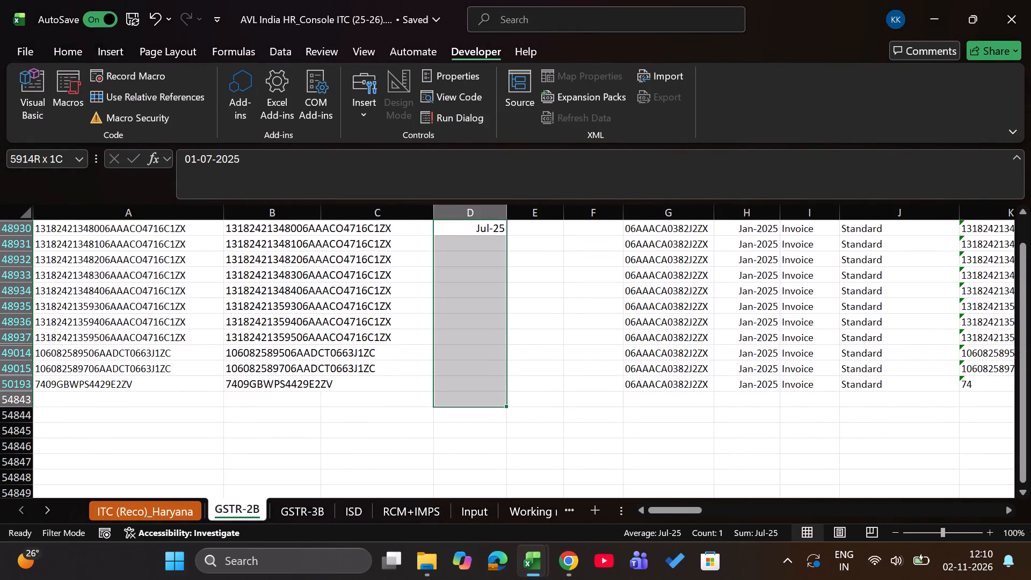
key(alt+semicolon)
key(ctrl+d)
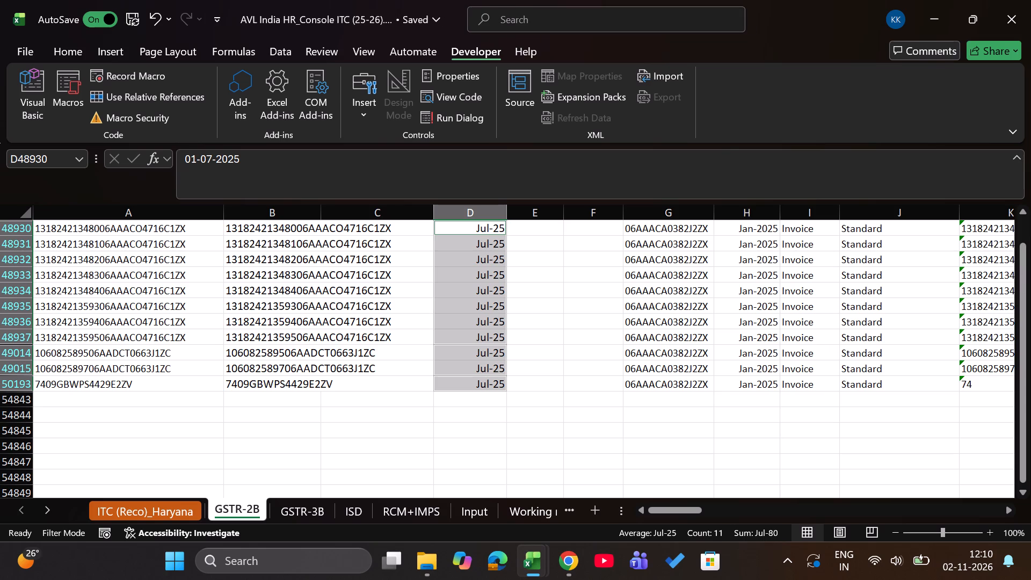
key(Up)
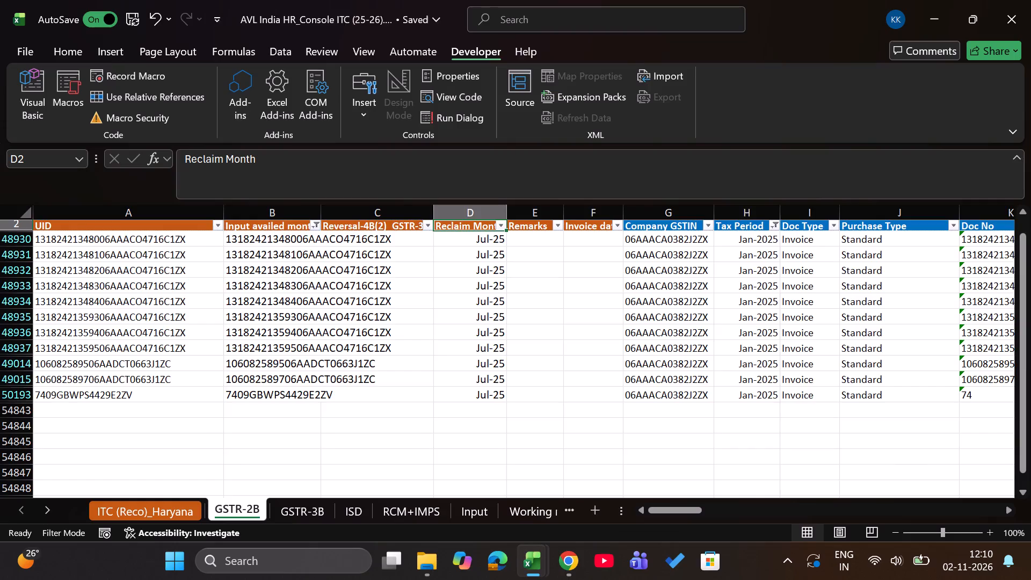
Switch to the AVLI HR 3b Jul-25 workbook and change its Month filter to February 2025.
key(alt+Tab)
key(Right)
key(Left)
key(alt+Down)
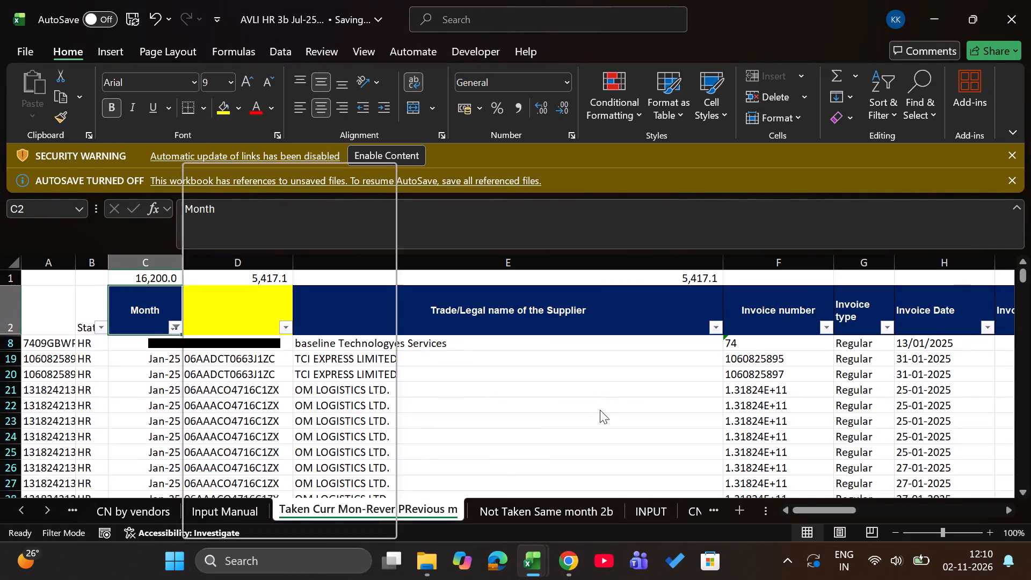
click(211, 383)
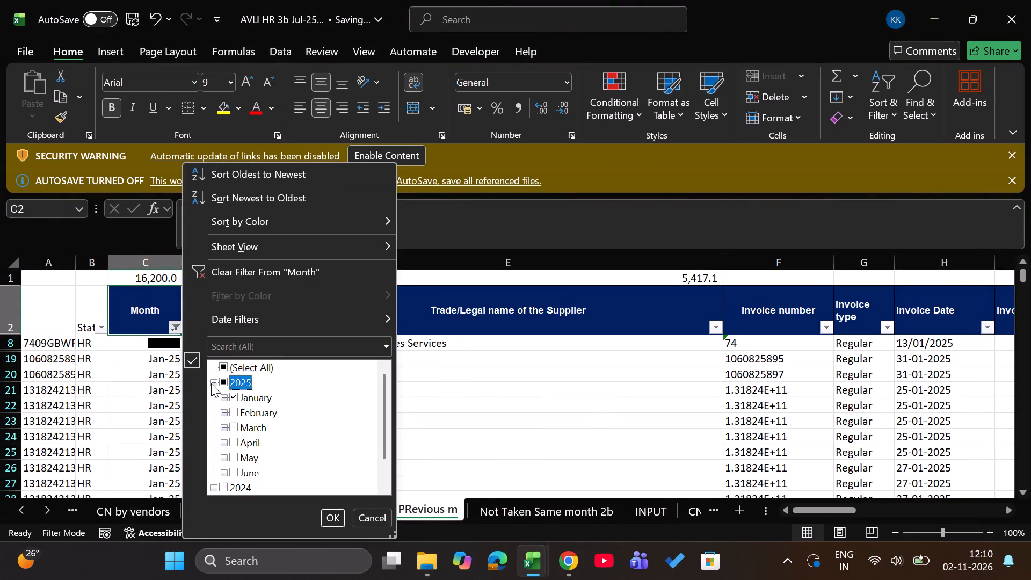
key(Down)
key(Down)
key(space)
key(Down)
key(space)
key(Return)
Return to the GSTR-2B sheet and set its Tax Period filter to February 2025 only.
key(alt+Tab)
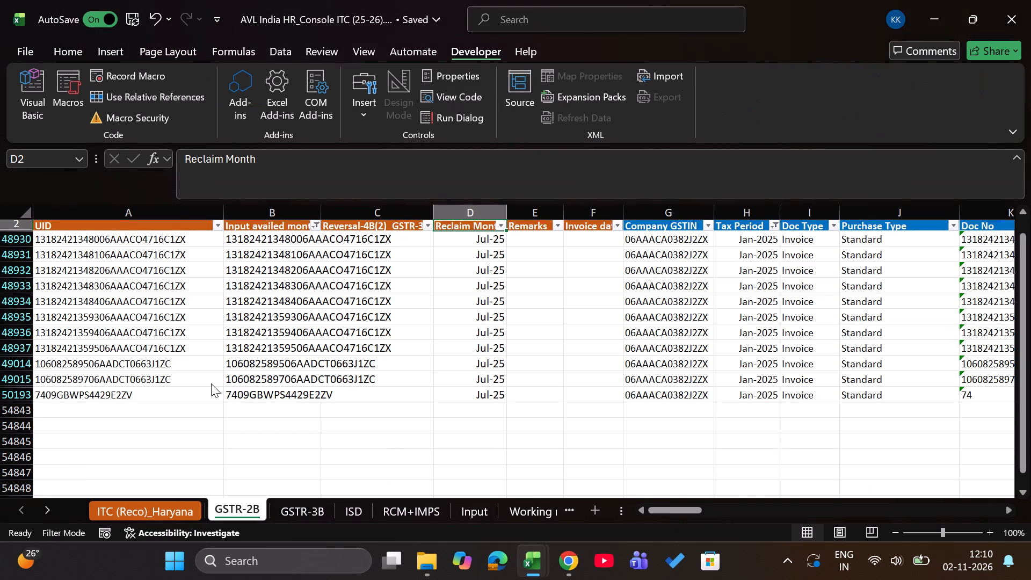
key(Right)
key(Right)
key(Right)
key(Right)
key(alt+Down)
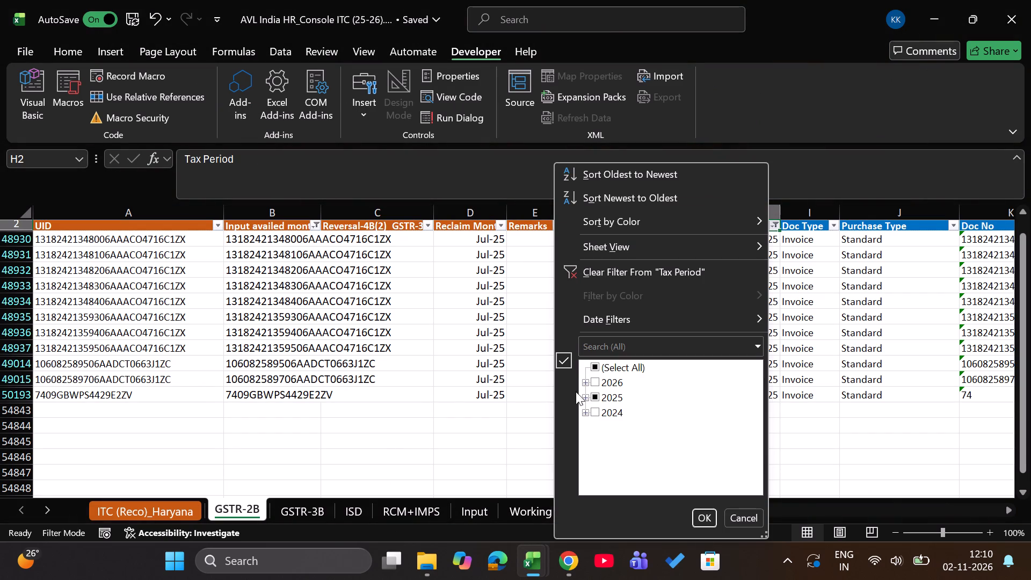
click(589, 398)
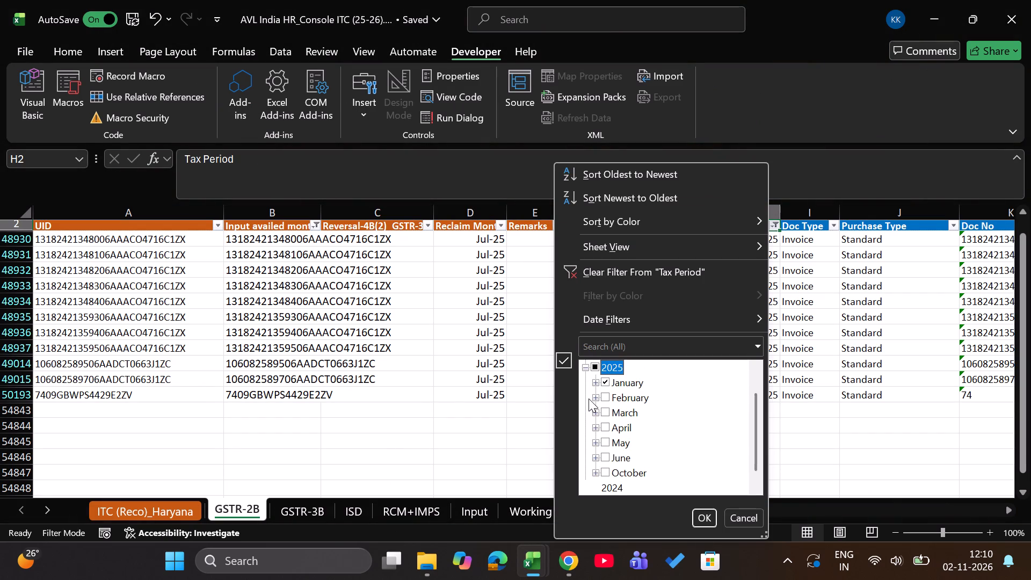
key(Down)
key(space)
key(Down)
key(space)
key(Return)
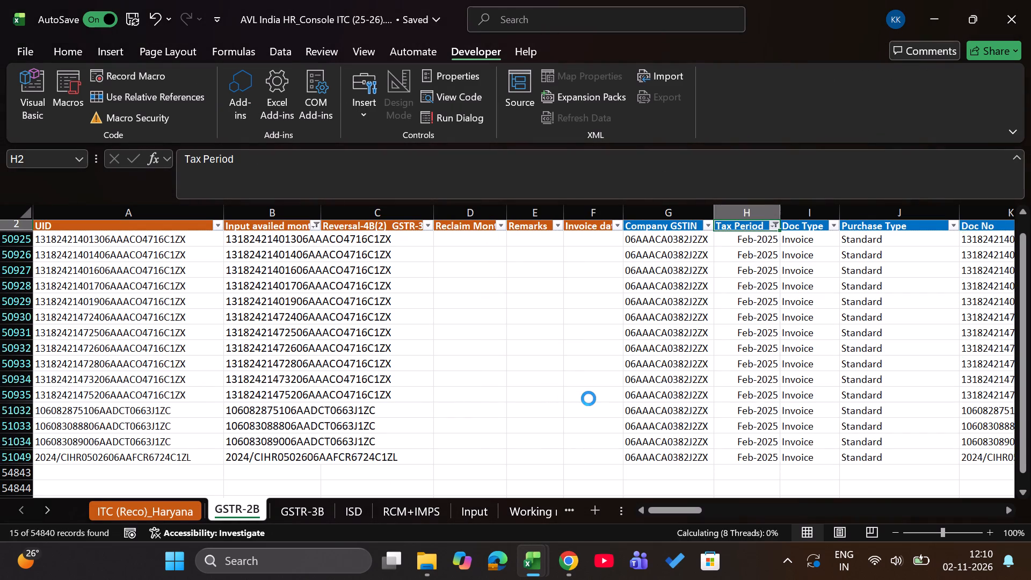
Compare the February 2025 tax totals above the headers of the GSTR-2B sheet with those in the AVLI HR 3b Jul-25 workbook.
key(Up)
key(Left)
key(Left)
key(Up)
key(Left)
key(Left)
key(alt+Tab)
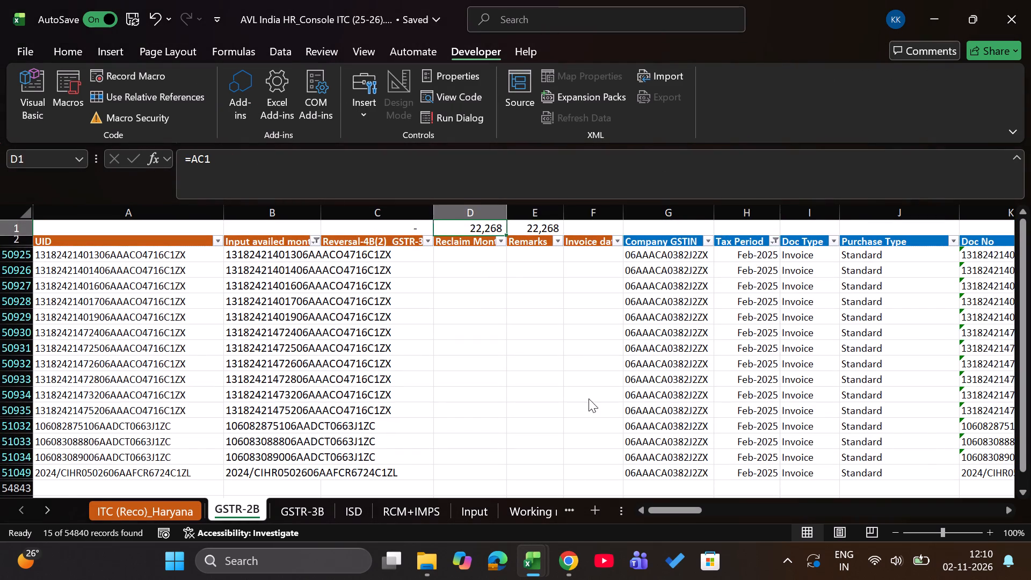
key(Right)
key(alt+Tab)
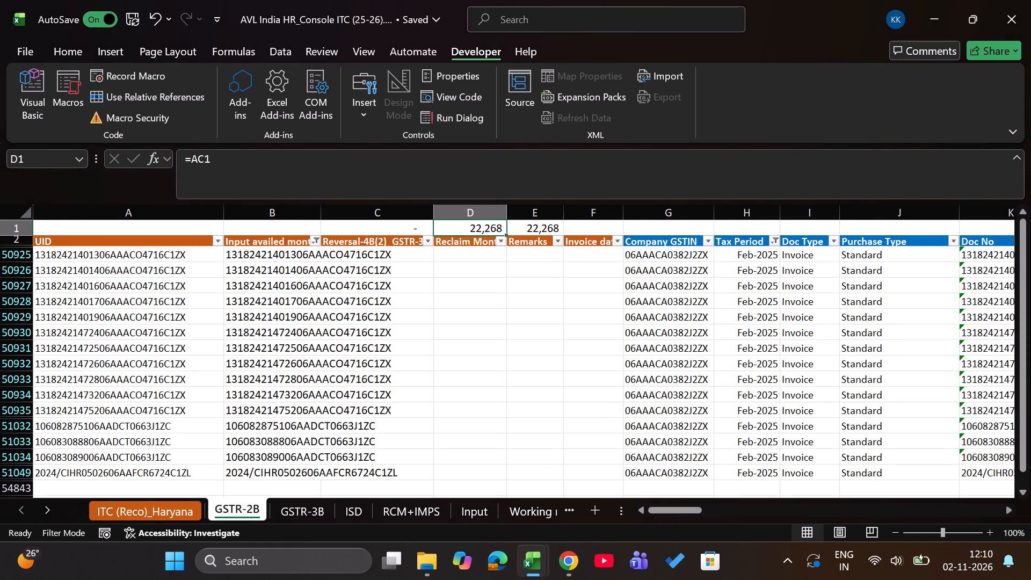
Enter Jul-25 in the Reclaim Month column for all fifteen filtered February 2025 invoices on the GSTR-2B sheet.
key(Down)
key(Down)
text(jul)
text(25)
key(Return)
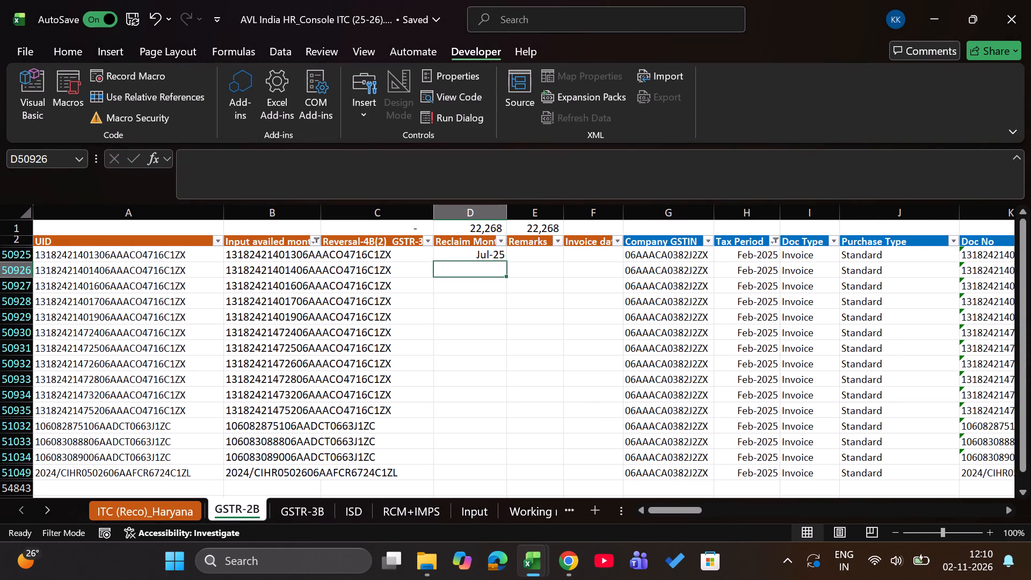
key(Left)
key(Left)
key(ctrl+Down)
key(Right)
key(Right)
key(ctrl+shift+Up)
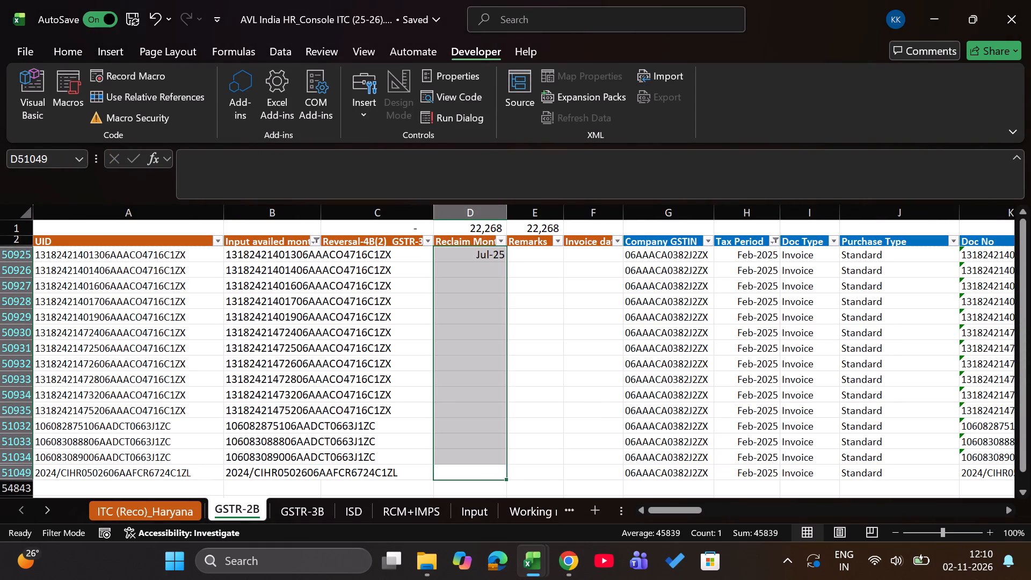
key(alt+semicolon)
key(ctrl+d)
key(ctrl+Up)
key(Right)
key(Right)
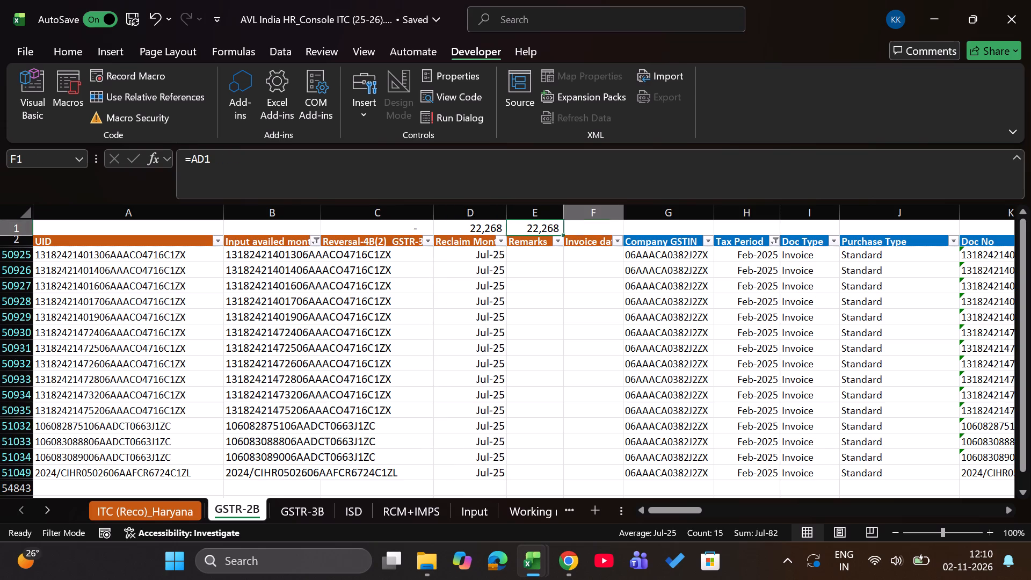
Switch to the AVLI HR 3b Jul-25 workbook and change its Month filter to March 2025 only.
key(Down)
key(Right)
key(Right)
key(alt+Tab)
key(Left)
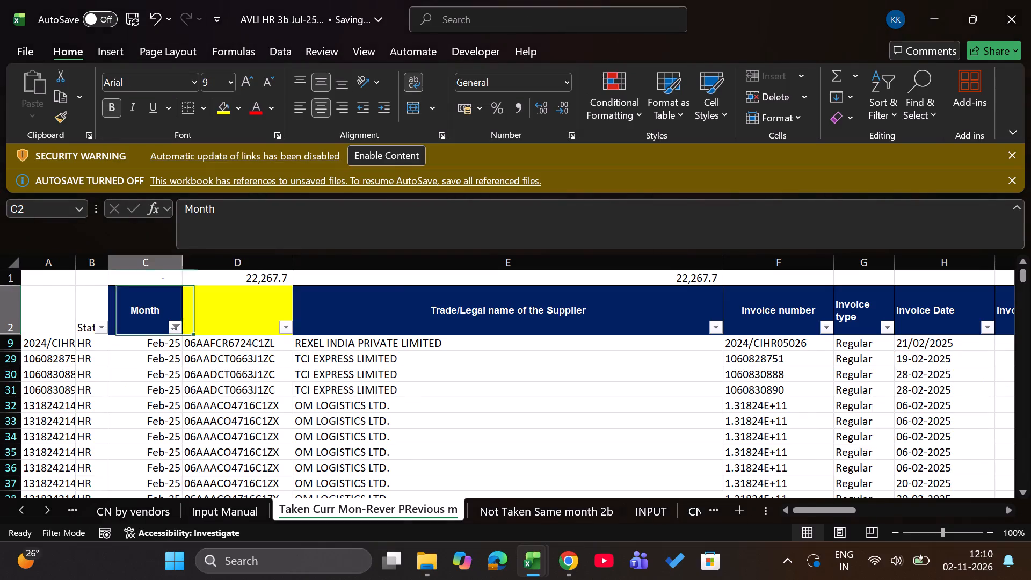
key(alt+Down)
click(218, 380)
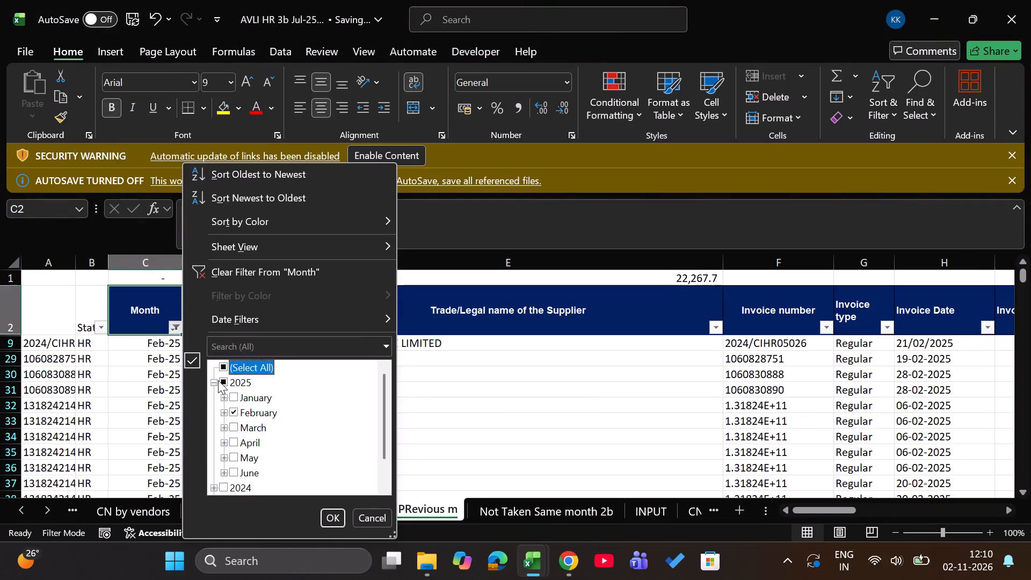
key(Down)
key(Down)
key(Down)
key(space)
key(Down)
key(space)
key(Return)
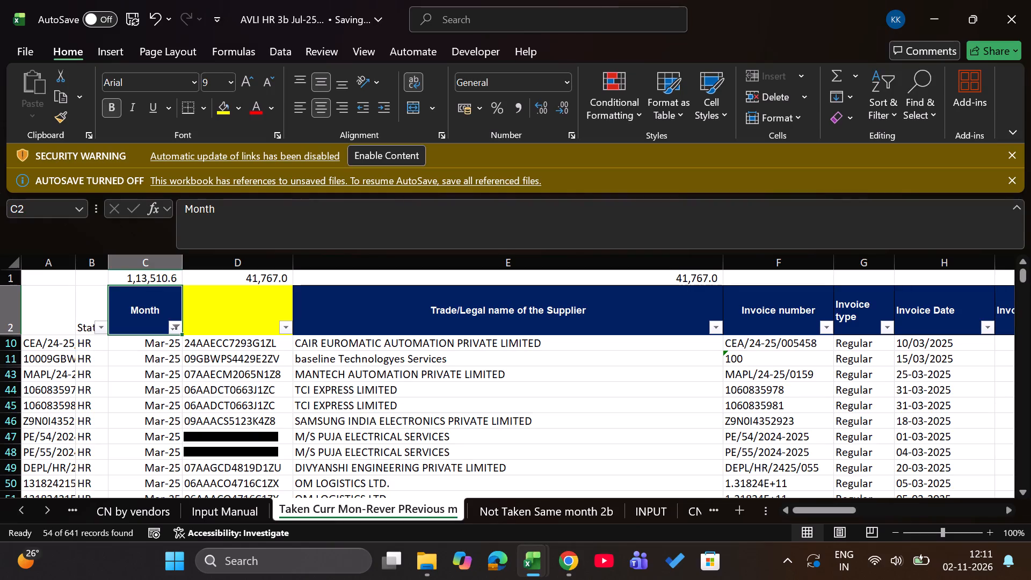
Return to the GSTR-2B sheet and set its Tax Period filter to March 2025 only.
key(alt+Tab)
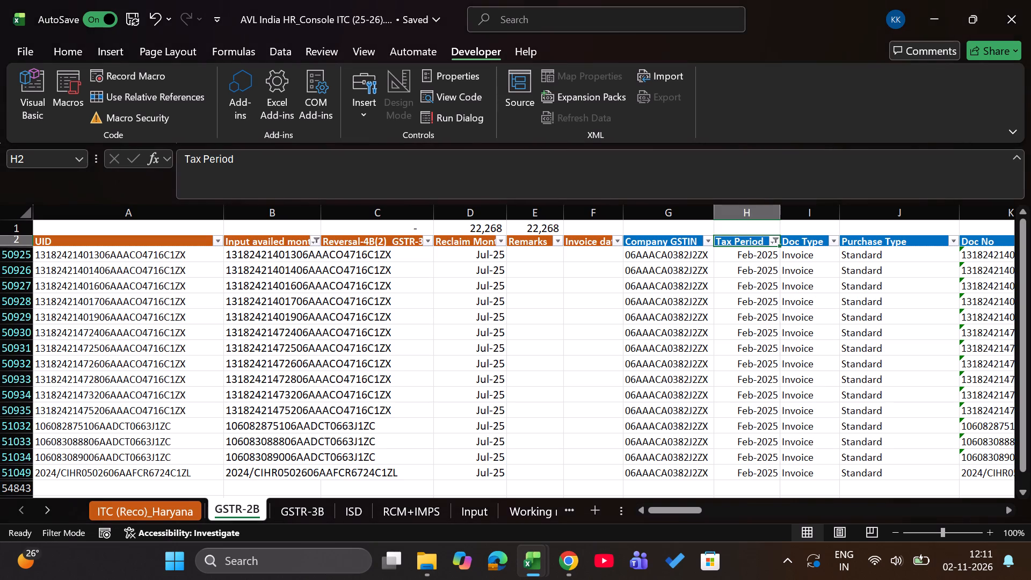
key(Right)
key(Left)
key(alt+Down)
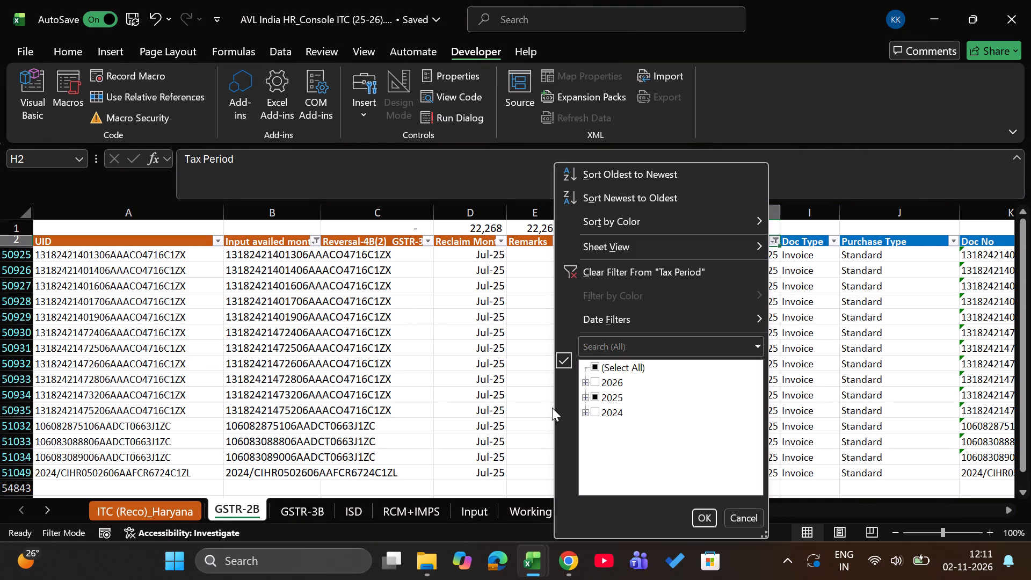
click(581, 397)
key(Down)
key(Down)
key(space)
key(Down)
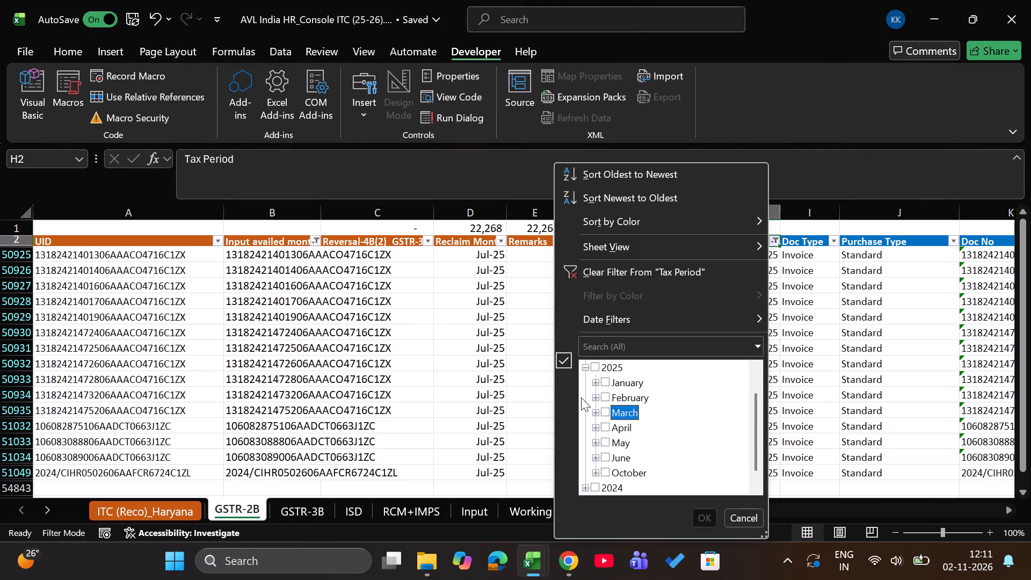
key(space)
key(Return)
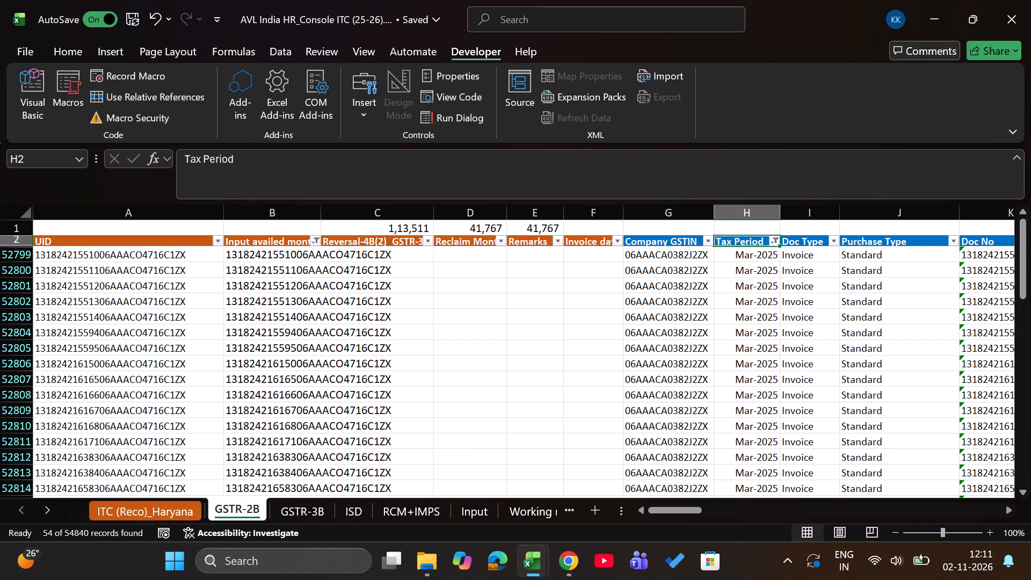
Compare the March 2025 tax totals above the headers of the GSTR-2B sheet with those in the AVLI HR 3b Jul-25 workbook.
key(alt+Tab)
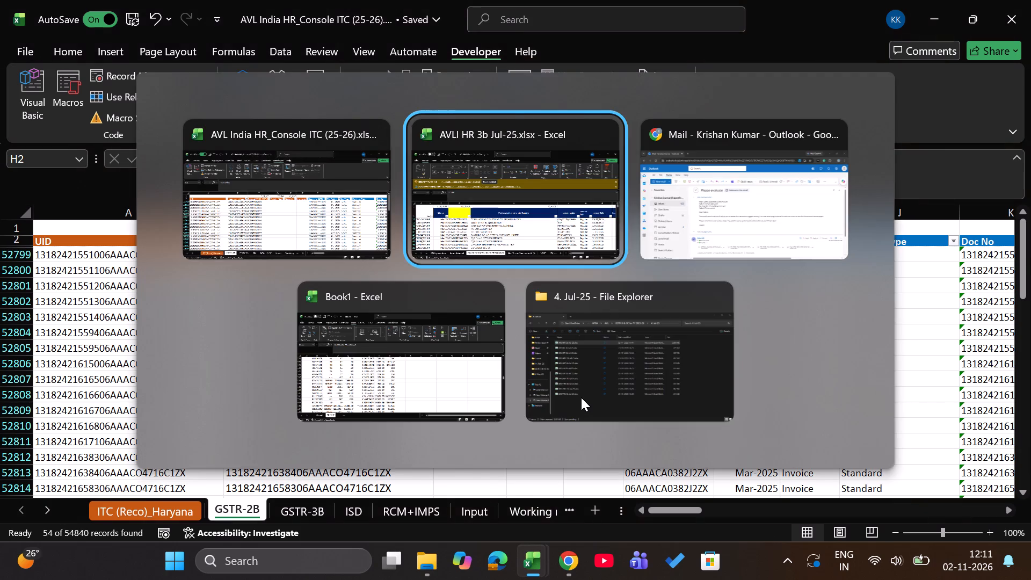
key(Return)
key(Up)
key(alt+Tab)
key(Left)
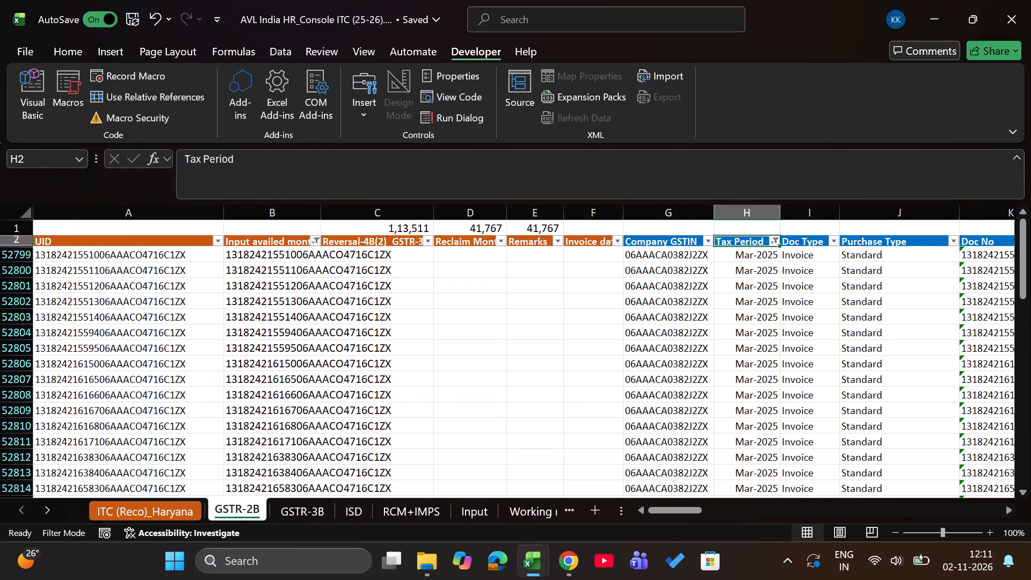
key(Left)
key(Left)
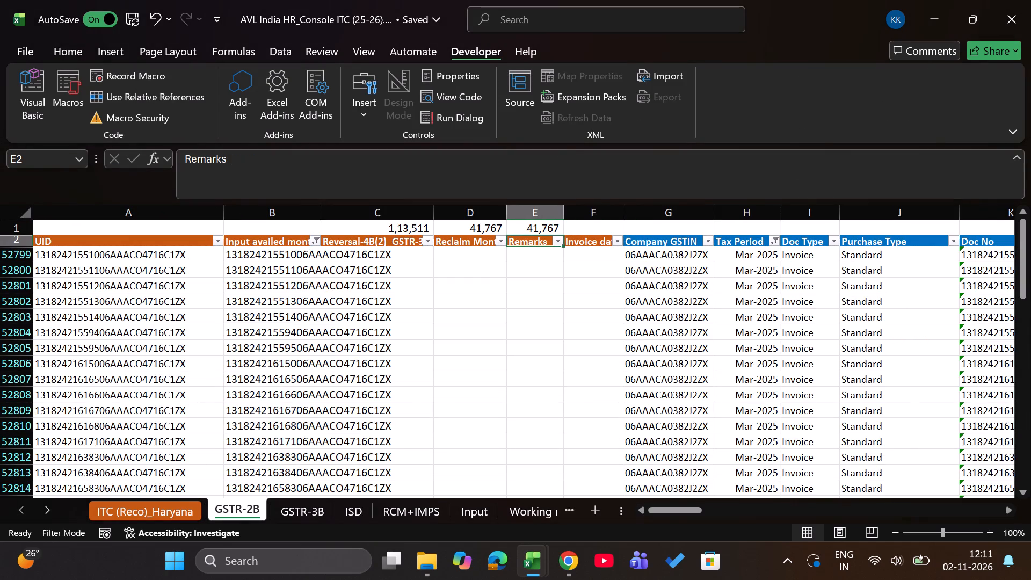
key(Left)
key(Down)
key(alt+Tab)
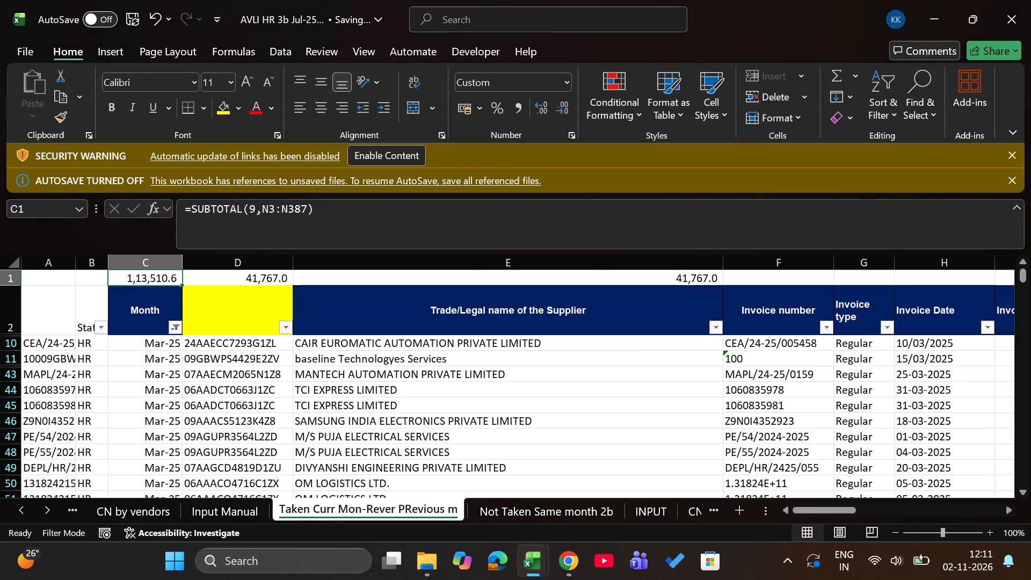
key(alt+Tab)
Enter Jul-25 in the Reclaim Month column for all filtered March 2025 invoices on the GSTR-2B sheet.
text(jul)
text(25)
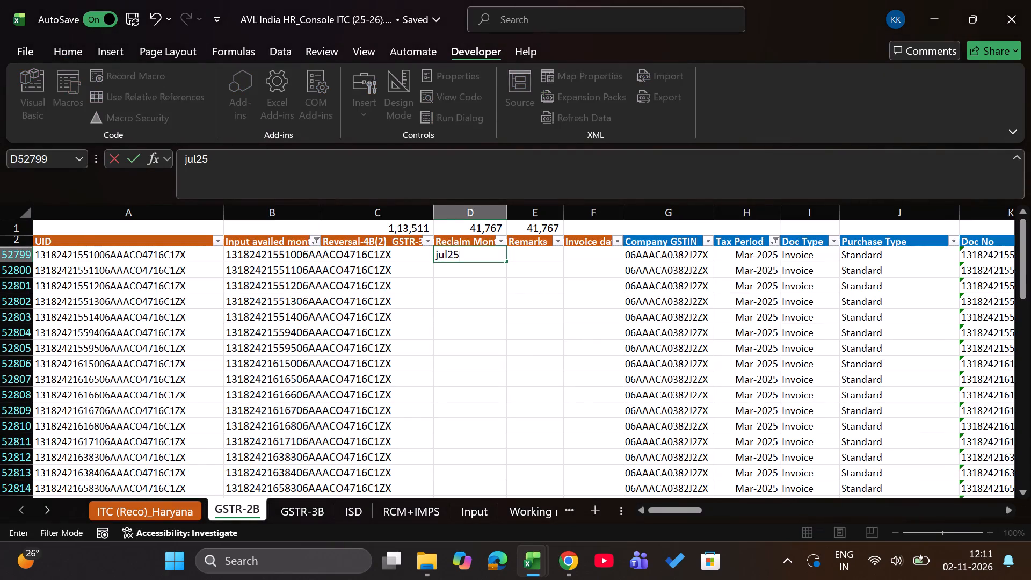
key(Return)
key(Right)
key(Right)
key(Right)
key(ctrl+Down)
key(Left)
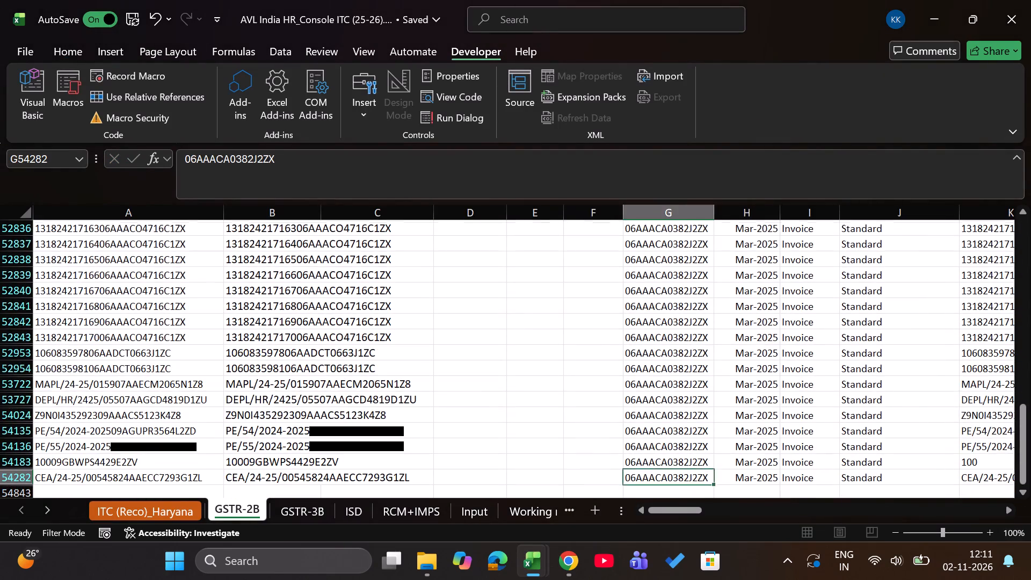
key(Left)
key(Left)
key(ctrl+shift+Up)
key(alt+semicolon)
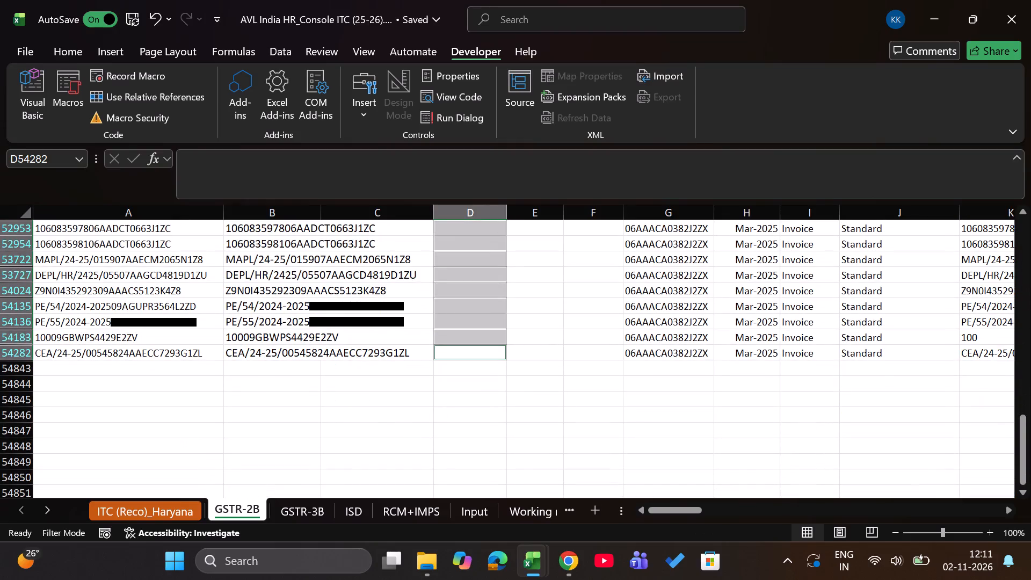
key(ctrl+d)
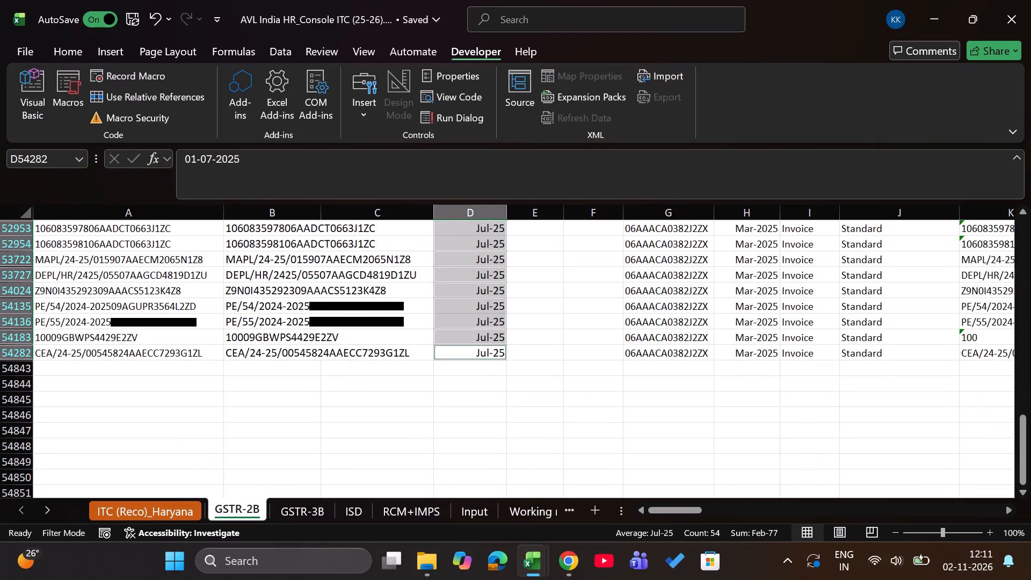
Switch to the AVLI HR 3b Jul-25 workbook and change its Month filter from March to April 2025 only.
key(ctrl+Up)
key(Right)
key(Right)
key(Right)
key(Down)
key(Right)
key(alt+Tab)
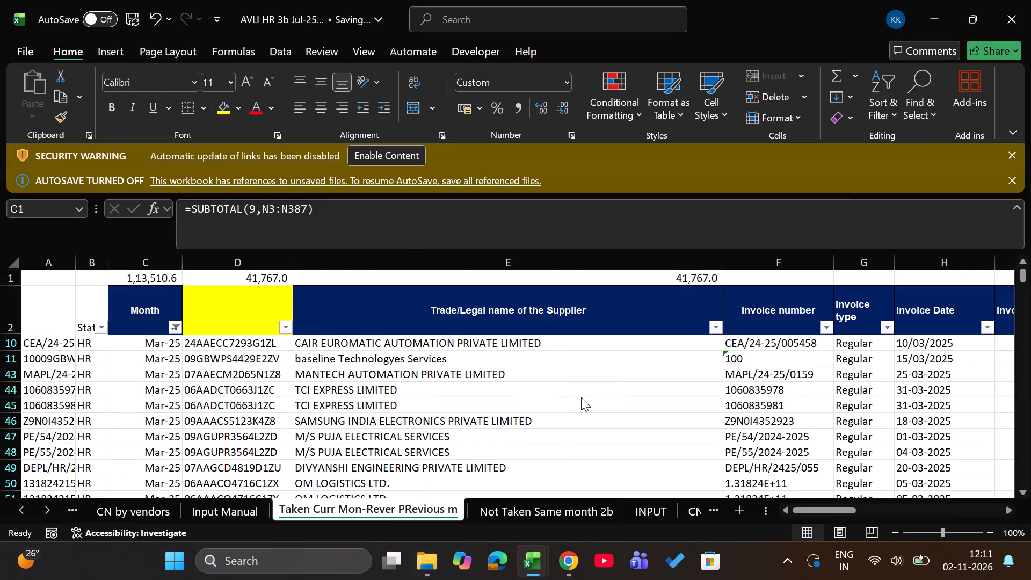
key(Right)
key(Down)
key(Left)
key(alt+Down)
key(alt+Down)
key(alt+Down)
key(alt+Down)
key(alt+Down)
key(alt+Down)
key(alt+Down)
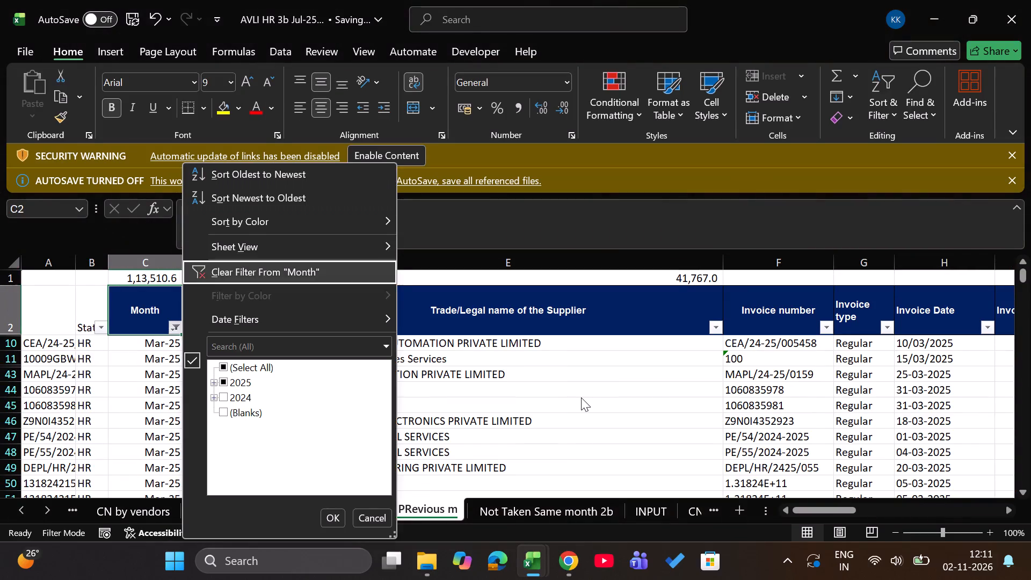
key(Down)
key(Tab)
key(Tab)
key(Down)
key(Tab)
key(Left)
key(Tab)
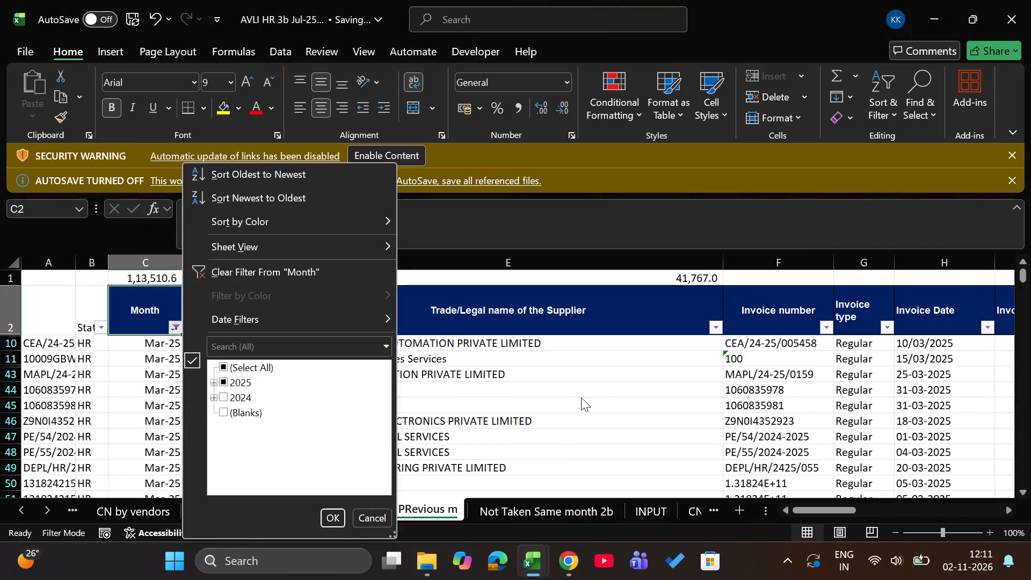
key(Down)
key(Right)
key(Down)
key(Down)
key(Down)
key(space)
key(Down)
key(space)
key(Return)
Return to the GSTR-2B sheet and set its Tax Period filter to April 2025 only.
key(alt+Tab)
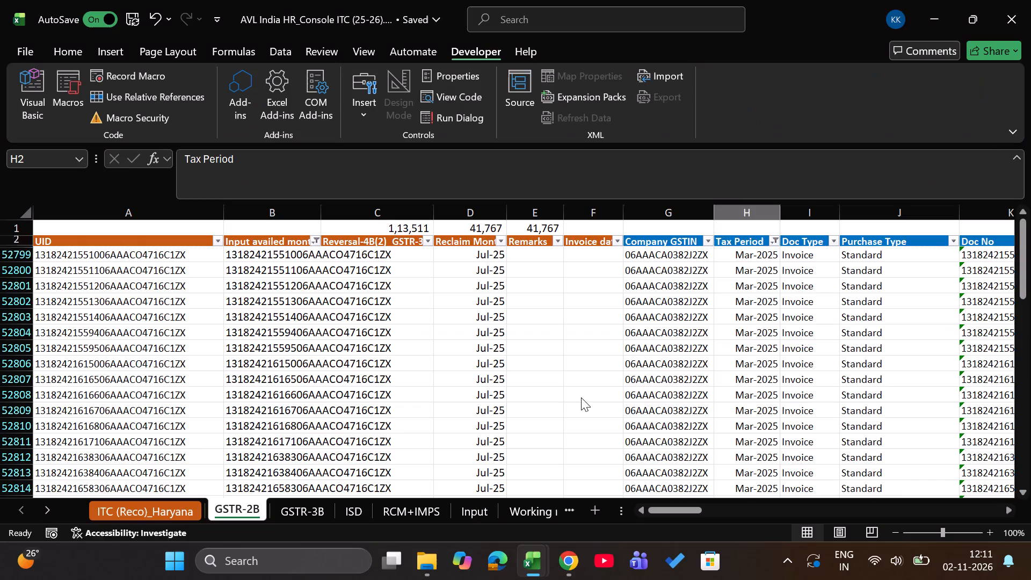
key(Down)
key(Up)
key(alt+Down)
key(Down)
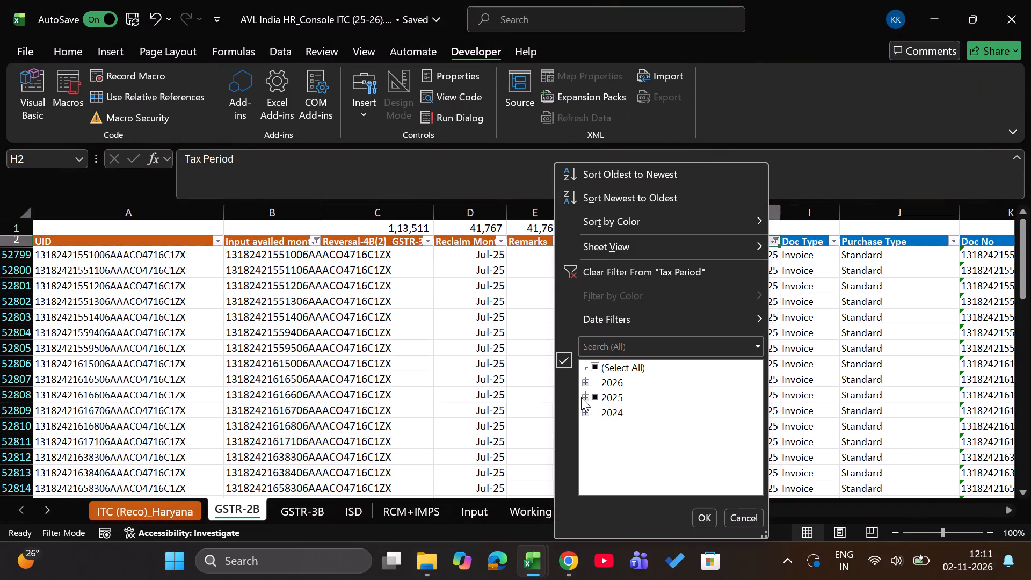
key(Tab)
key(Tab)
key(Tab)
key(Tab)
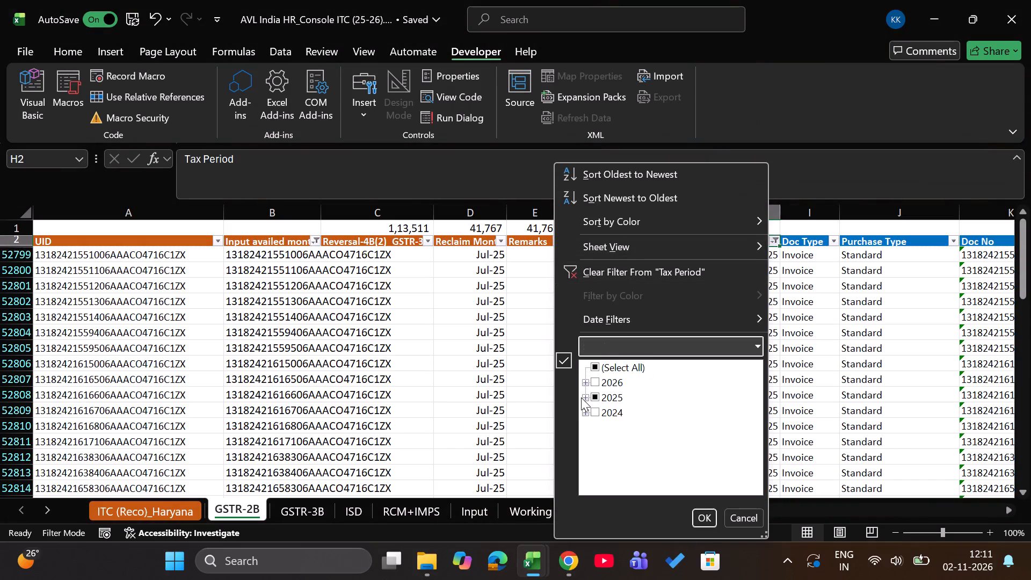
key(Tab)
key(Down)
key(Down)
key(Right)
key(Down)
key(Down)
key(Down)
key(space)
key(Down)
key(space)
key(Return)
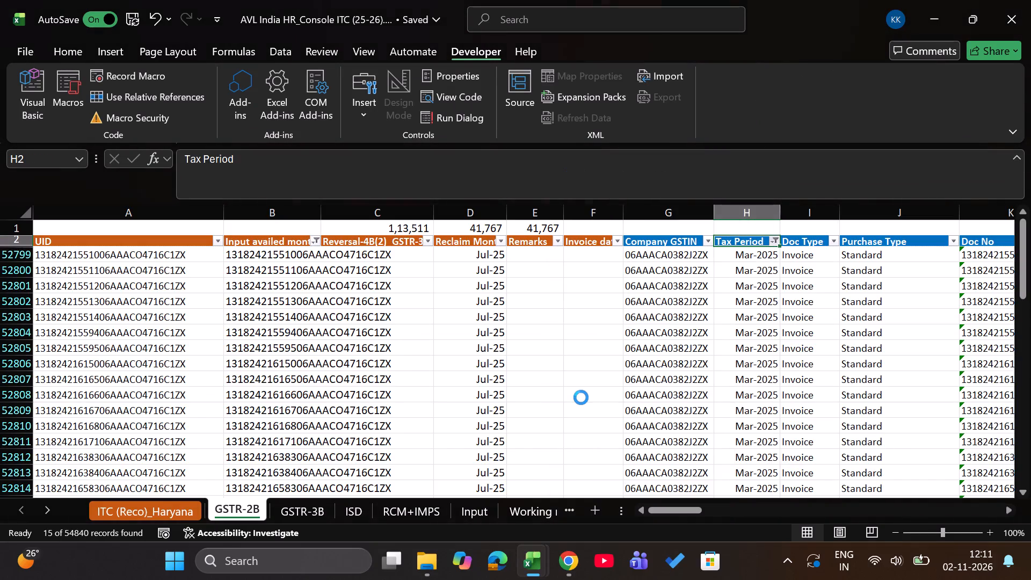
Compare the April 2025 tax totals above the headers of the GSTR-2B sheet with those in the AVLI HR 3b Jul-25 workbook.
key(alt+Tab)
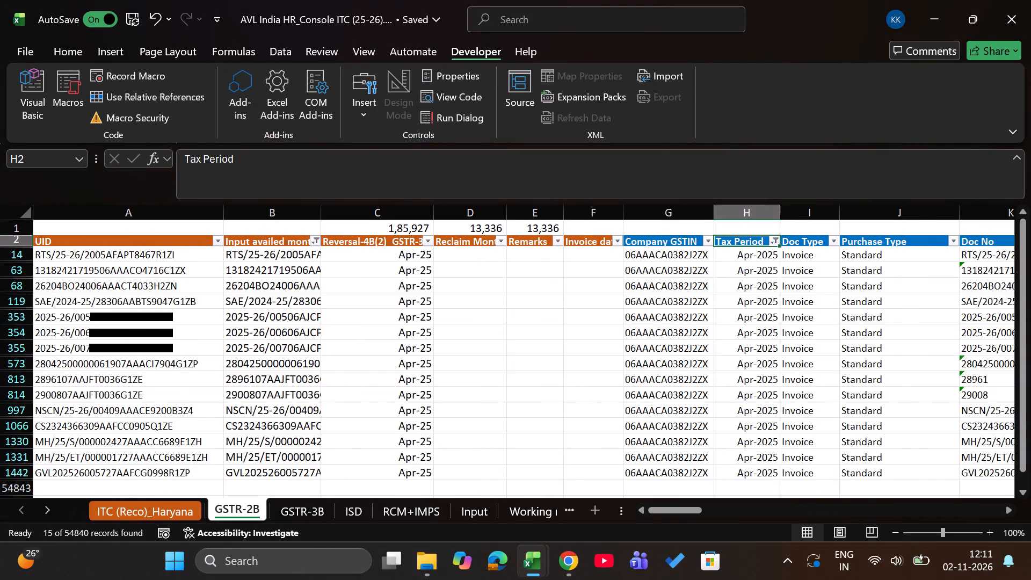
key(alt+Tab)
key(Right)
key(alt+Tab)
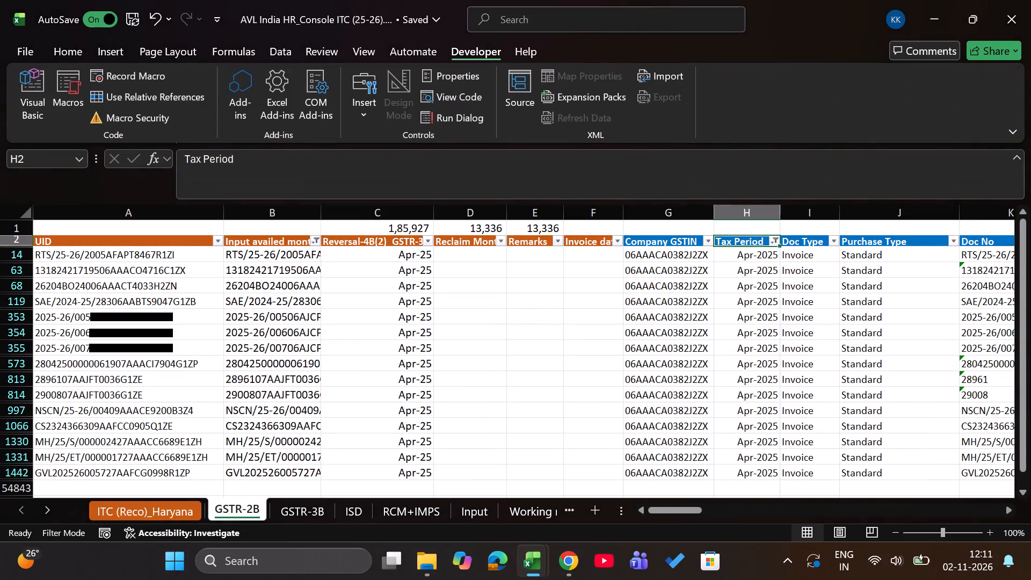
Enter Jul-25 in the Reclaim Month column for all filtered April 2025 invoices on the GSTR-2B sheet.
key(Left)
key(Left)
key(Left)
key(Left)
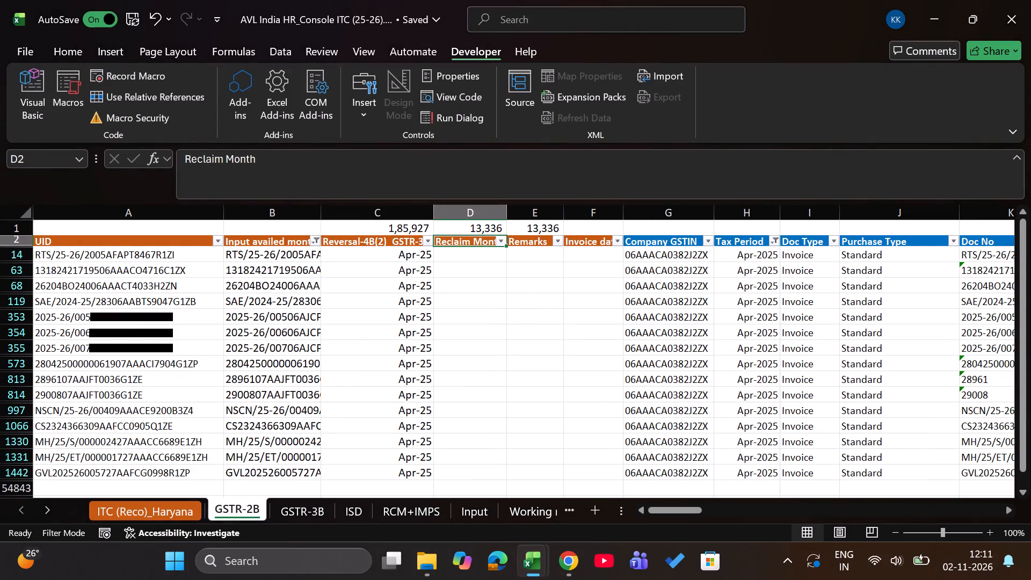
key(Down)
text(jul25)
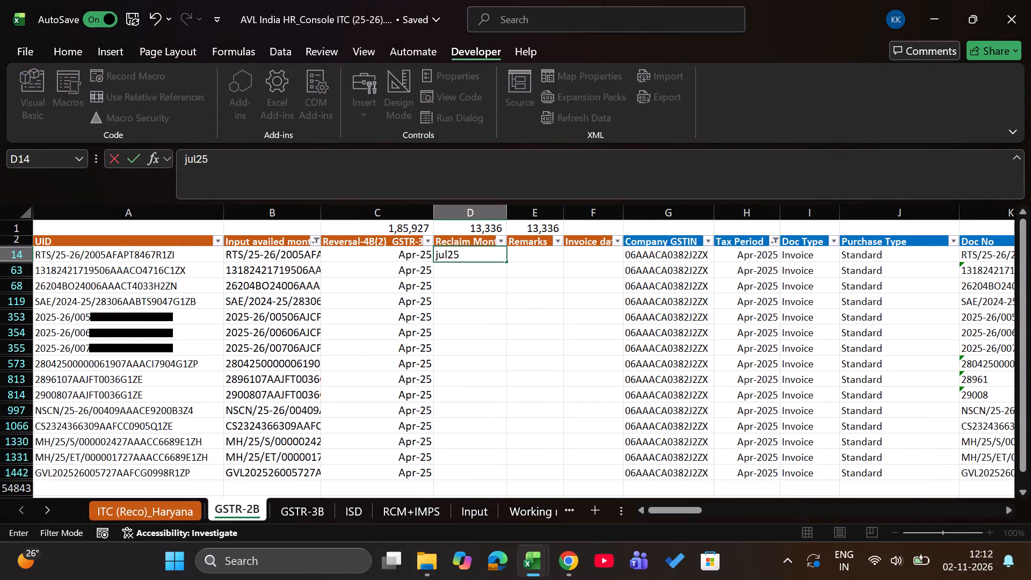
key(Return)
key(Left)
key(ctrl+Down)
key(Right)
key(ctrl+shift+Up)
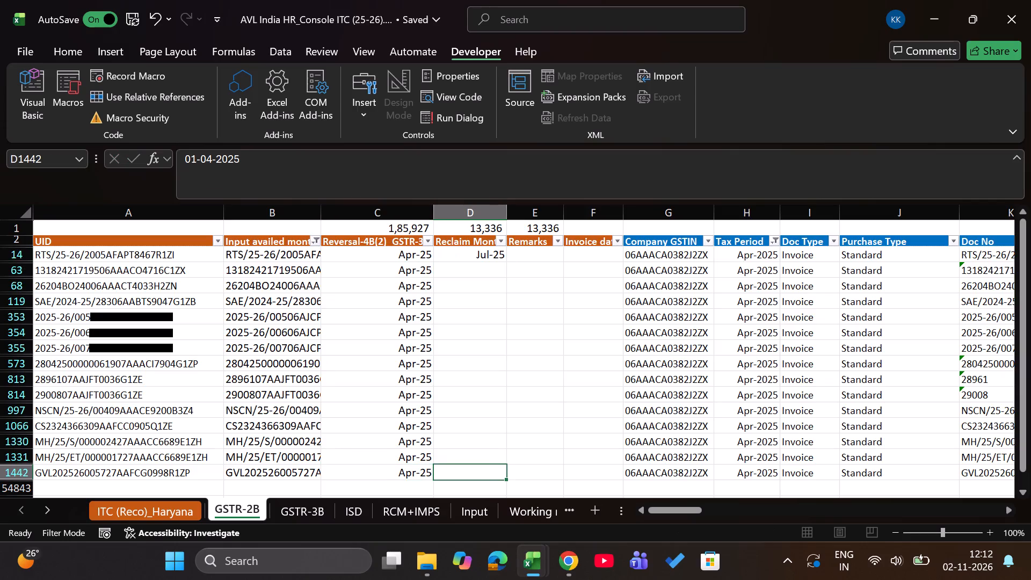
key(alt+semicolon)
key(ctrl+d)
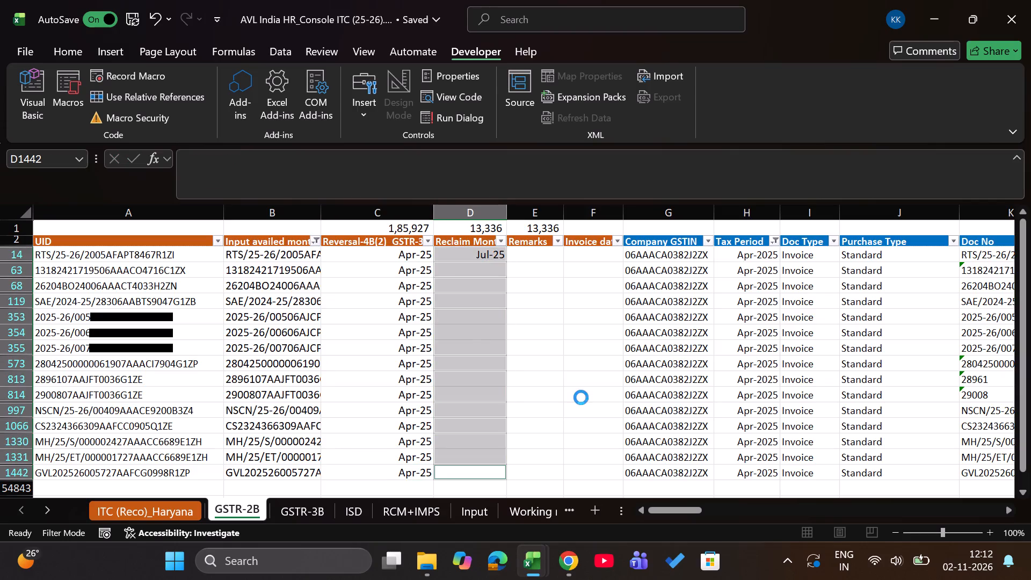
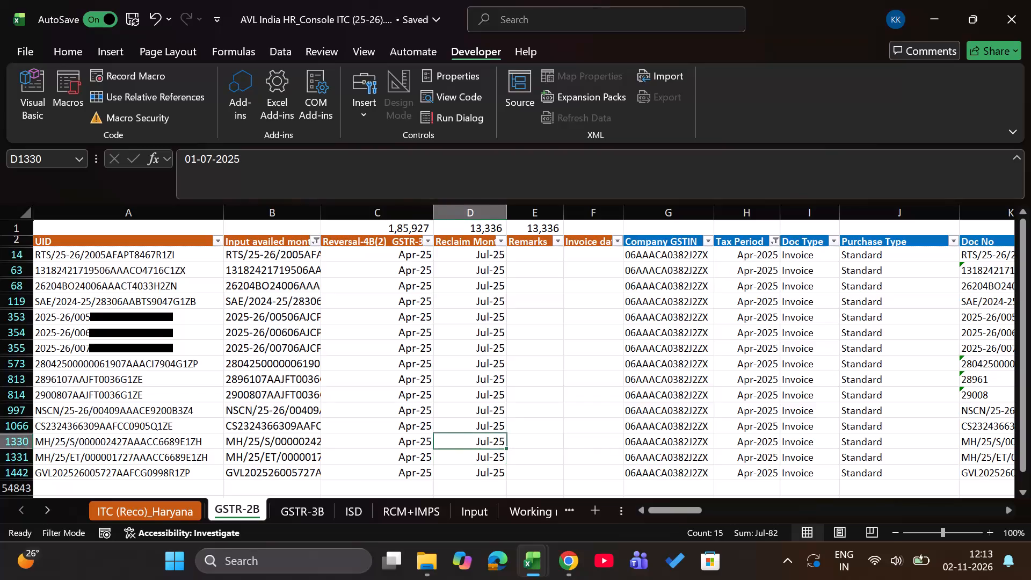
Switch to the AVLI HR 3b Jul-25 workbook and change its Month filter from April to May 2025 only.
key(ctrl+Up)
key(Right)
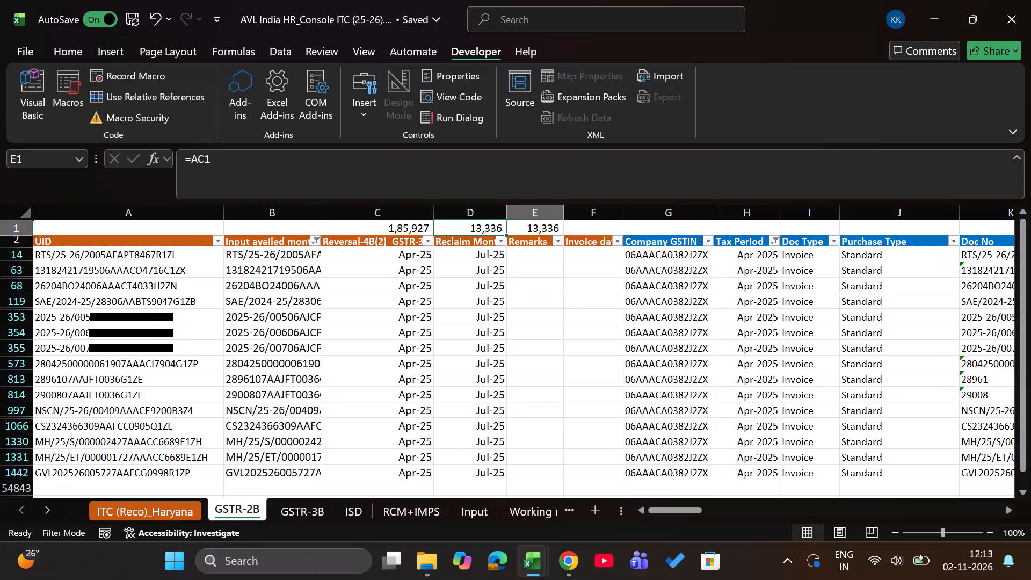
key(Right)
key(Right)
key(Right)
key(Down)
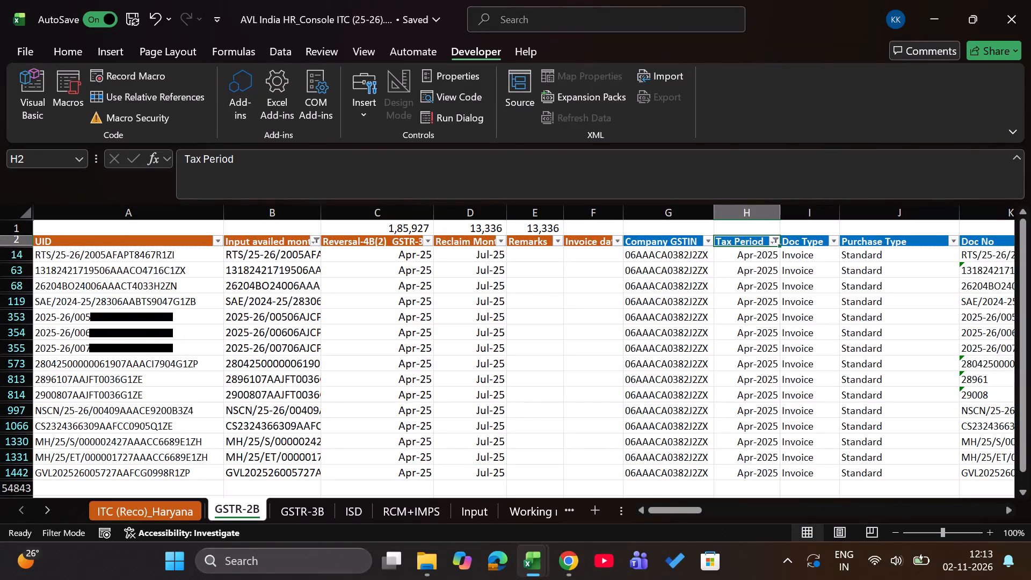
key(alt+Tab)
key(Right)
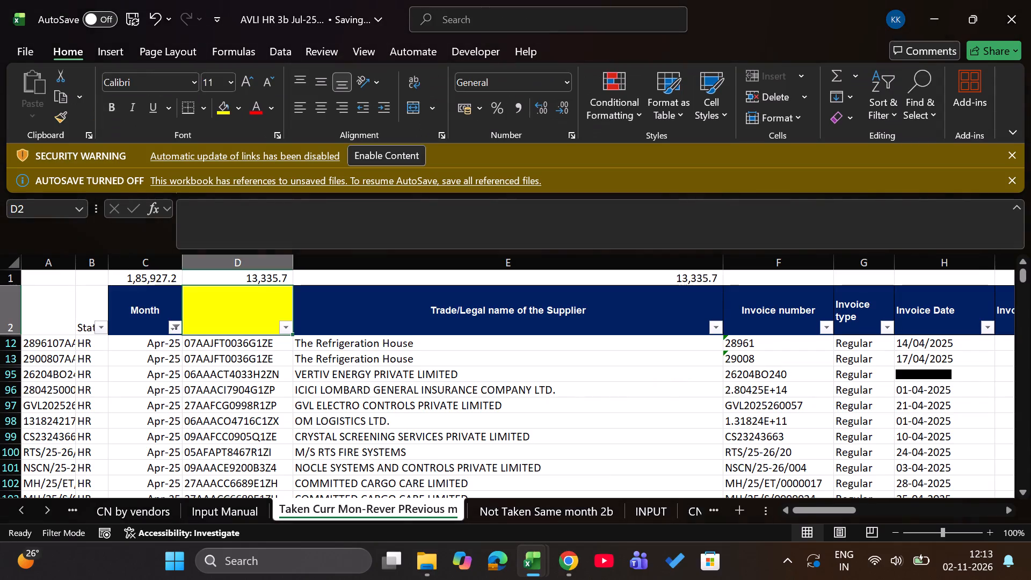
key(Left)
key(Left)
key(alt+Down)
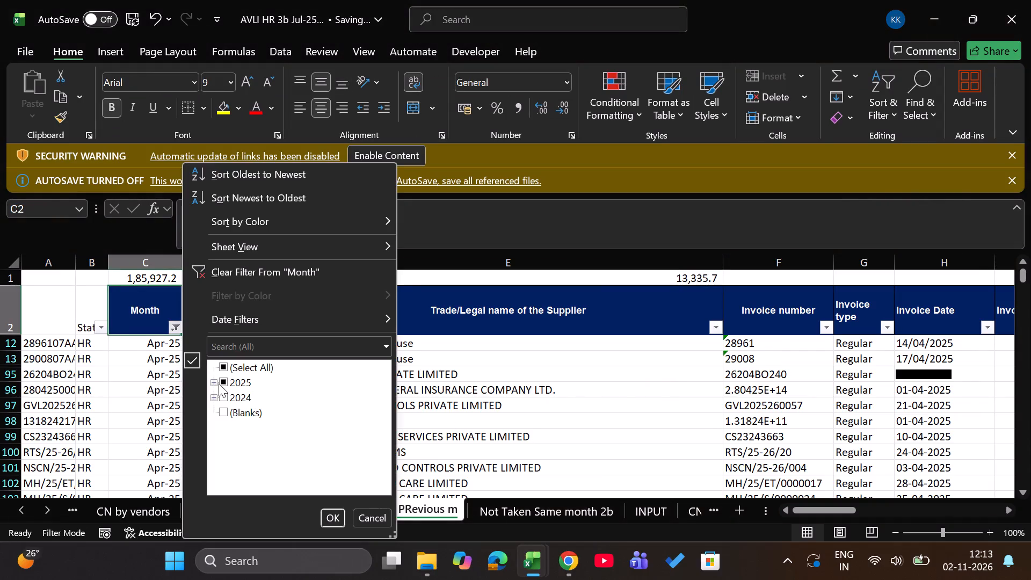
click(216, 385)
key(Down)
key(Down)
key(Down)
key(Down)
key(Down)
key(space)
key(Down)
key(space)
key(Return)
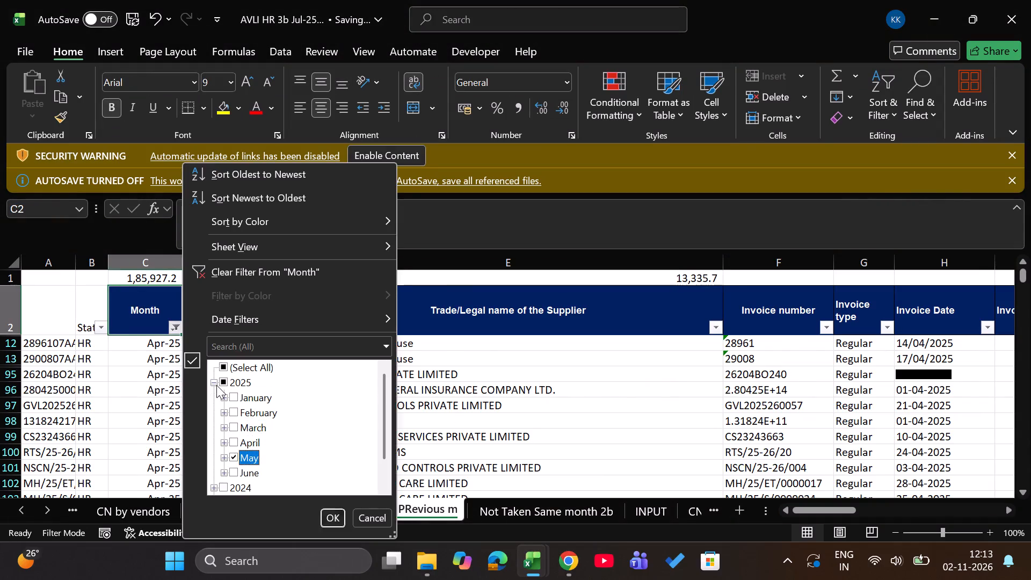
Return to the GSTR-2B sheet and set its Tax Period filter to May 2025 only.
key(alt+Tab)
key(Right)
key(Left)
key(alt+Down)
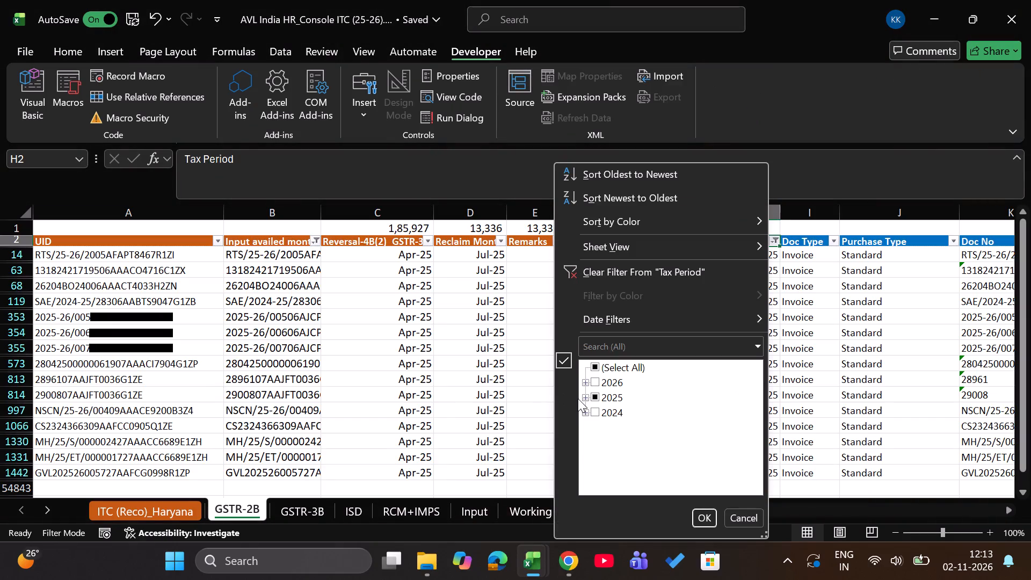
click(586, 399)
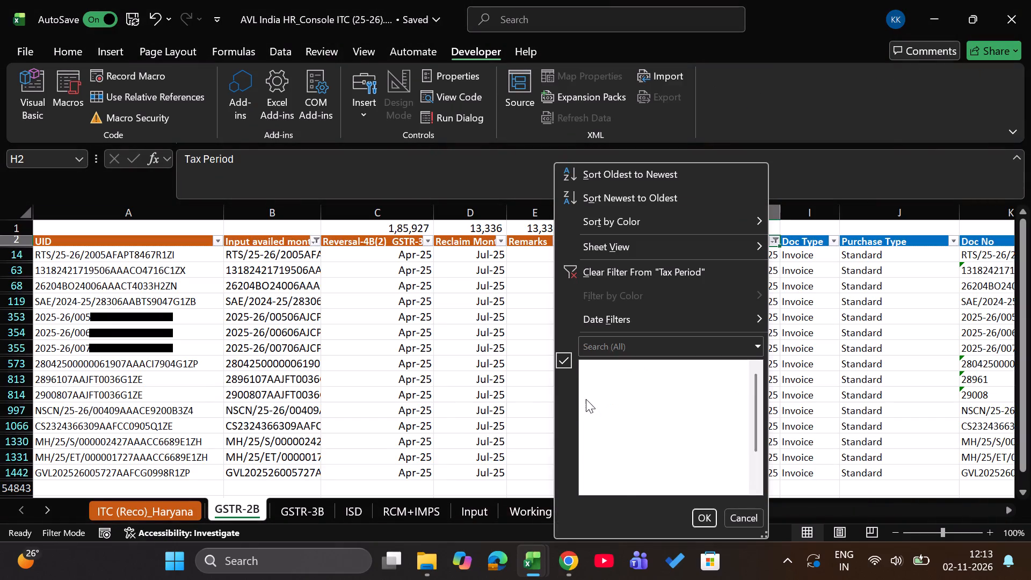
key(Down)
key(Down)
key(Down)
key(Down)
key(space)
key(Down)
key(space)
key(Return)
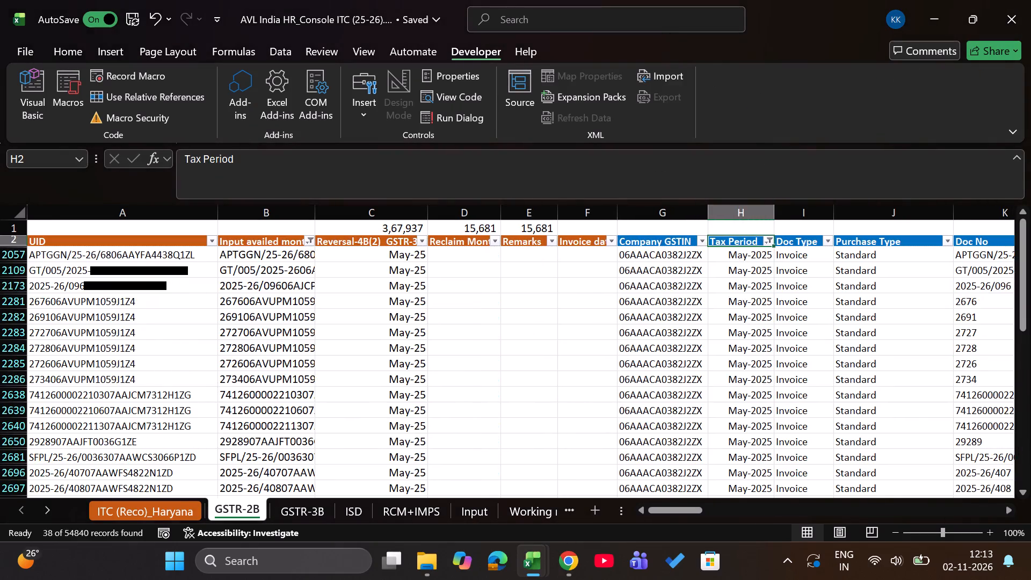
Compare the May 2025 tax totals above the headers of the AVLI HR 3b Jul-25 workbook with those on the GSTR-2B sheet.
key(alt+Tab)
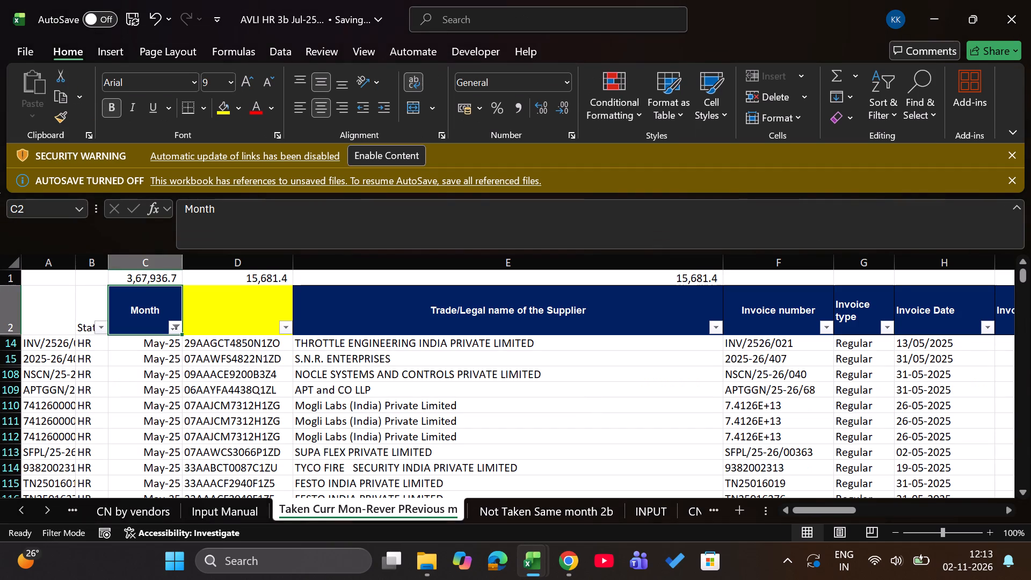
key(alt+Tab)
key(alt+Tab)
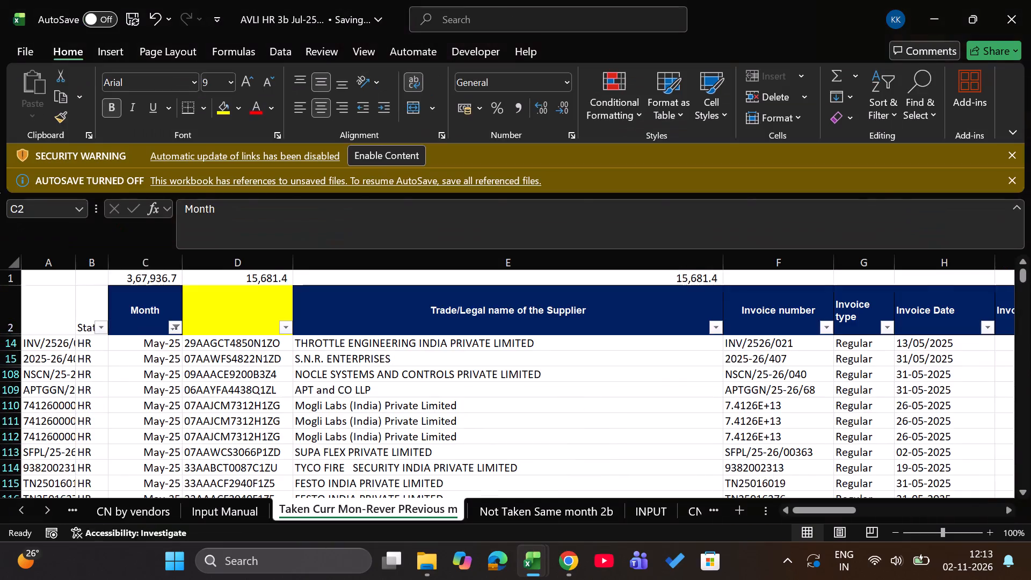
key(alt+Tab)
key(alt+Tab)
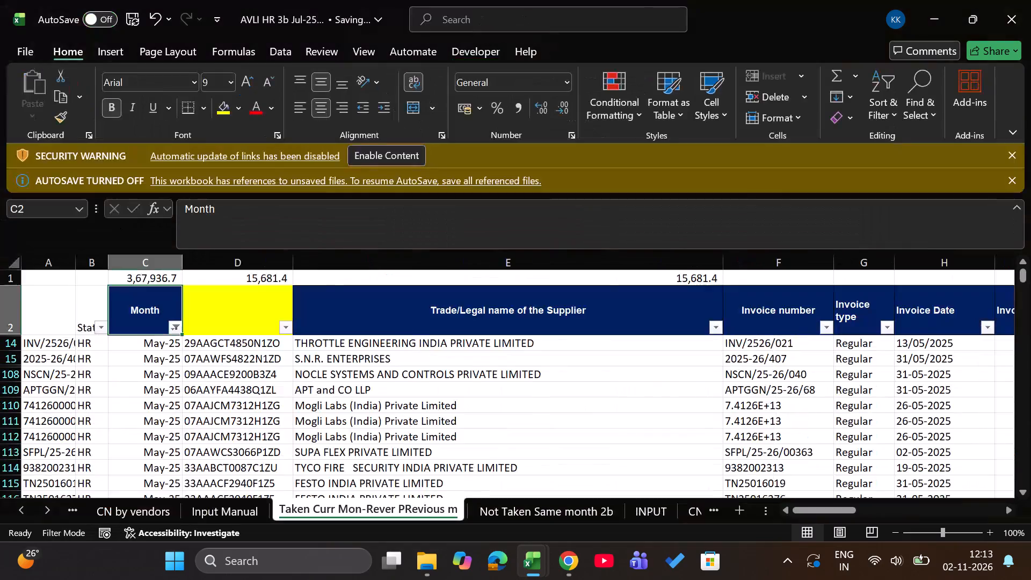
Enter Jul-25 in the Reclaim Month column for all filtered May 2025 invoices on the GSTR-2B sheet.
key(alt+Tab)
key(Left)
key(Left)
key(Left)
key(Left)
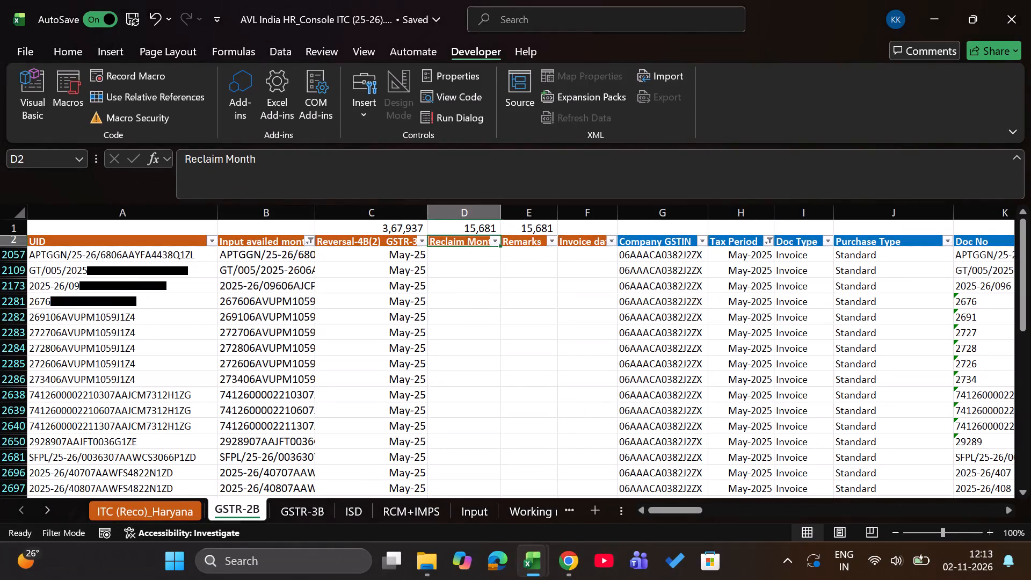
key(Down)
text(jul26)
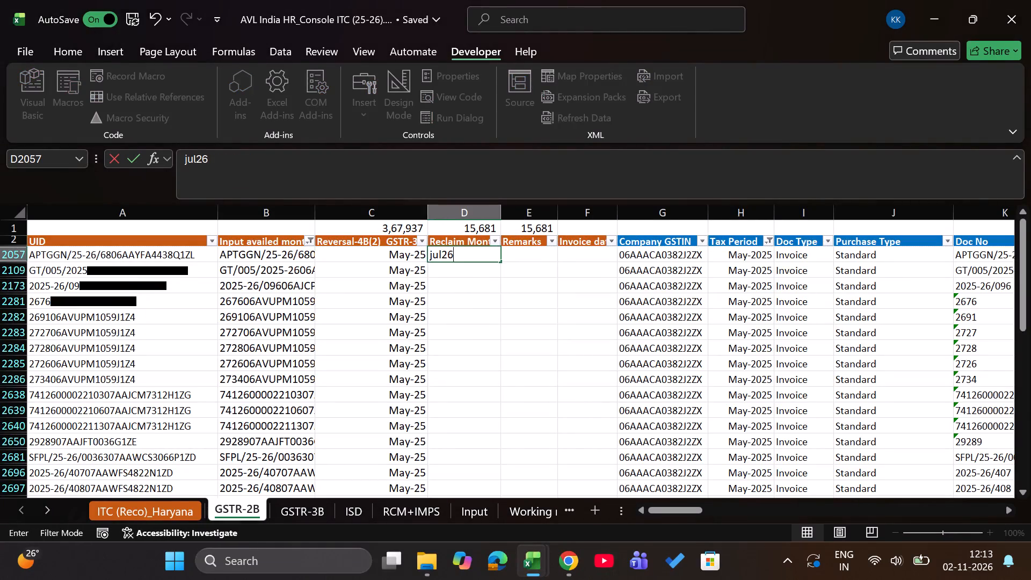
key(BackSpace)
key(5)
key(Return)
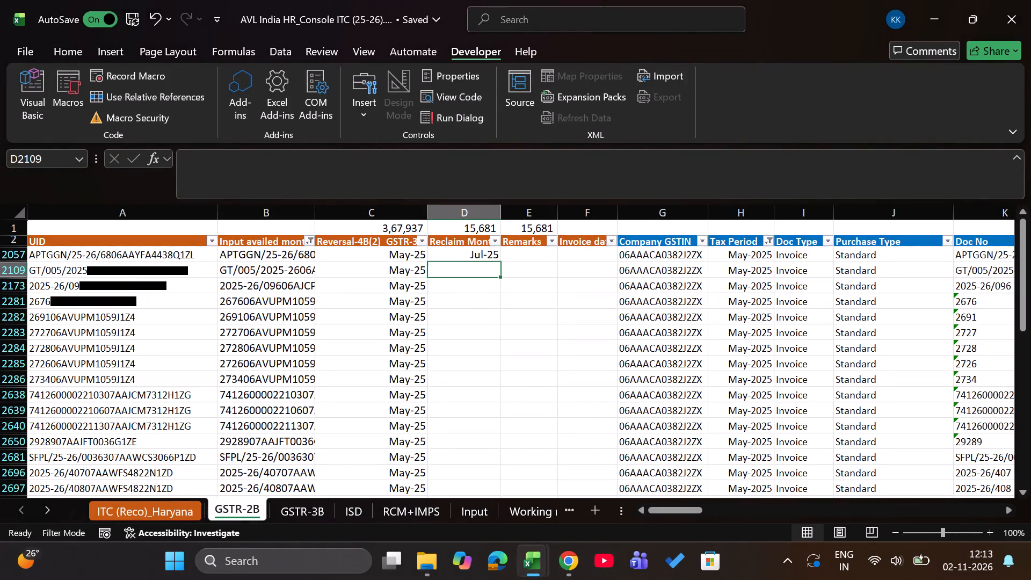
key(Left)
key(ctrl+Down)
key(Right)
key(ctrl+shift+Up)
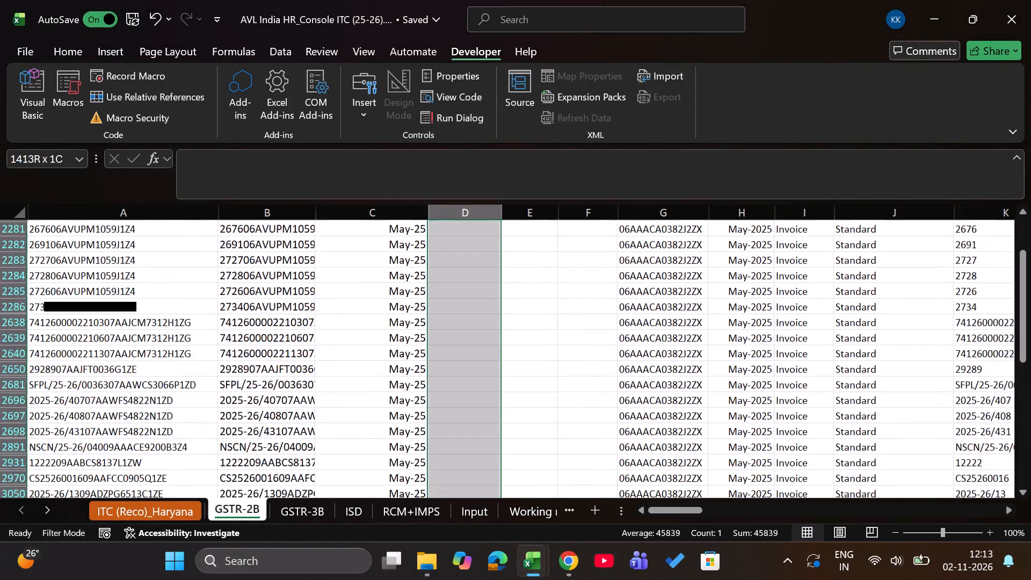
key(alt+semicolon)
key(ctrl+d)
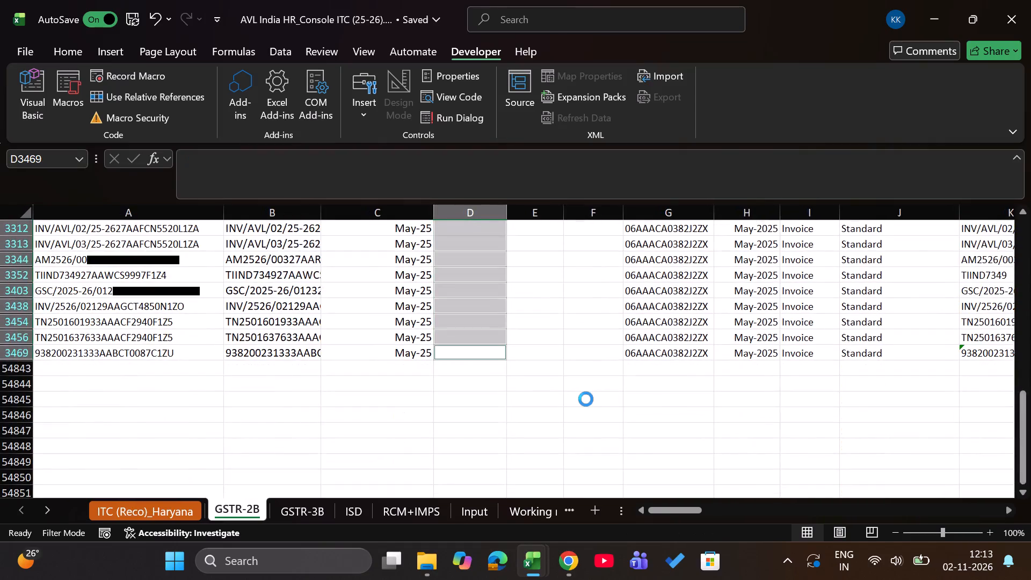
Change the GSTR-2B sheet's Tax Period filter from May to June 2025 only.
key(ctrl+Up)
key(Right)
key(Right)
key(Right)
key(Right)
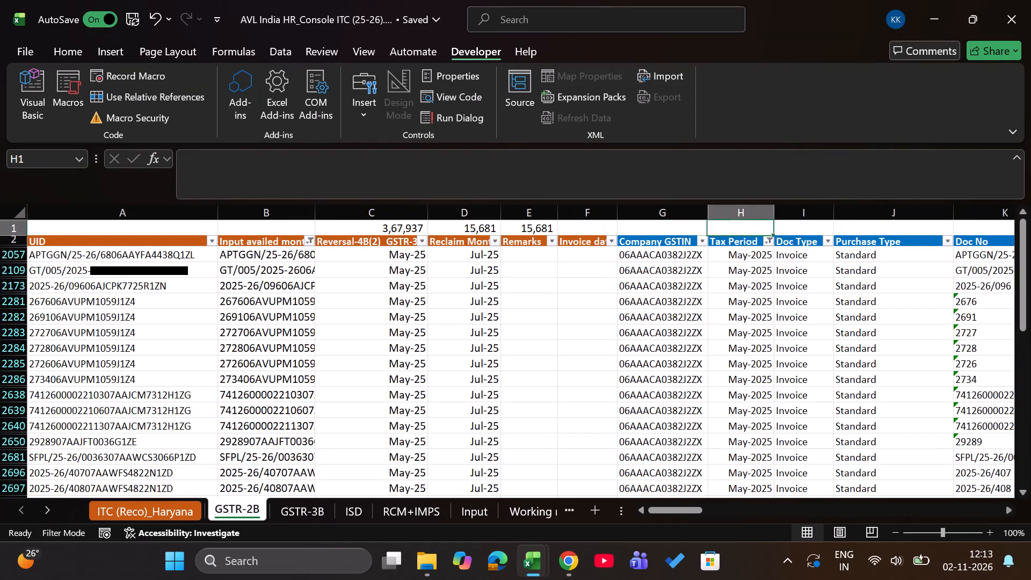
key(Down)
key(alt+Down)
key(alt+Down)
key(alt+Down)
key(alt+Down)
key(alt+Down)
key(alt+Down)
key(alt+Down)
key(alt+Down)
key(alt+Down)
key(Tab)
key(Tab)
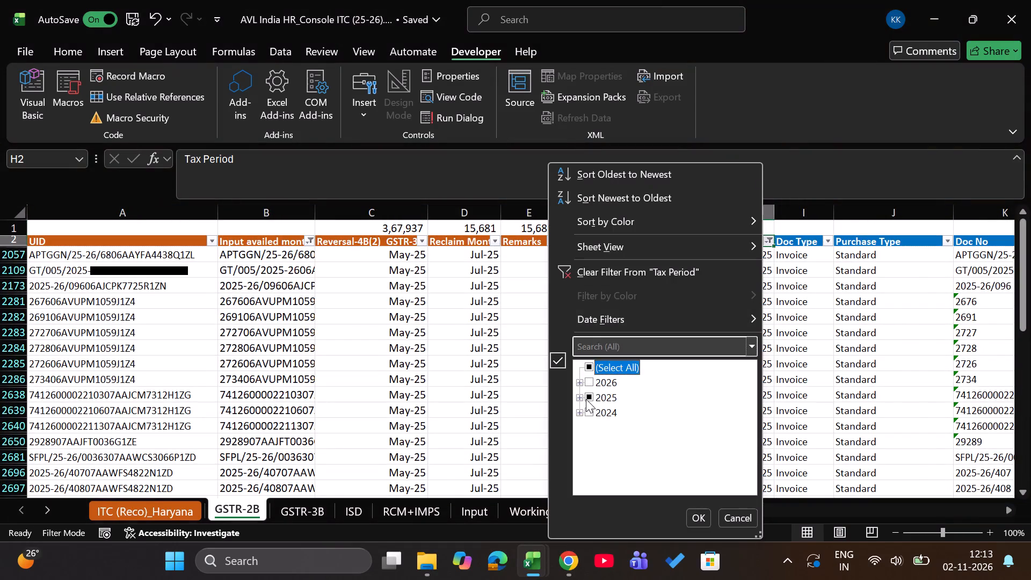
key(Down)
key(Down)
key(Right)
key(Down)
key(Down)
key(Down)
key(Down)
key(Down)
key(Down)
key(space)
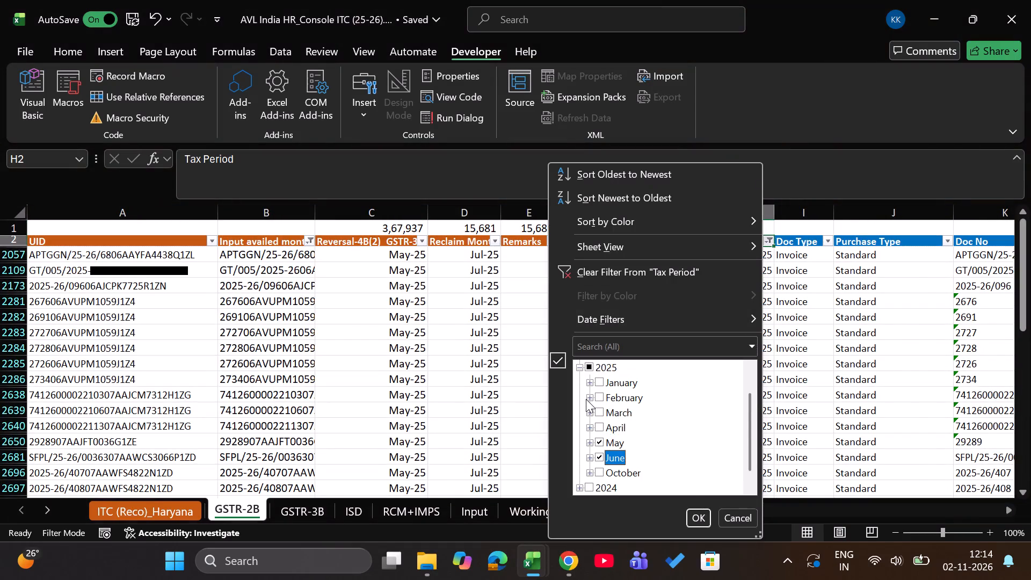
key(Up)
key(space)
key(Return)
Switch to the AVLI HR 3b Jul-25 workbook and change its Month filter from May to June 2025 only.
key(alt+Tab)
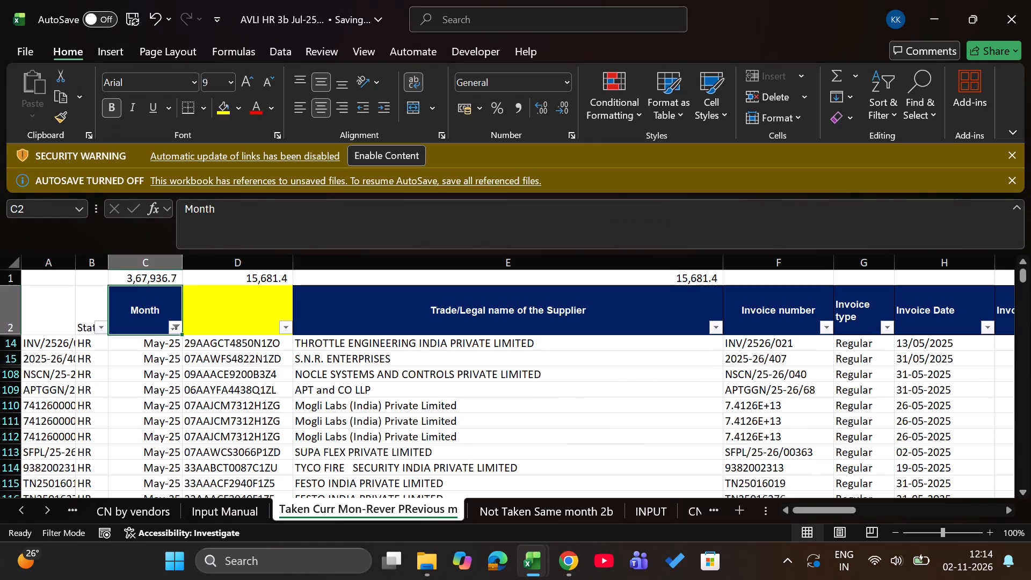
key(Left)
key(Right)
key(Down)
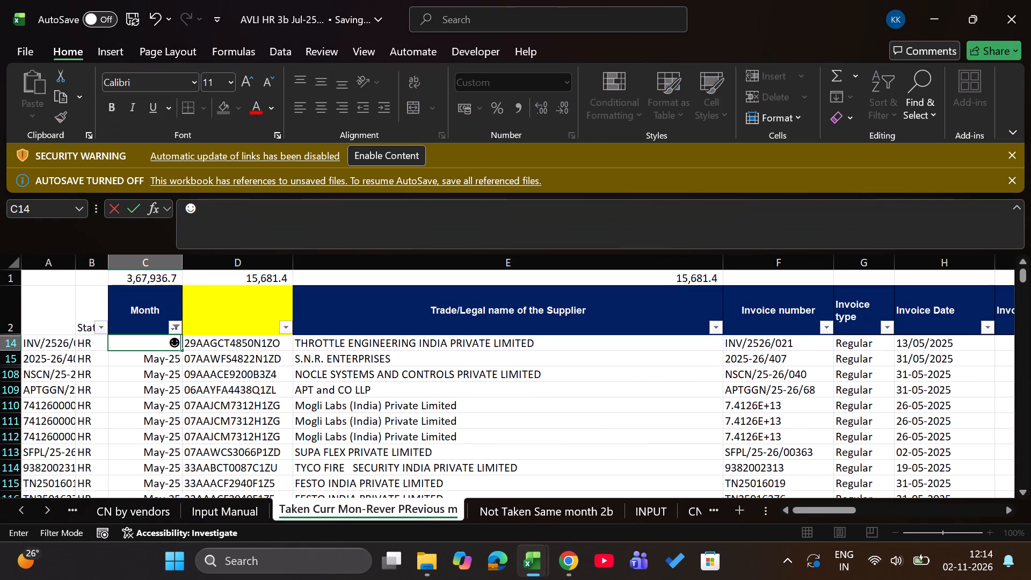
key(Escape)
key(Up)
key(alt+Down)
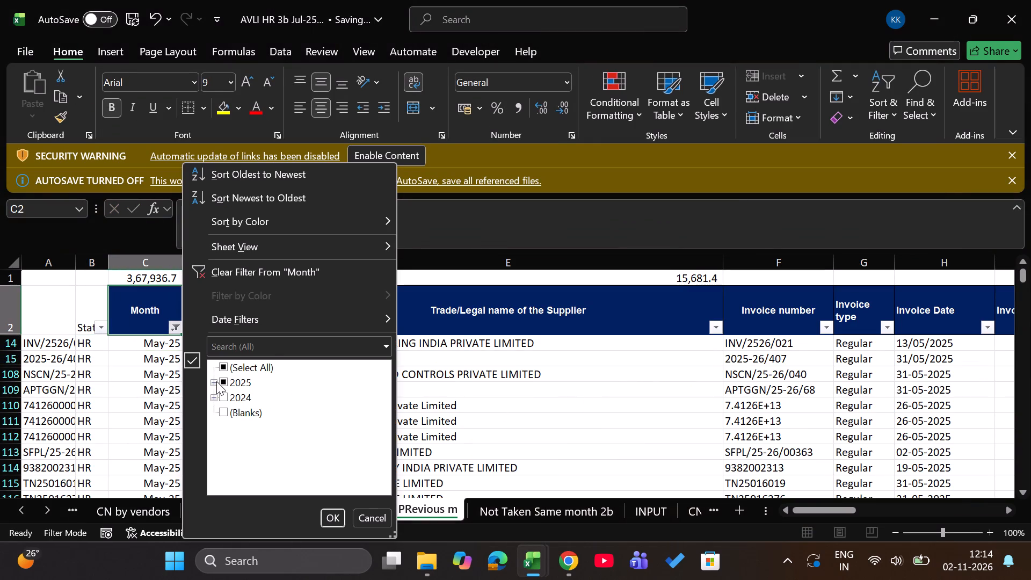
click(216, 381)
key(Down)
key(Down)
key(Down)
key(Down)
key(Down)
key(Down)
key(space)
key(Down)
key(space)
key(Return)
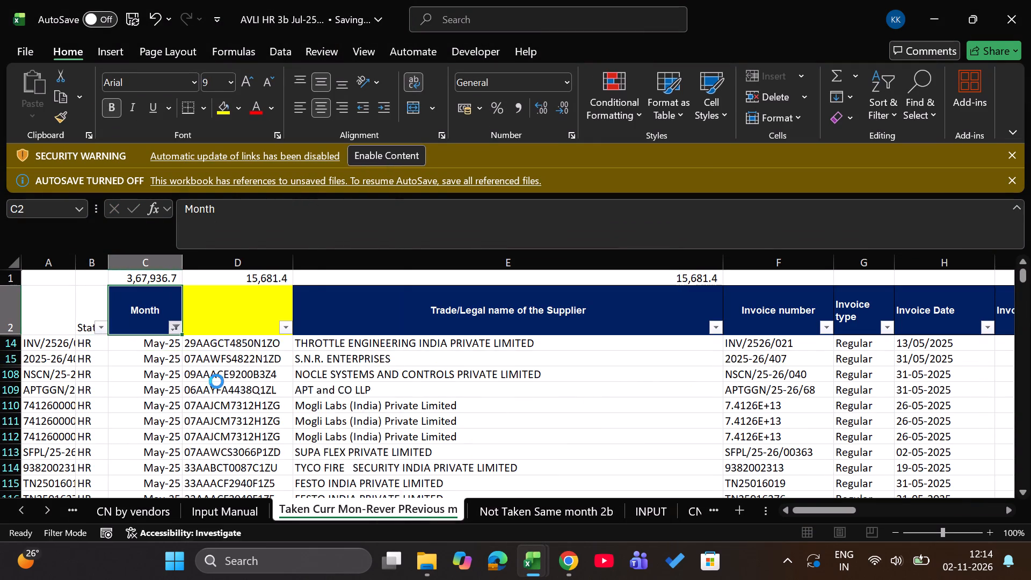
Compare the June 2025 tax totals above the headers of the GSTR-2B sheet with those in the AVLI HR 3b Jul-25 workbook.
key(Up)
key(alt+Tab)
key(Left)
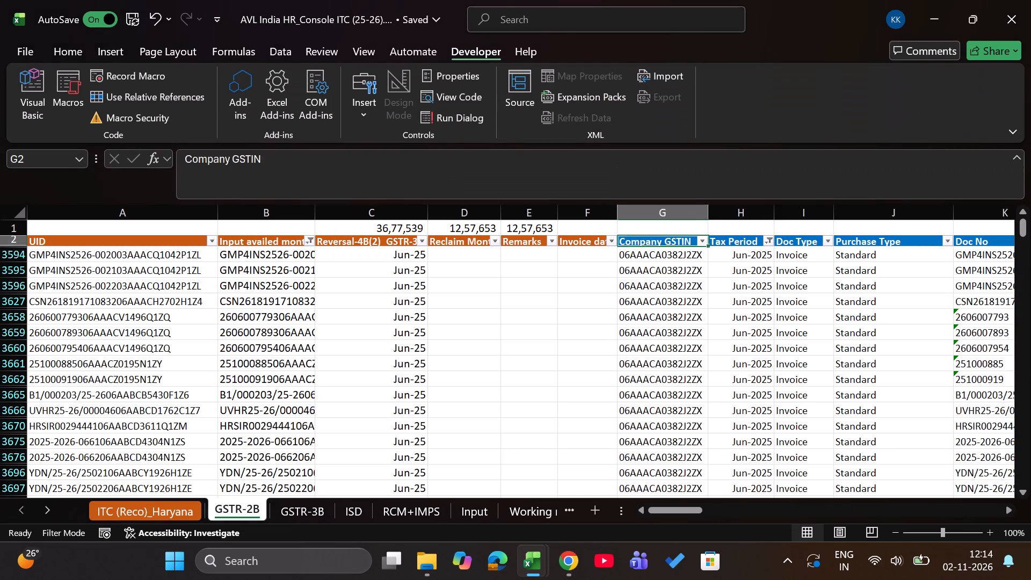
key(Left)
key(Left)
key(alt+Tab)
key(Left)
key(Up)
key(Right)
key(Right)
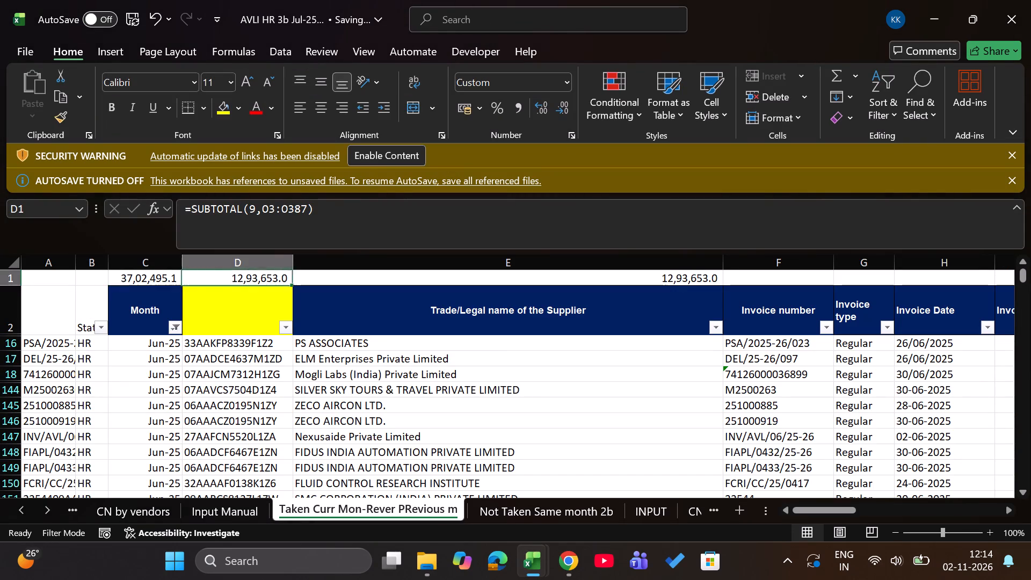
key(Right)
key(Down)
key(Left)
key(Left)
key(Left)
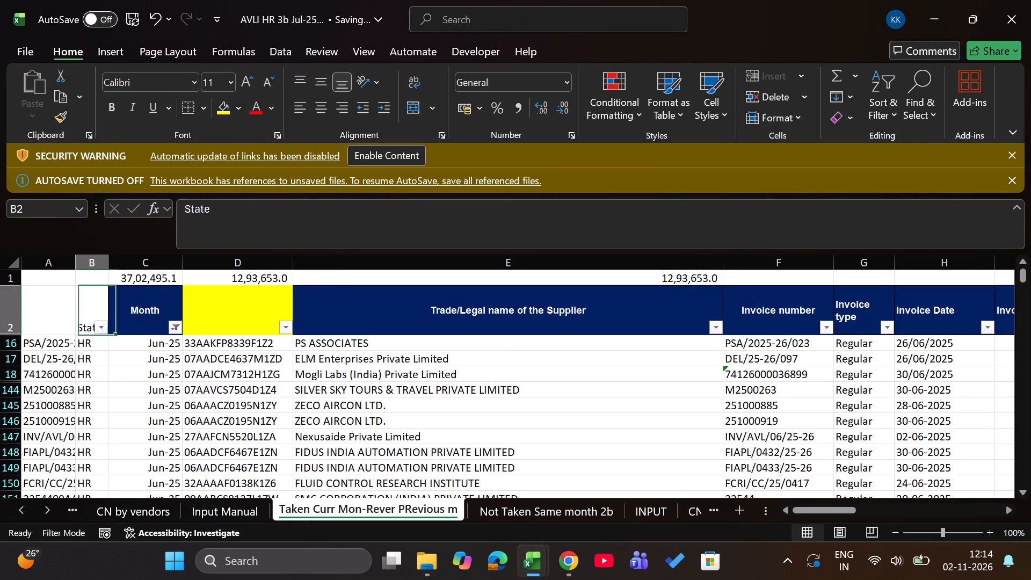